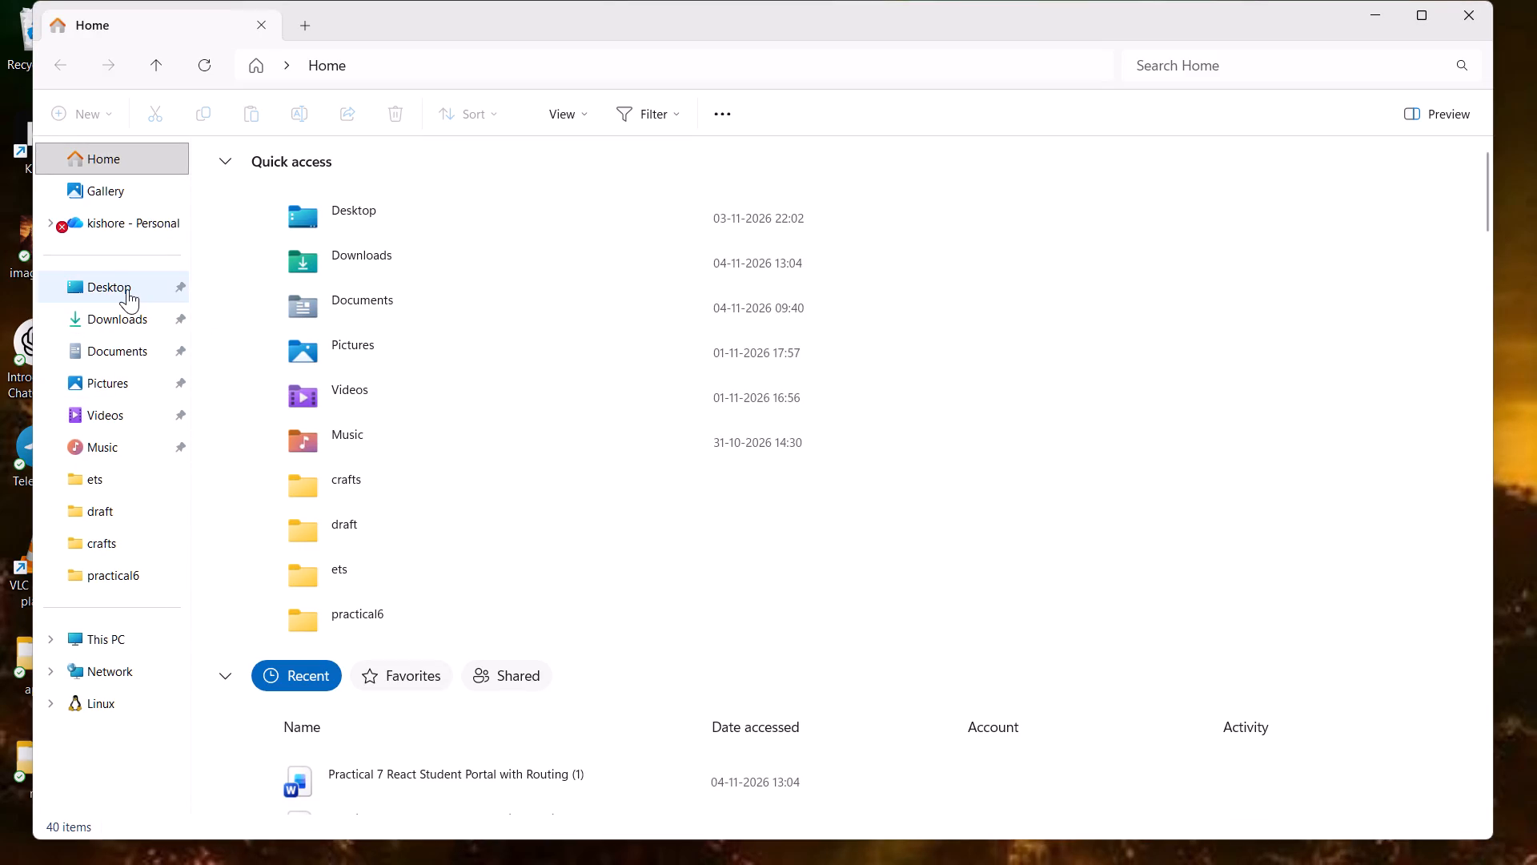
Go to the crafts folder in the personal OneDrive and start ArtCraft Launcher from its shortcut.
{"action": "left_click", "coordinate": [127, 289]}
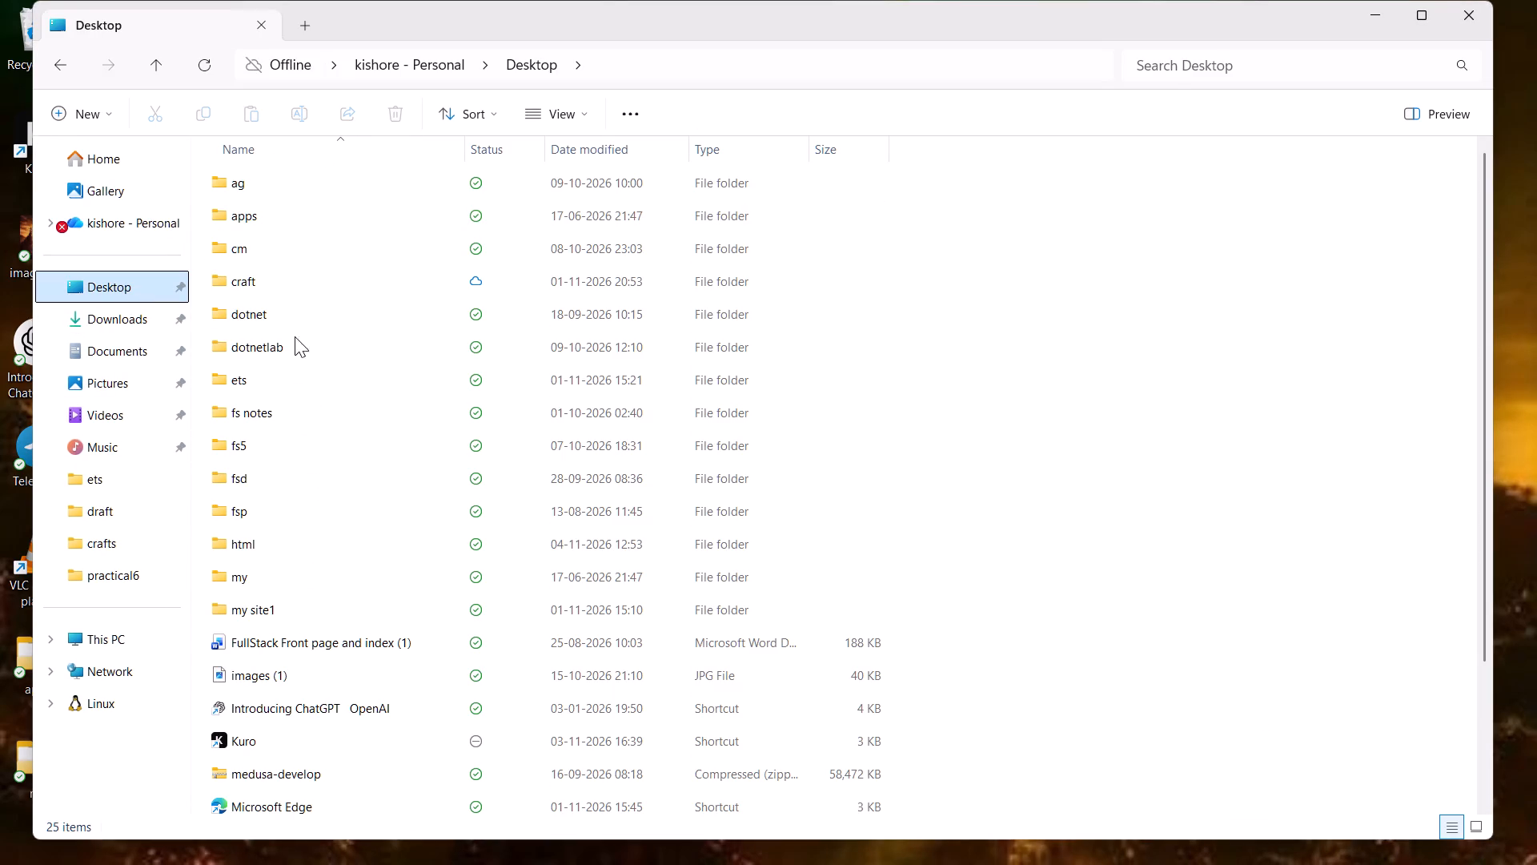
{"action": "left_click", "coordinate": [134, 219]}
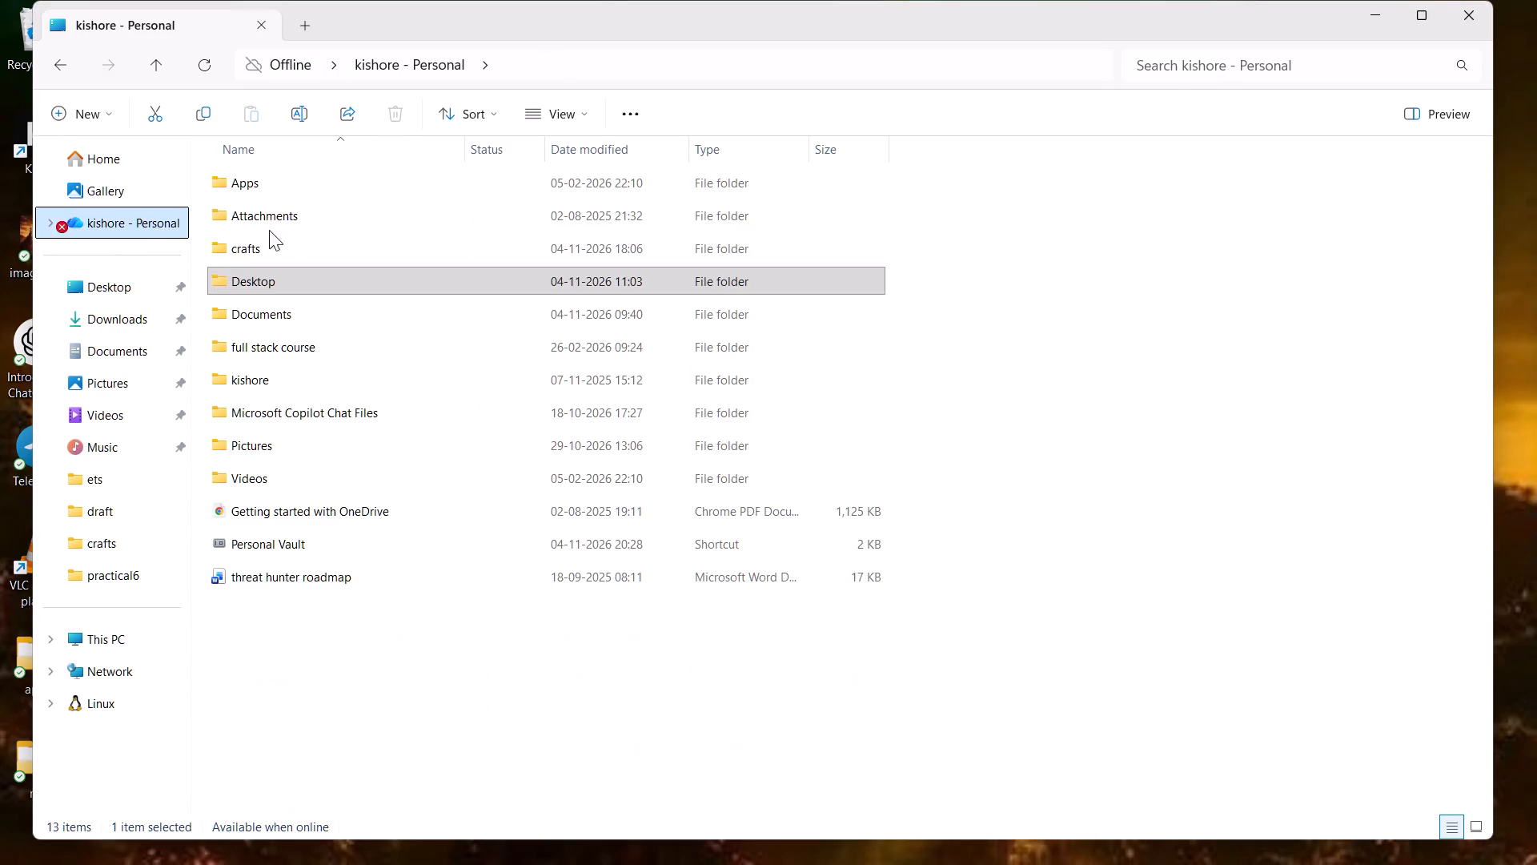
{"action": "double_click", "coordinate": [330, 242]}
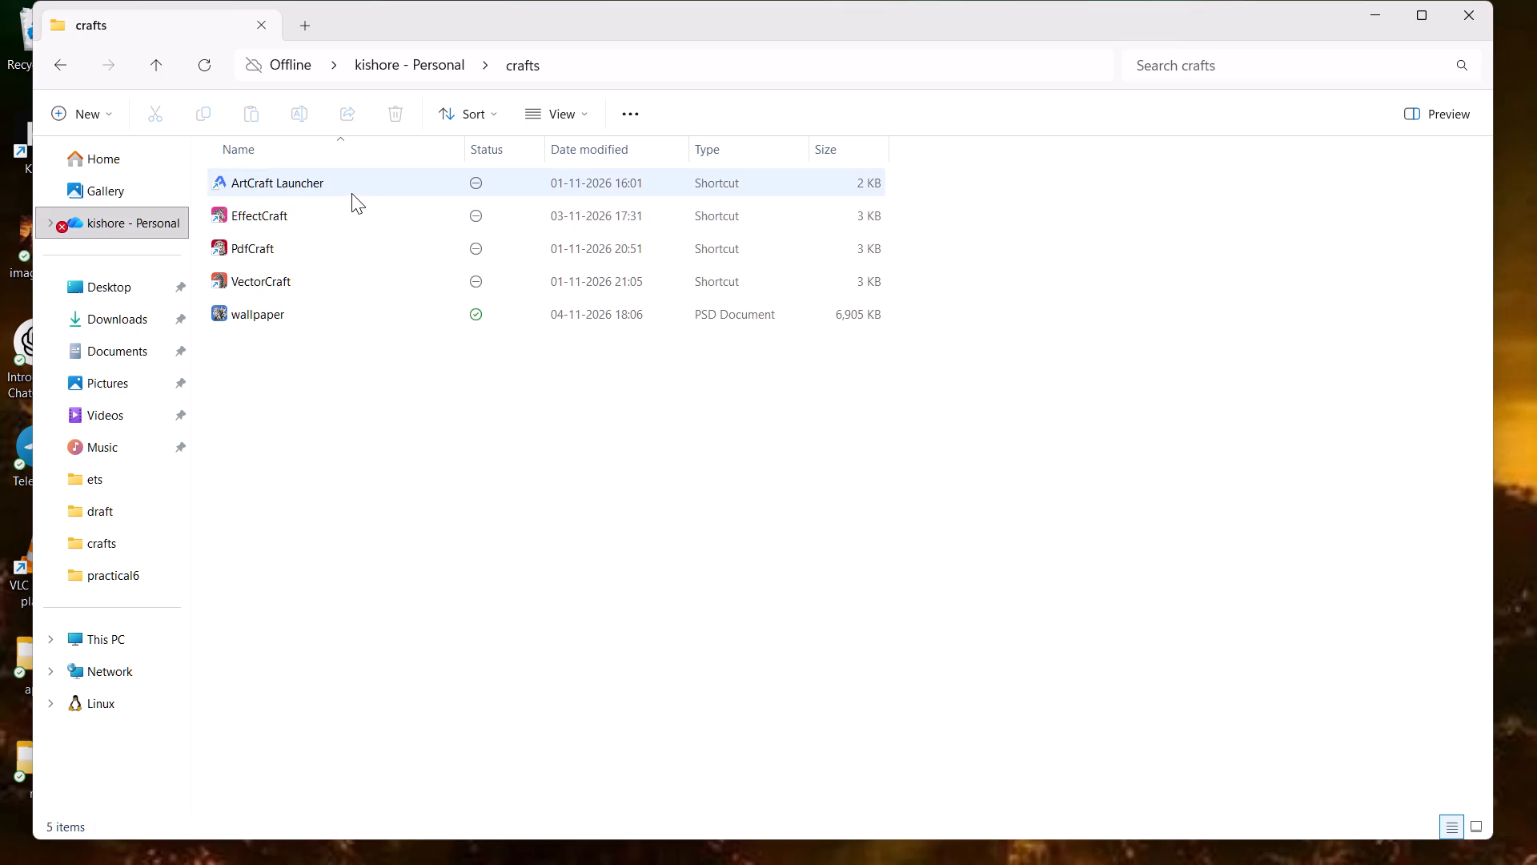
{"action": "double_click", "coordinate": [351, 193]}
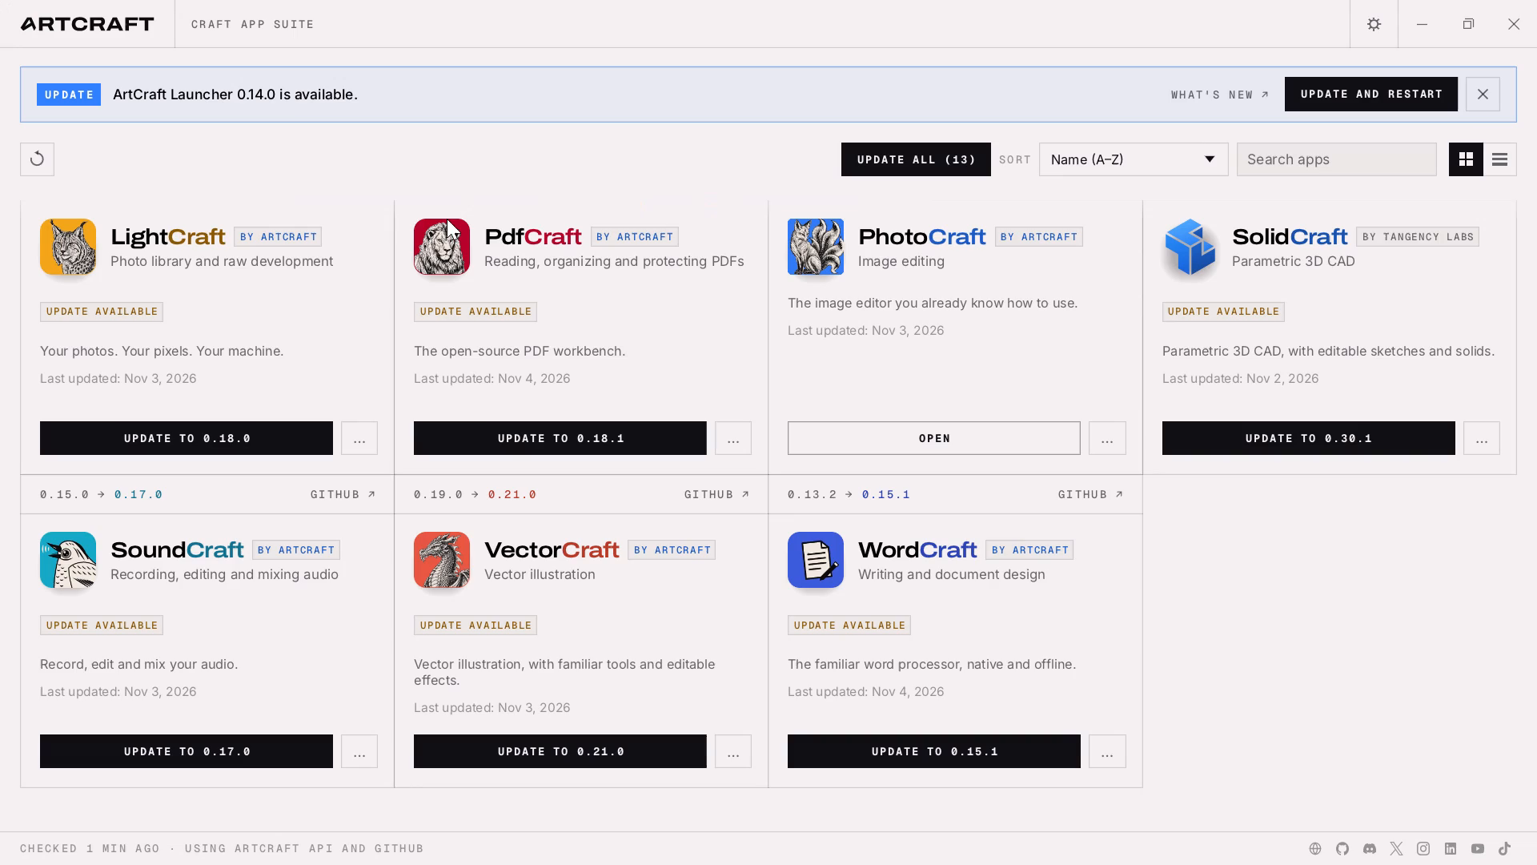
Find PhotoCraft among the apps in ArtCraft Launcher and open it.
{"action": "scroll", "coordinate": [552, 519], "scroll_direction": "up", "scroll_amount": 8}
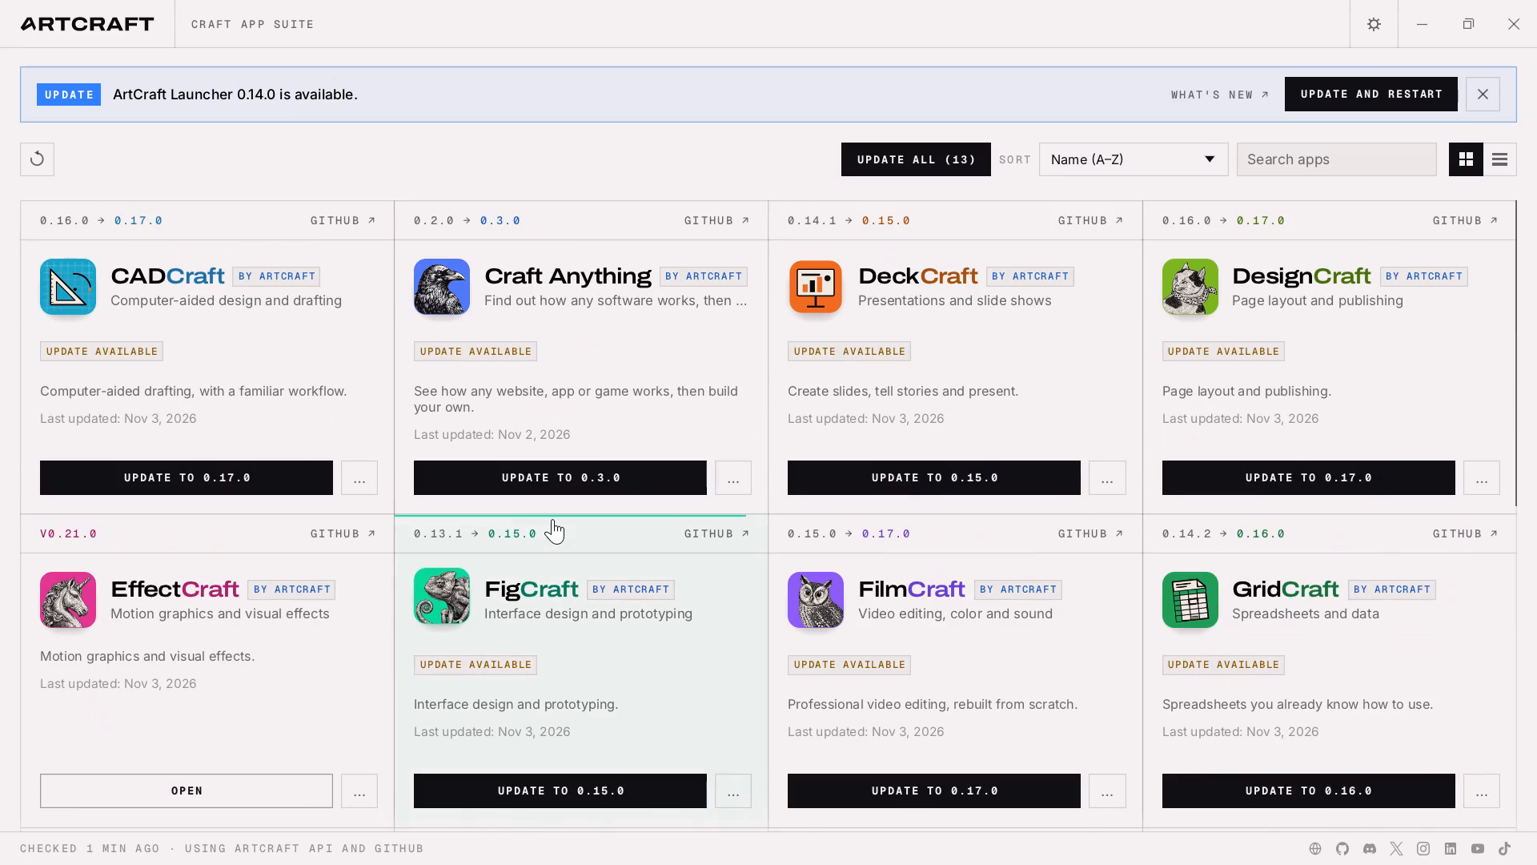
{"action": "scroll", "coordinate": [552, 519], "scroll_direction": "up", "scroll_amount": 18}
{"action": "scroll", "coordinate": [708, 688], "scroll_direction": "down", "scroll_amount": 2}
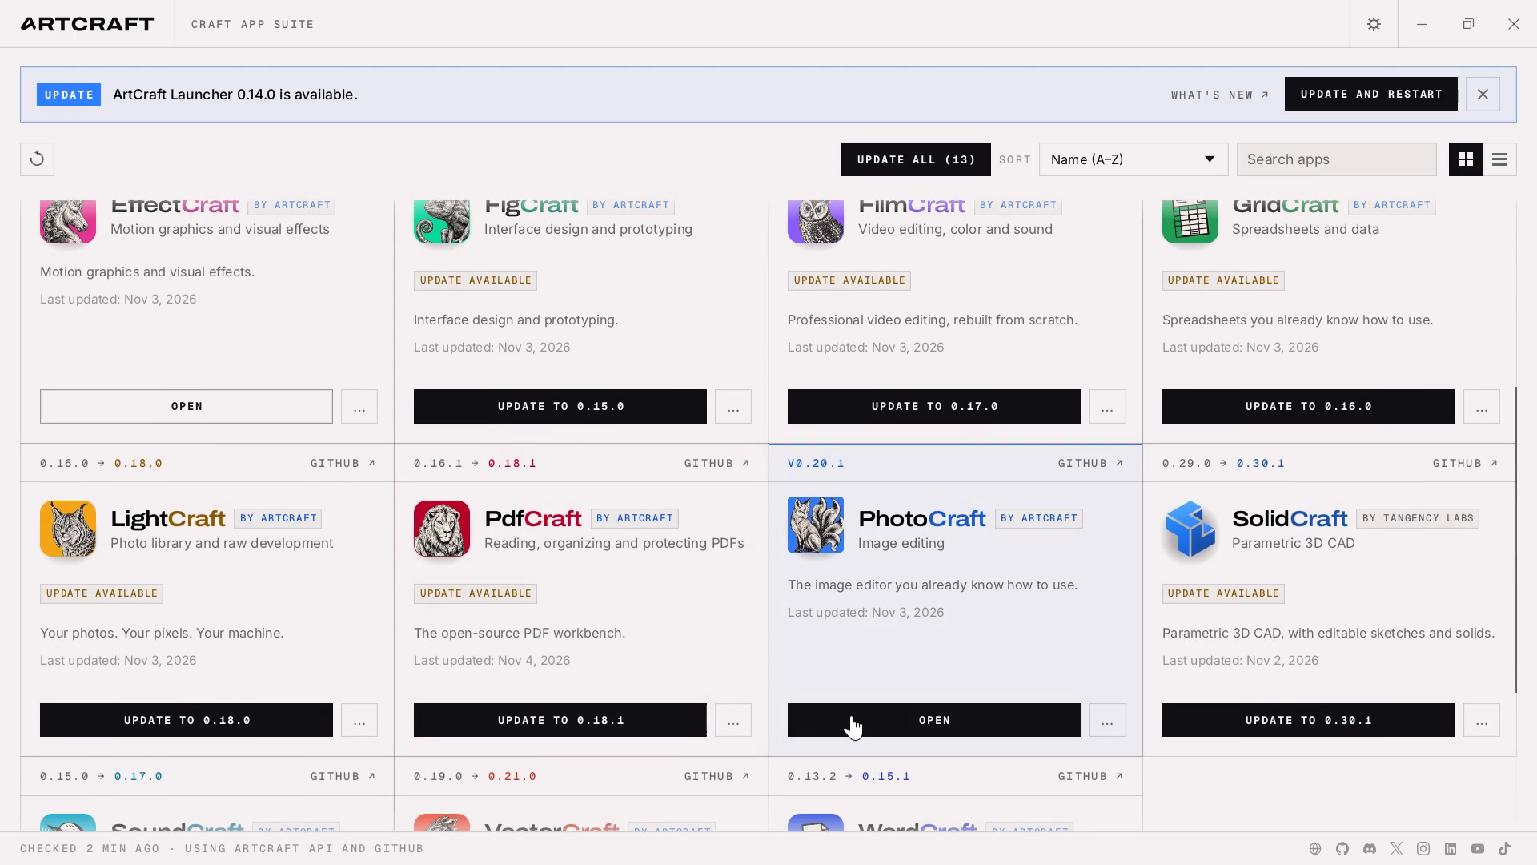
{"action": "left_click", "coordinate": [852, 714]}
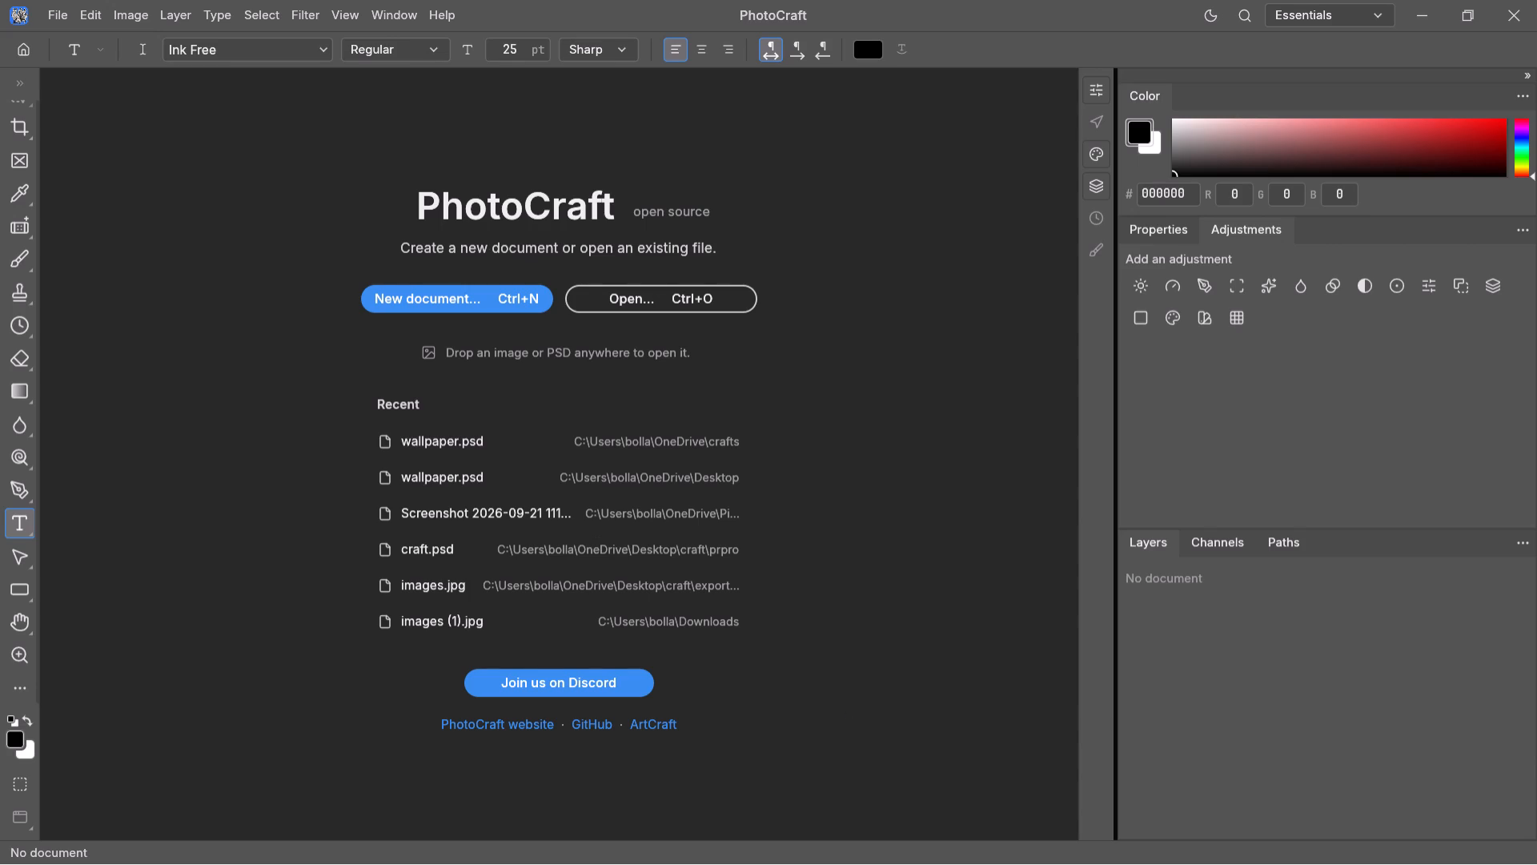
Open the recent file wallpaper.psd stored in the OneDrive crafts folder.
{"action": "left_click", "coordinate": [448, 437]}
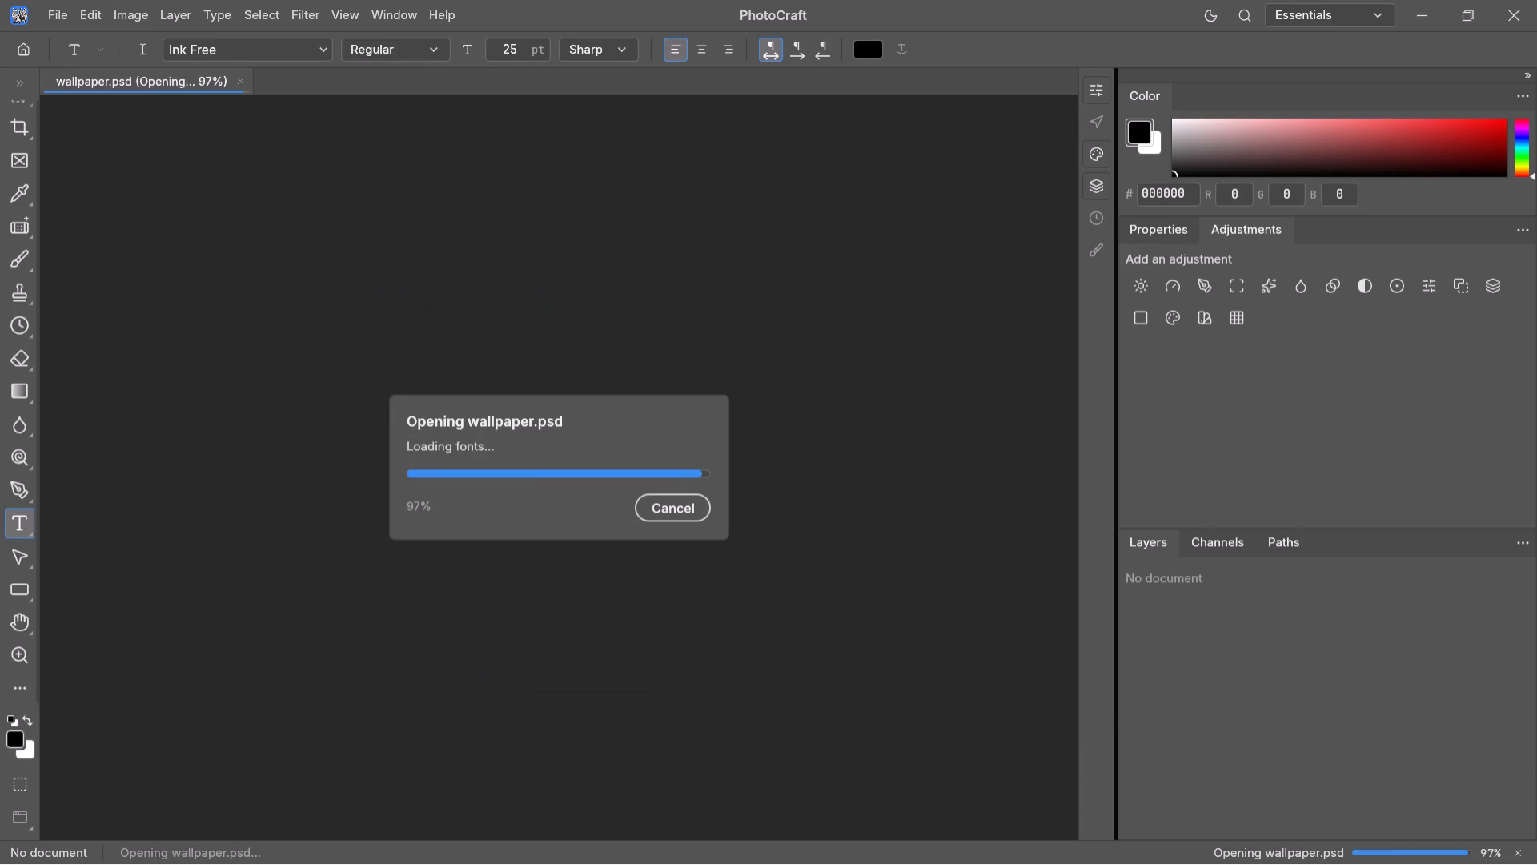
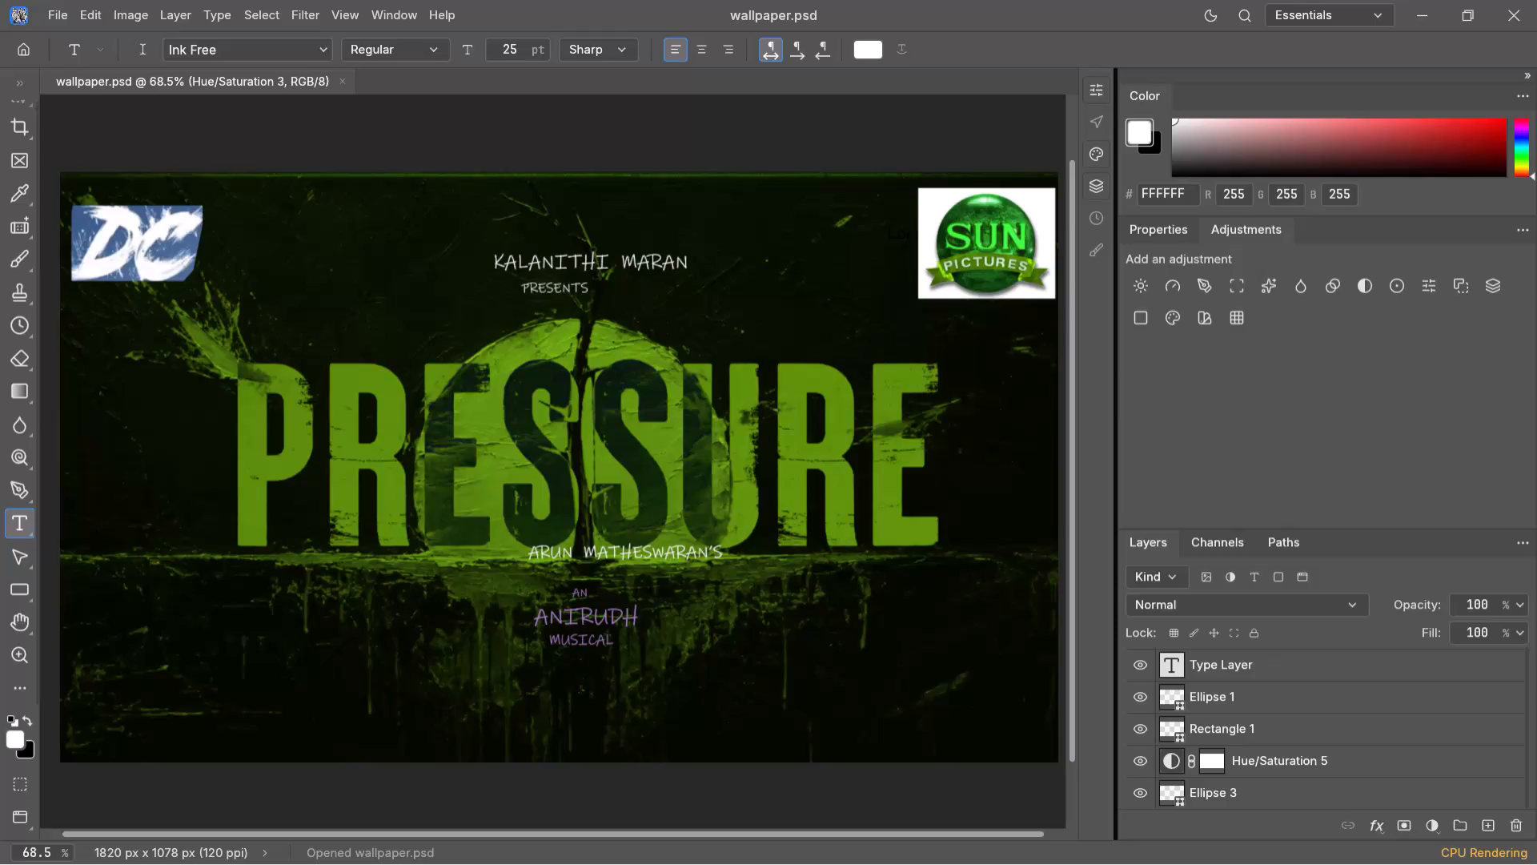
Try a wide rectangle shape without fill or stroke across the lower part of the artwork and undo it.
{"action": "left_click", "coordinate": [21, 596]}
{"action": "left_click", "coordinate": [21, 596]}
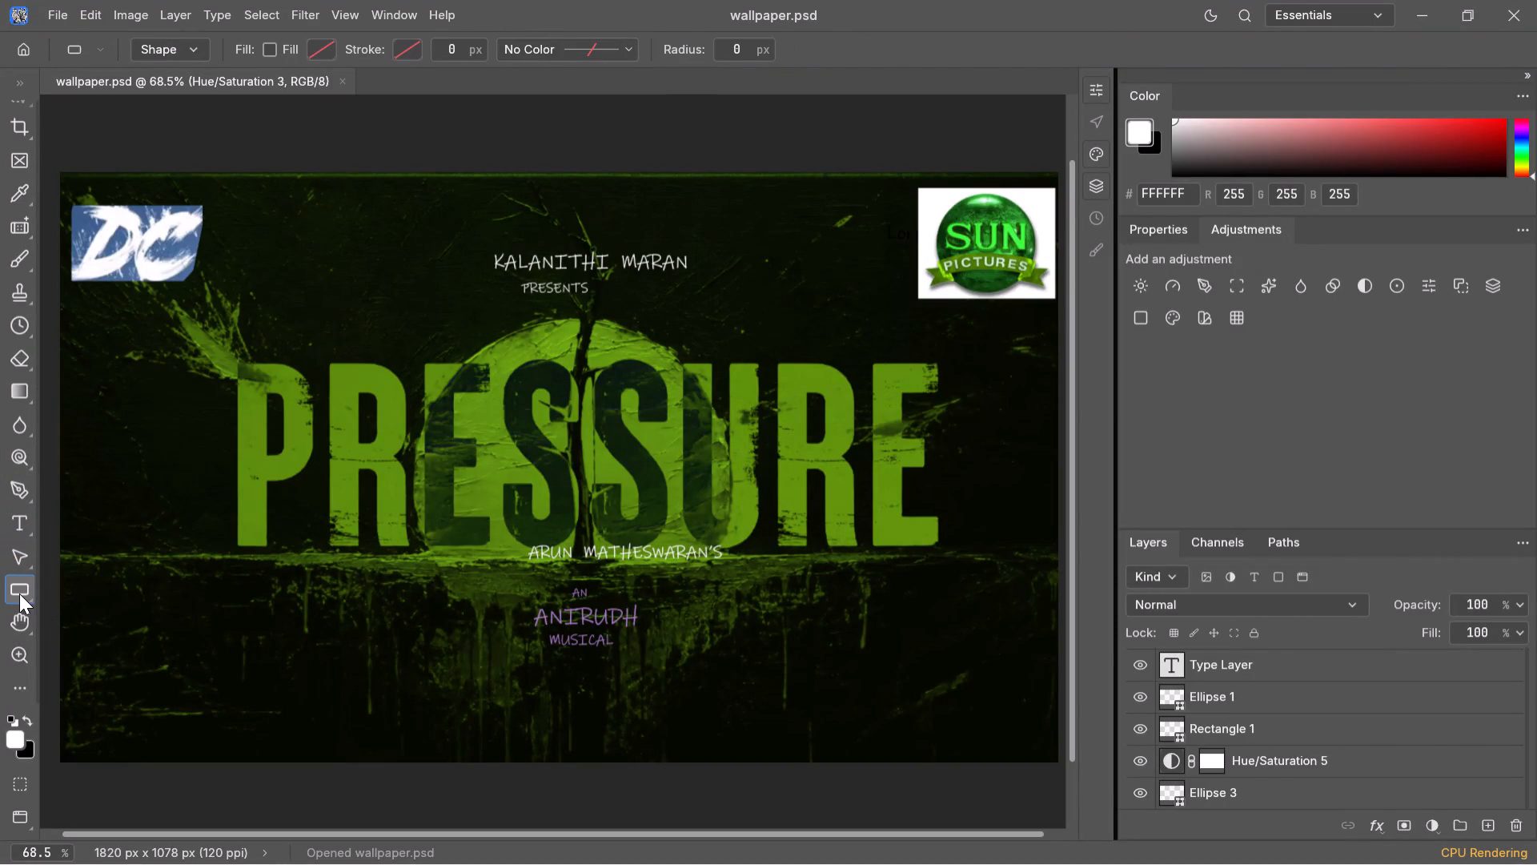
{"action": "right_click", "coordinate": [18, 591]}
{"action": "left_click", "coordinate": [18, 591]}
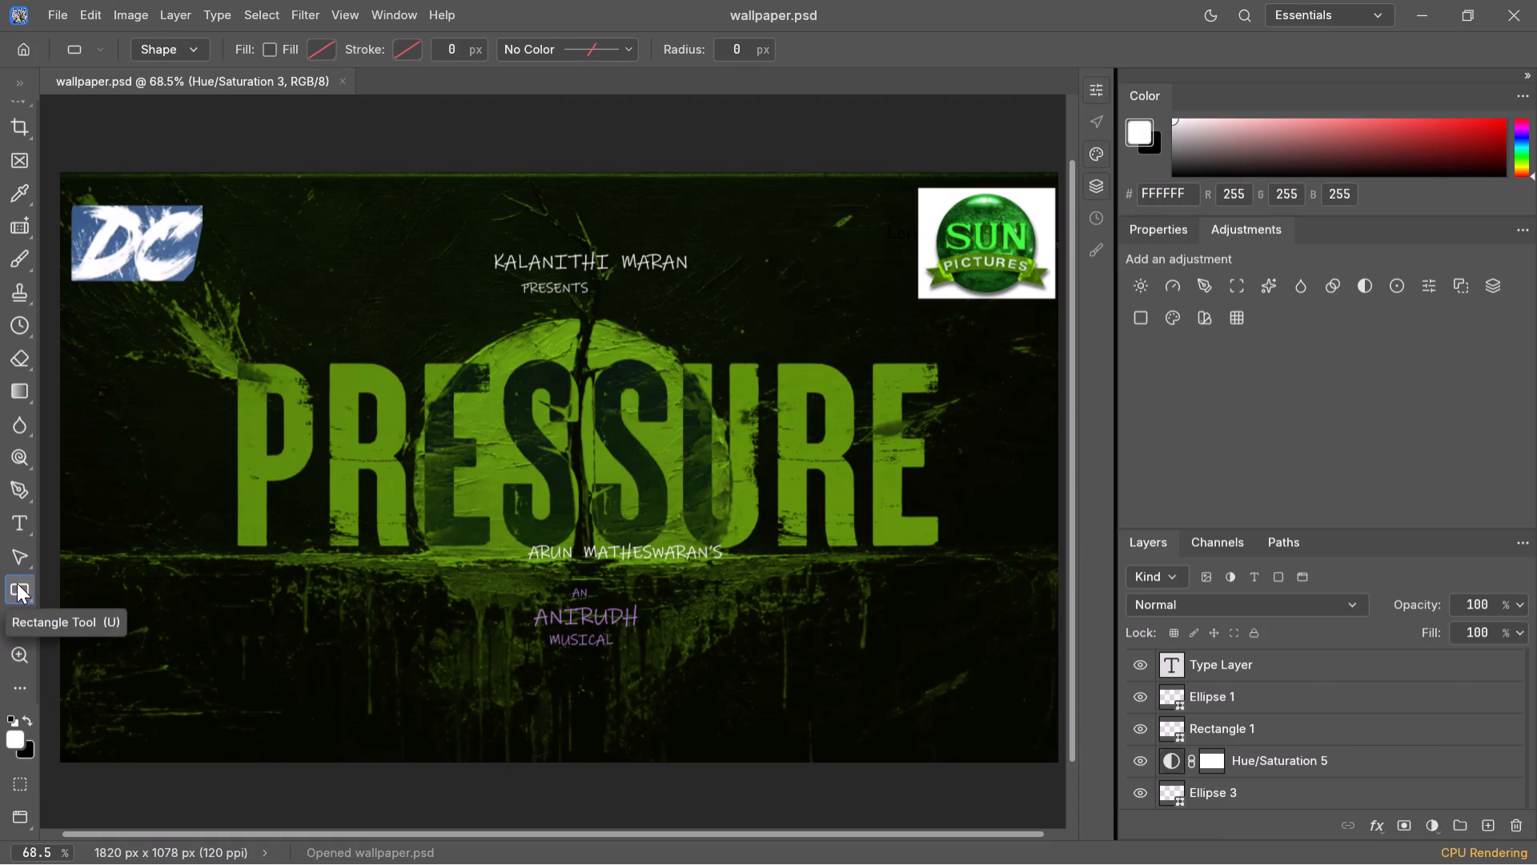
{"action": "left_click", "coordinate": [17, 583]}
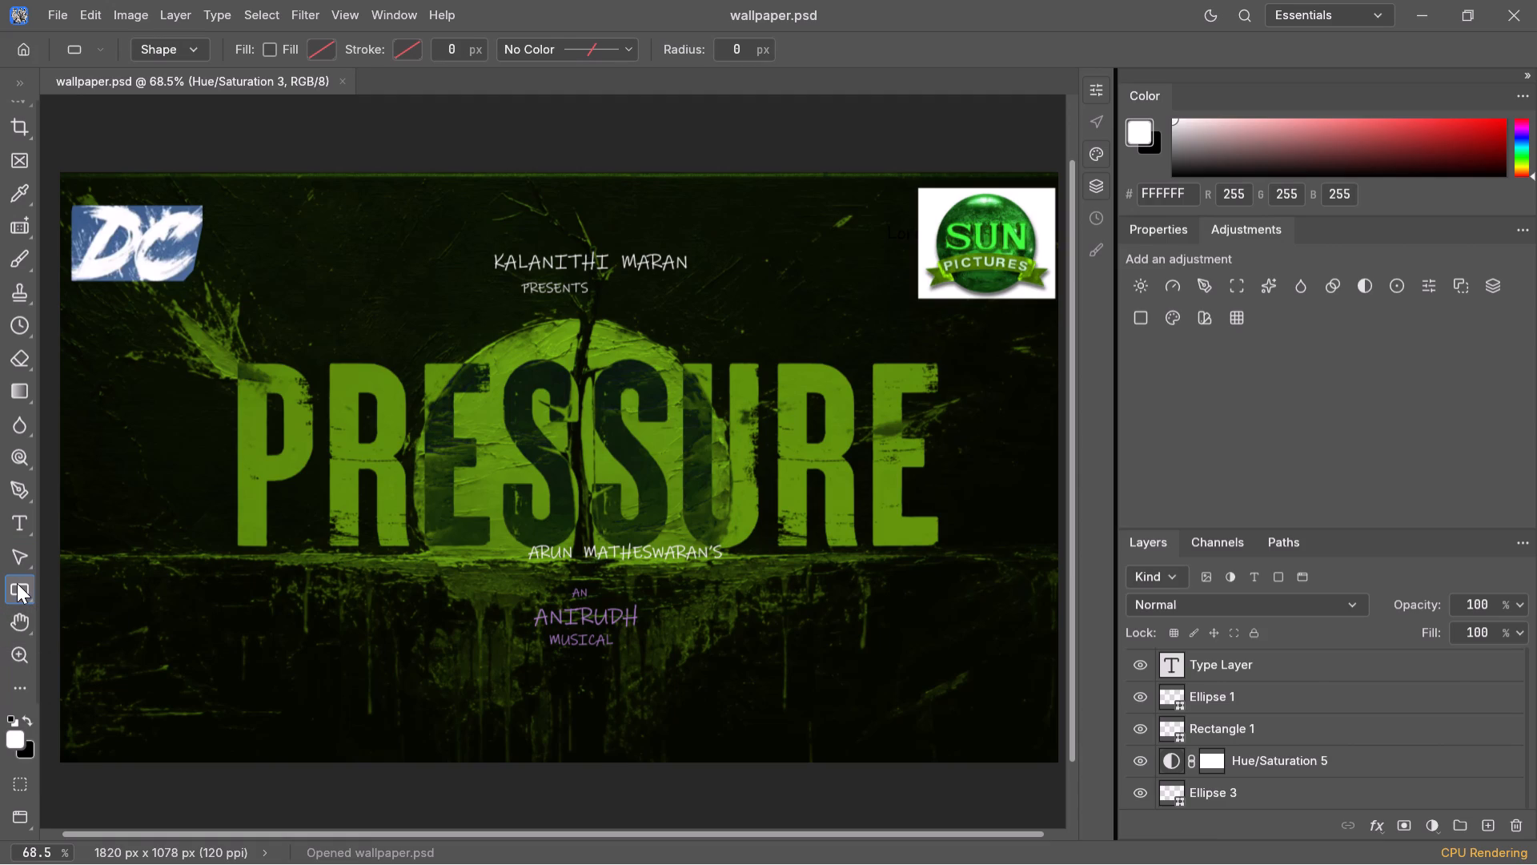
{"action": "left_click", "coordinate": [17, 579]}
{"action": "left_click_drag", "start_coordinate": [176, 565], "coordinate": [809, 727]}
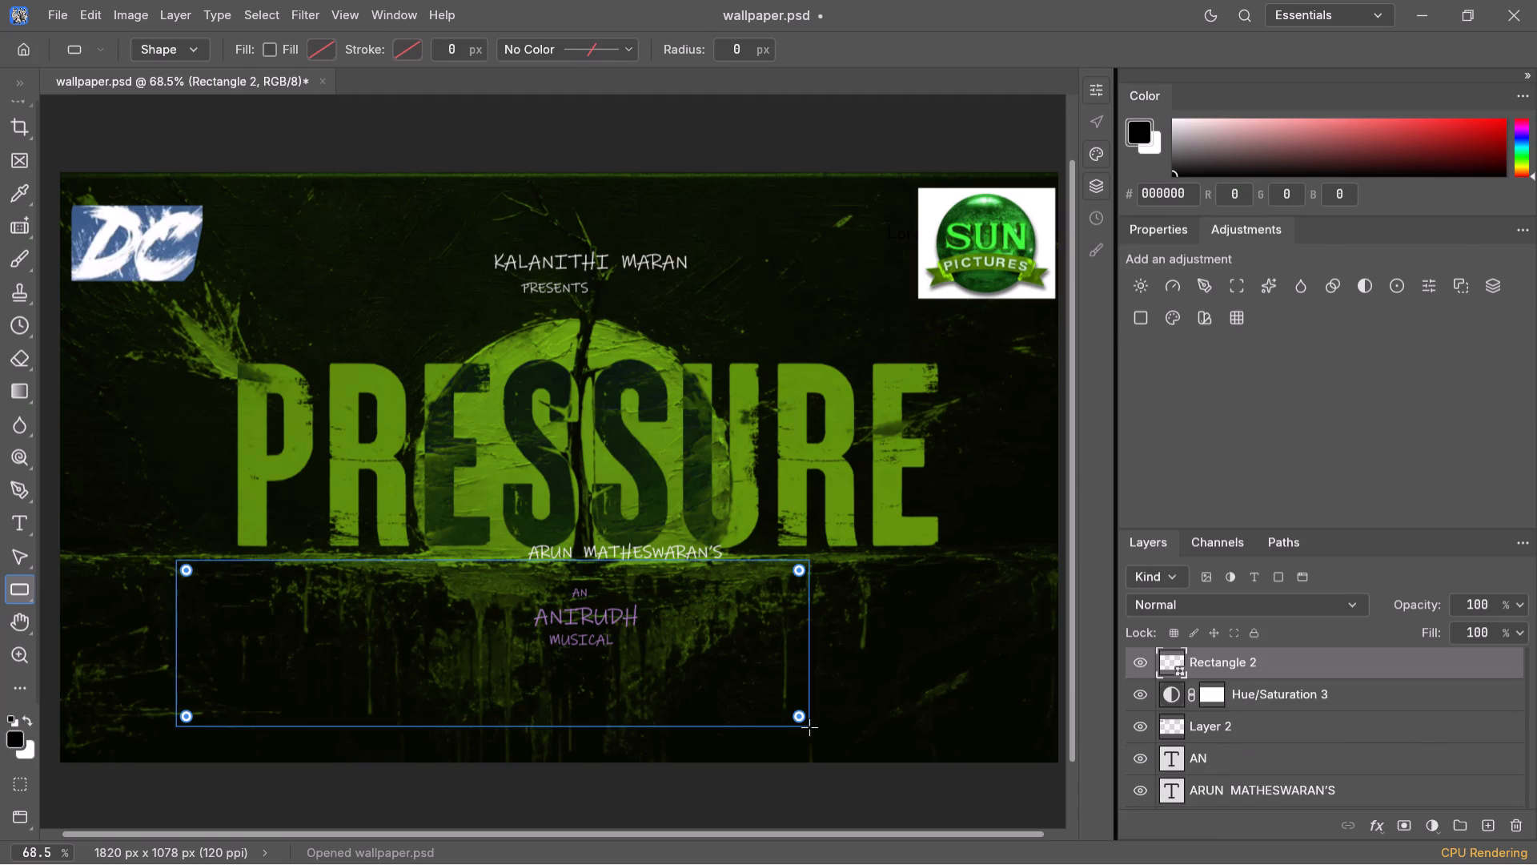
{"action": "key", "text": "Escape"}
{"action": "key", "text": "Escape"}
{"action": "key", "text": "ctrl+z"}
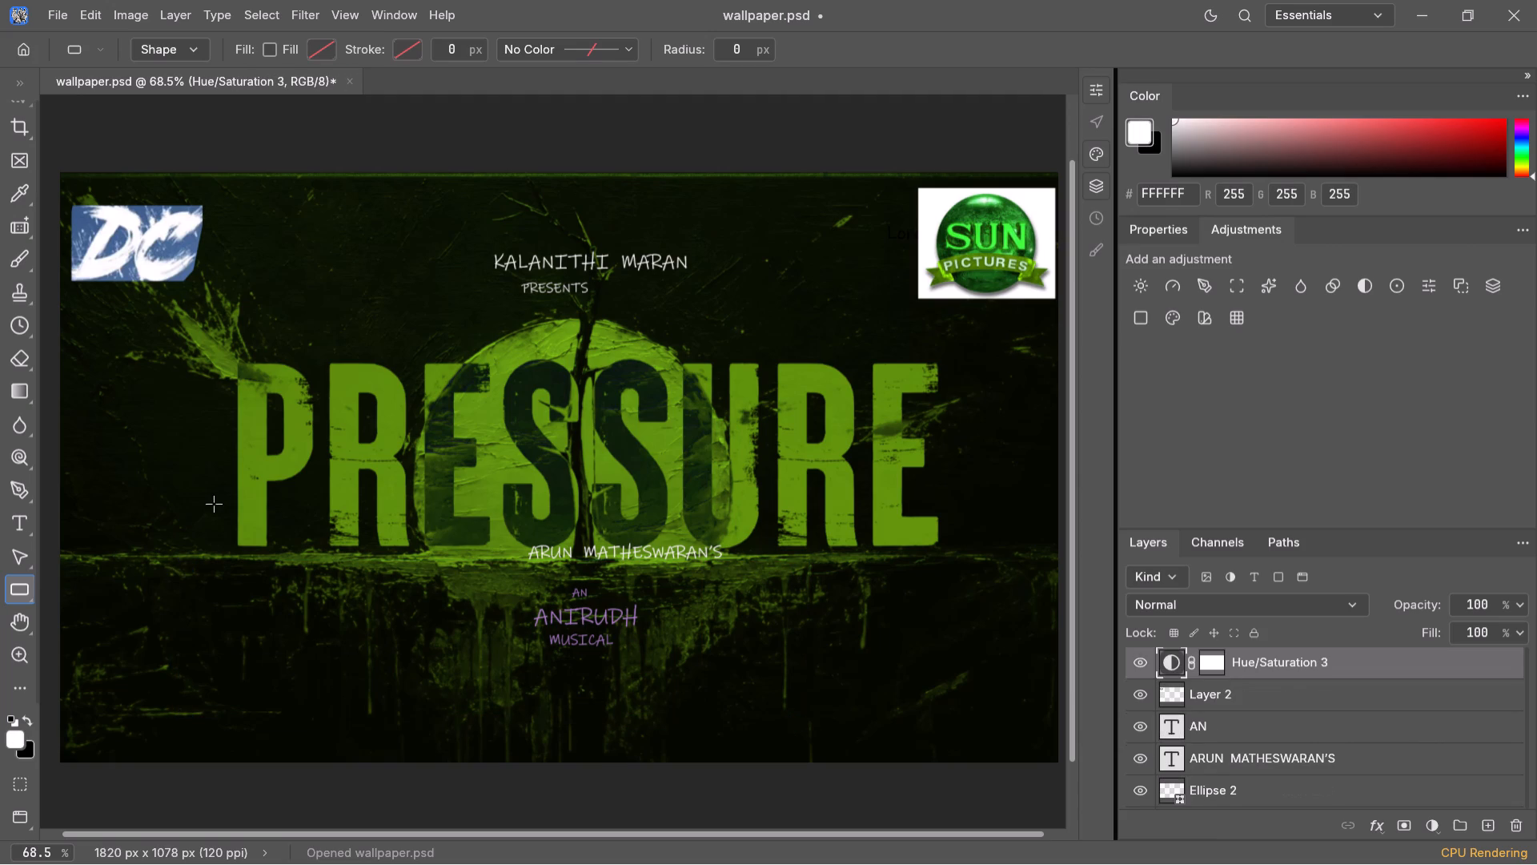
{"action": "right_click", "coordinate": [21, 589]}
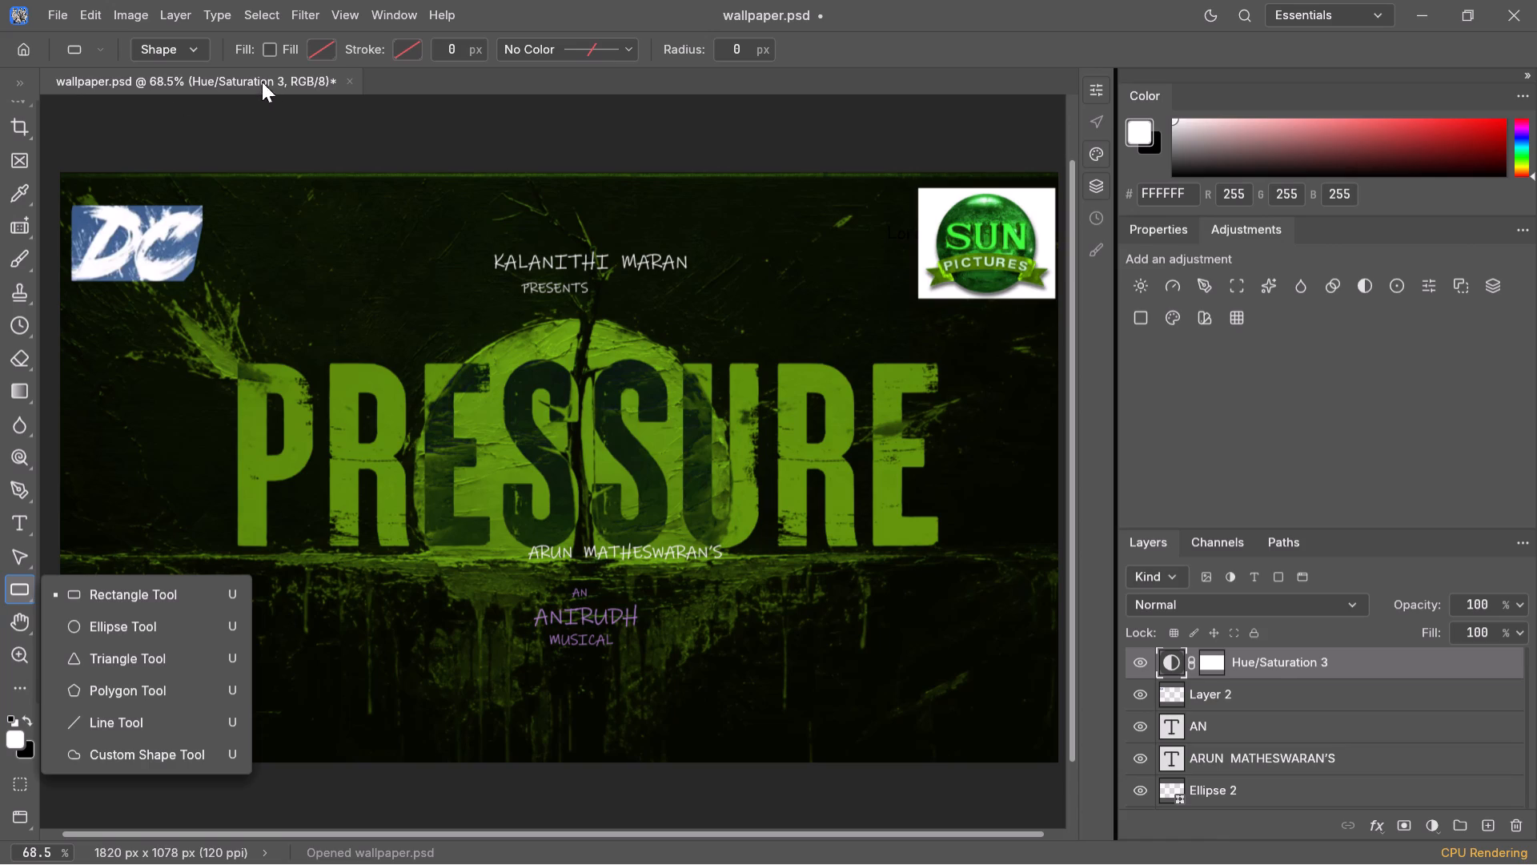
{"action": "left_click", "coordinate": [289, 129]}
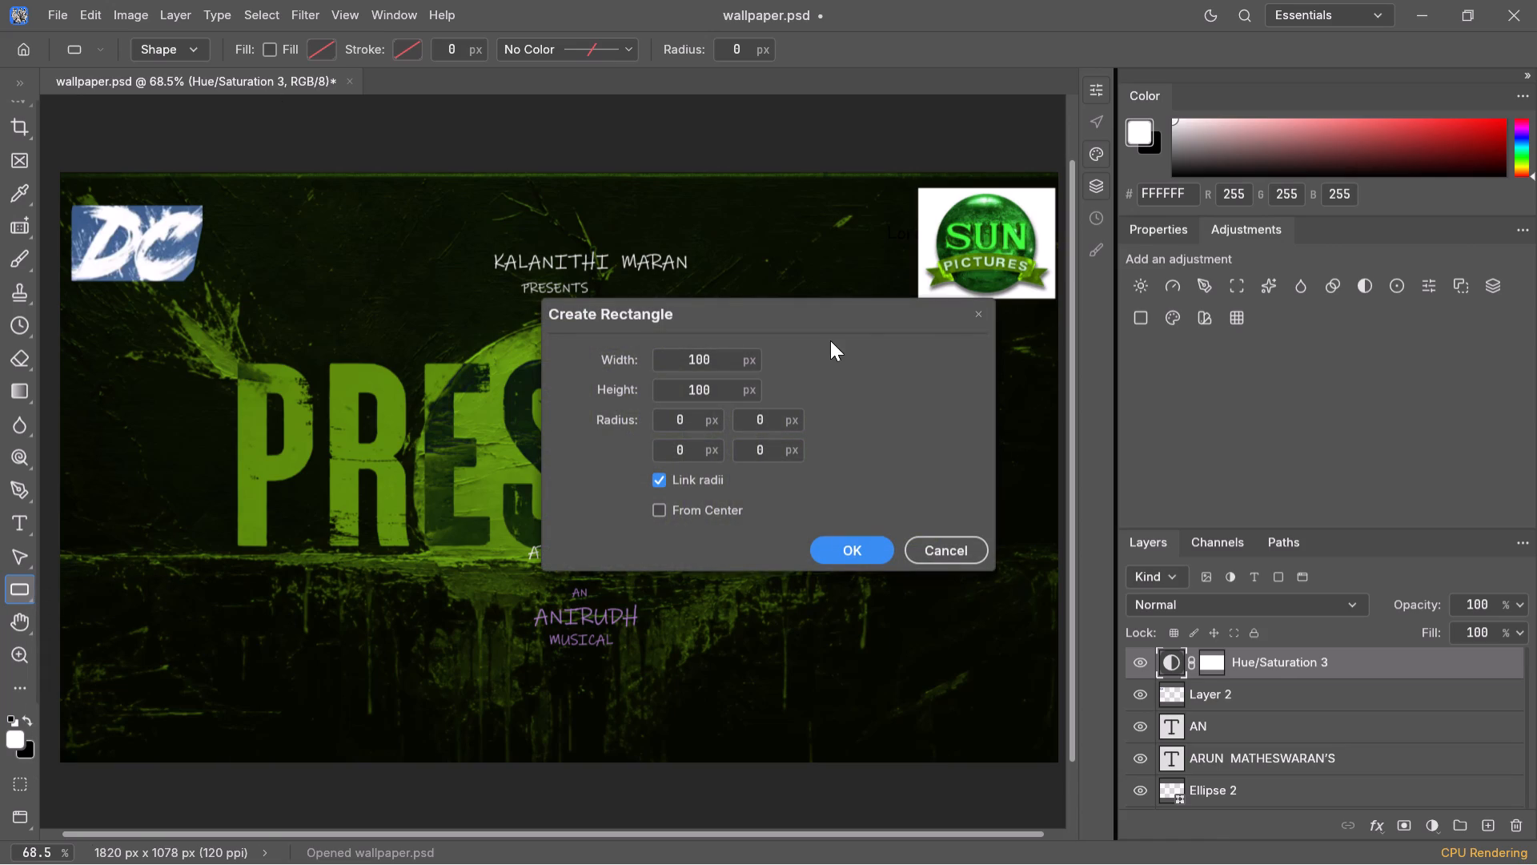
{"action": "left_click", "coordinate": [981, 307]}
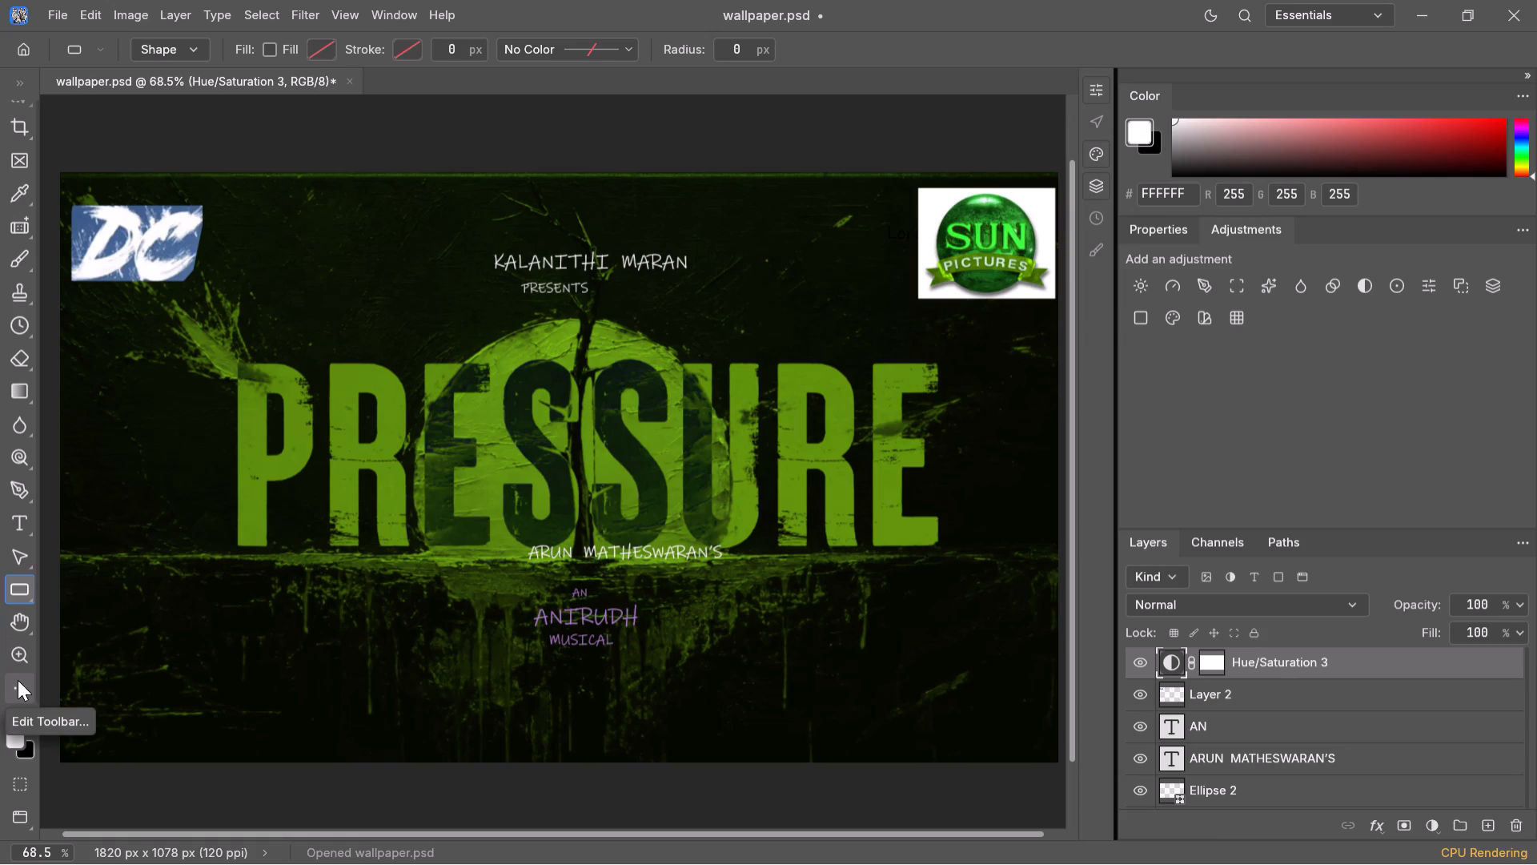
Place a new horizontal text layer in Ink Free Regular 25 pt above the artwork's top edge, leaving the placeholder text.
{"action": "right_click", "coordinate": [18, 525]}
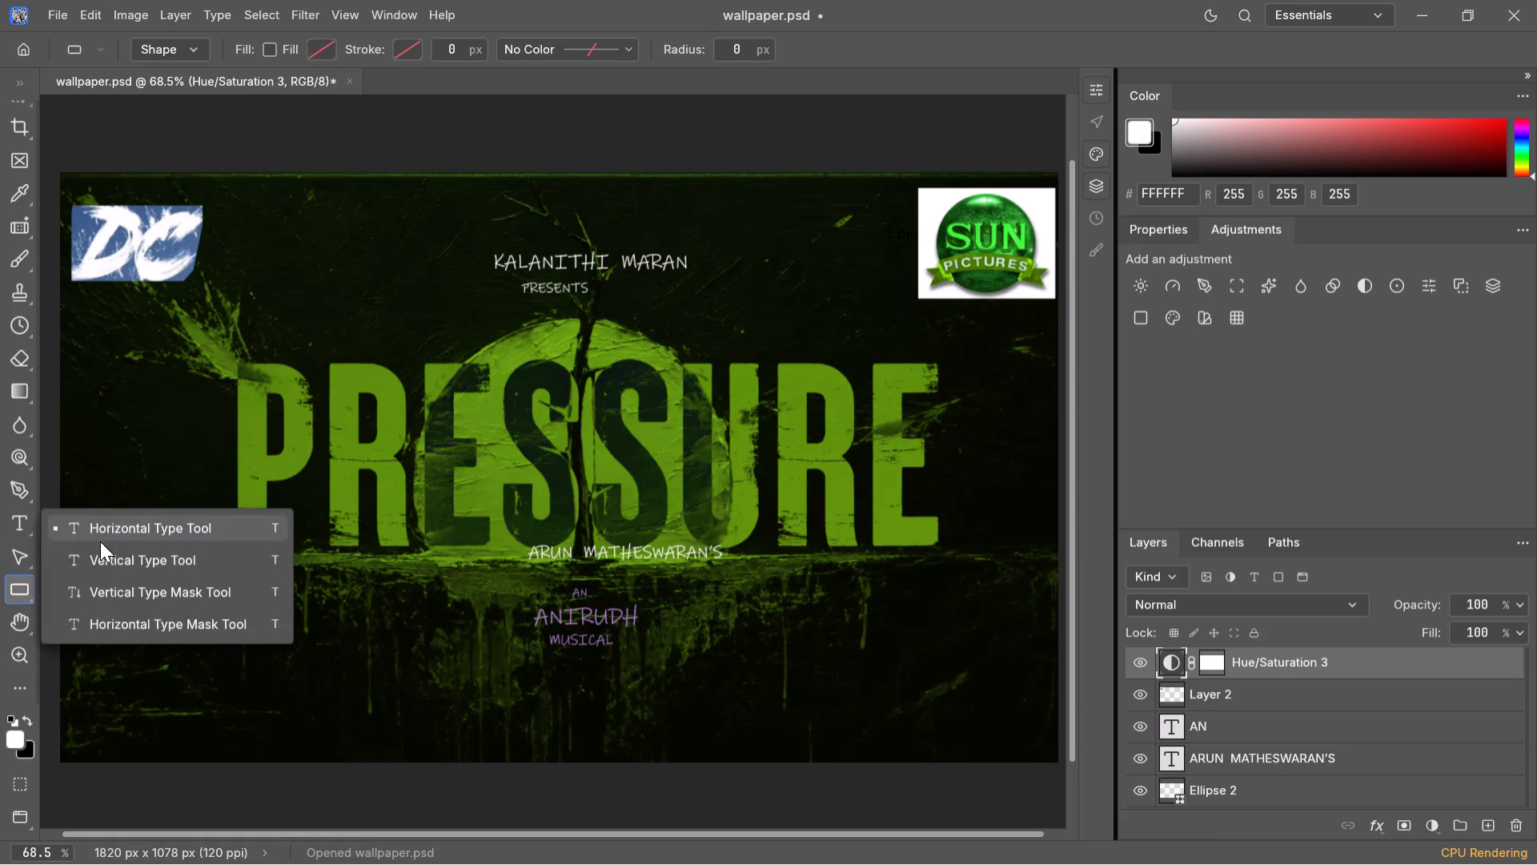
{"action": "left_click", "coordinate": [27, 518]}
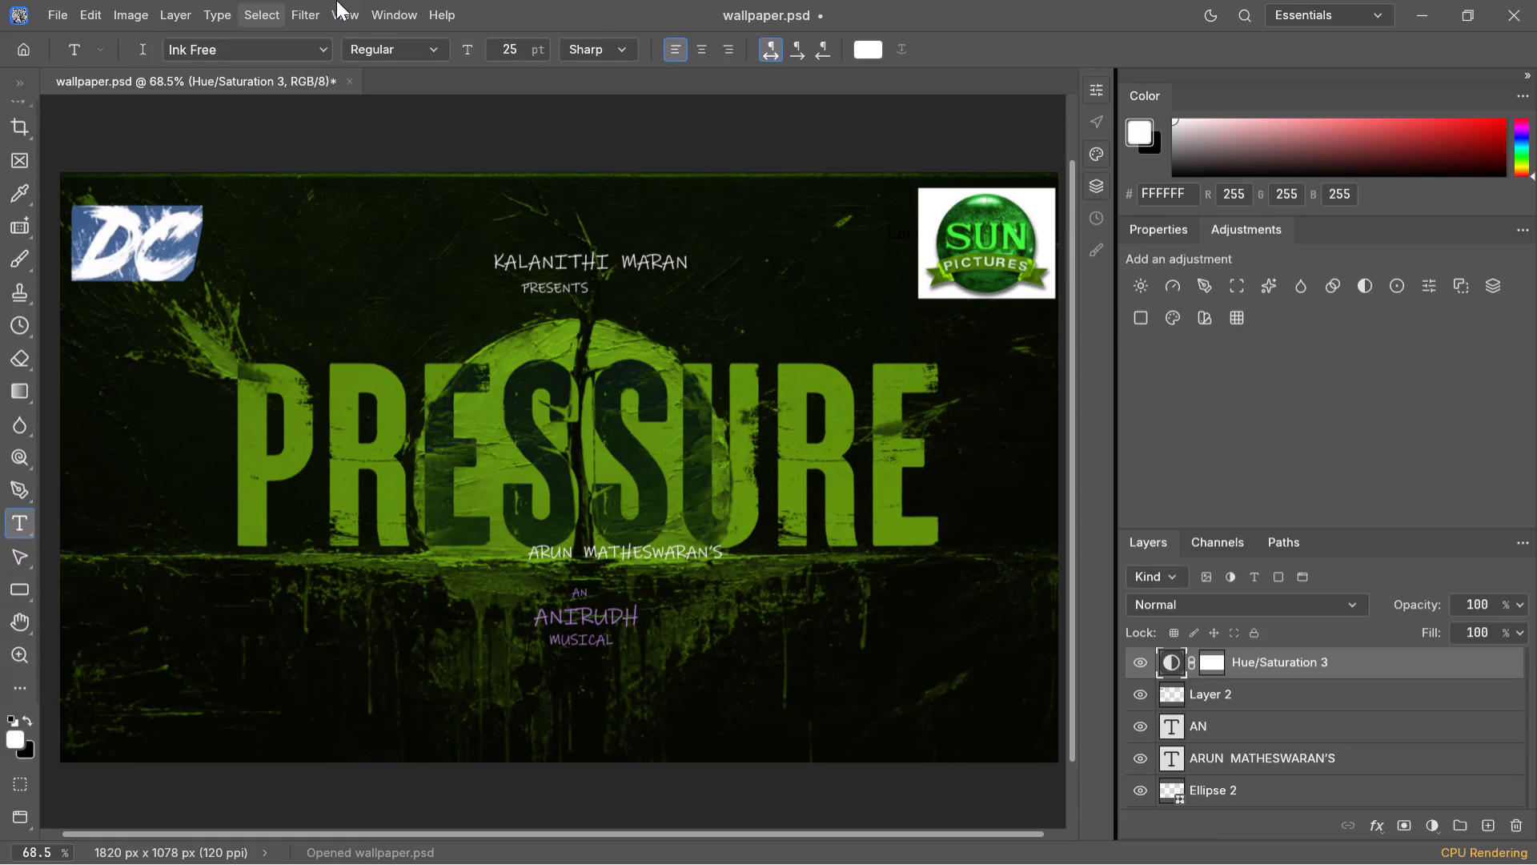
{"action": "left_click", "coordinate": [324, 44]}
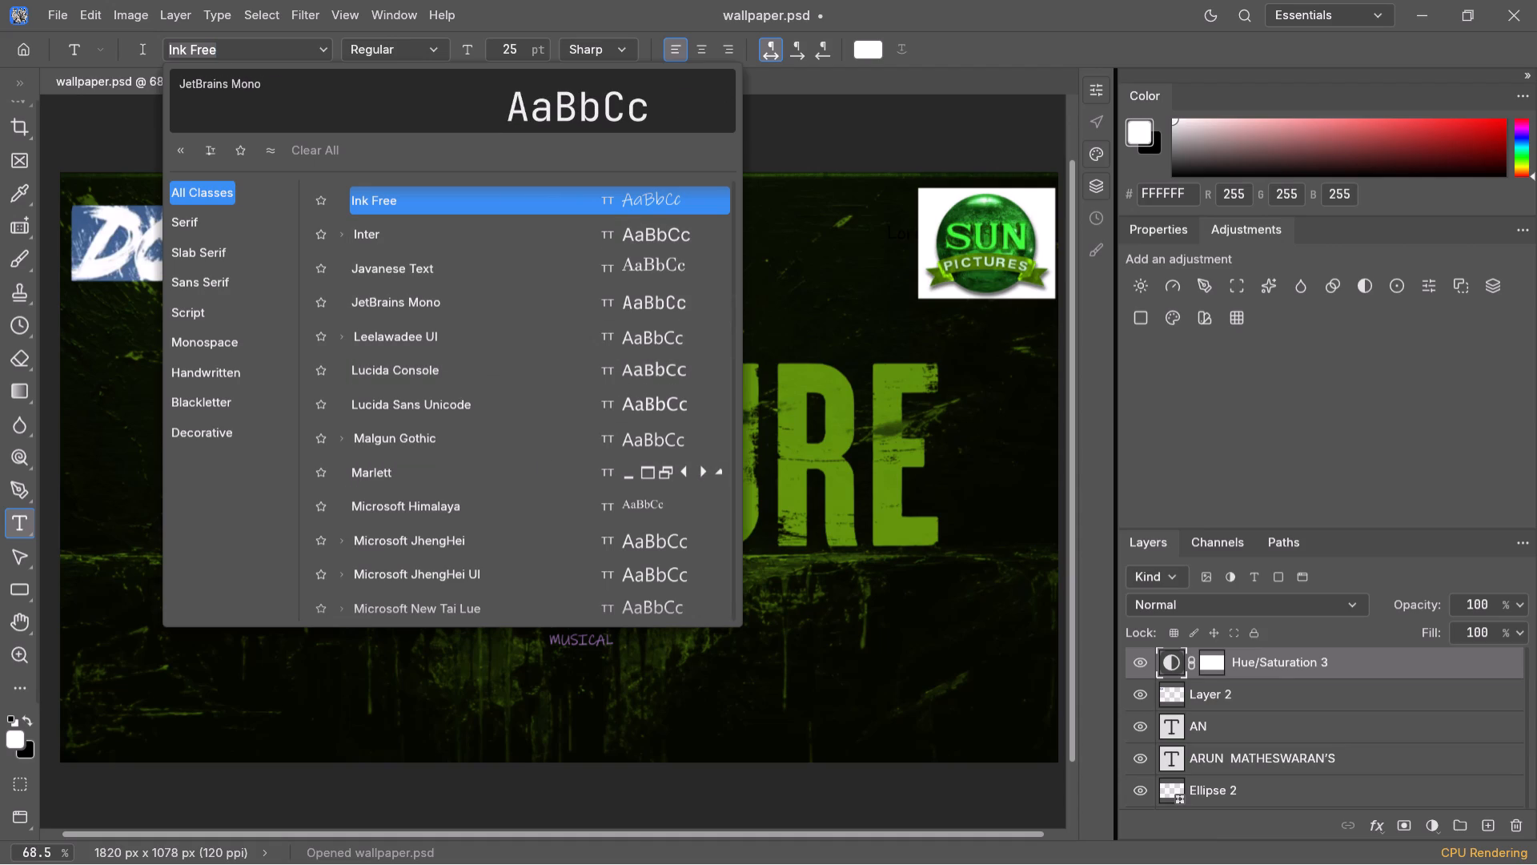
{"action": "left_click", "coordinate": [866, 133]}
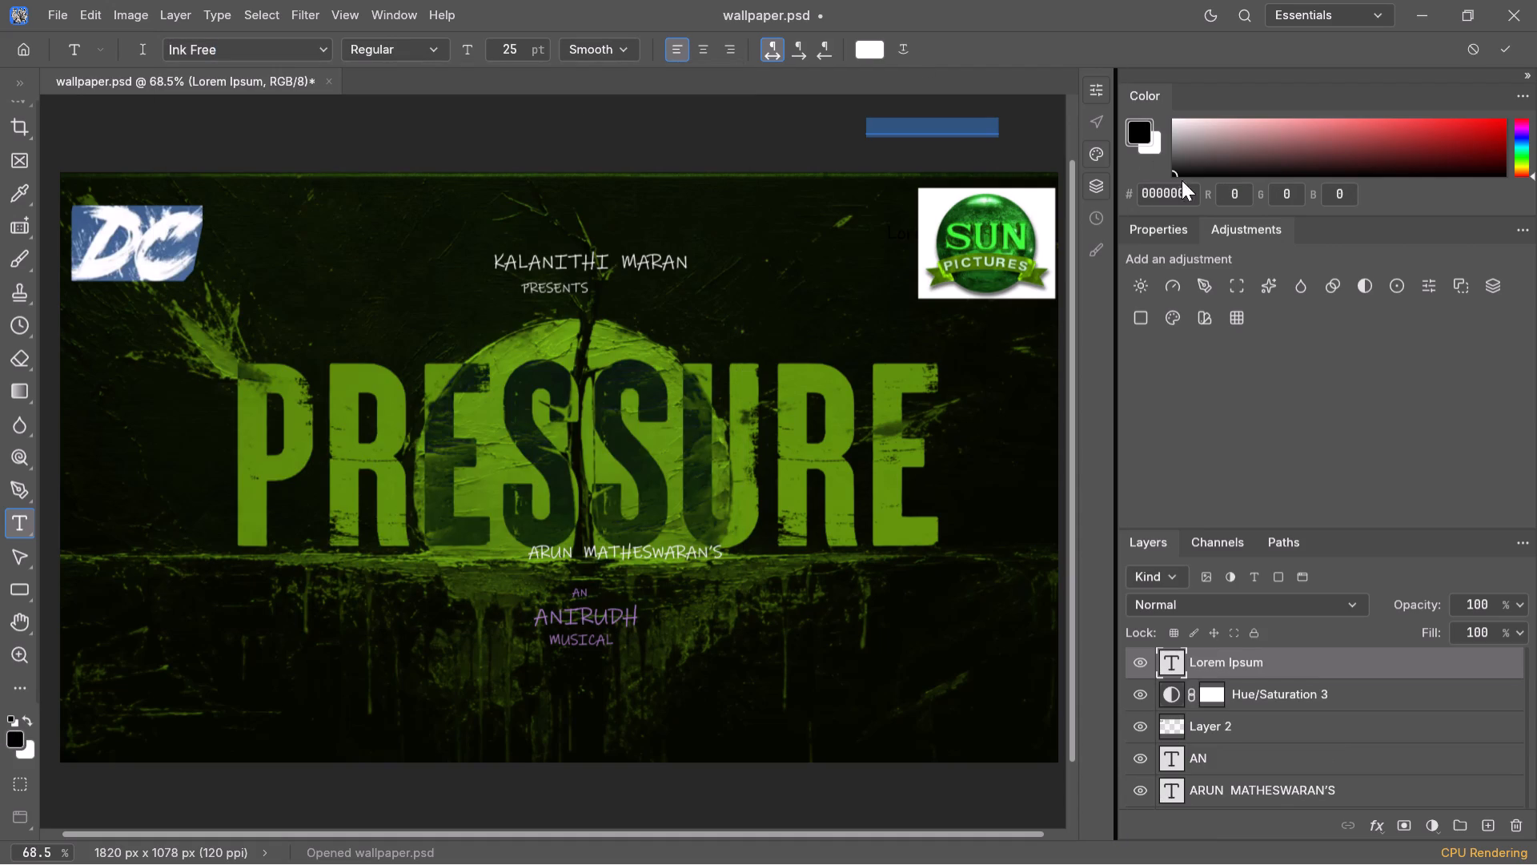
Separate Adjustments from Properties and add a Hue/Saturation adjustment layer above the new text layer.
{"action": "left_click_drag", "start_coordinate": [1226, 231], "coordinate": [1315, 288]}
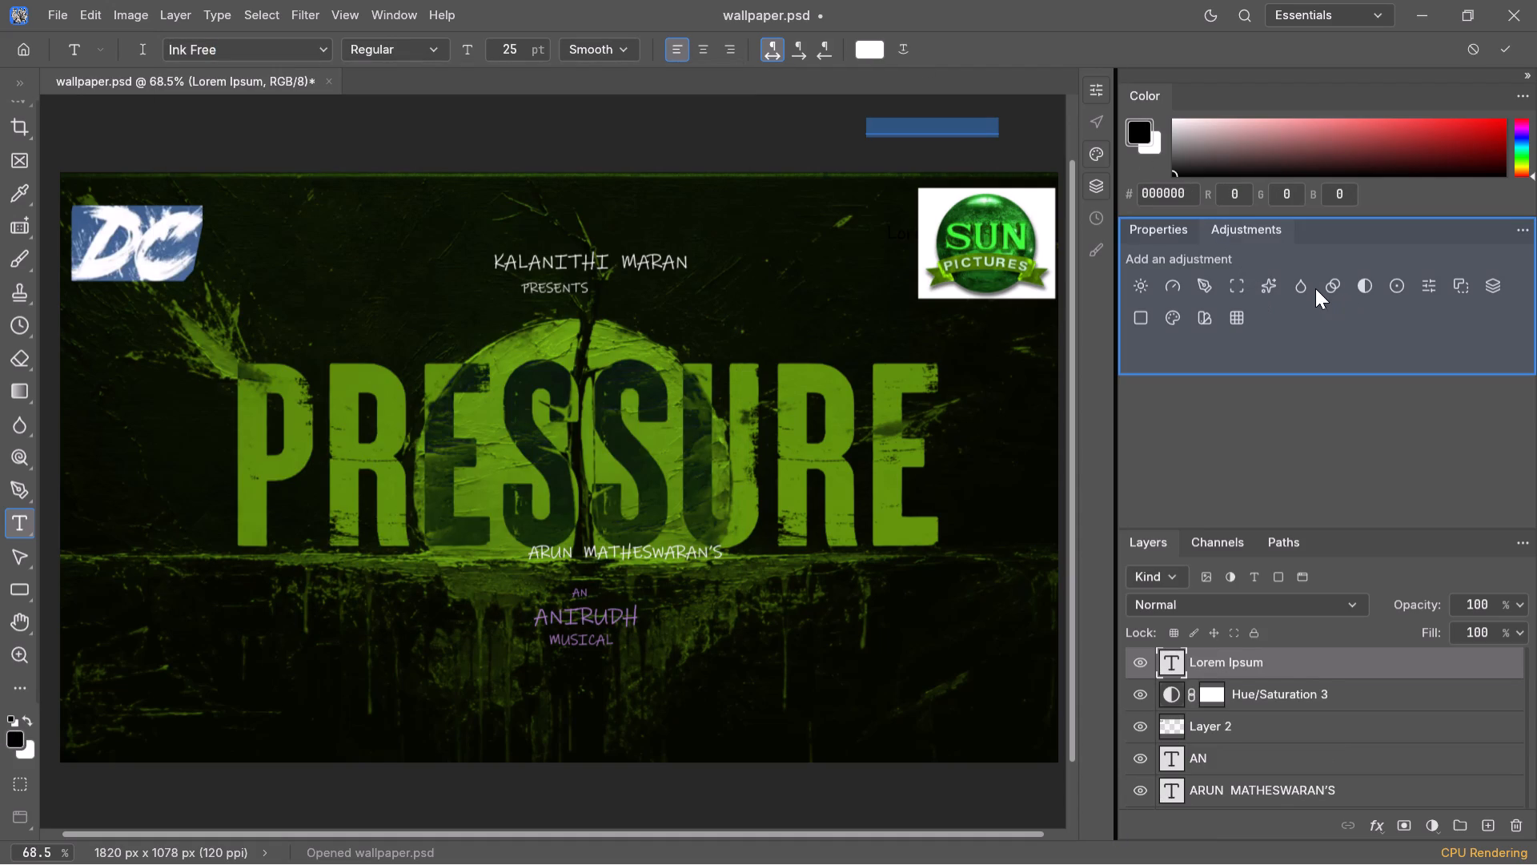
{"action": "left_click_drag", "start_coordinate": [1315, 288], "coordinate": [1307, 284]}
{"action": "left_click", "coordinate": [1307, 284]}
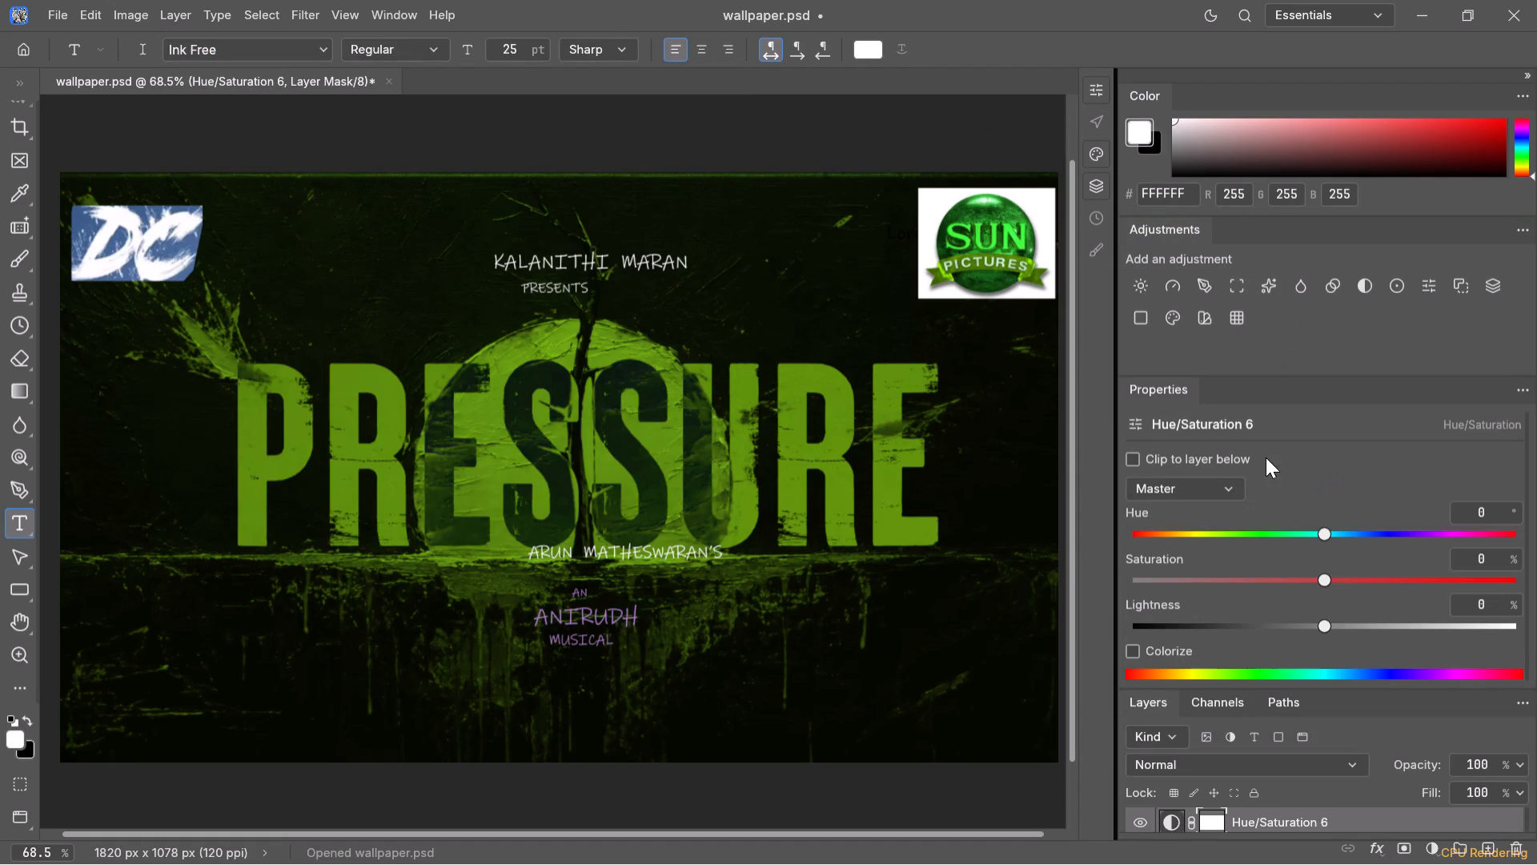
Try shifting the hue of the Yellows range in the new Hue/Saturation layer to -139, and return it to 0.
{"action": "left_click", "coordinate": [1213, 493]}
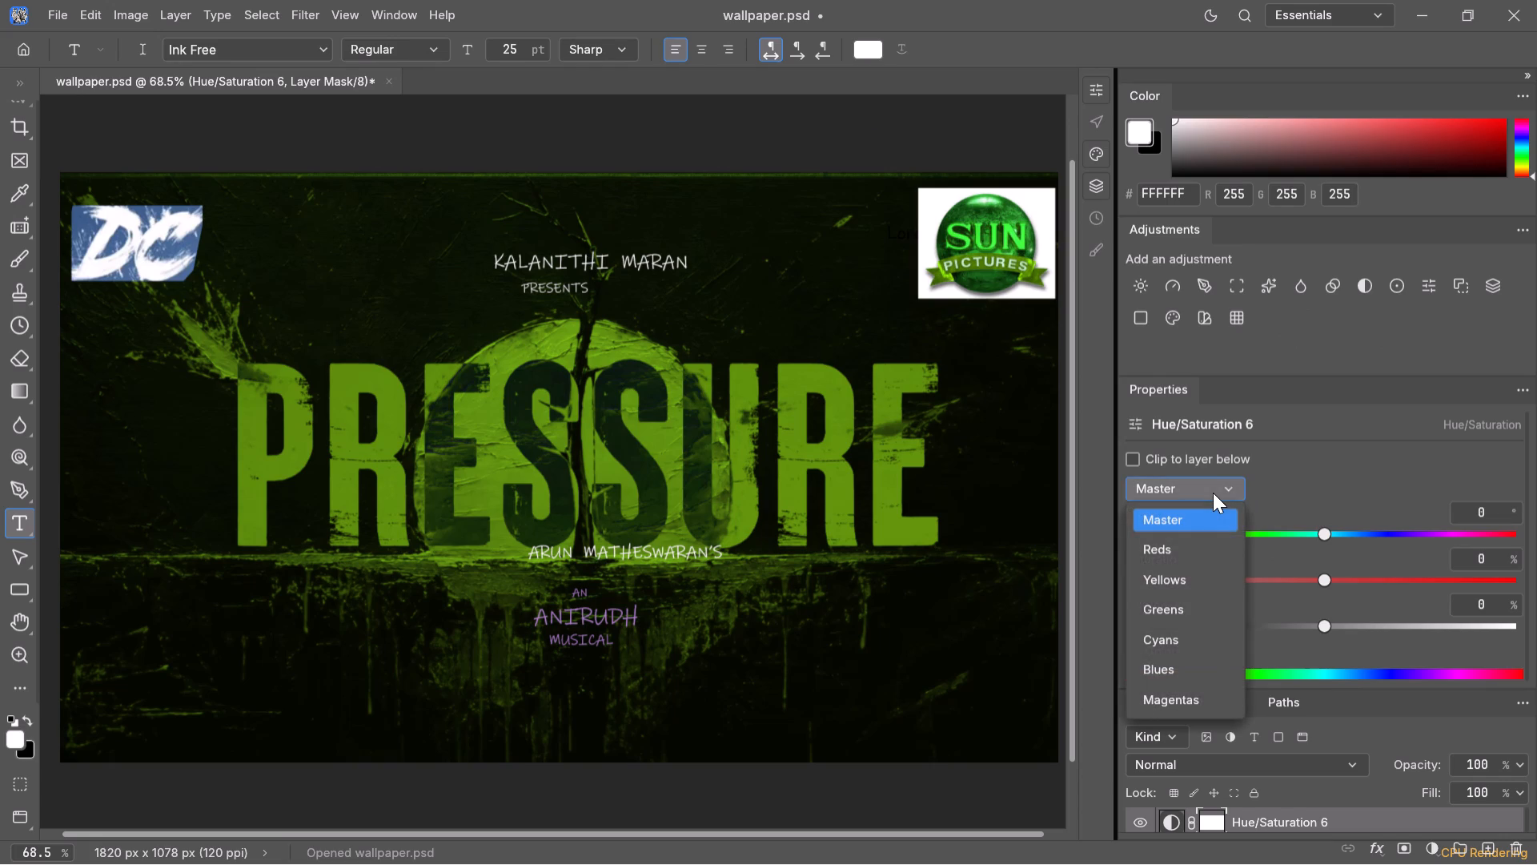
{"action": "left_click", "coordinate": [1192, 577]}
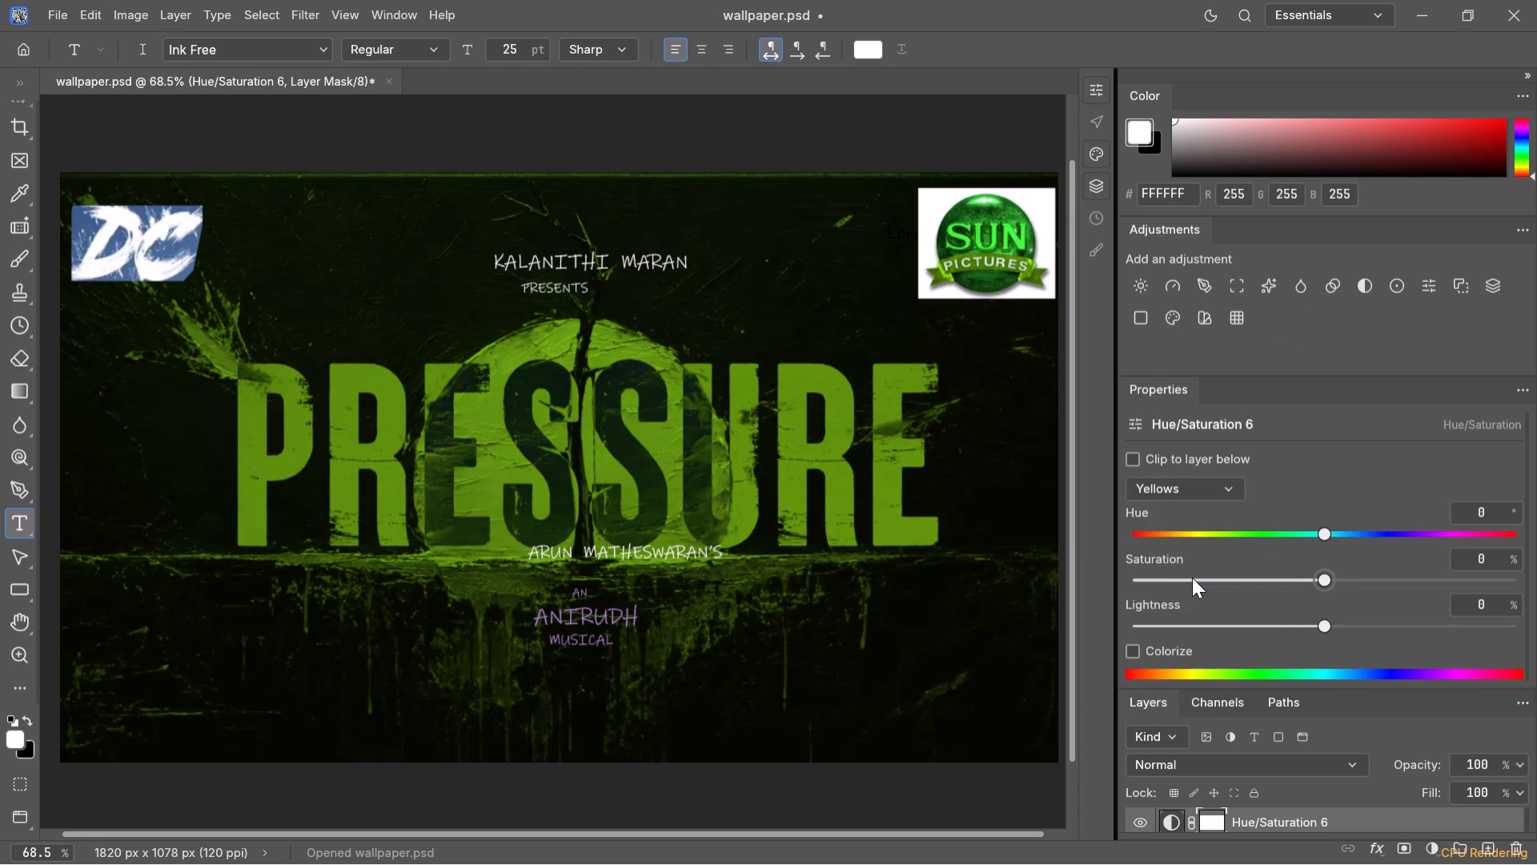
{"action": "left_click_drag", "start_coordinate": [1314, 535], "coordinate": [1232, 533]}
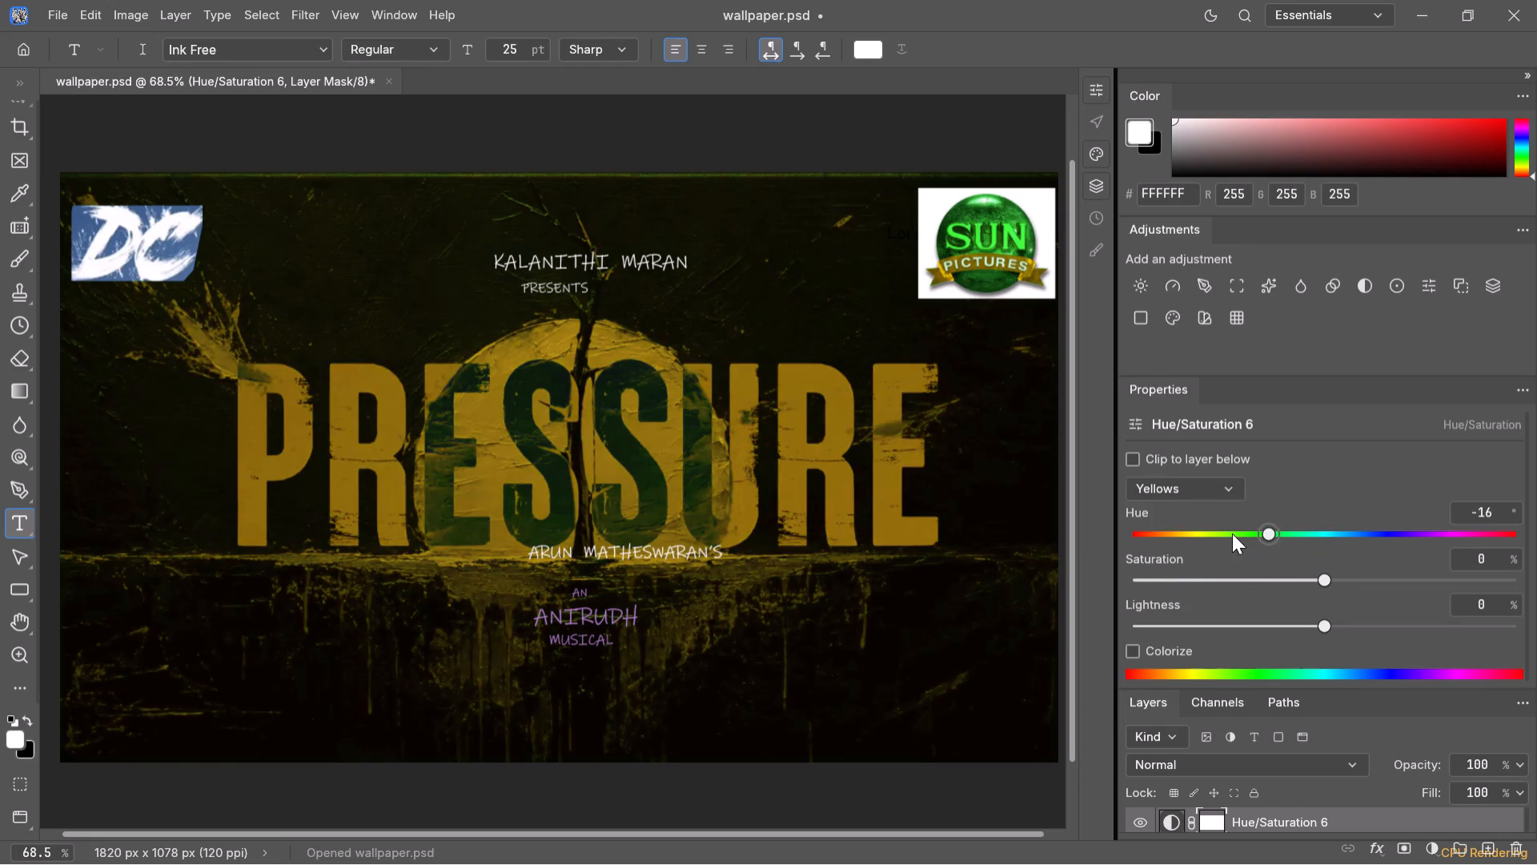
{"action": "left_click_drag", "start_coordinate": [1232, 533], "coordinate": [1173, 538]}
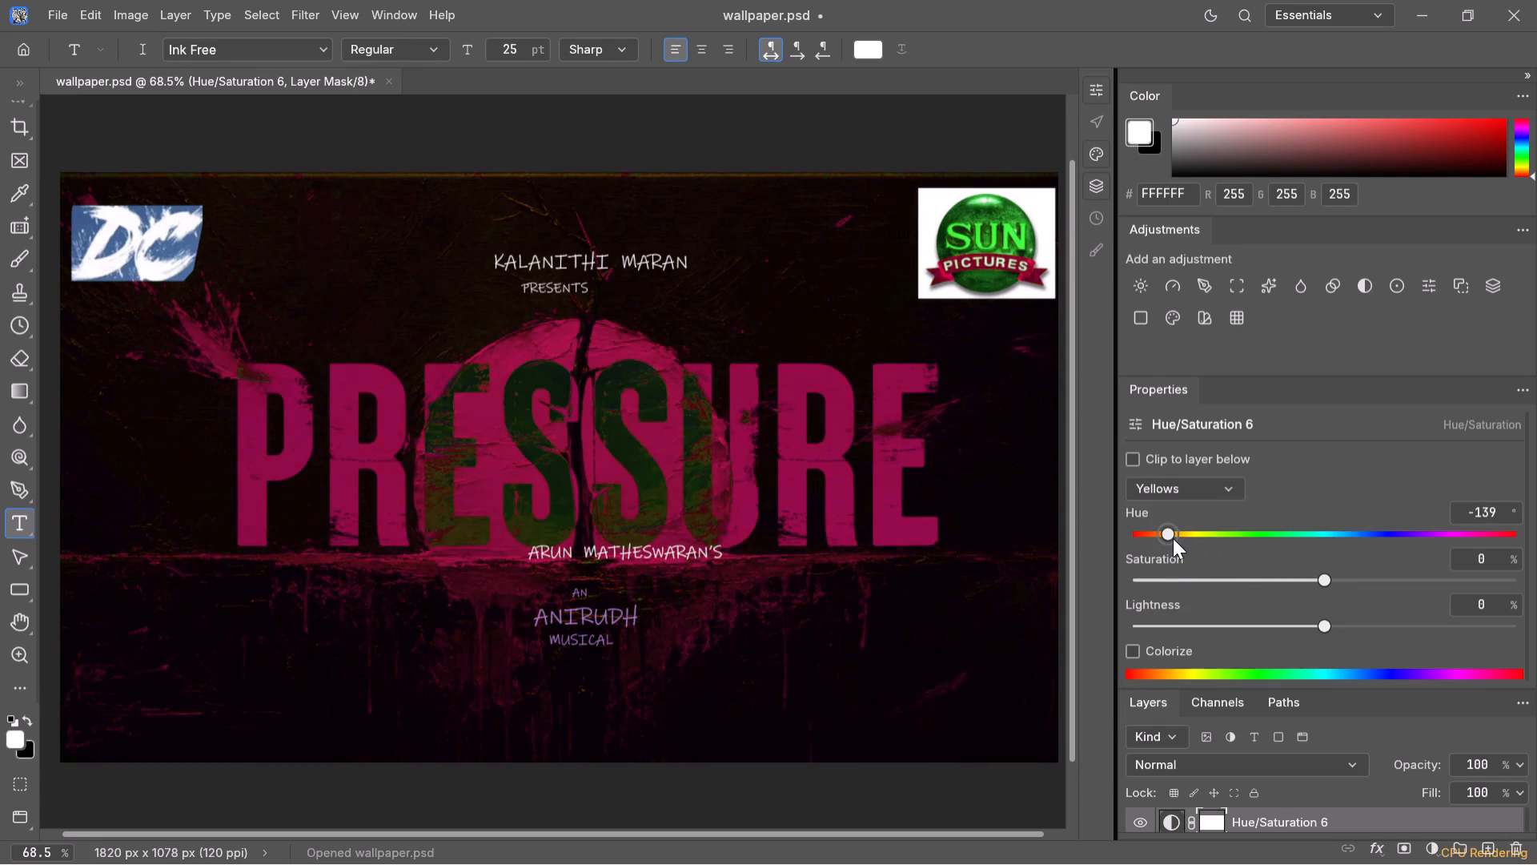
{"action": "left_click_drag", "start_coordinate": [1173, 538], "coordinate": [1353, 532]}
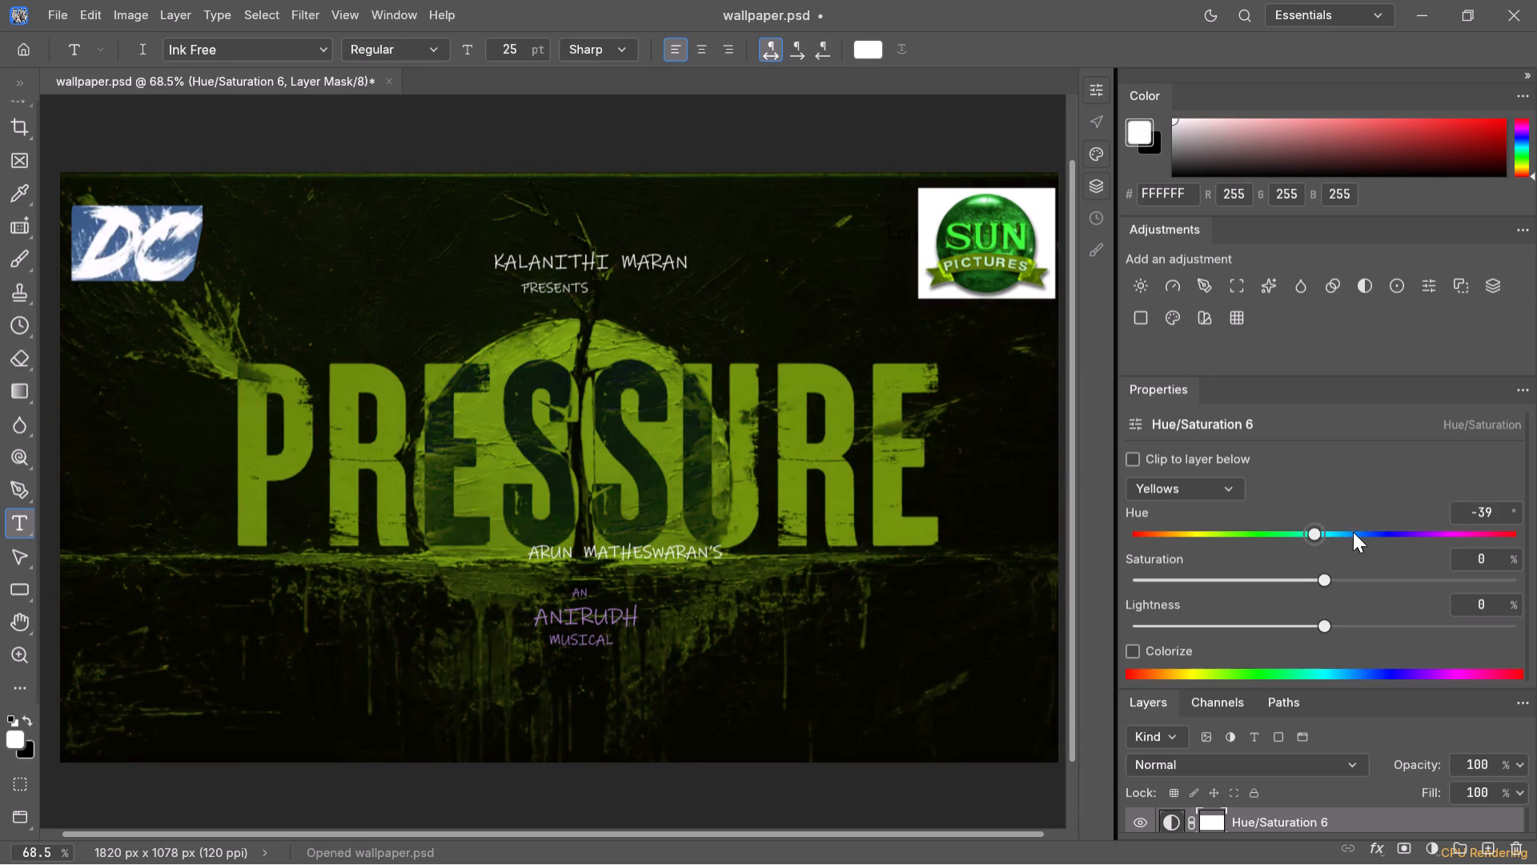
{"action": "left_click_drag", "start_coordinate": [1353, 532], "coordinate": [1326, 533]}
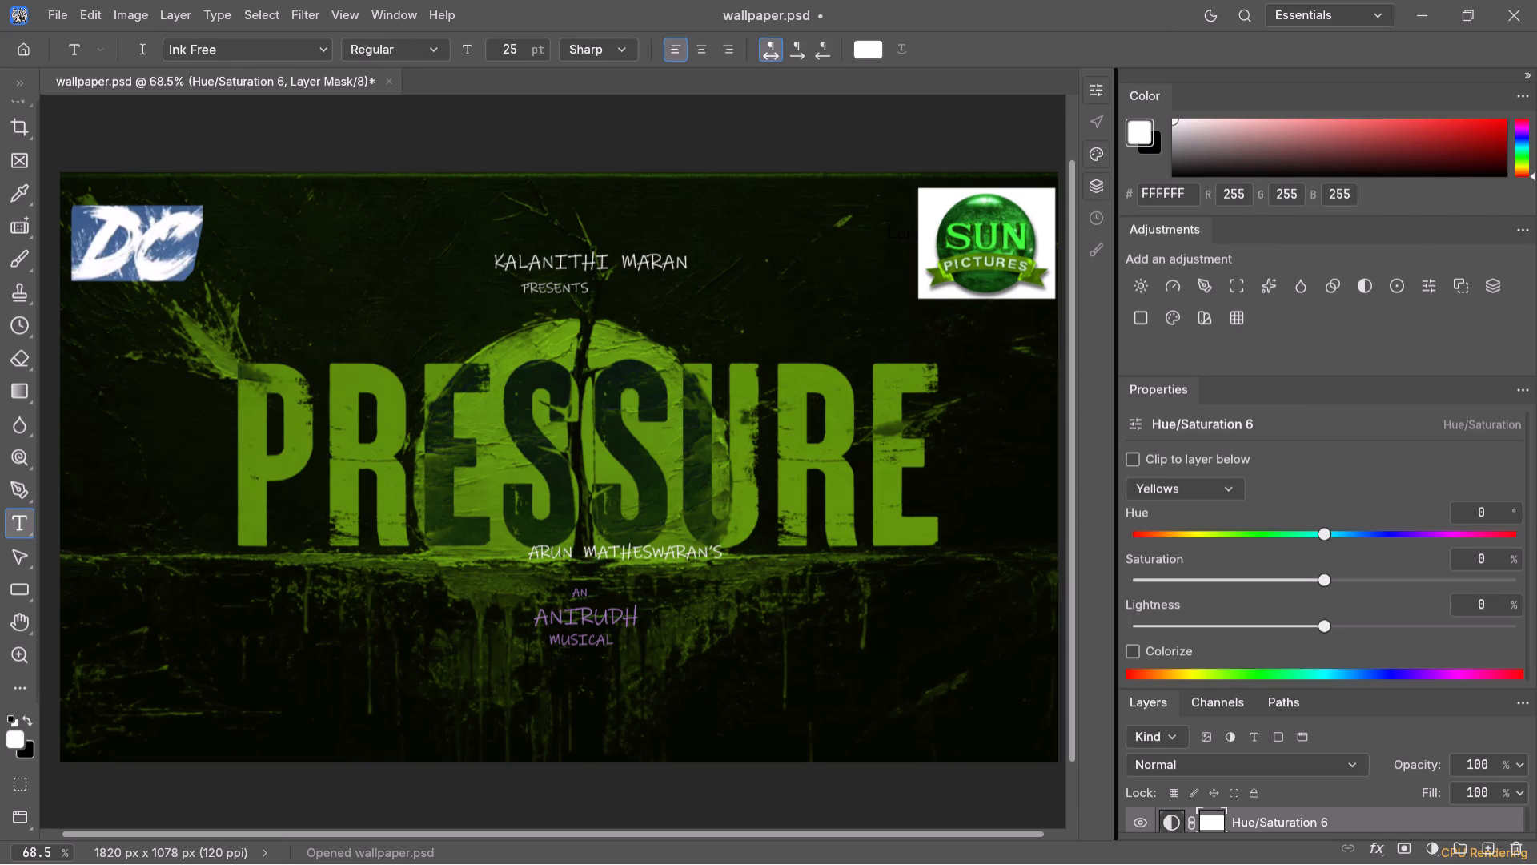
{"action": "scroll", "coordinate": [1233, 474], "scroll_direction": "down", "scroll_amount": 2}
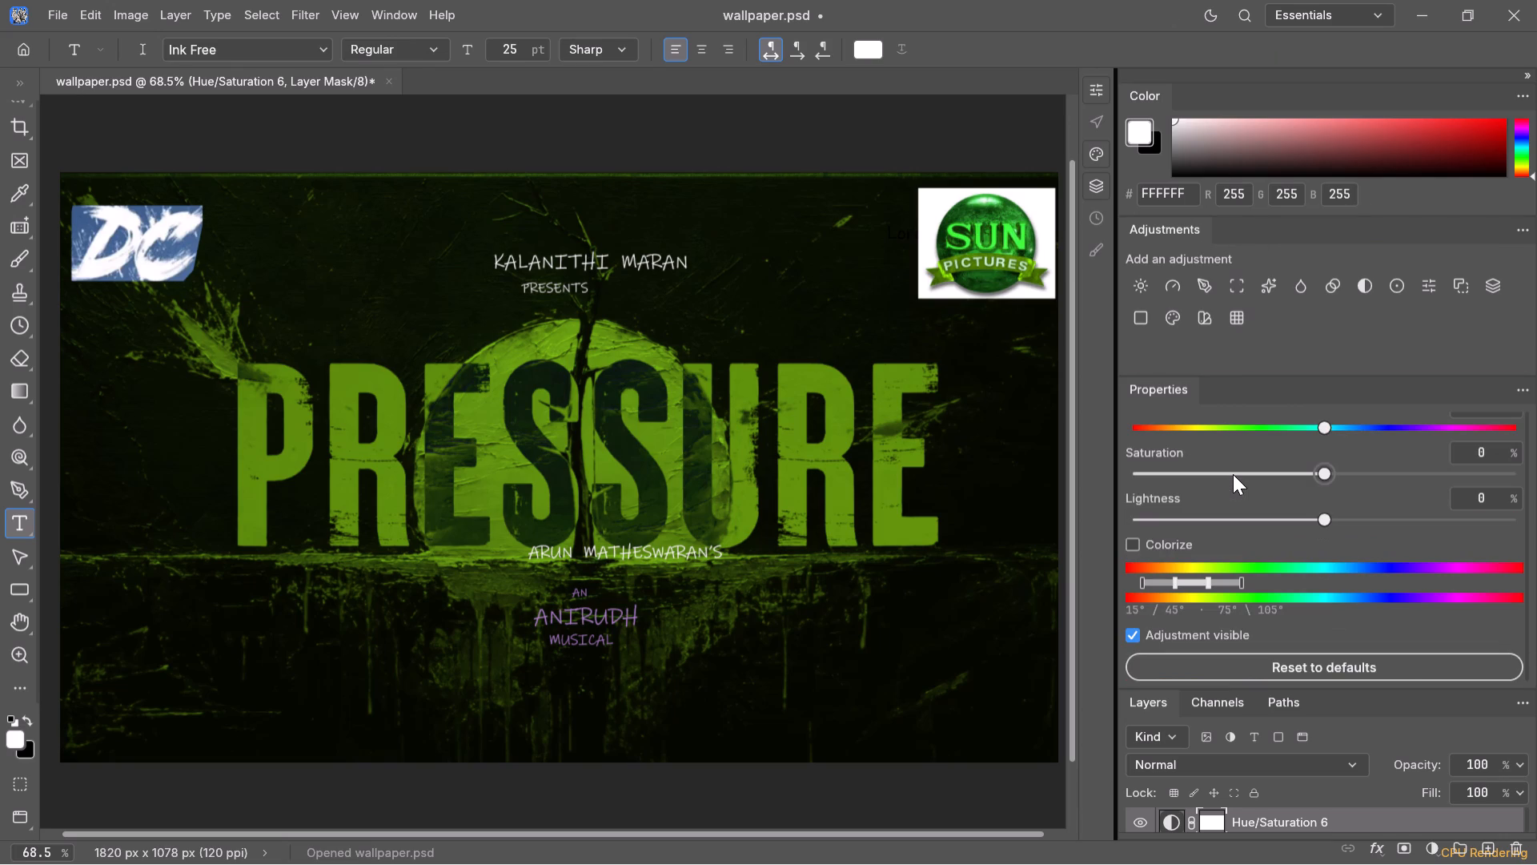
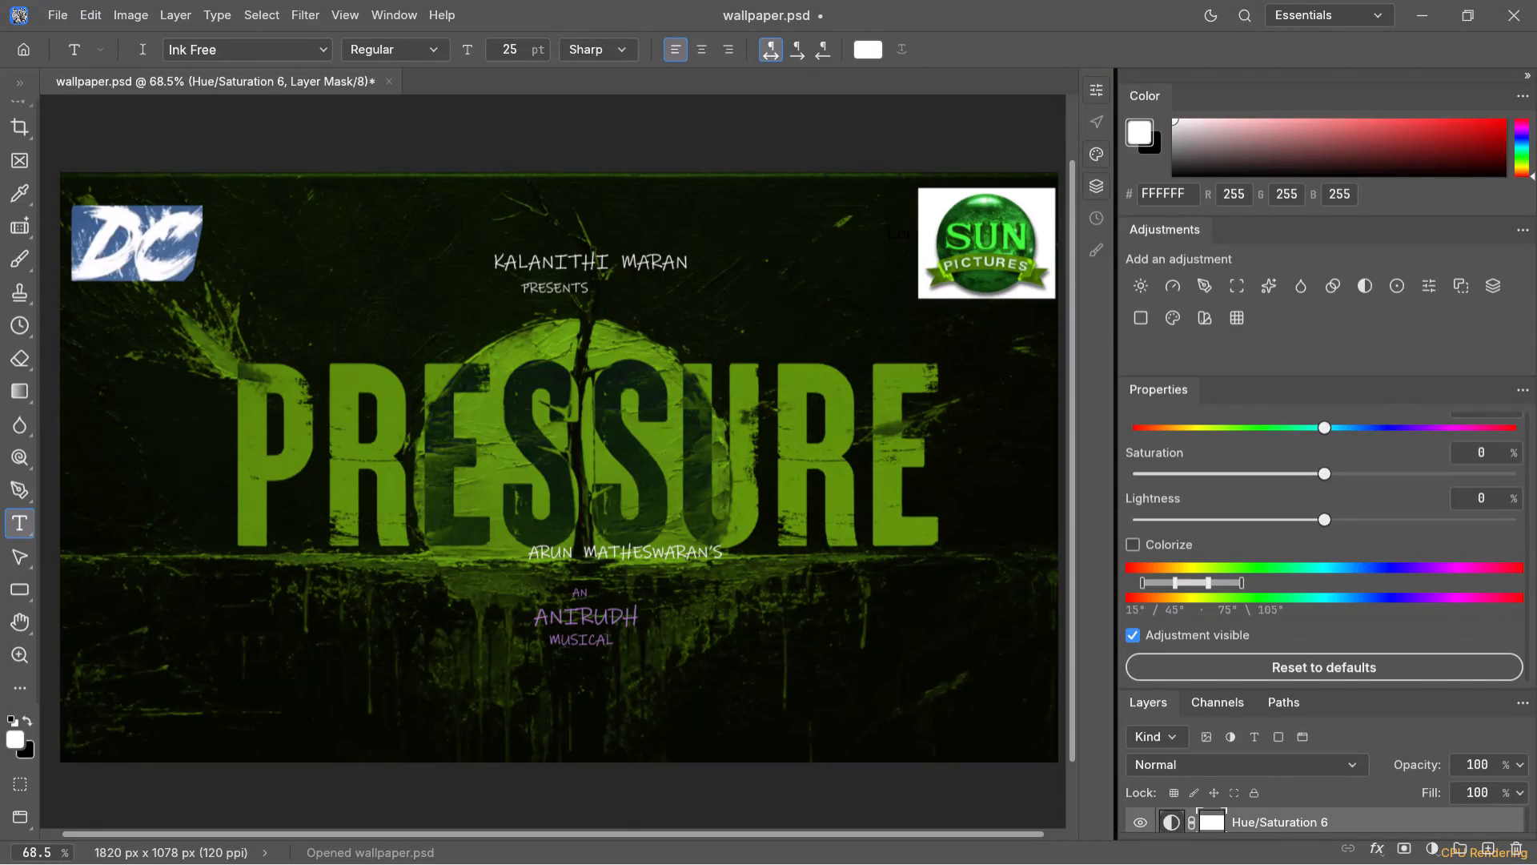
Quit the image editor, saving the changes made to wallpaper.psd.
{"action": "left_click", "coordinate": [1516, 6]}
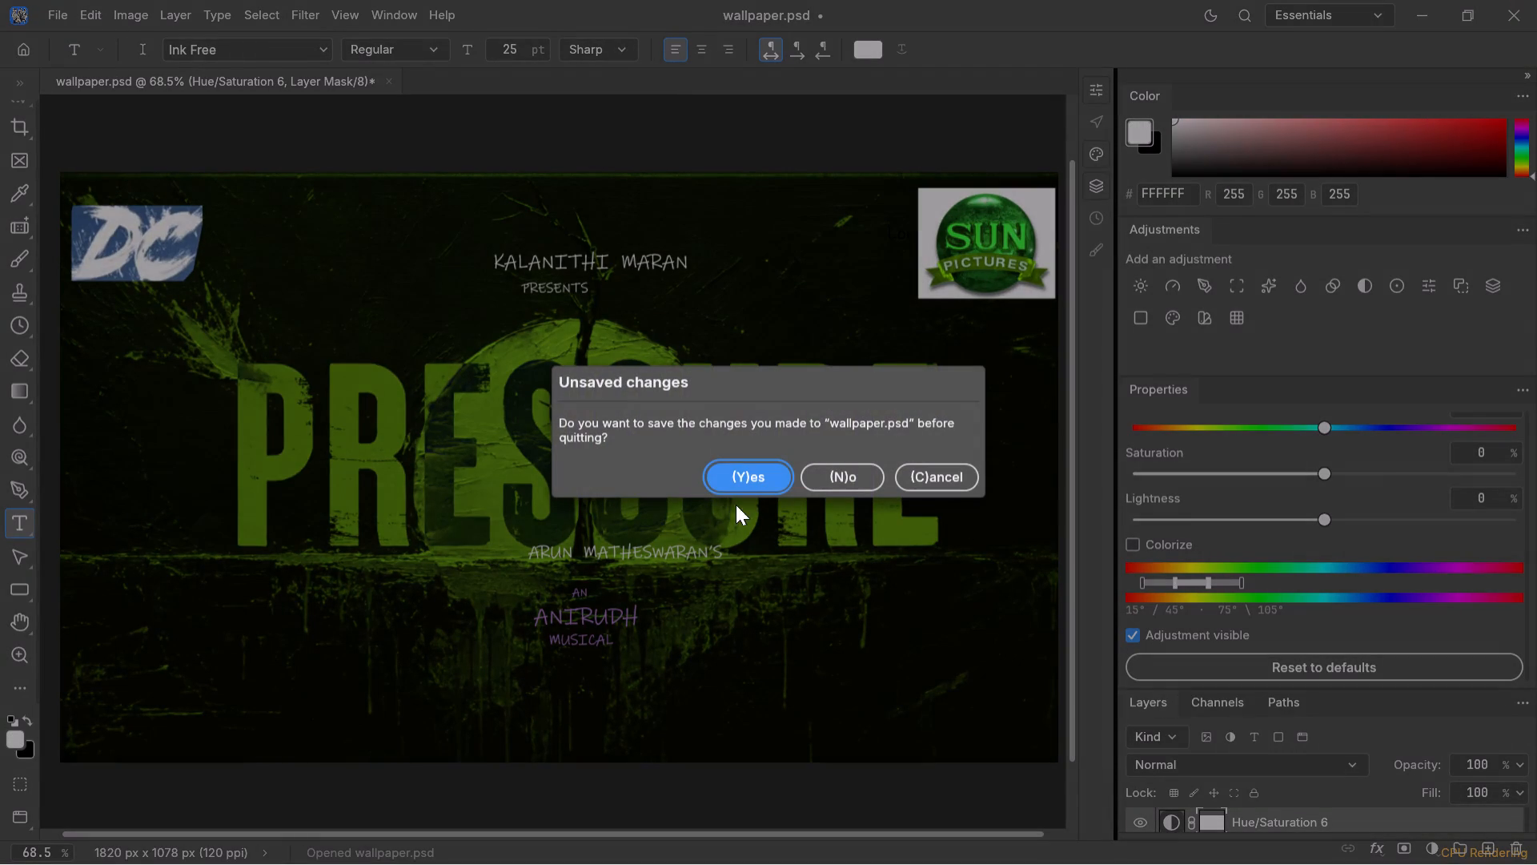
{"action": "left_click", "coordinate": [740, 486]}
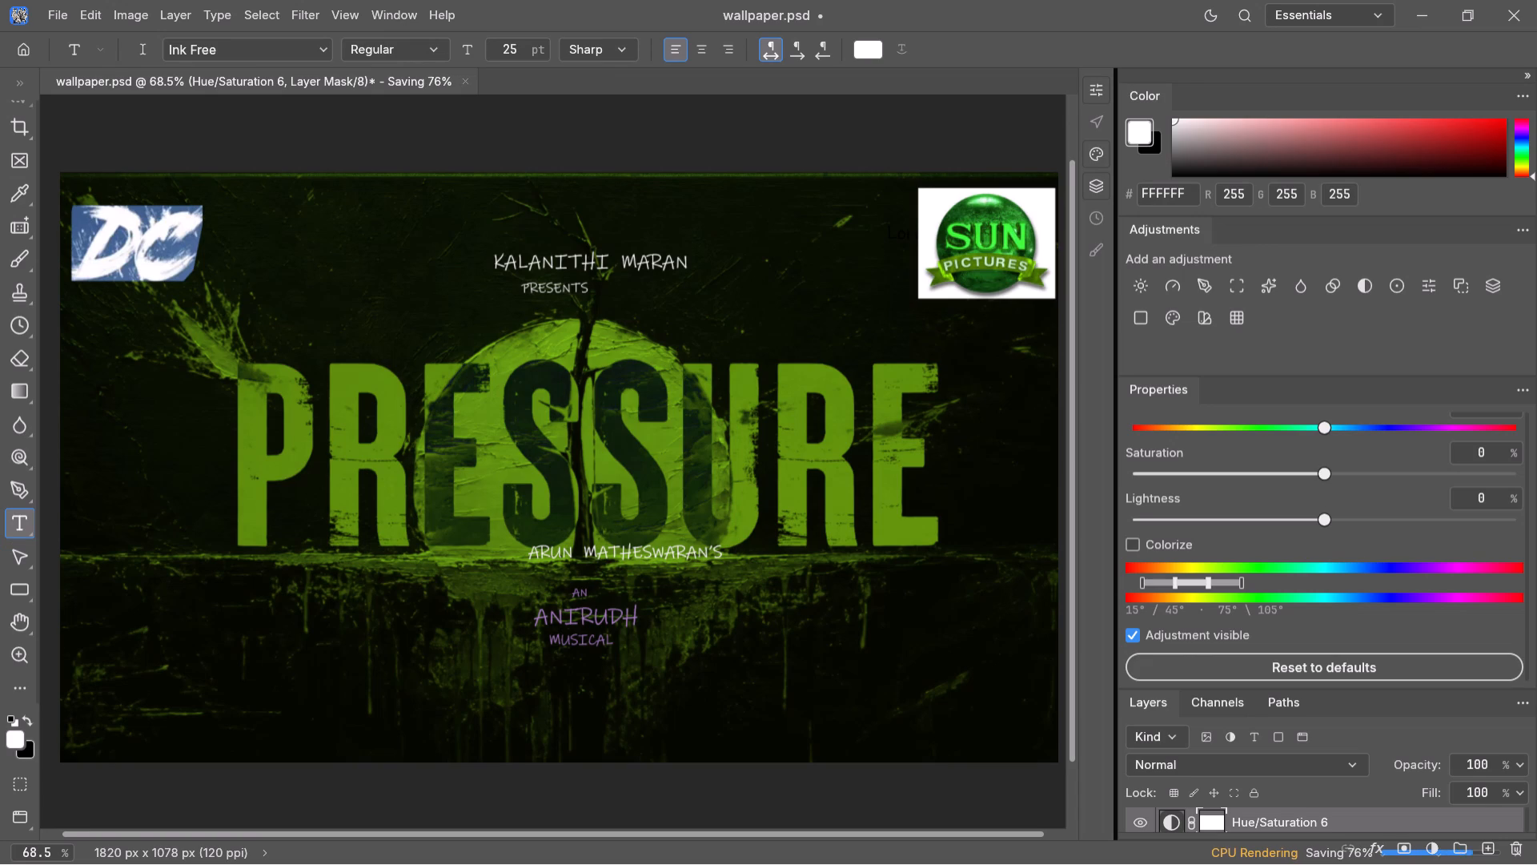
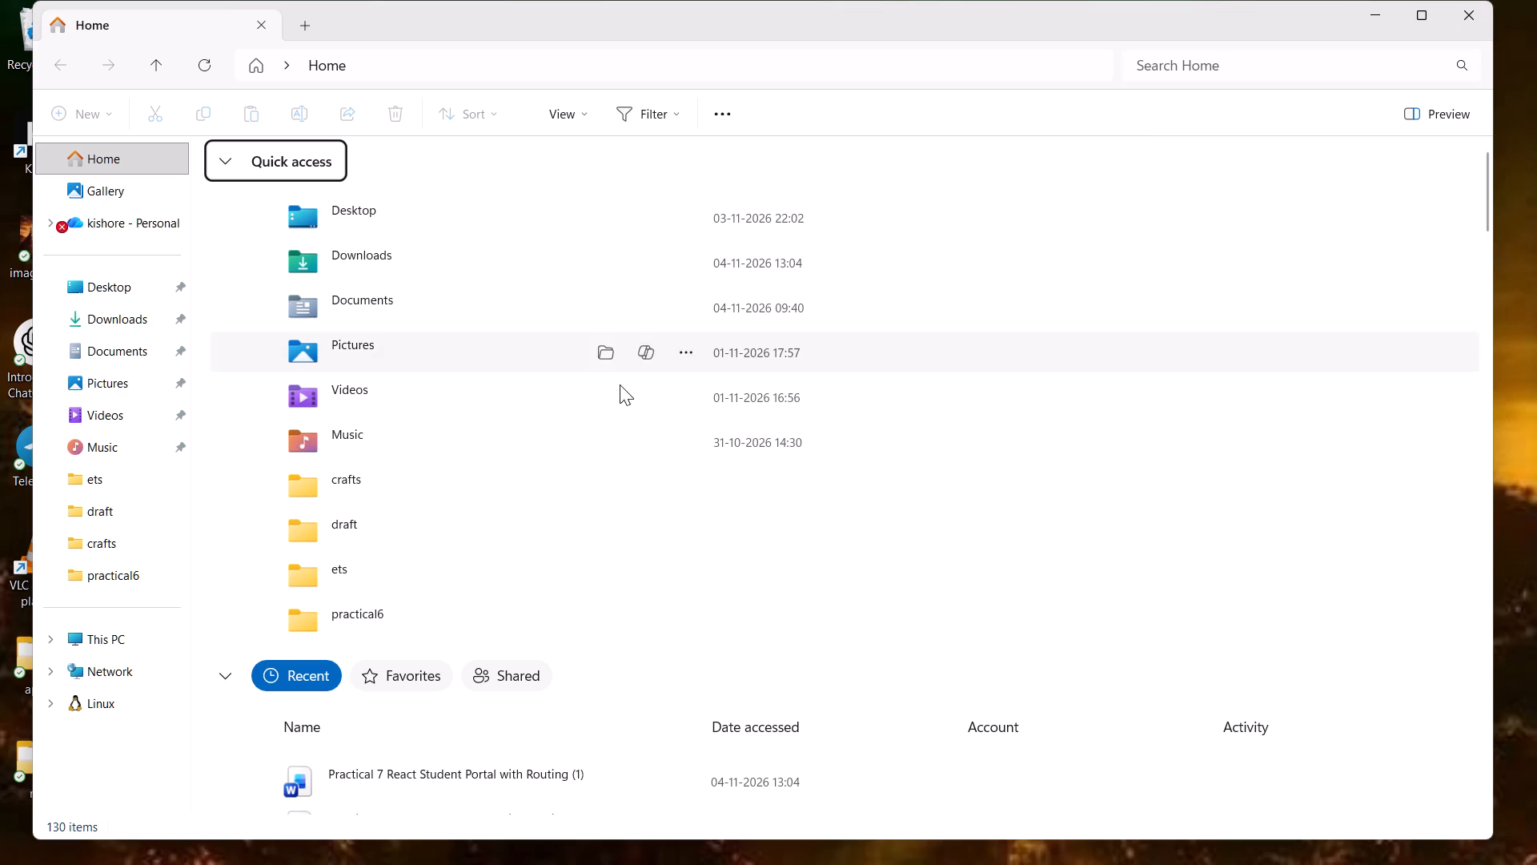
Open ArtCraft Launcher from the crafts folder in the personal OneDrive.
{"action": "left_click", "coordinate": [161, 230]}
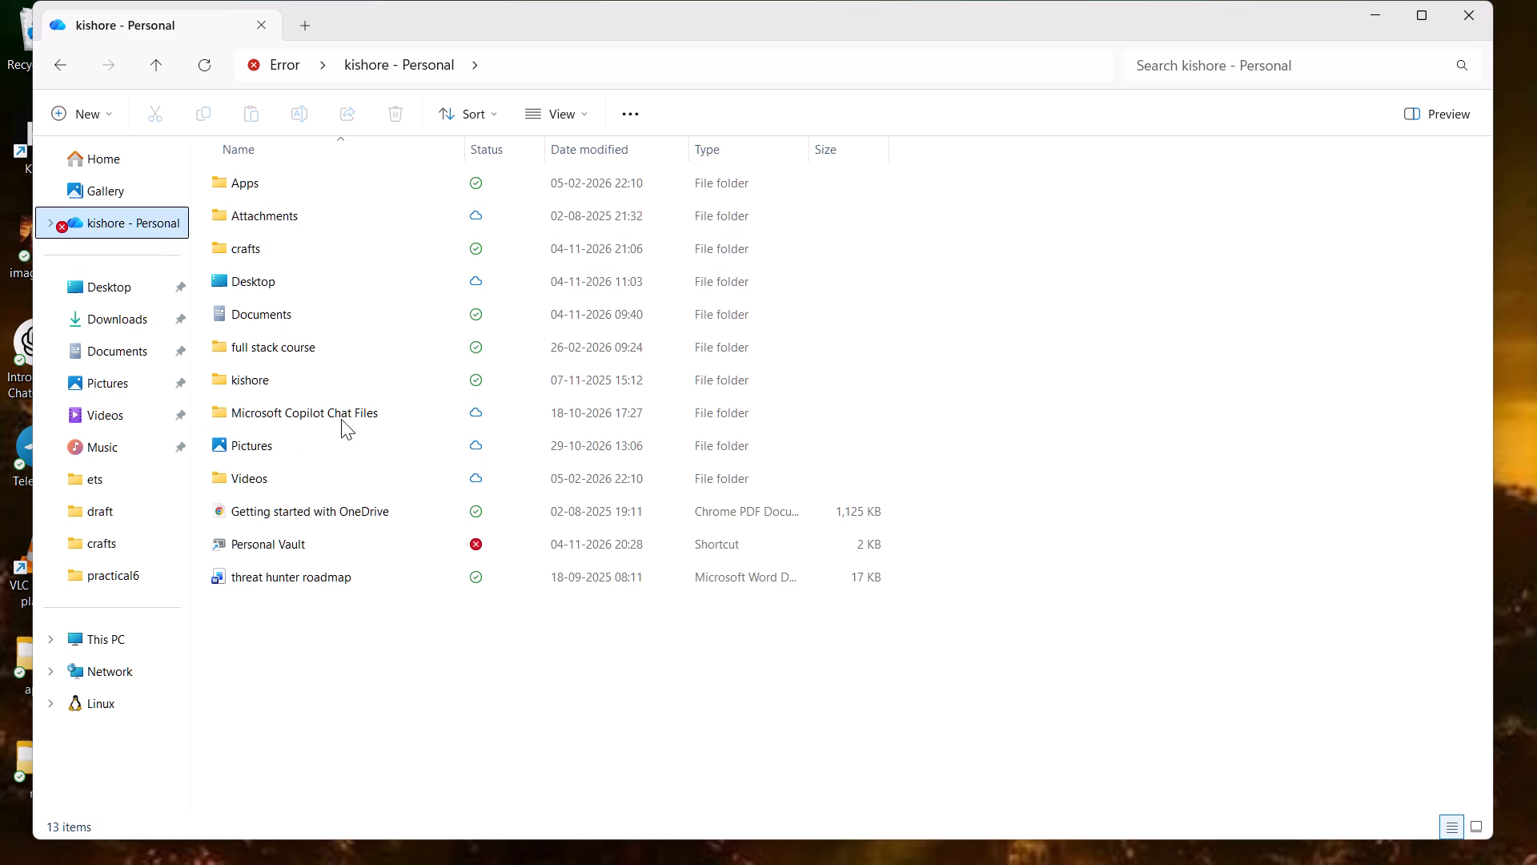
{"action": "double_click", "coordinate": [283, 249]}
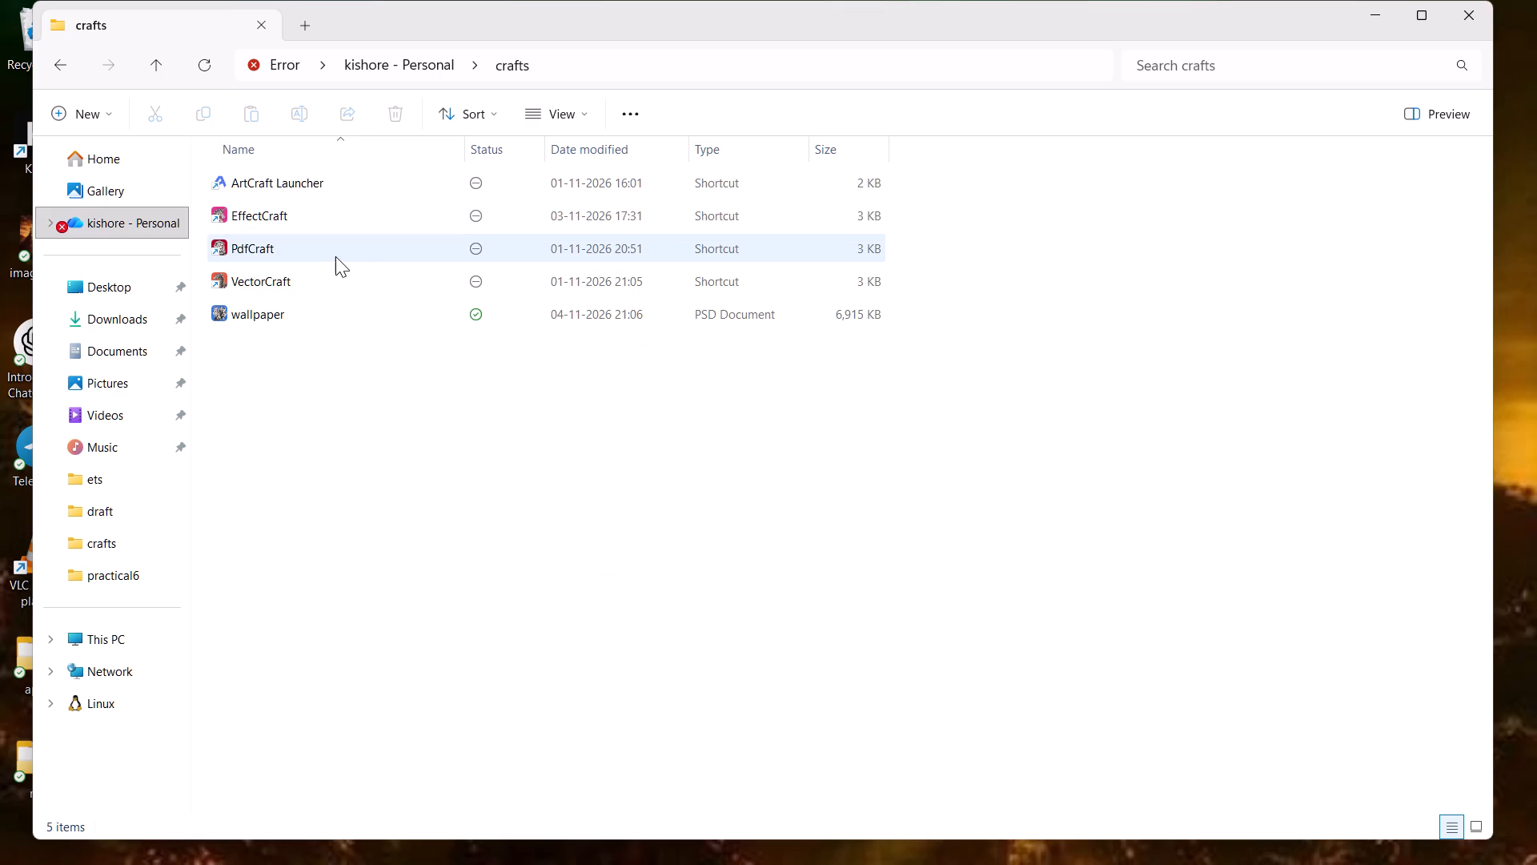
{"action": "double_click", "coordinate": [339, 191]}
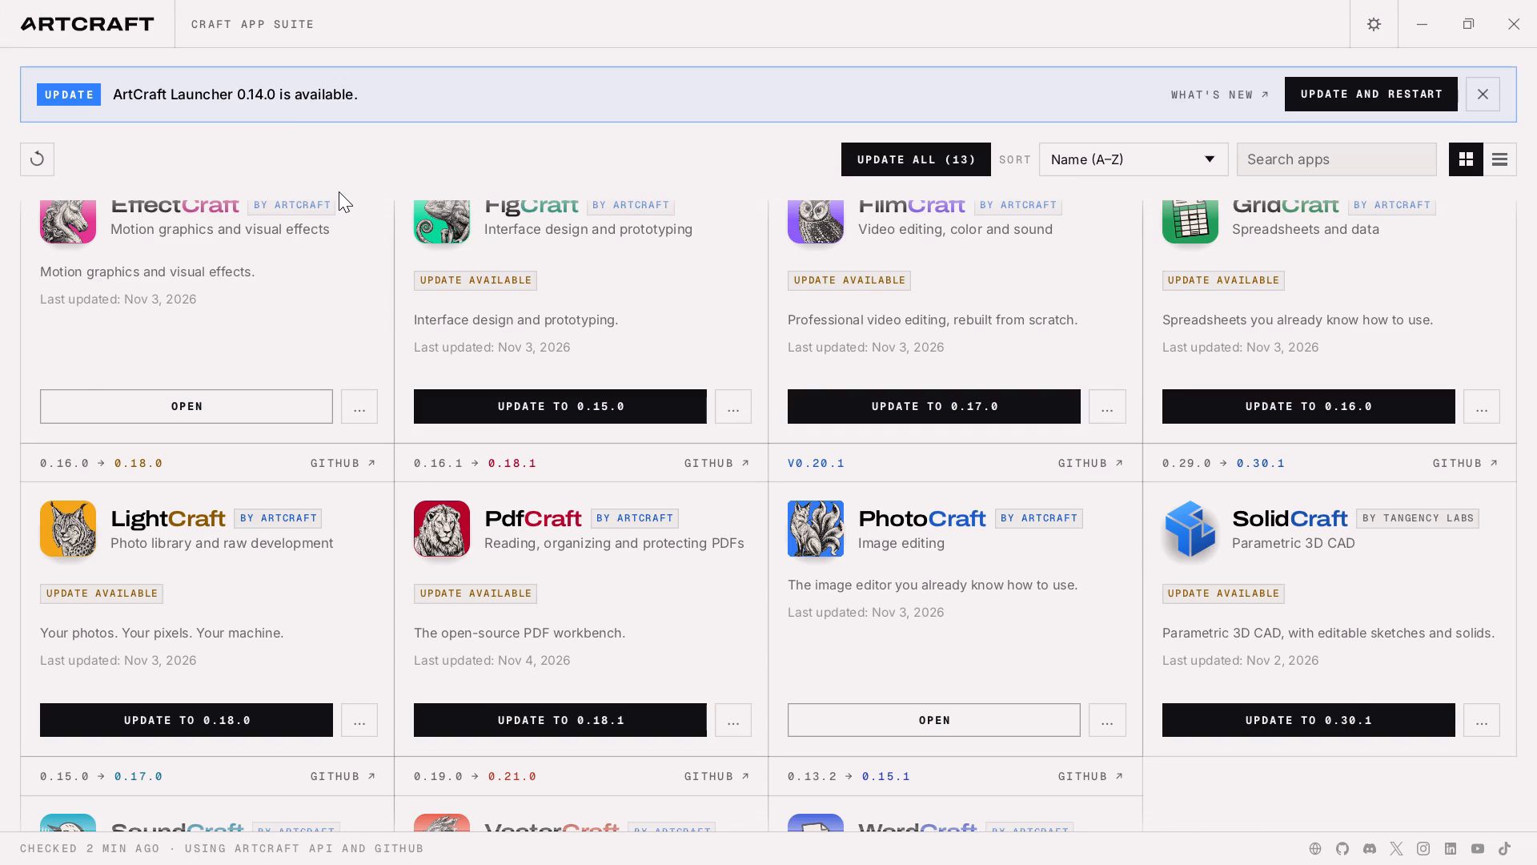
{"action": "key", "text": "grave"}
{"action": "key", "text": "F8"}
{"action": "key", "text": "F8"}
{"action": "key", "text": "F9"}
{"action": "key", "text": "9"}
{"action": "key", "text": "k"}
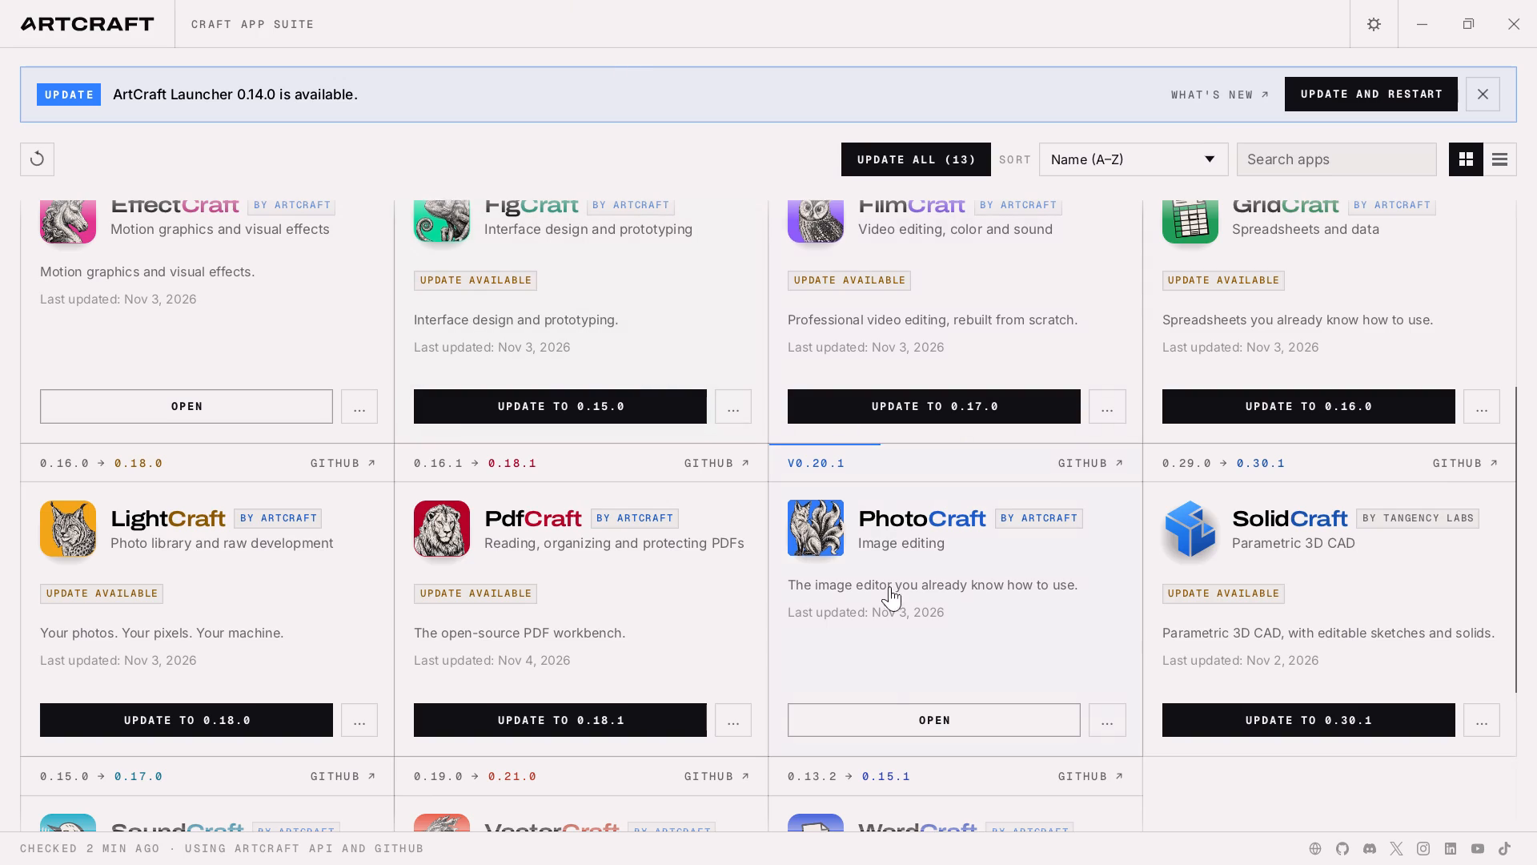
Launch PhotoCraft and reopen the recent wallpaper.psd from the OneDrive crafts folder.
{"action": "left_click", "coordinate": [891, 700]}
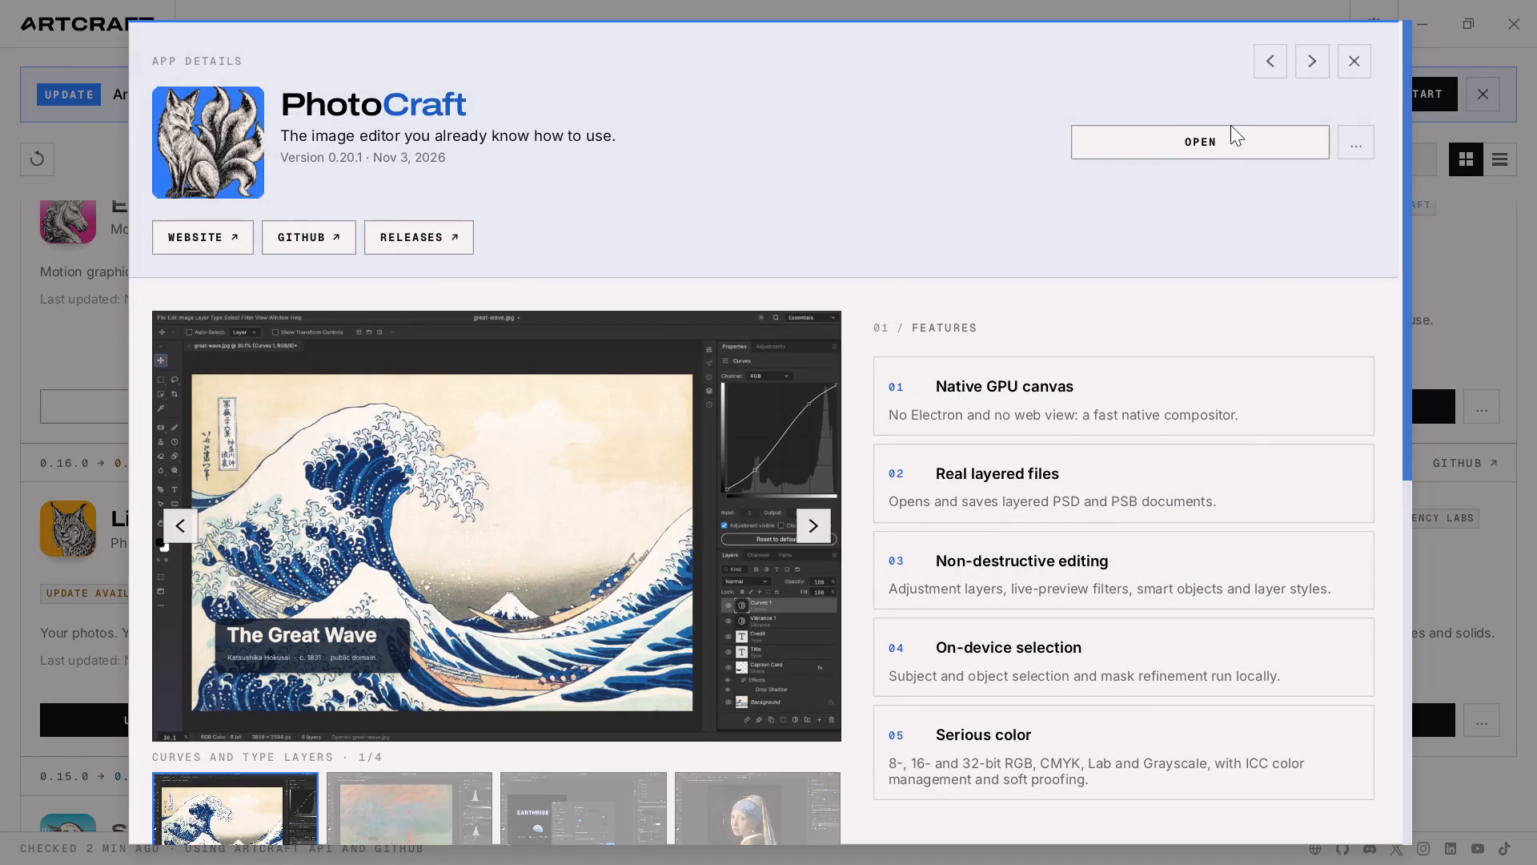
{"action": "left_click", "coordinate": [1226, 143]}
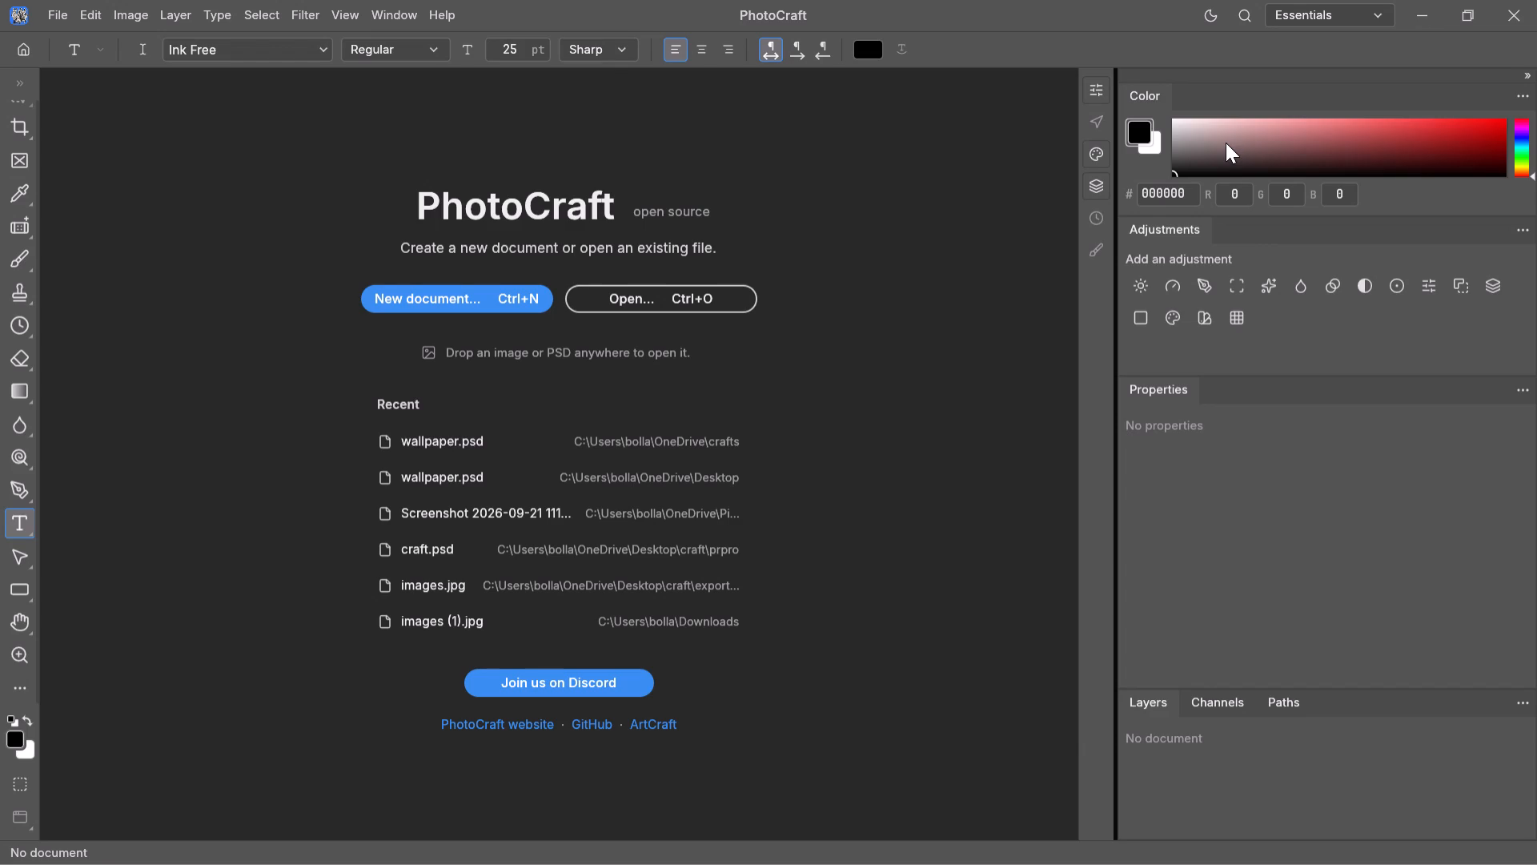
{"action": "left_click", "coordinate": [434, 432]}
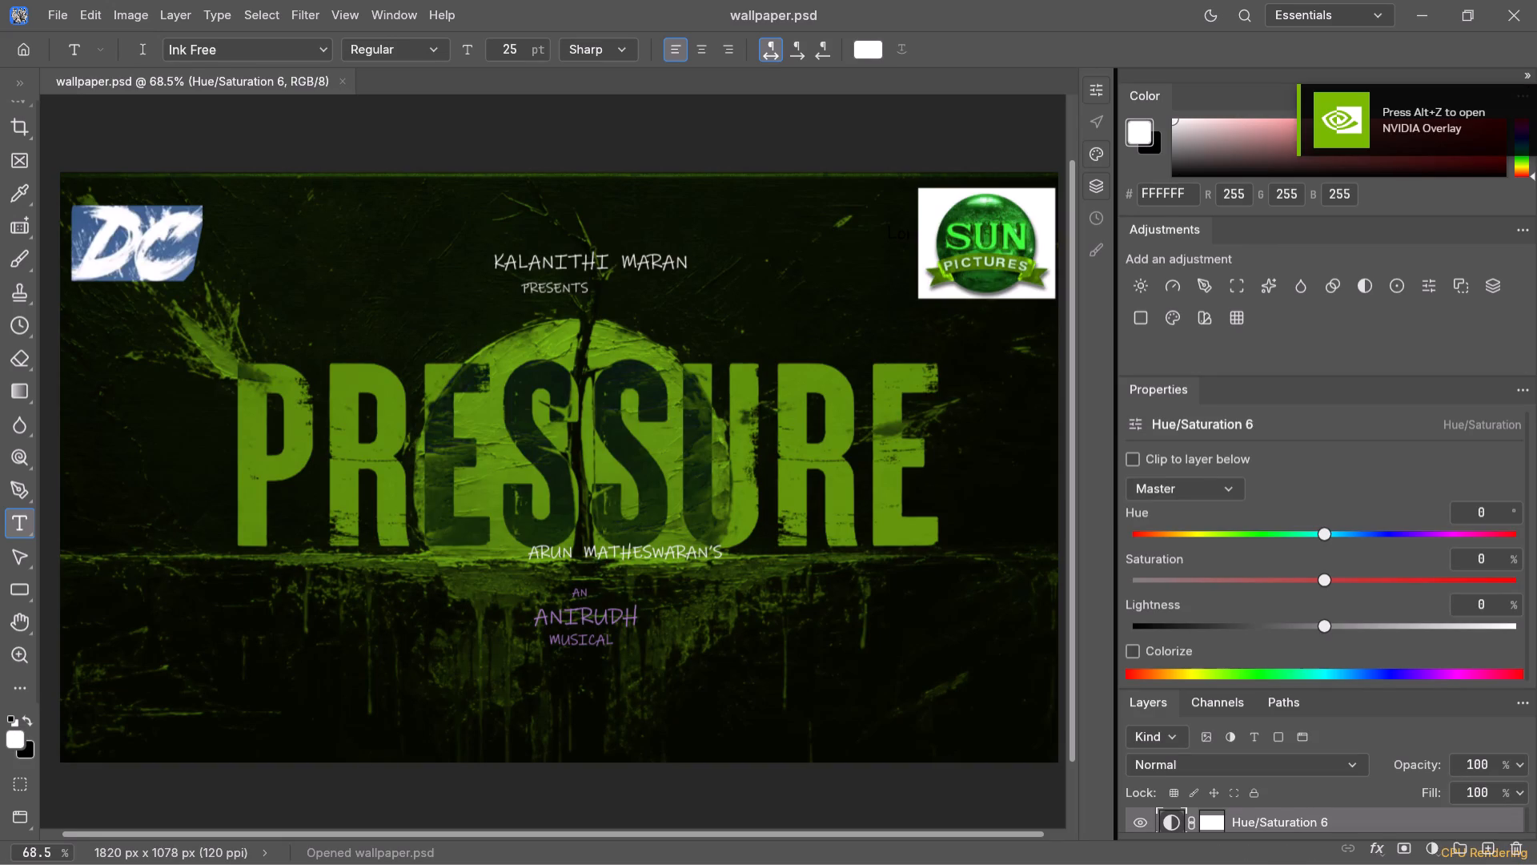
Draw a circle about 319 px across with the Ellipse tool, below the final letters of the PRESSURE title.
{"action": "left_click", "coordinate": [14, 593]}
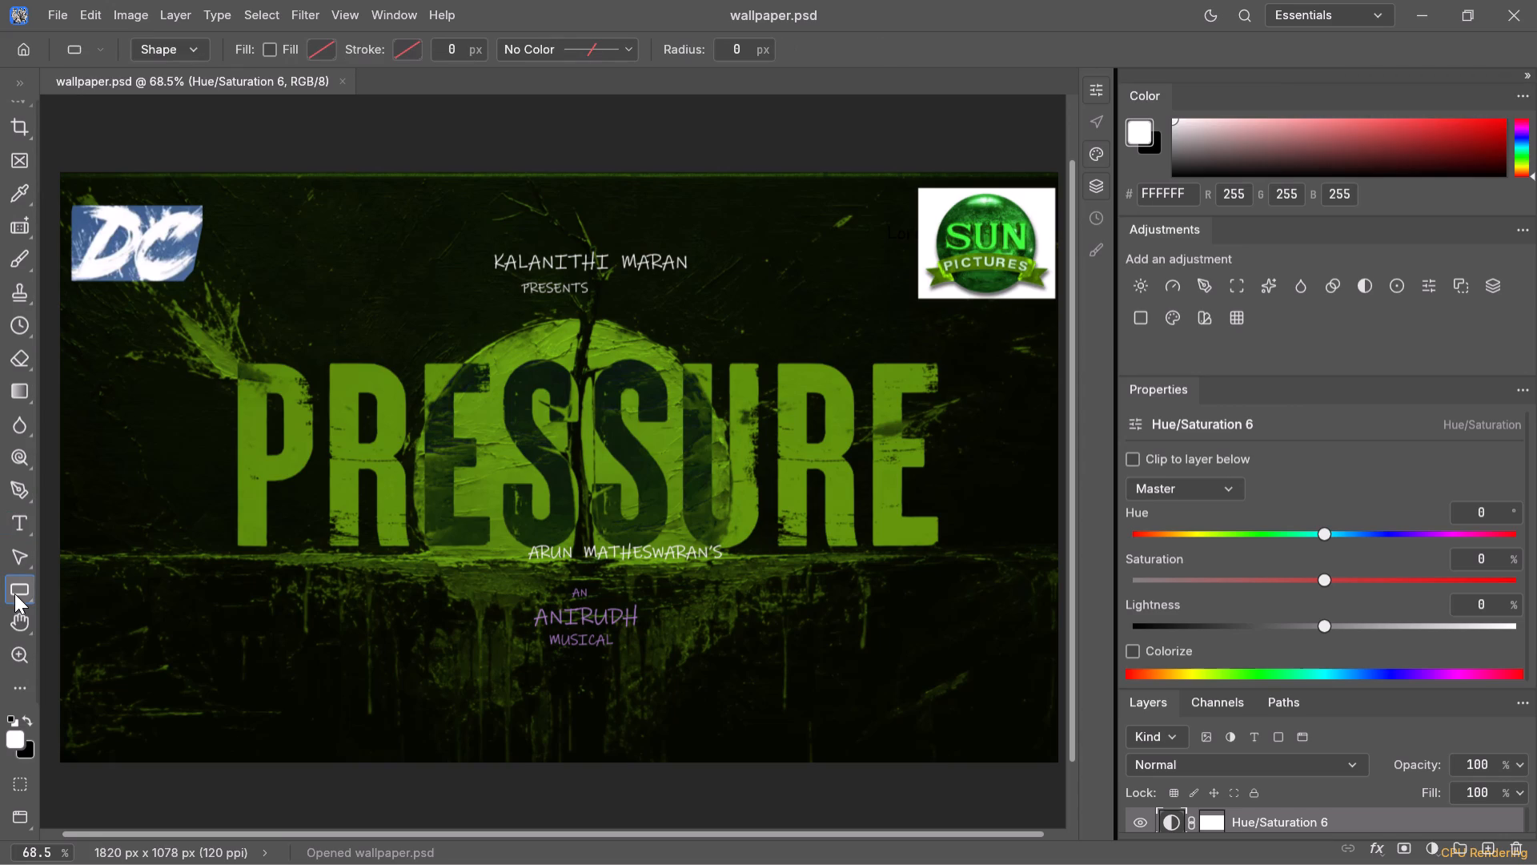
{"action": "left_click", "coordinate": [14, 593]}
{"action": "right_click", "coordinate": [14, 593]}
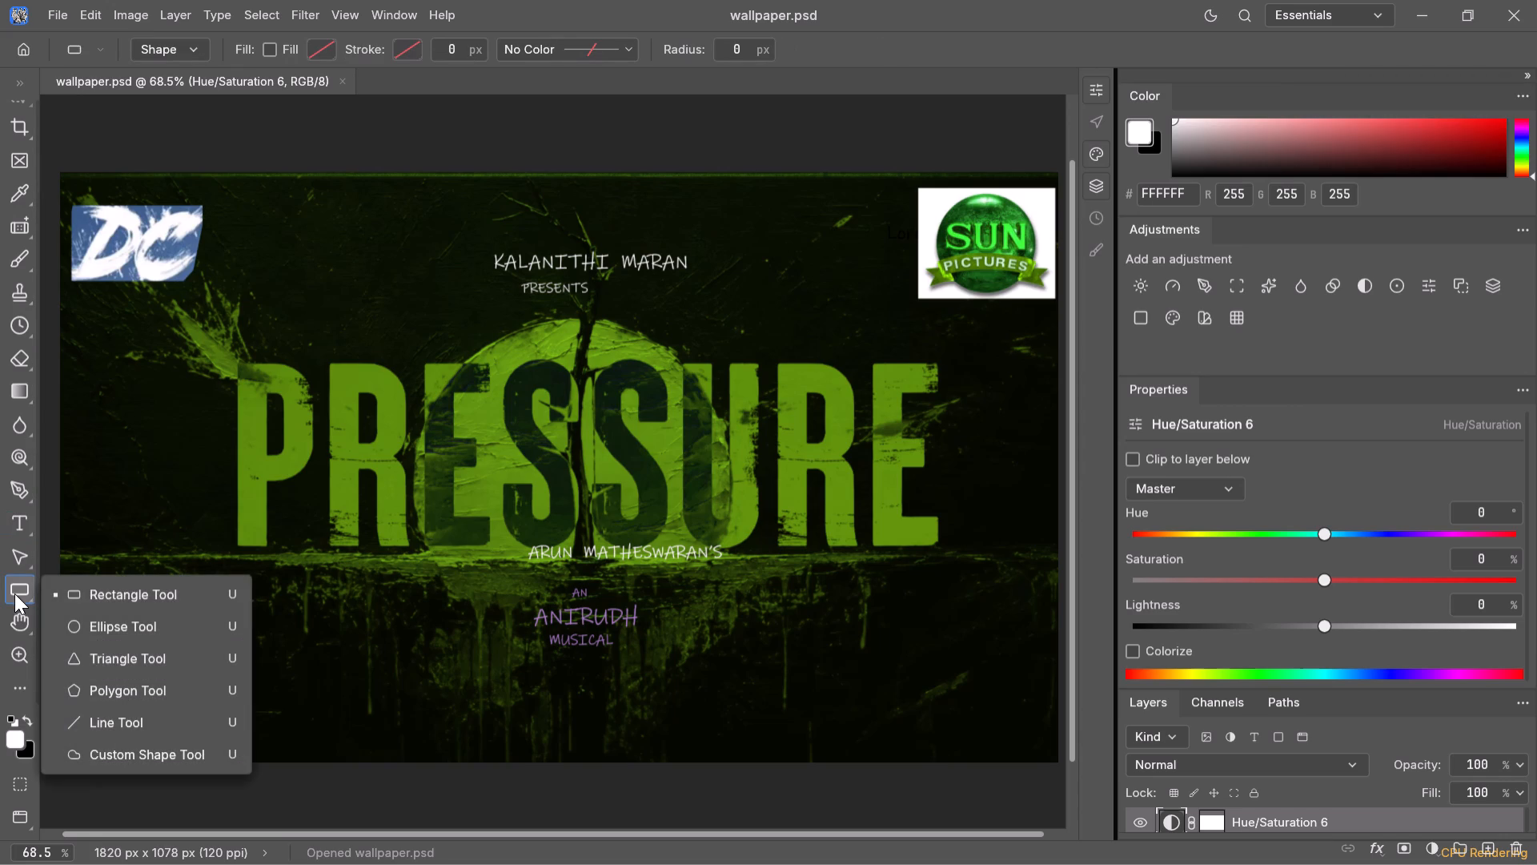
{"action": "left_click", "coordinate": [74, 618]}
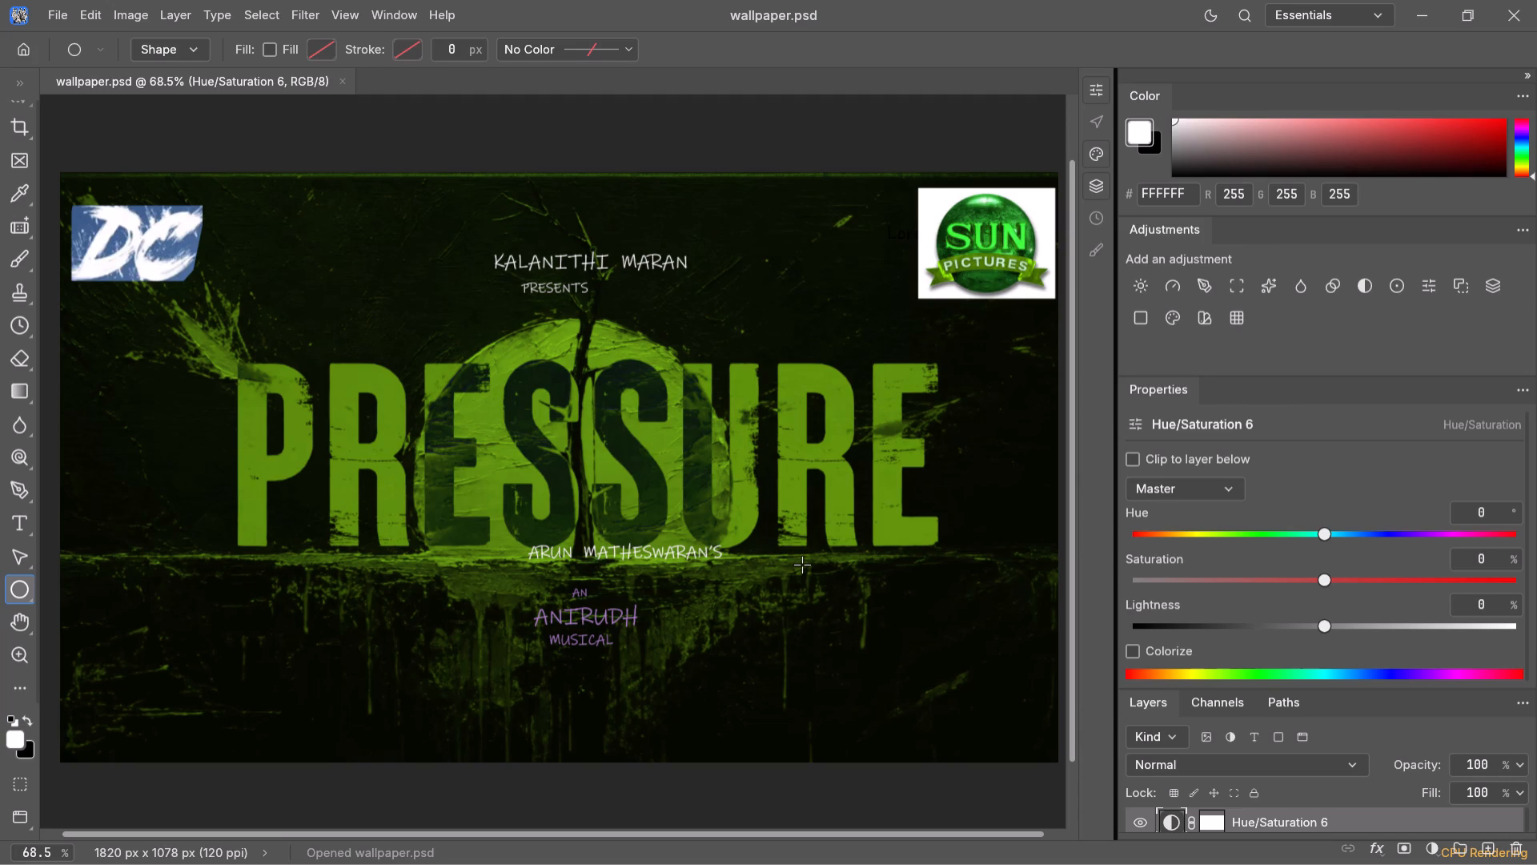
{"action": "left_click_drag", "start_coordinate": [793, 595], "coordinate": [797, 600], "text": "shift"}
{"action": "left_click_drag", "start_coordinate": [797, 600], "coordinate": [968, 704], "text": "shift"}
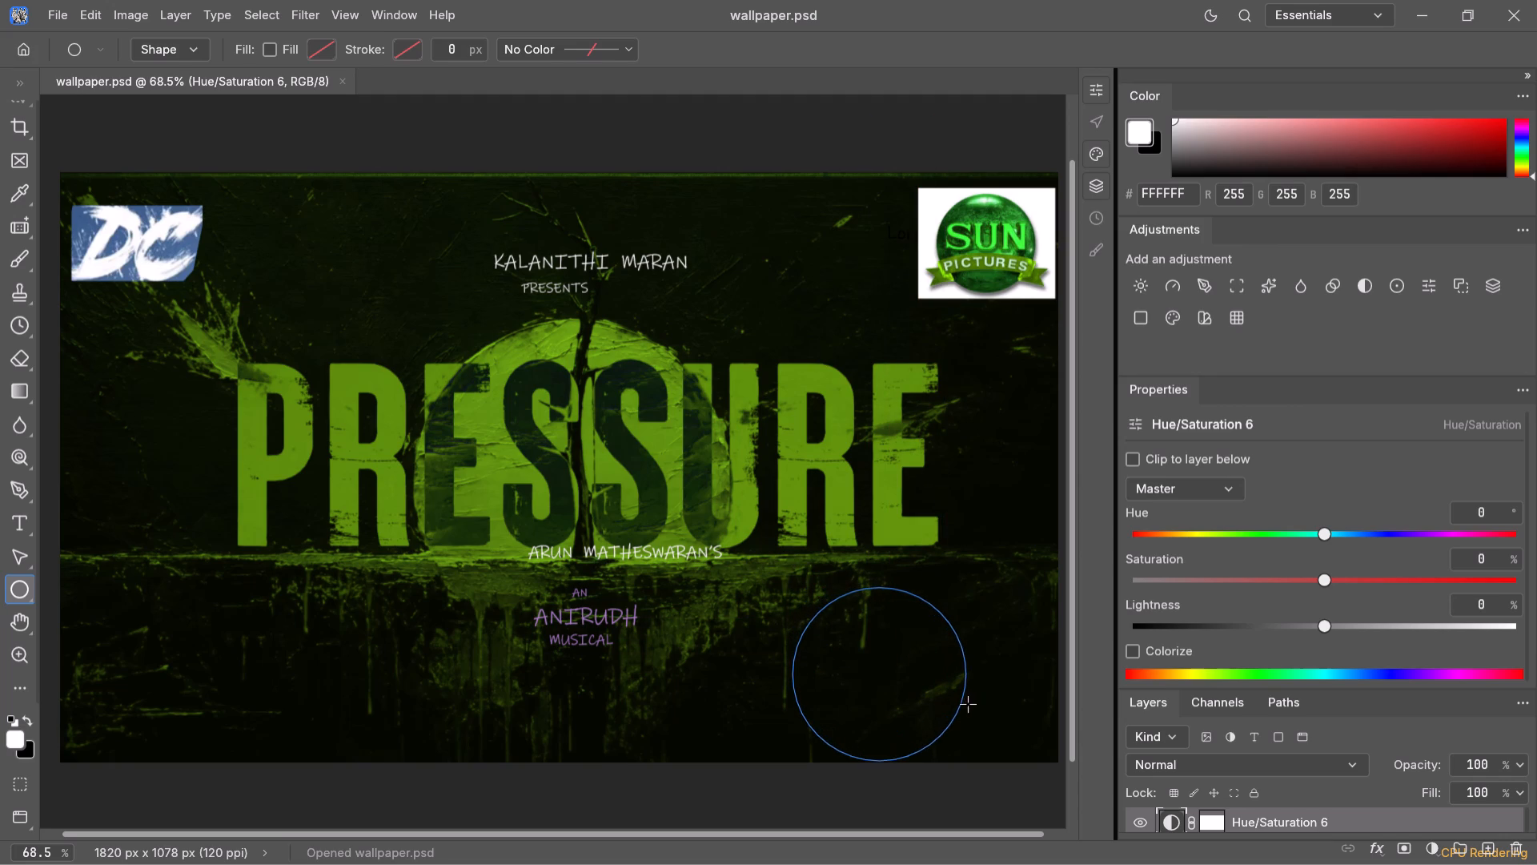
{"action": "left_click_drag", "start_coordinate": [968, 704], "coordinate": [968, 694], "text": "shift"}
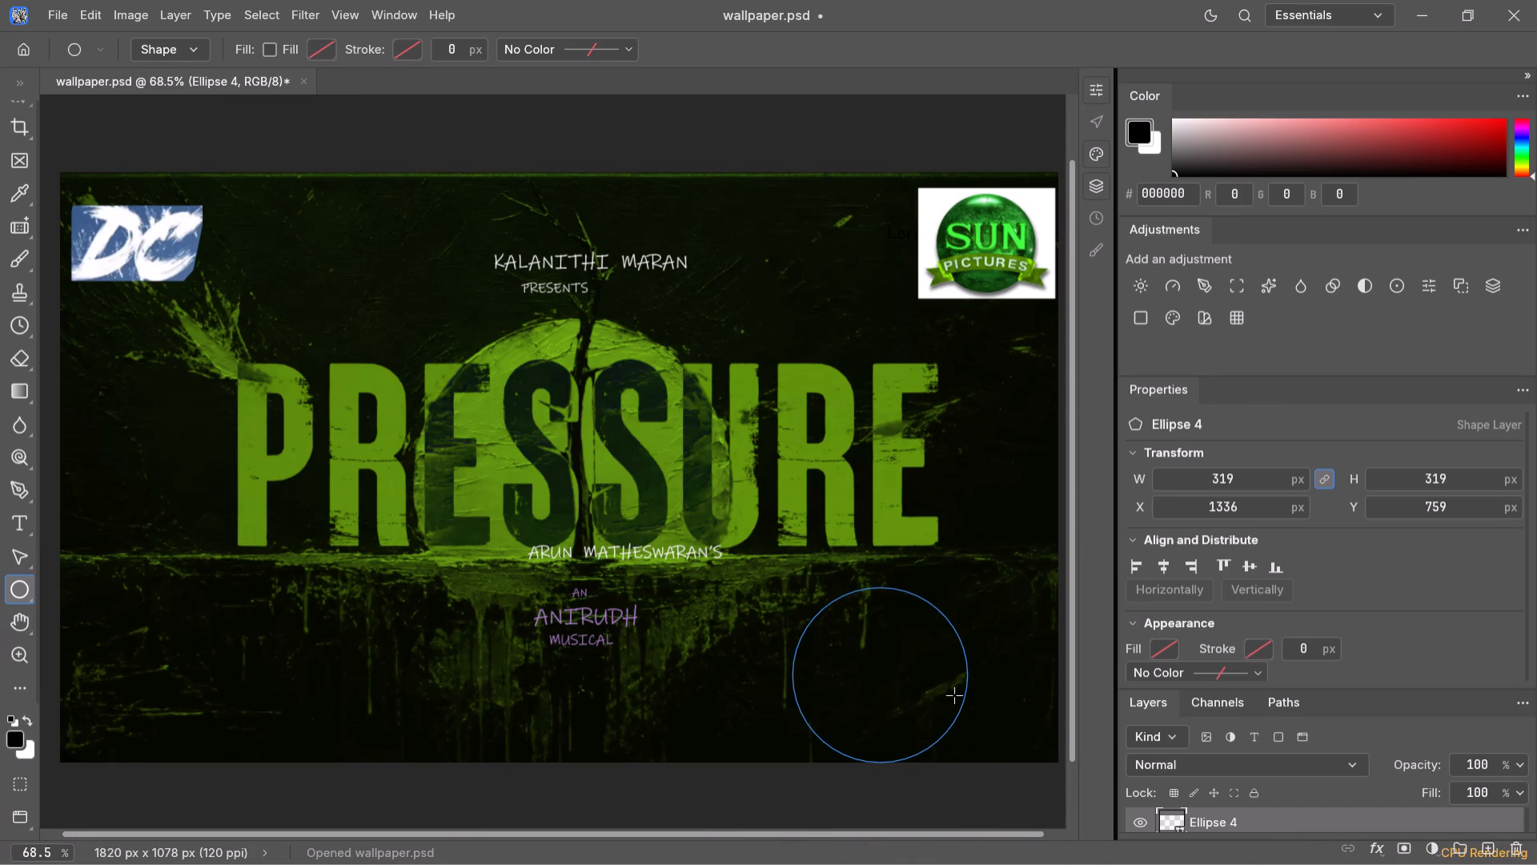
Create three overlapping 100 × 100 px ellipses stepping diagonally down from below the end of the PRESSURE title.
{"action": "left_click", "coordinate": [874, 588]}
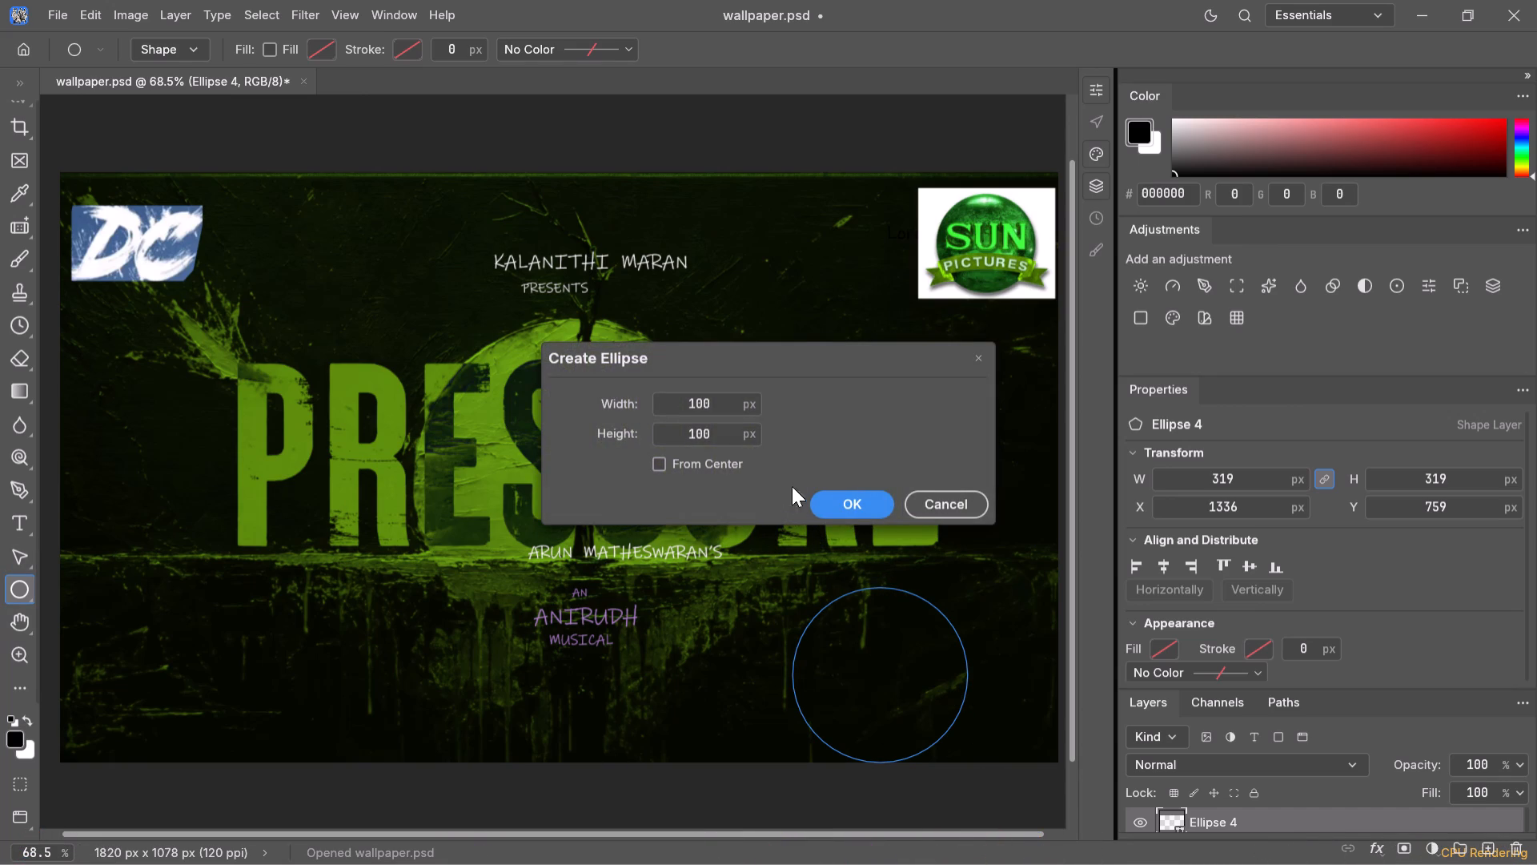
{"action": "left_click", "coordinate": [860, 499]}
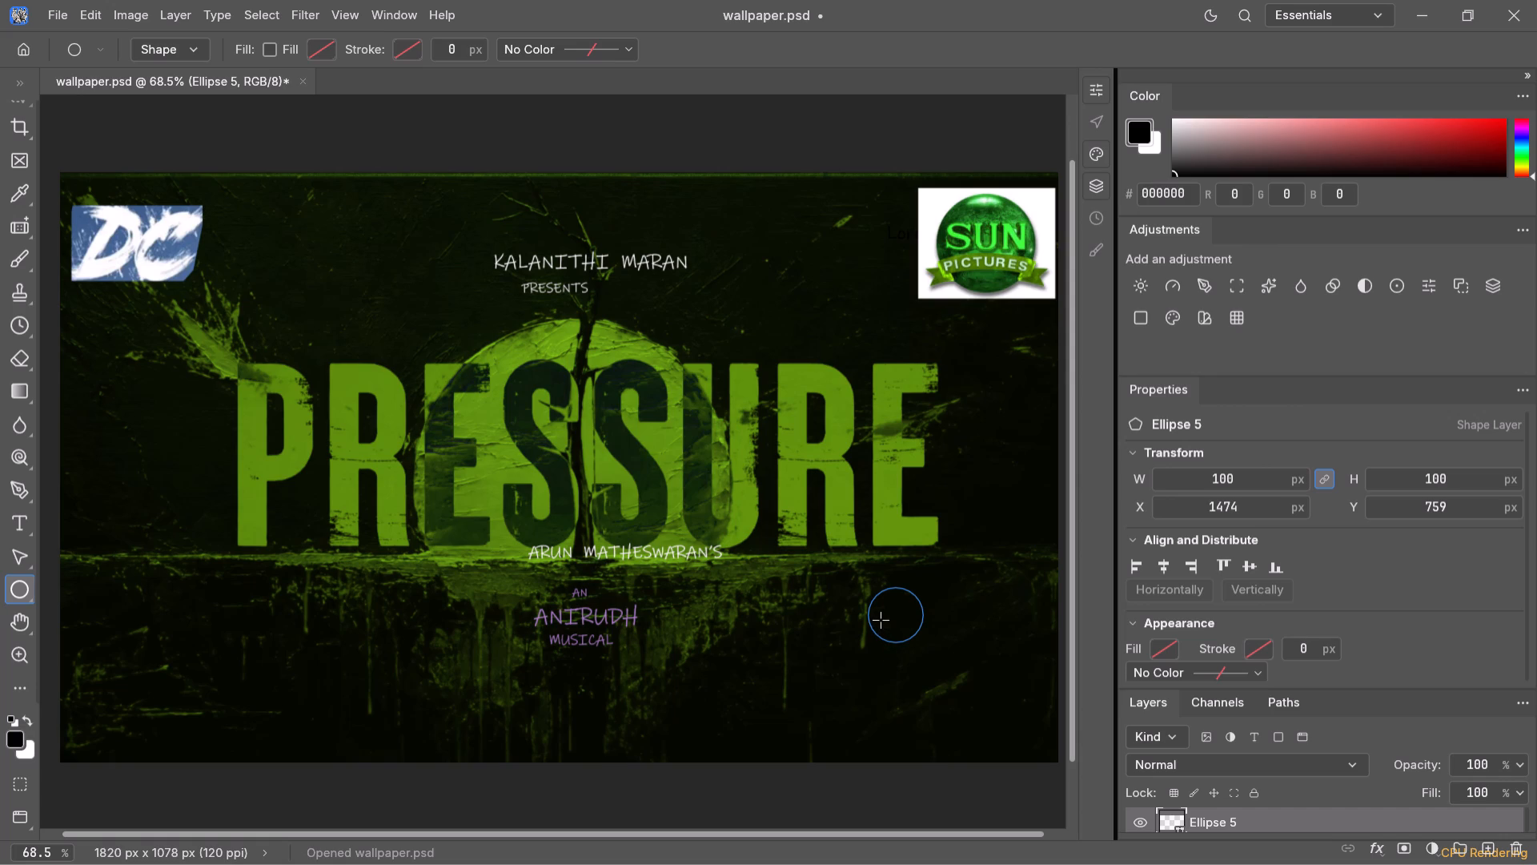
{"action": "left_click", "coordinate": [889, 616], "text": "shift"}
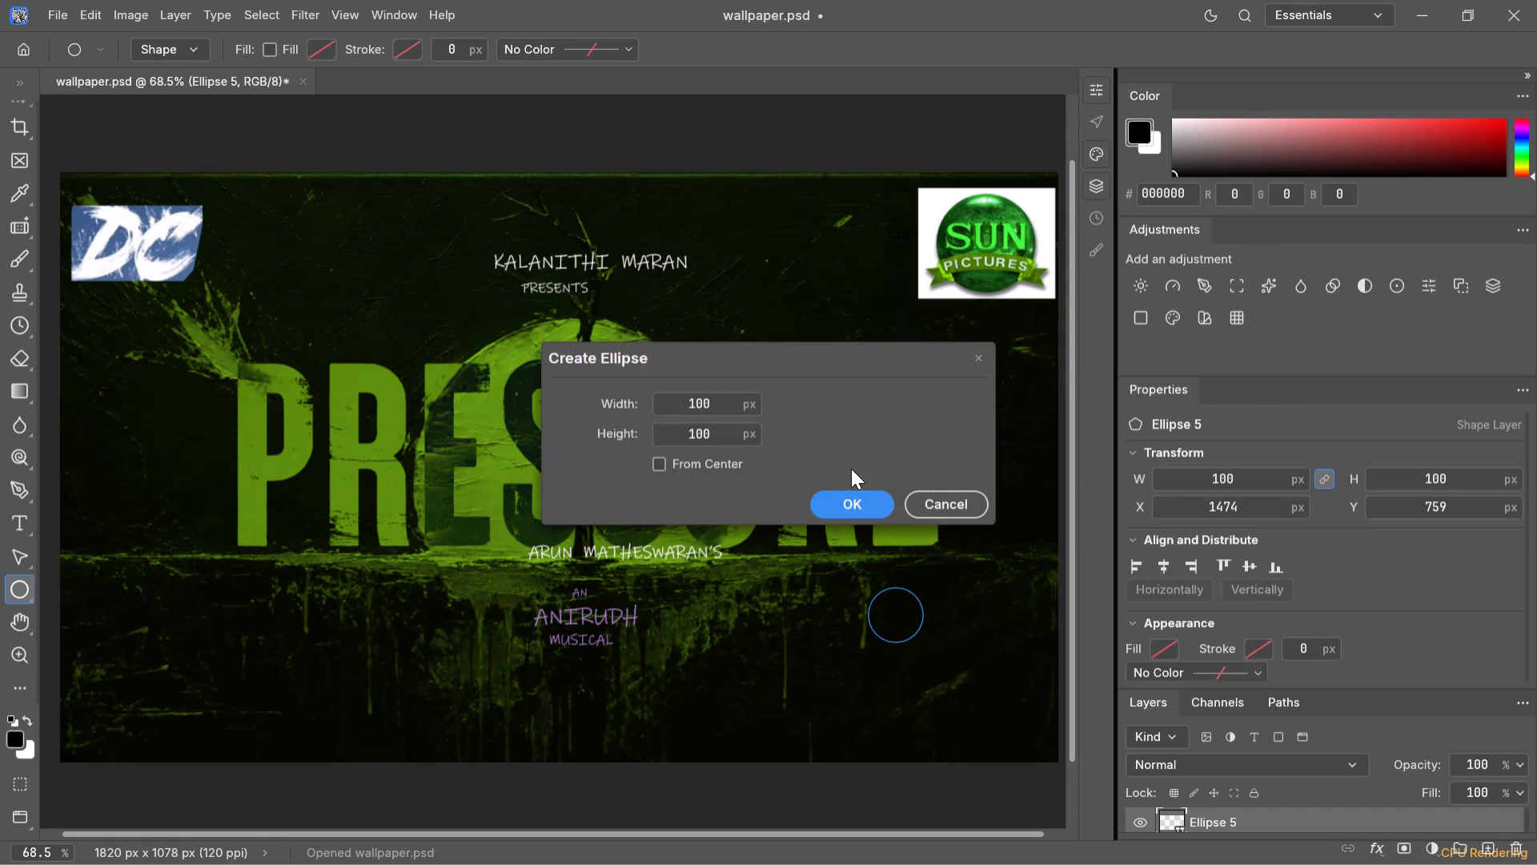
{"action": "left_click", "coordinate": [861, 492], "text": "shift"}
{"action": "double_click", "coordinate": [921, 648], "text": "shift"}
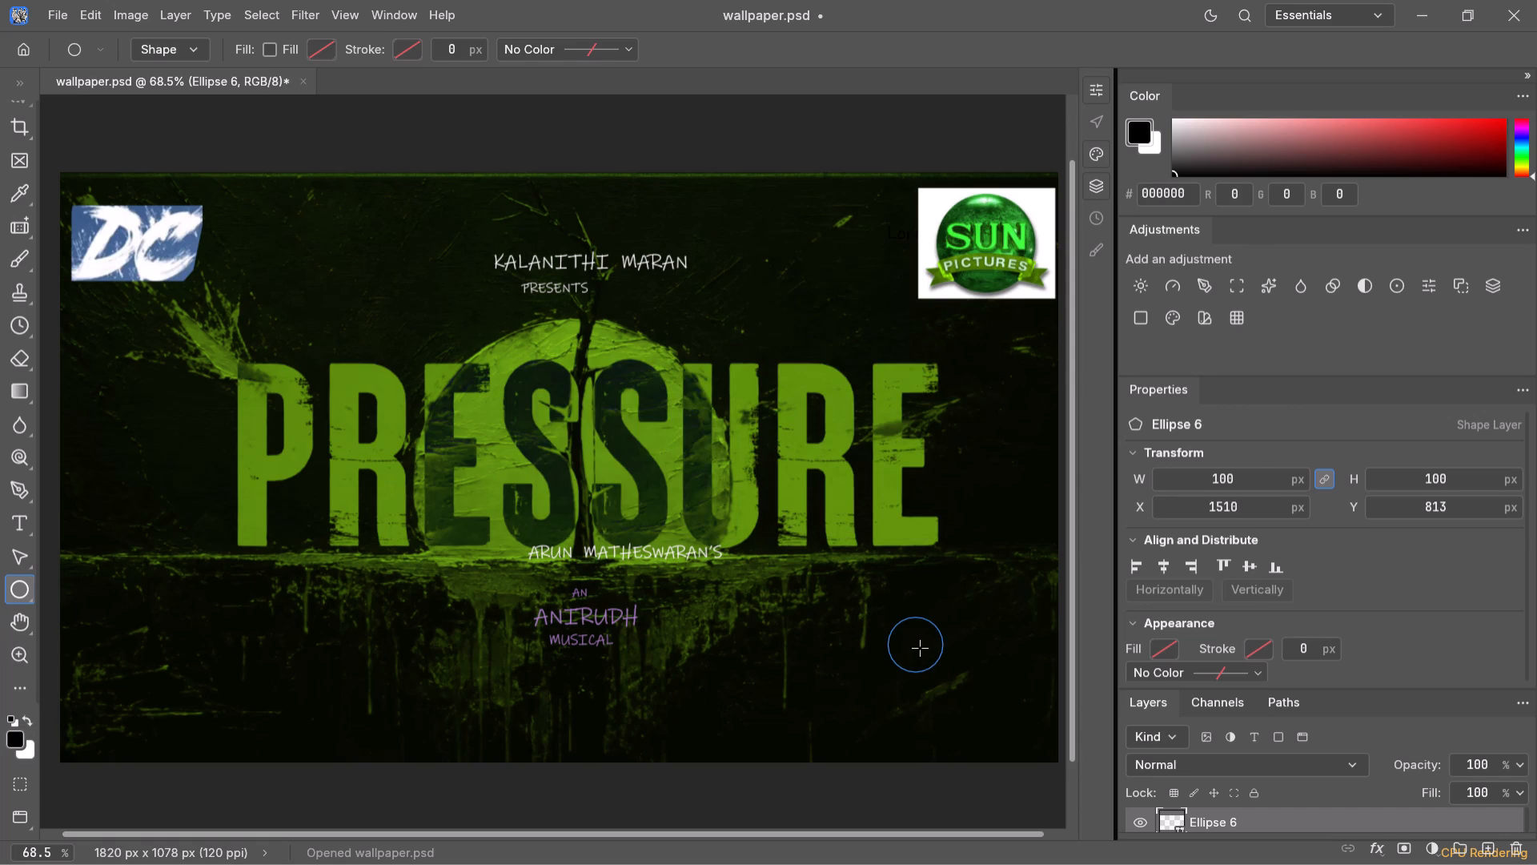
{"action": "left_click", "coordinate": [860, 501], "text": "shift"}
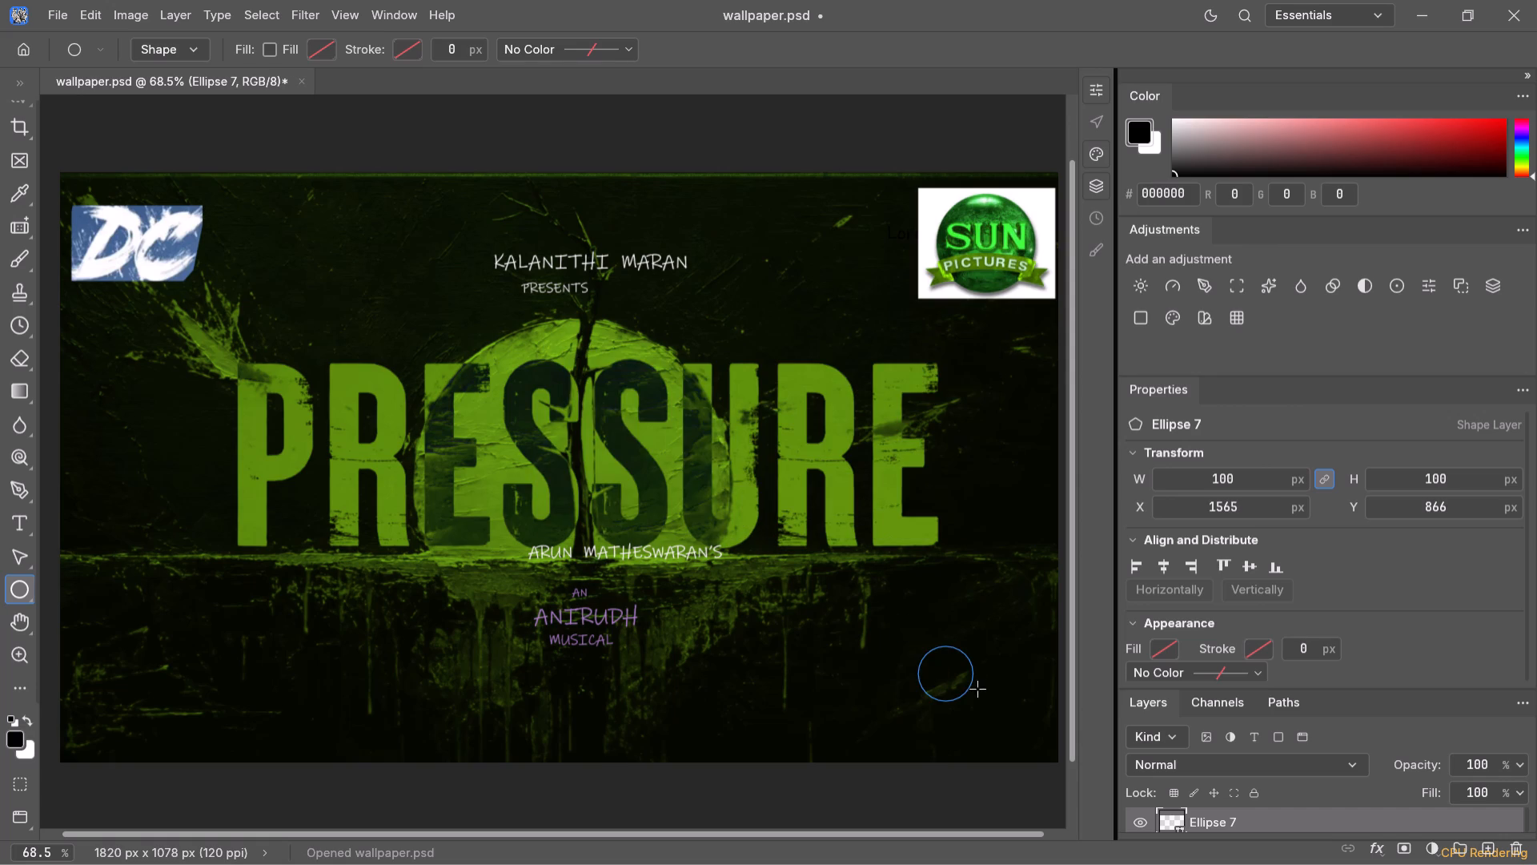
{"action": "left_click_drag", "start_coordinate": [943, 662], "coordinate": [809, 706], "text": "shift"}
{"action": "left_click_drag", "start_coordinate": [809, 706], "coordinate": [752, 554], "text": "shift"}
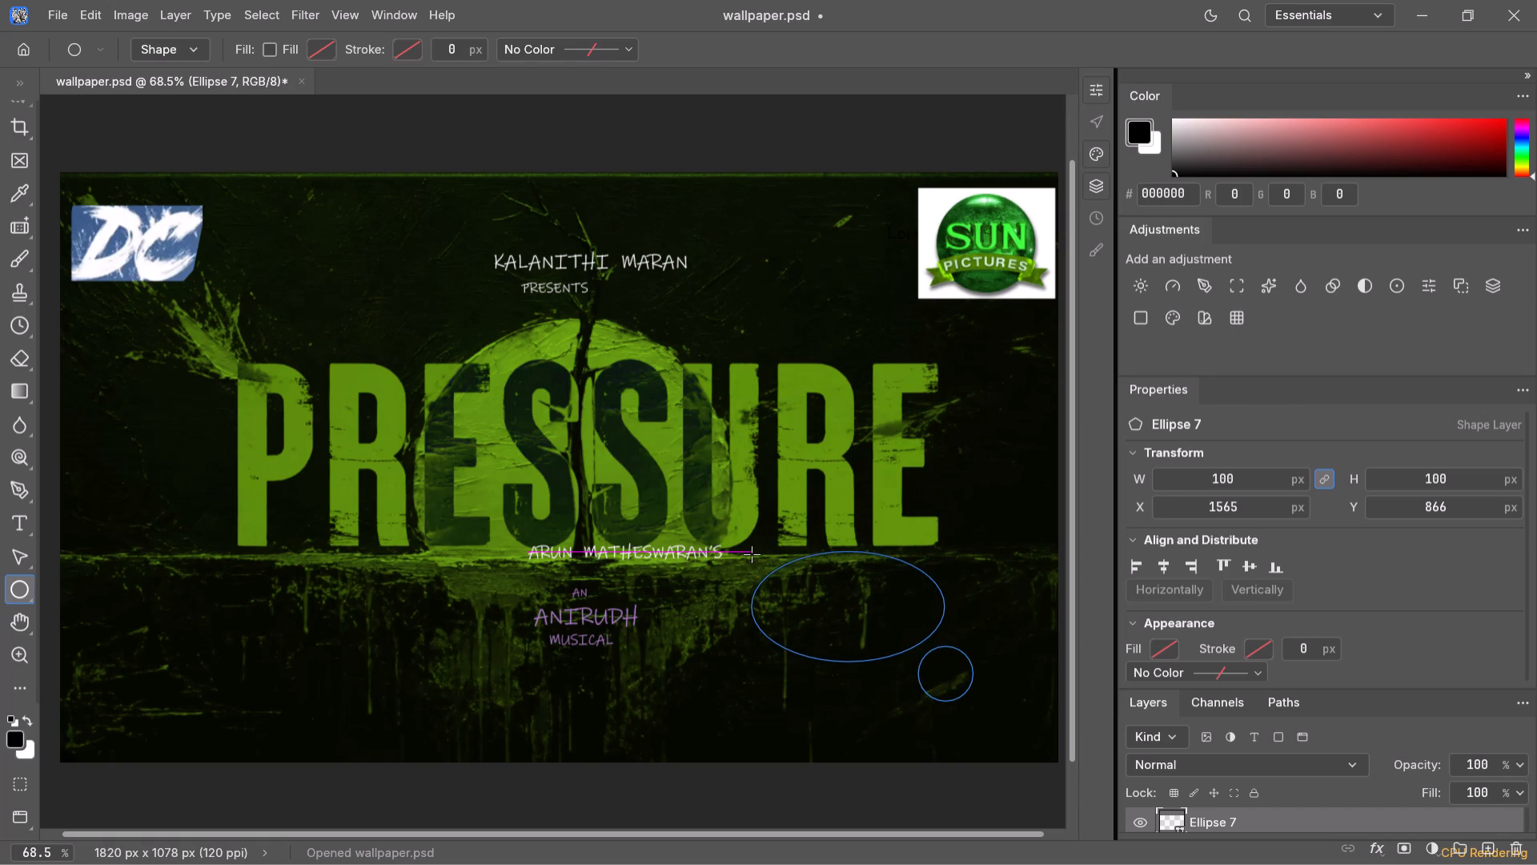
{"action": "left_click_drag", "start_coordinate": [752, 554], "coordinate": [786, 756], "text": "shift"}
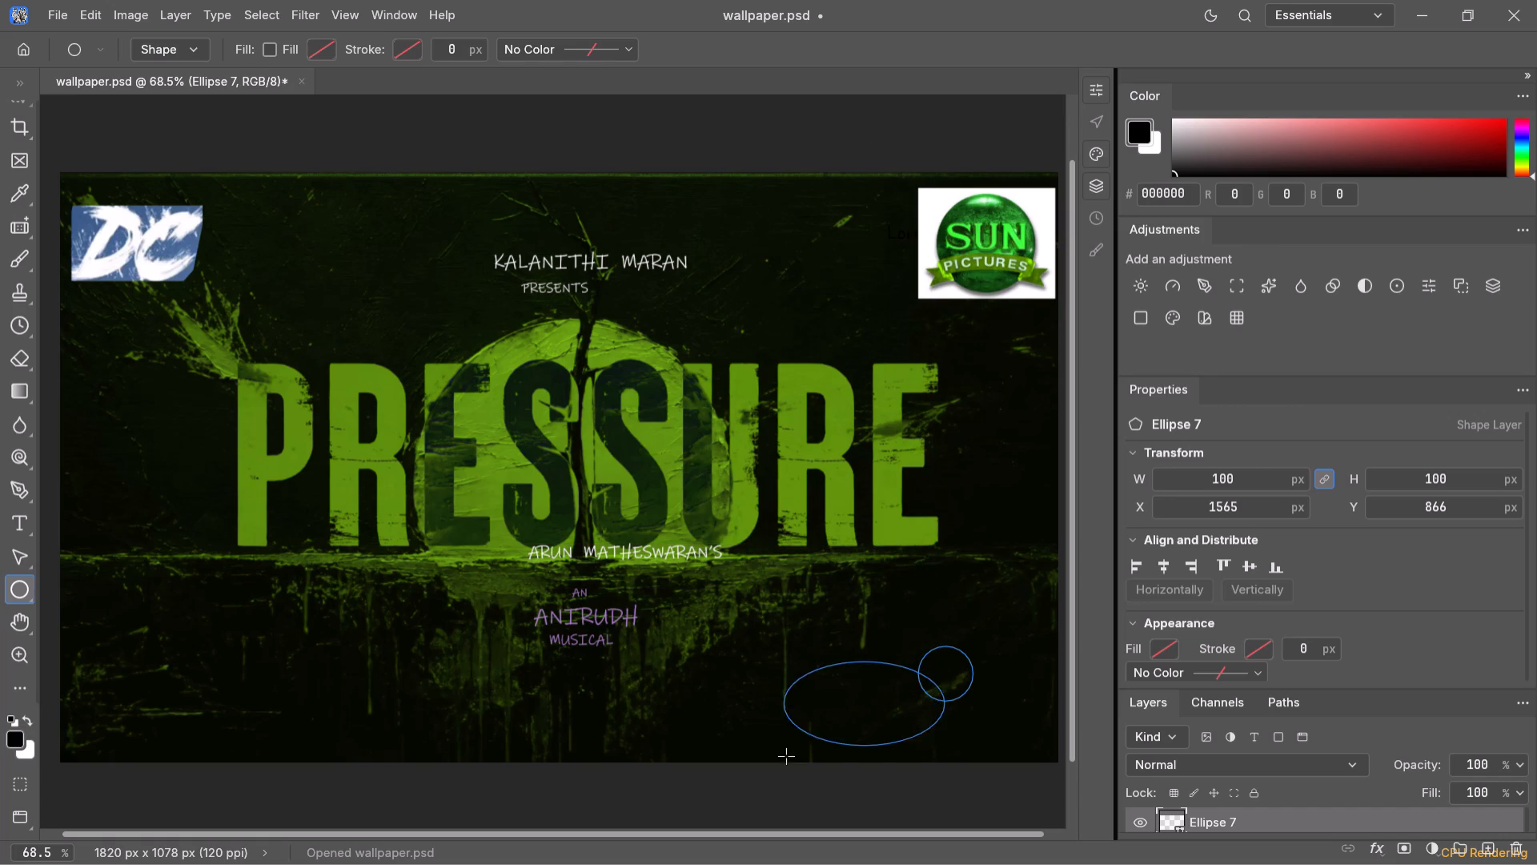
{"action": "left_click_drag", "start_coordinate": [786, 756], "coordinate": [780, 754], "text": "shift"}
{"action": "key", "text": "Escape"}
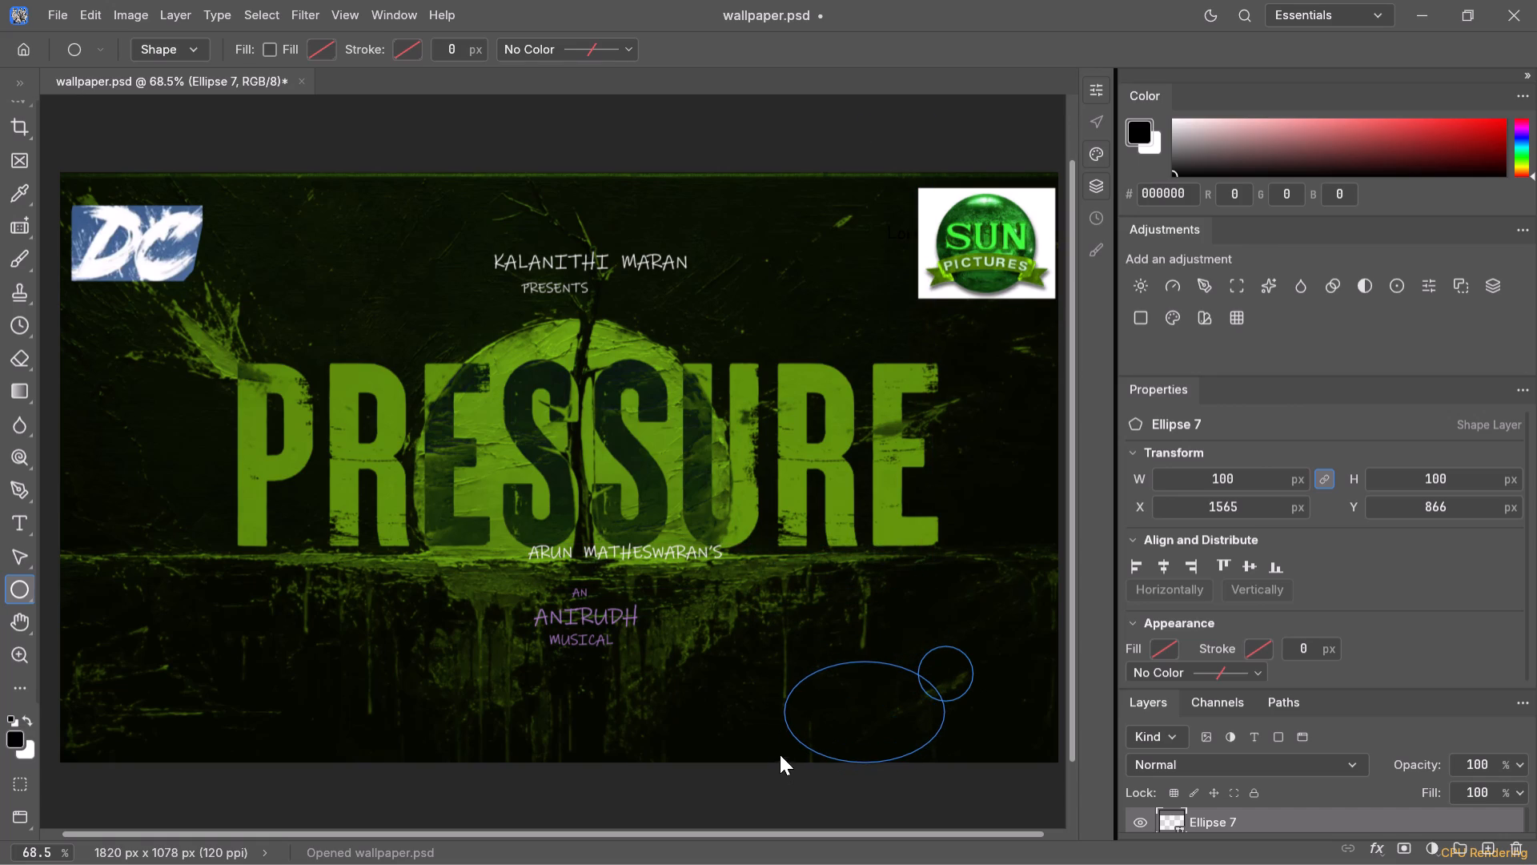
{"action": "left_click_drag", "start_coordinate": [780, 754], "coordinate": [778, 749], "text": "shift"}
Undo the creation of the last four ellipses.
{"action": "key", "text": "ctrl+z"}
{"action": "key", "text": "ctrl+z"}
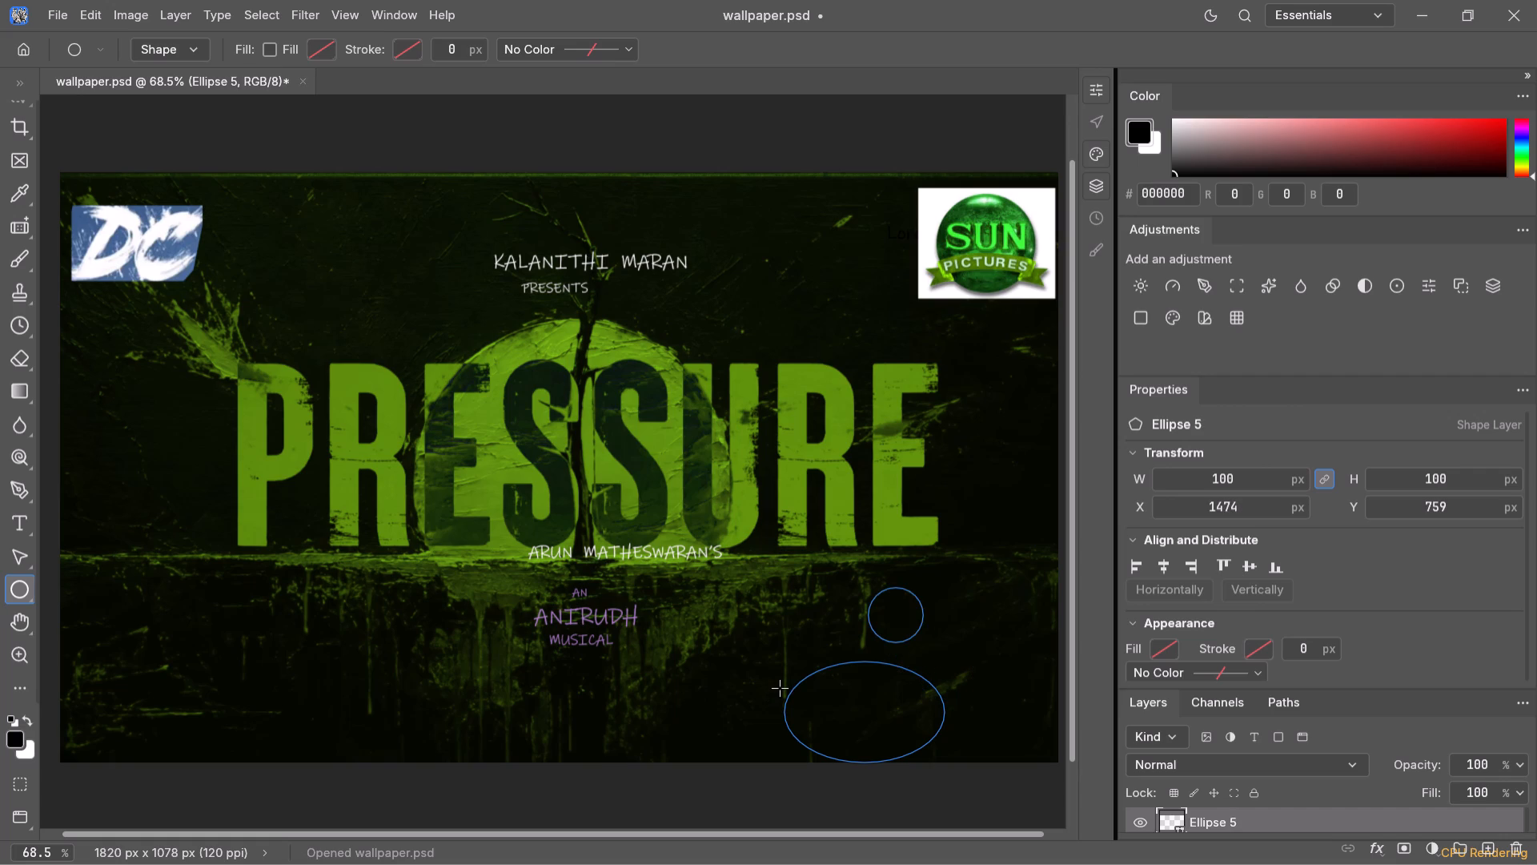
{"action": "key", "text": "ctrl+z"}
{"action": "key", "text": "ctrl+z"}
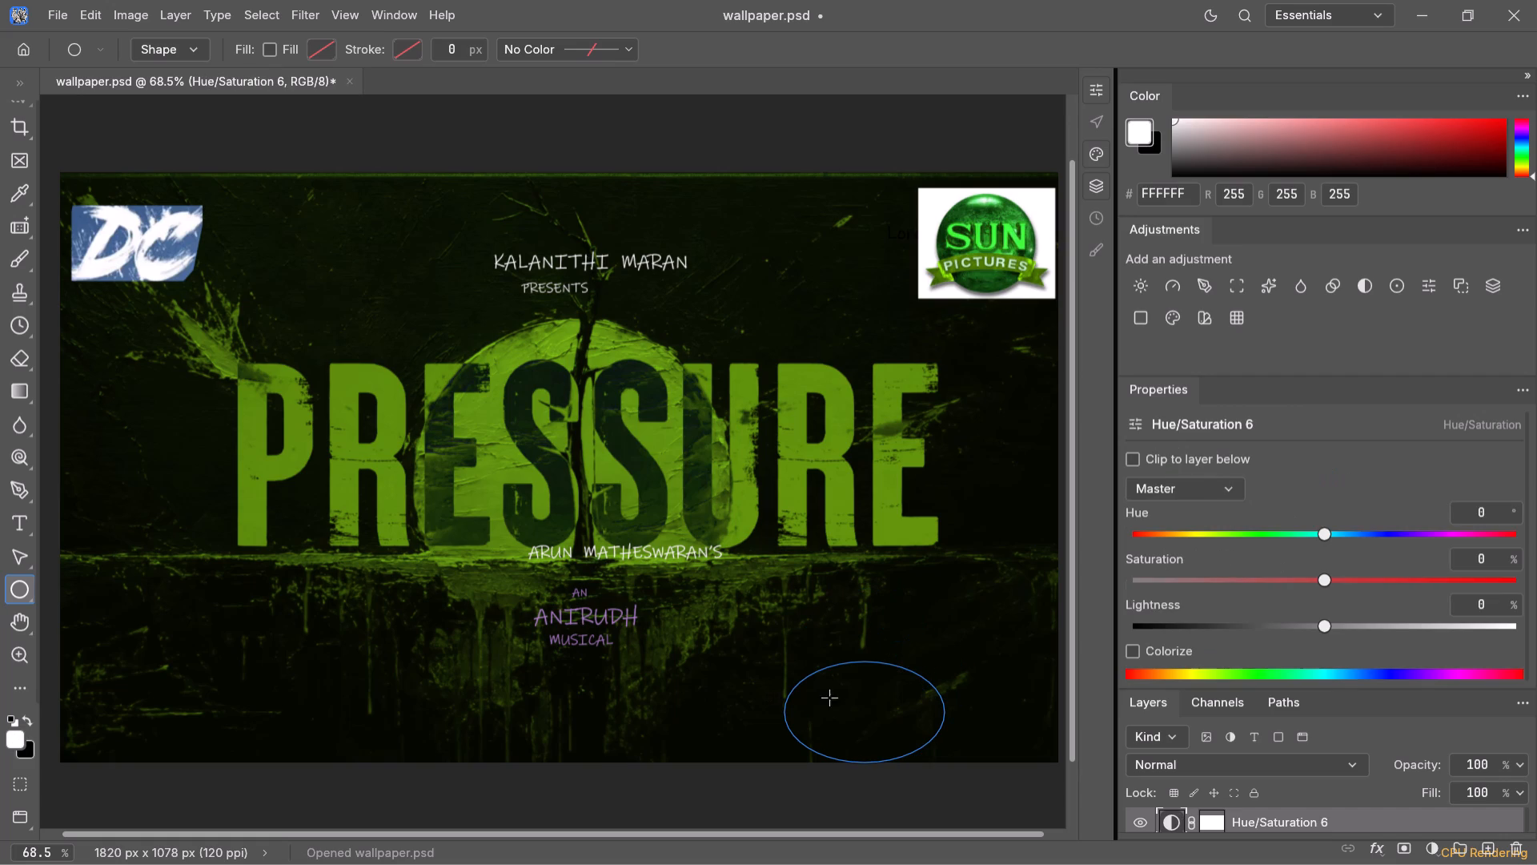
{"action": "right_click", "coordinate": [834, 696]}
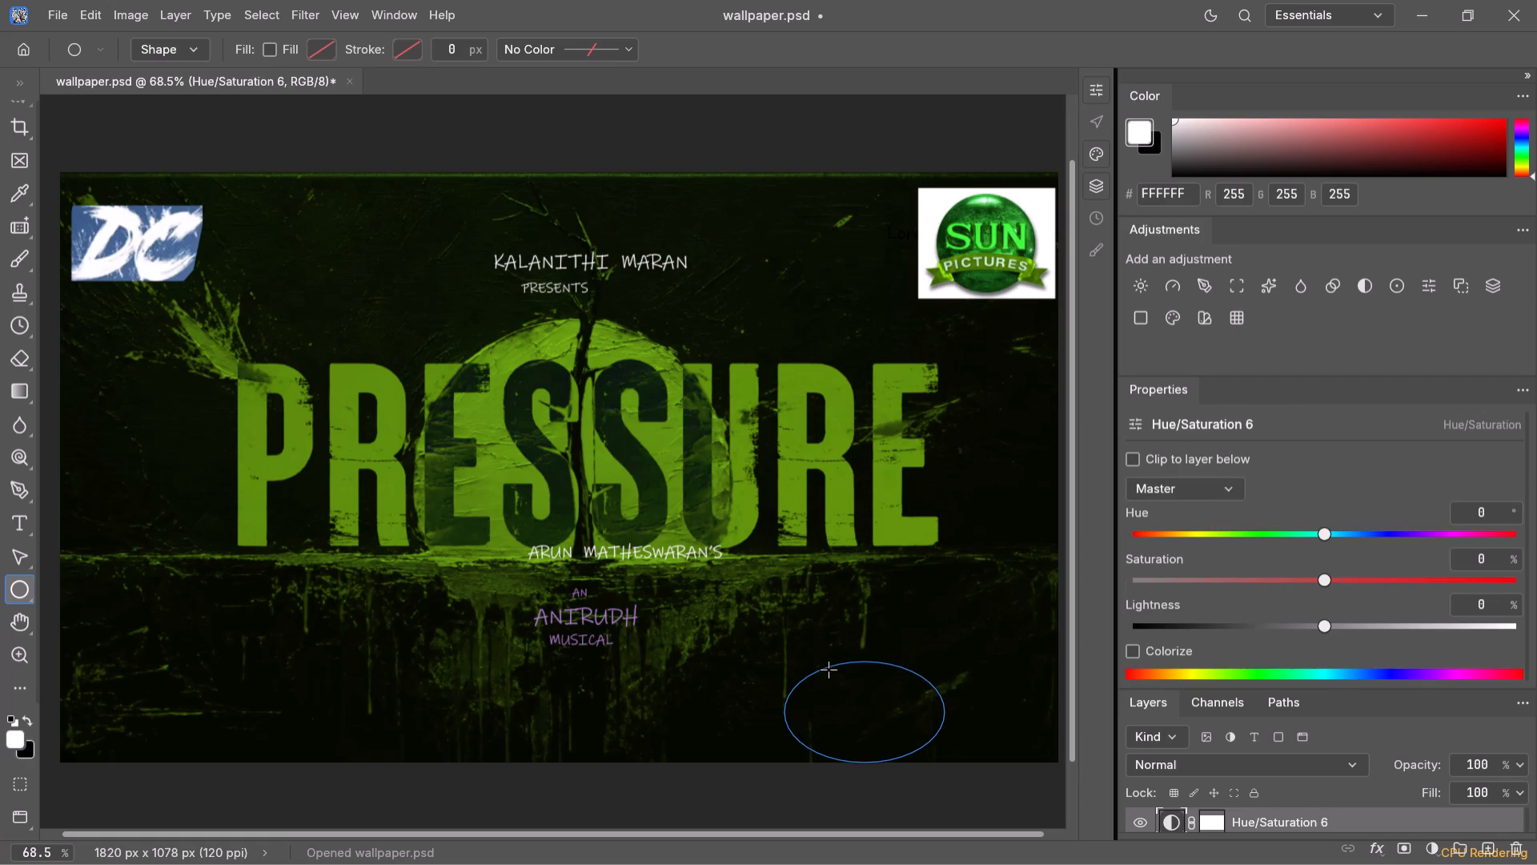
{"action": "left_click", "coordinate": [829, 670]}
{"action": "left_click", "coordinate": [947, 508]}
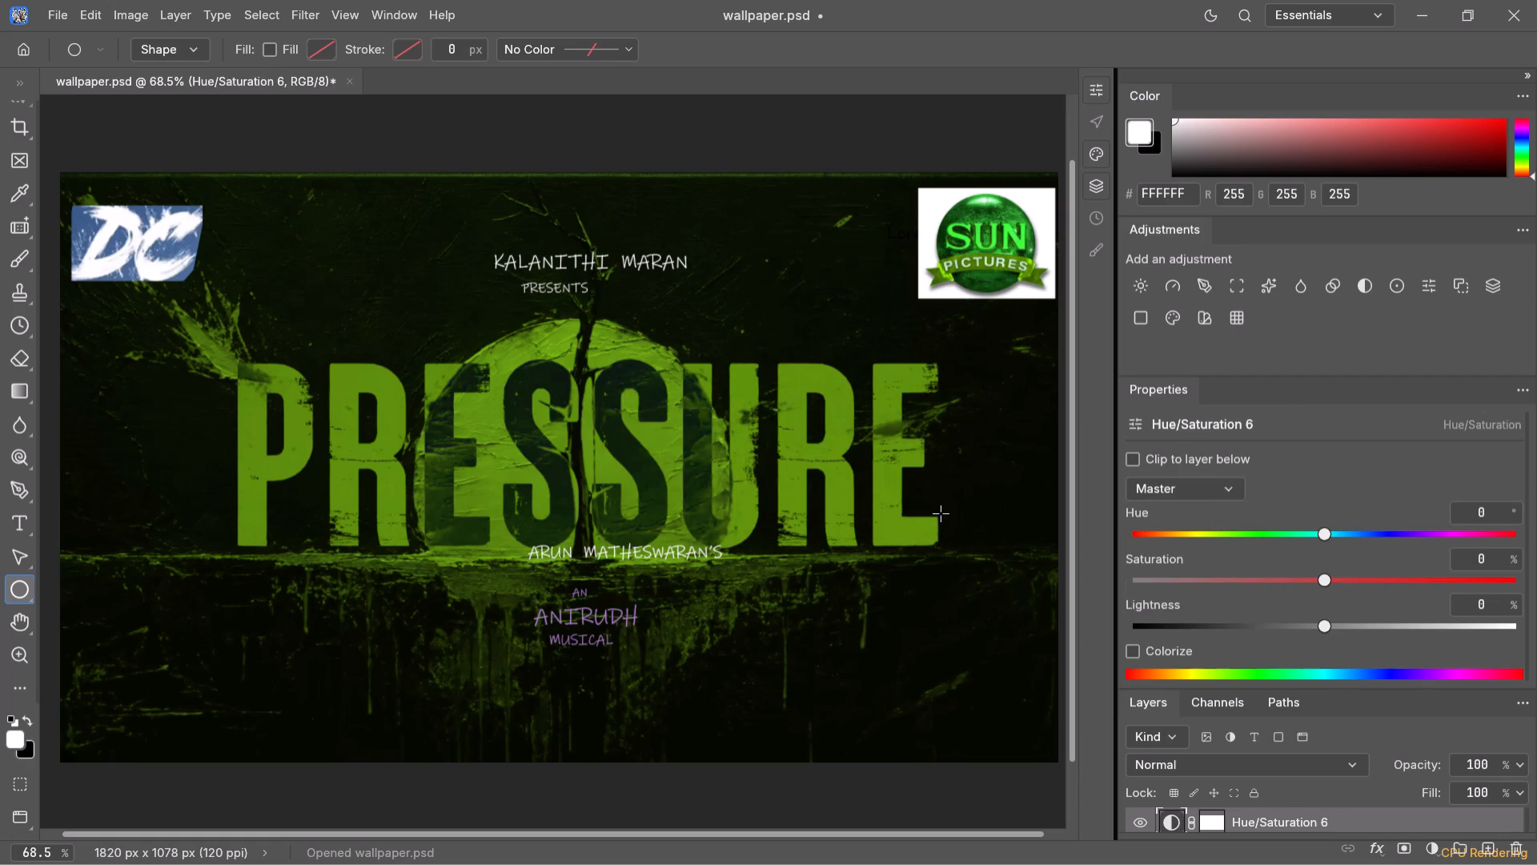
Create a 100 × 100 px ellipse below the PRESSURE title at about X 1283, Y 744.
{"action": "left_click", "coordinate": [764, 580]}
{"action": "left_click_drag", "start_coordinate": [764, 580], "coordinate": [774, 589]}
{"action": "left_click", "coordinate": [847, 503]}
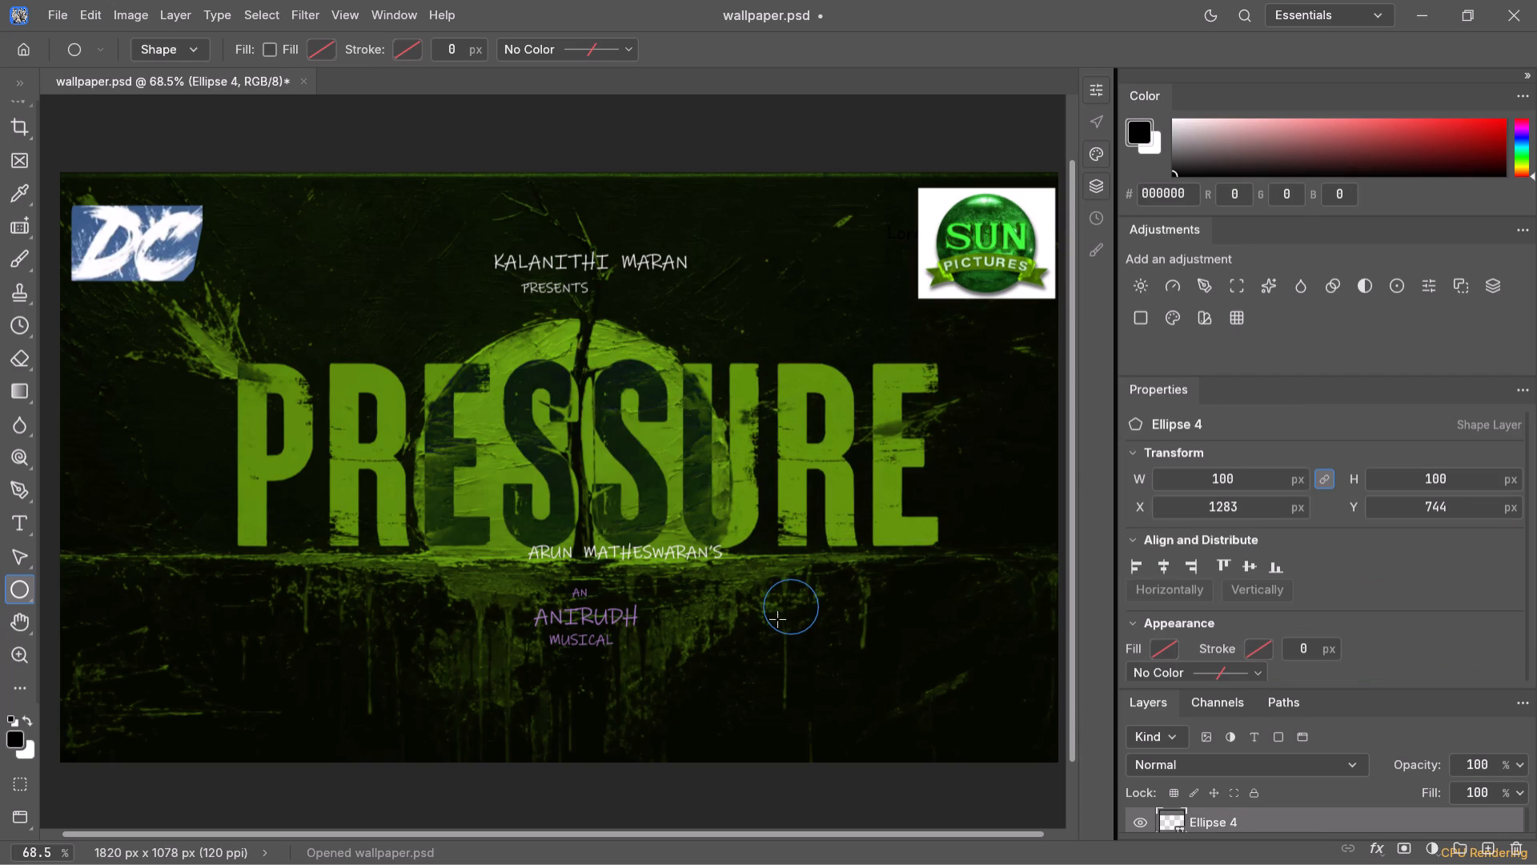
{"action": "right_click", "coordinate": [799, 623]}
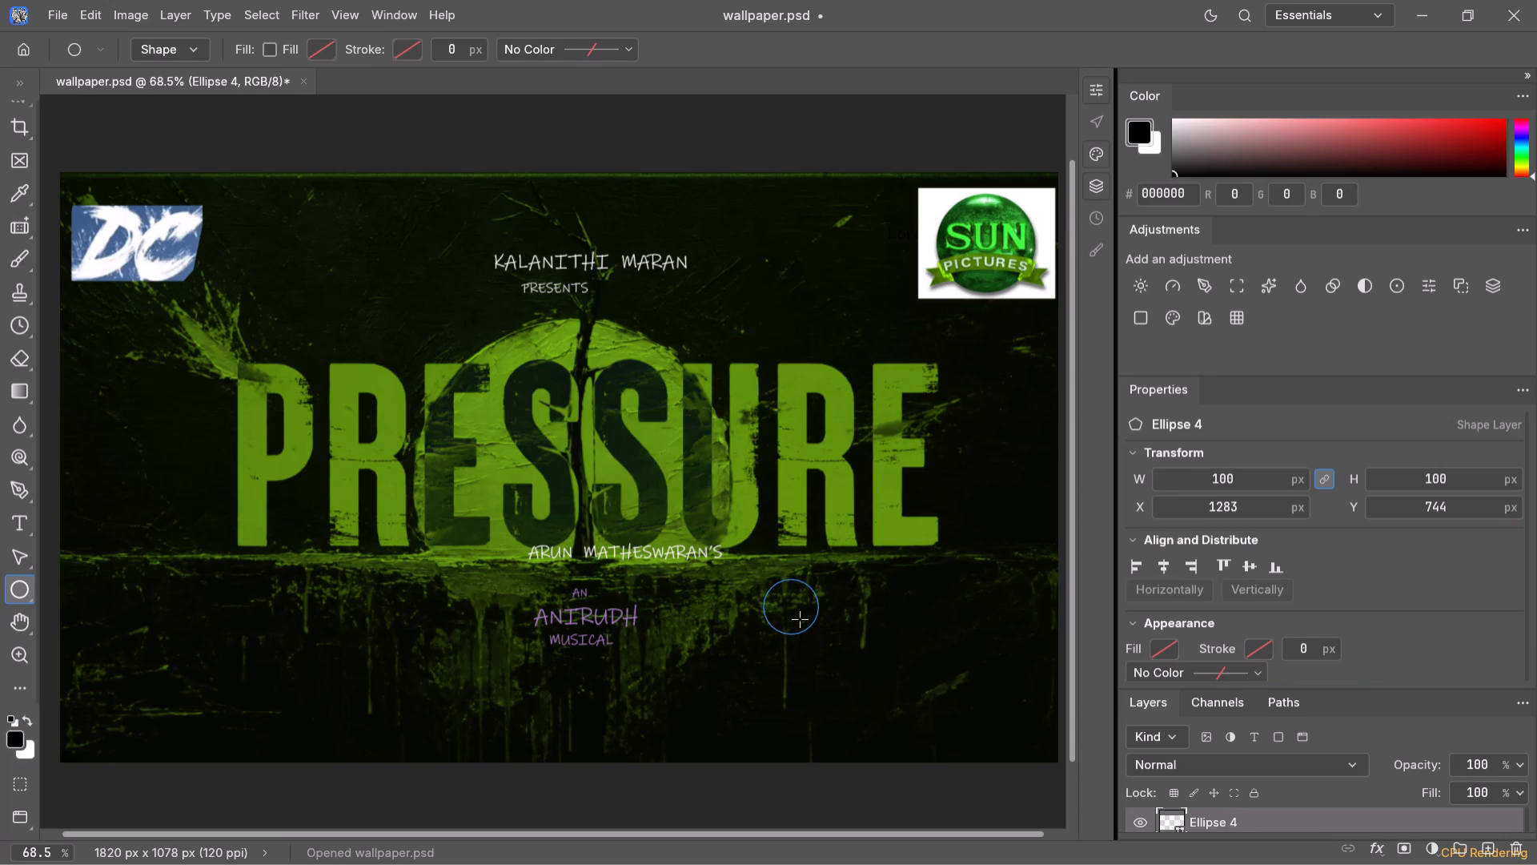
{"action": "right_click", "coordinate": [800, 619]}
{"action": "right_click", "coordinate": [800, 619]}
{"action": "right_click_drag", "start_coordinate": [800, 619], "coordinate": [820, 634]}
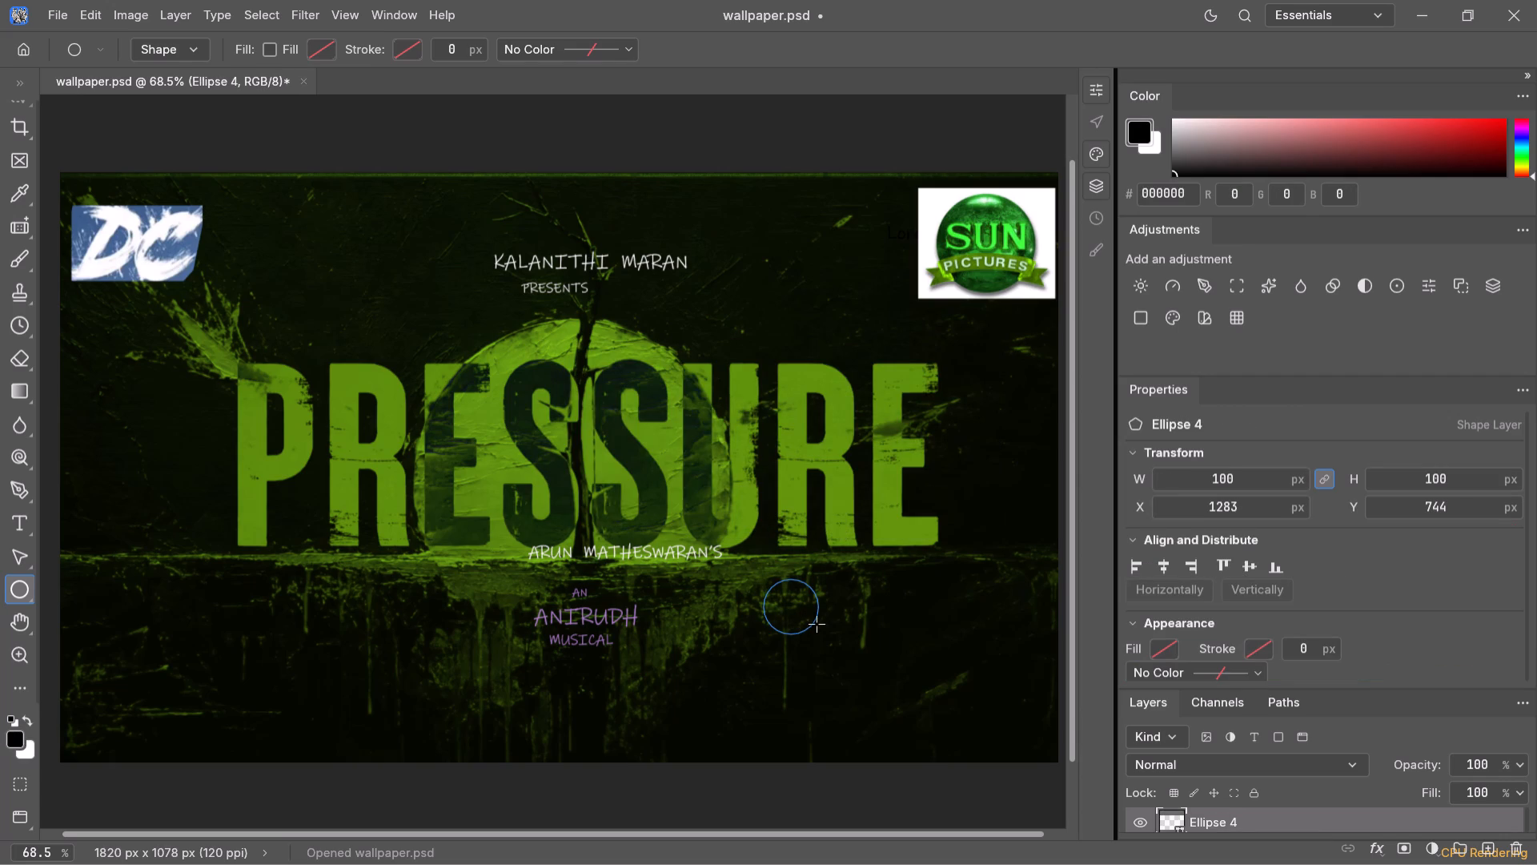
Create another 100 × 100 px ellipse with From Center enabled, overlapping the first at about X 1328, Y 763.
{"action": "double_click", "coordinate": [815, 622], "text": "shift"}
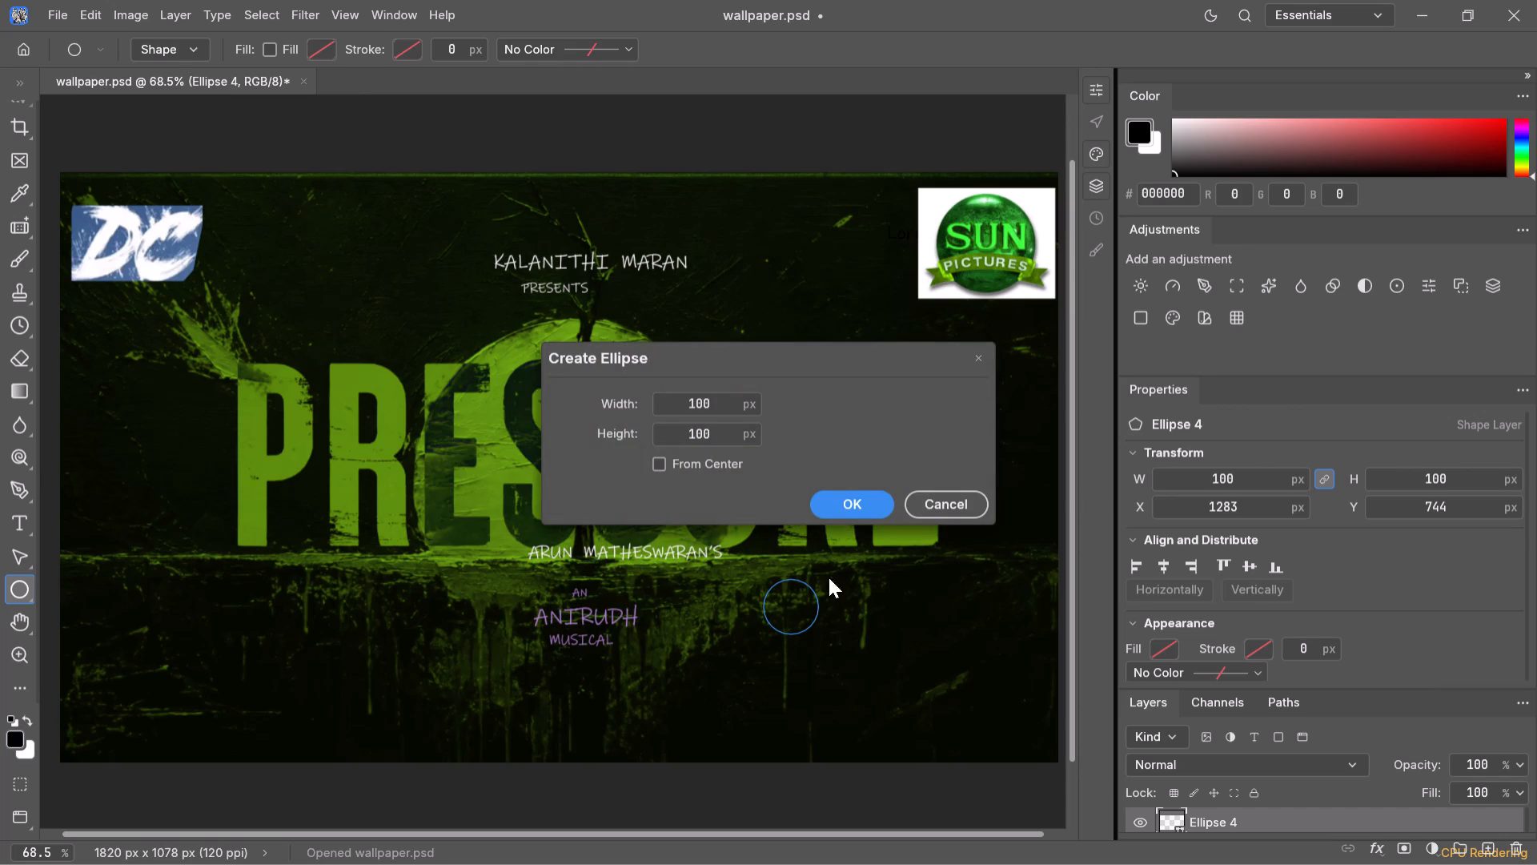
{"action": "left_click", "coordinate": [657, 460], "text": "shift"}
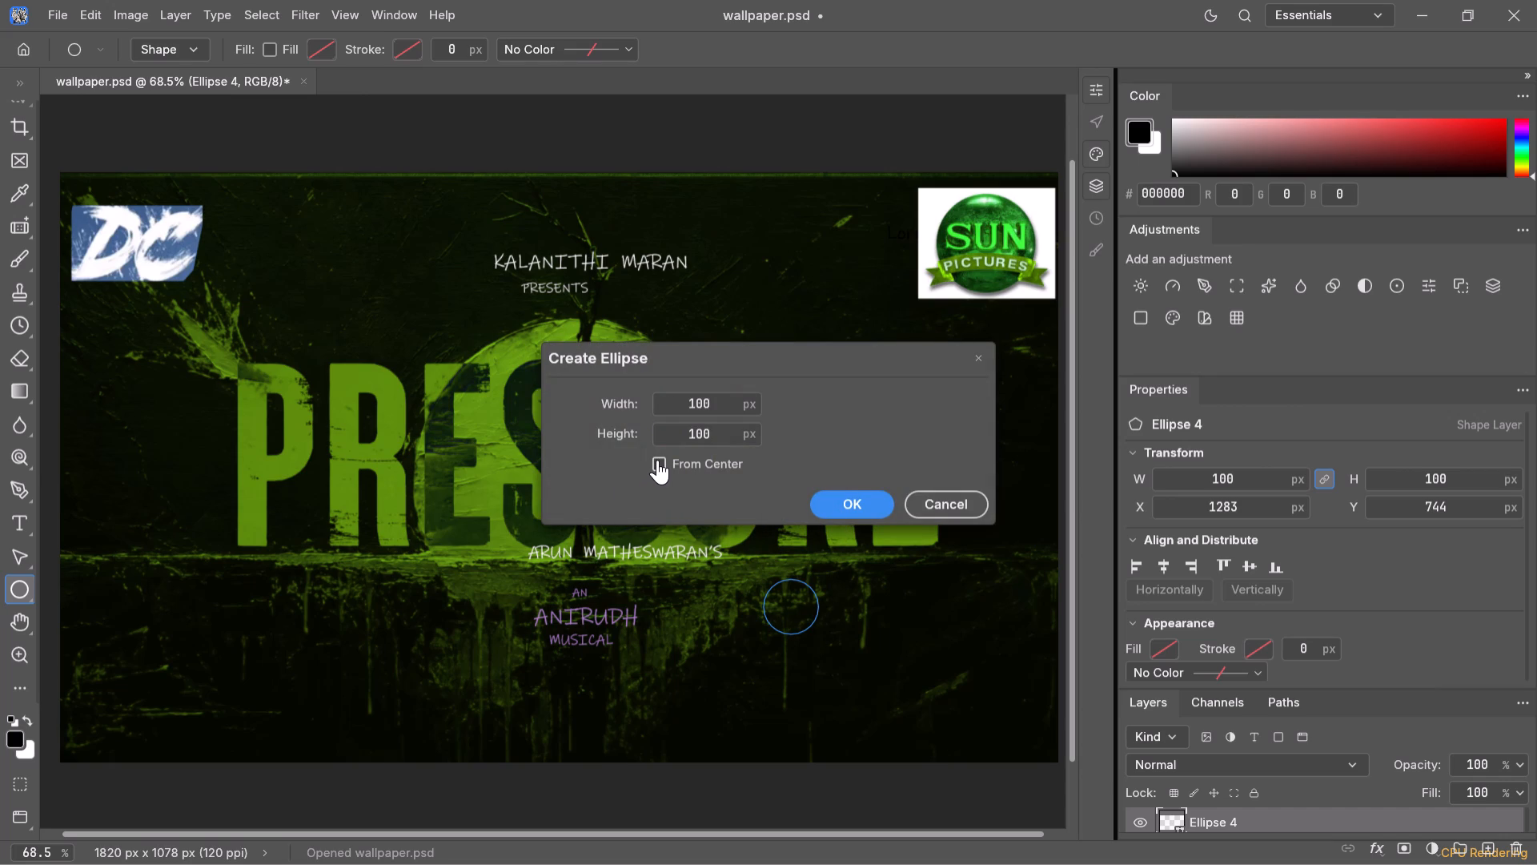
{"action": "left_click", "coordinate": [657, 460]}
{"action": "left_click", "coordinate": [661, 462]}
{"action": "left_click", "coordinate": [877, 499]}
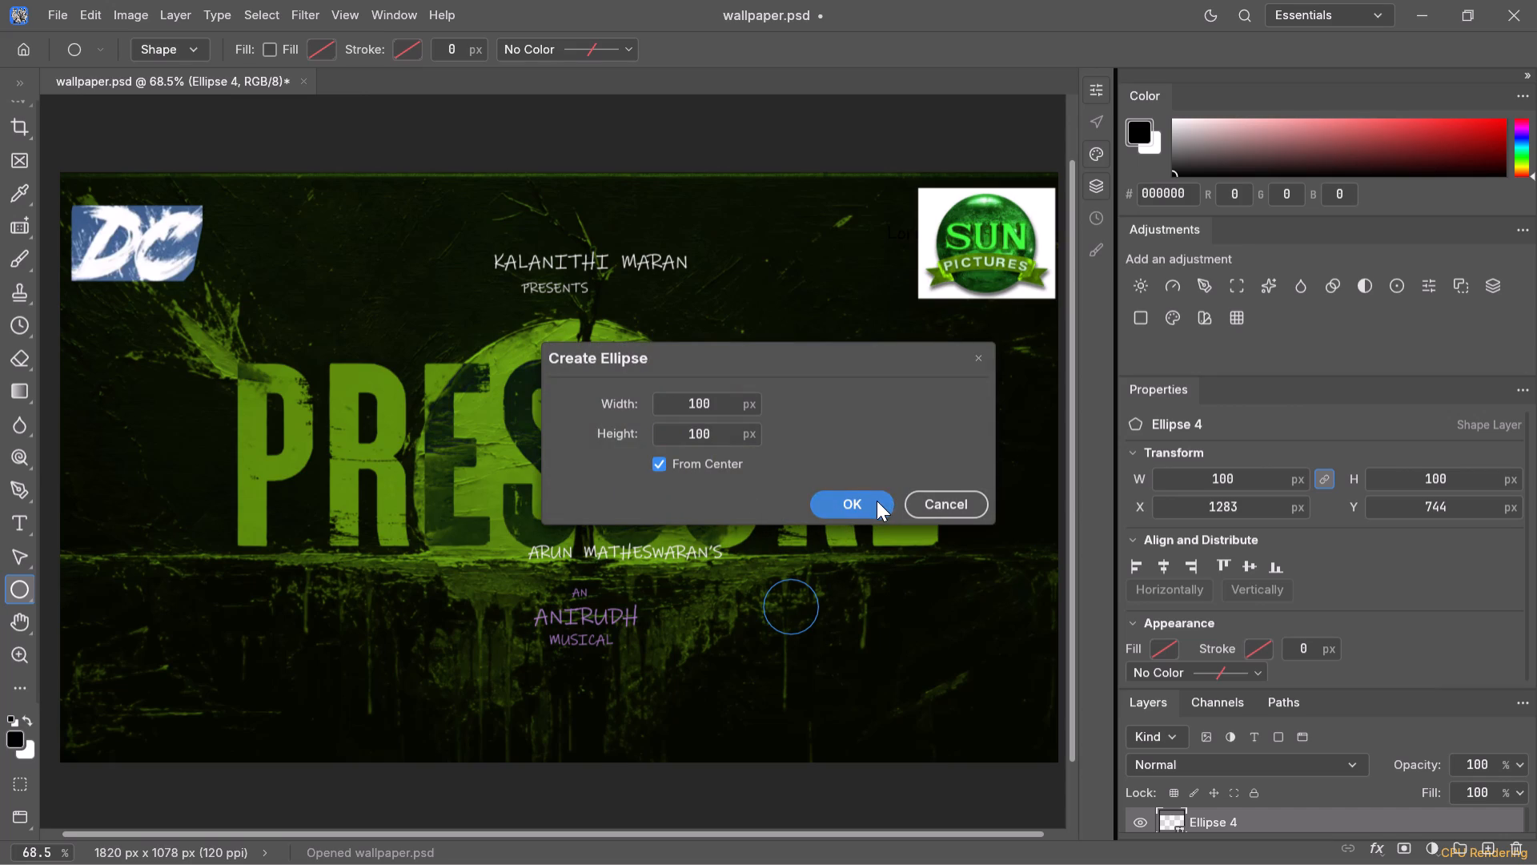
{"action": "right_click_drag", "start_coordinate": [806, 618], "coordinate": [812, 633]}
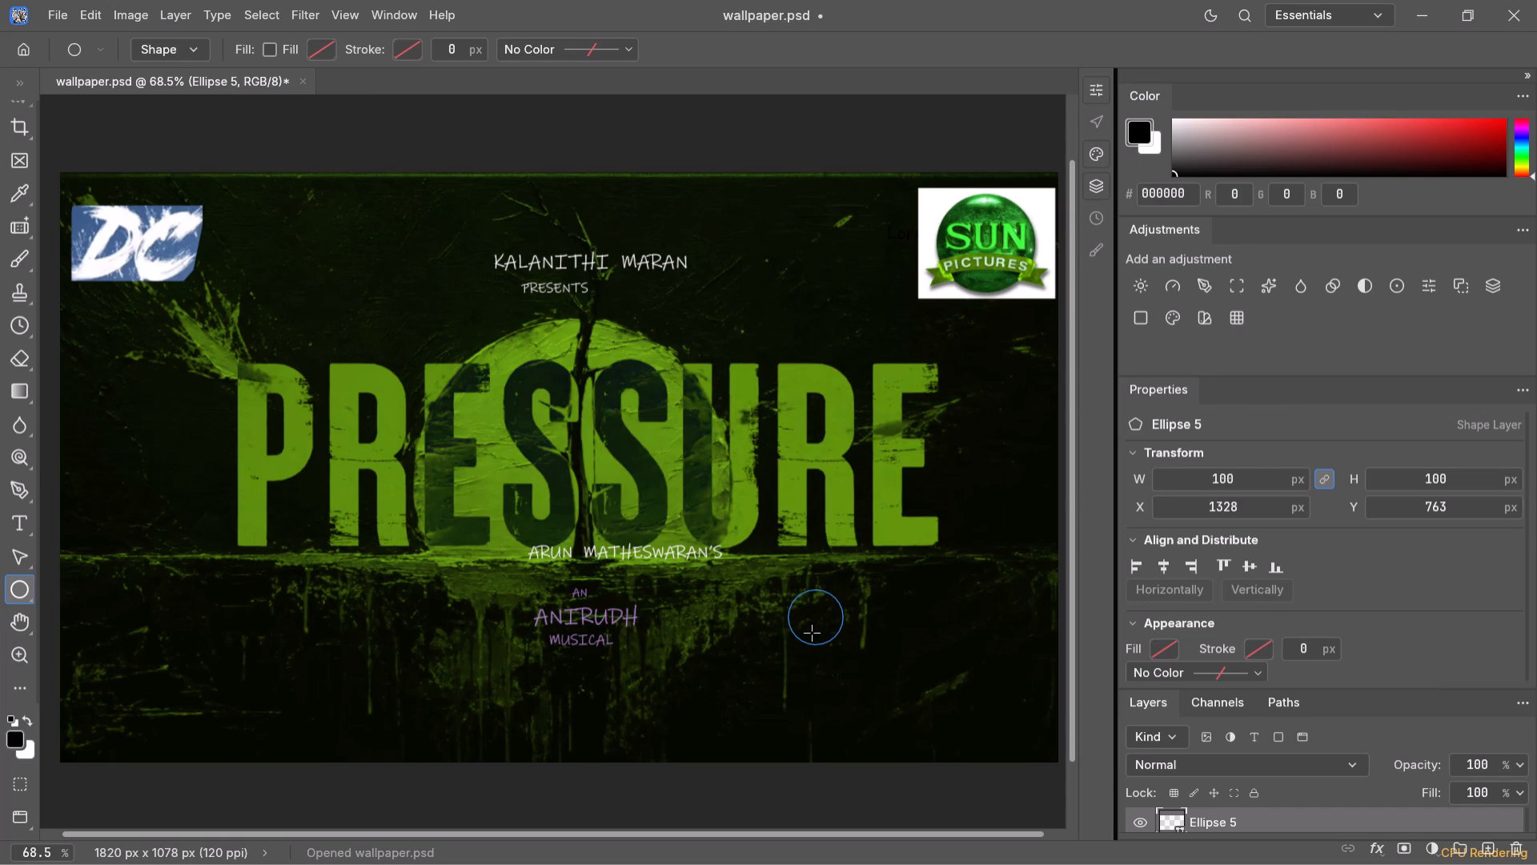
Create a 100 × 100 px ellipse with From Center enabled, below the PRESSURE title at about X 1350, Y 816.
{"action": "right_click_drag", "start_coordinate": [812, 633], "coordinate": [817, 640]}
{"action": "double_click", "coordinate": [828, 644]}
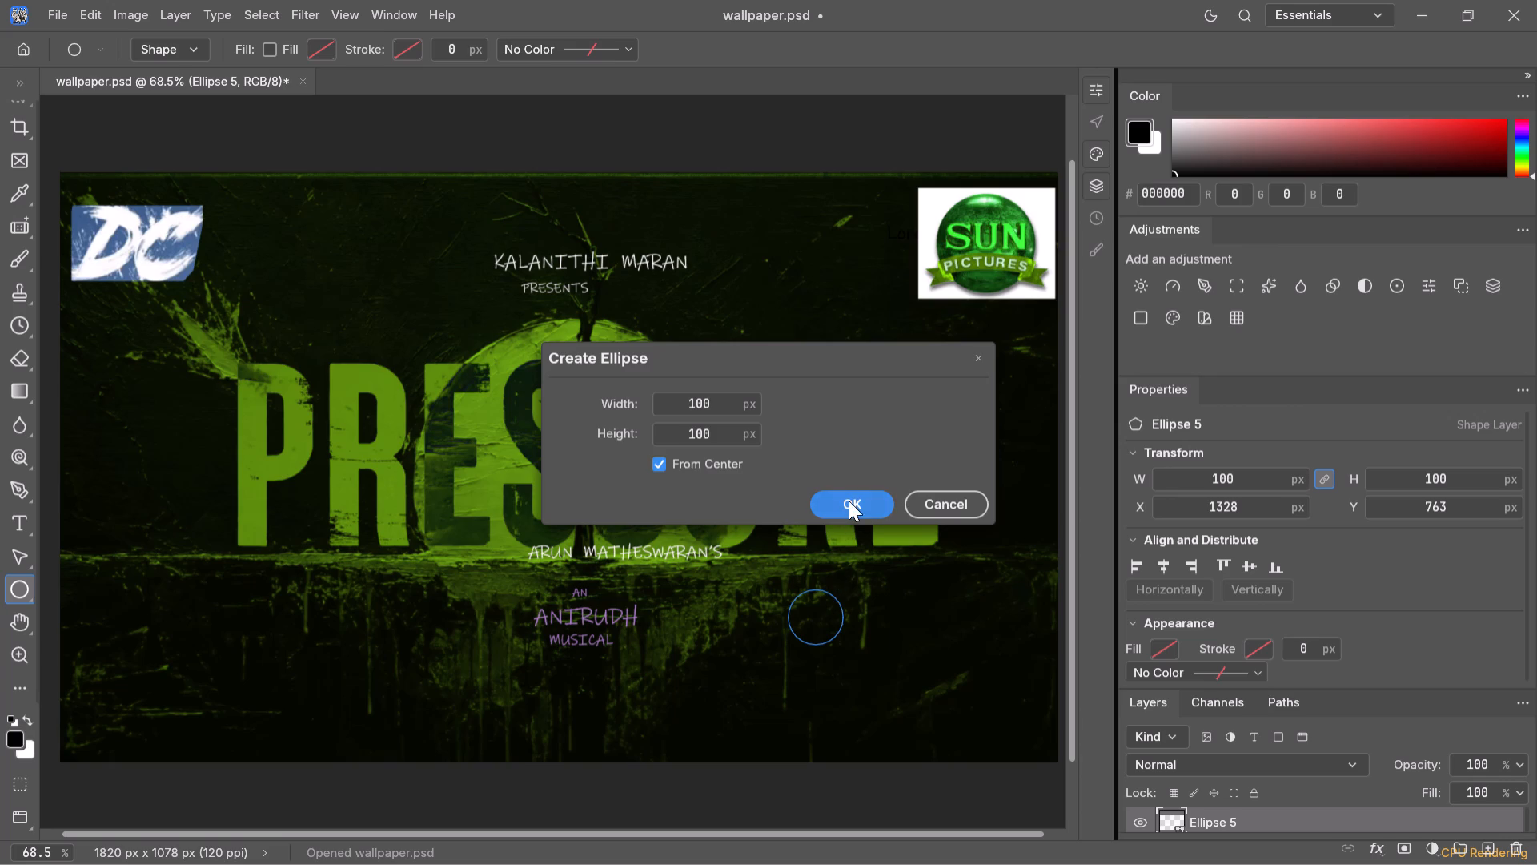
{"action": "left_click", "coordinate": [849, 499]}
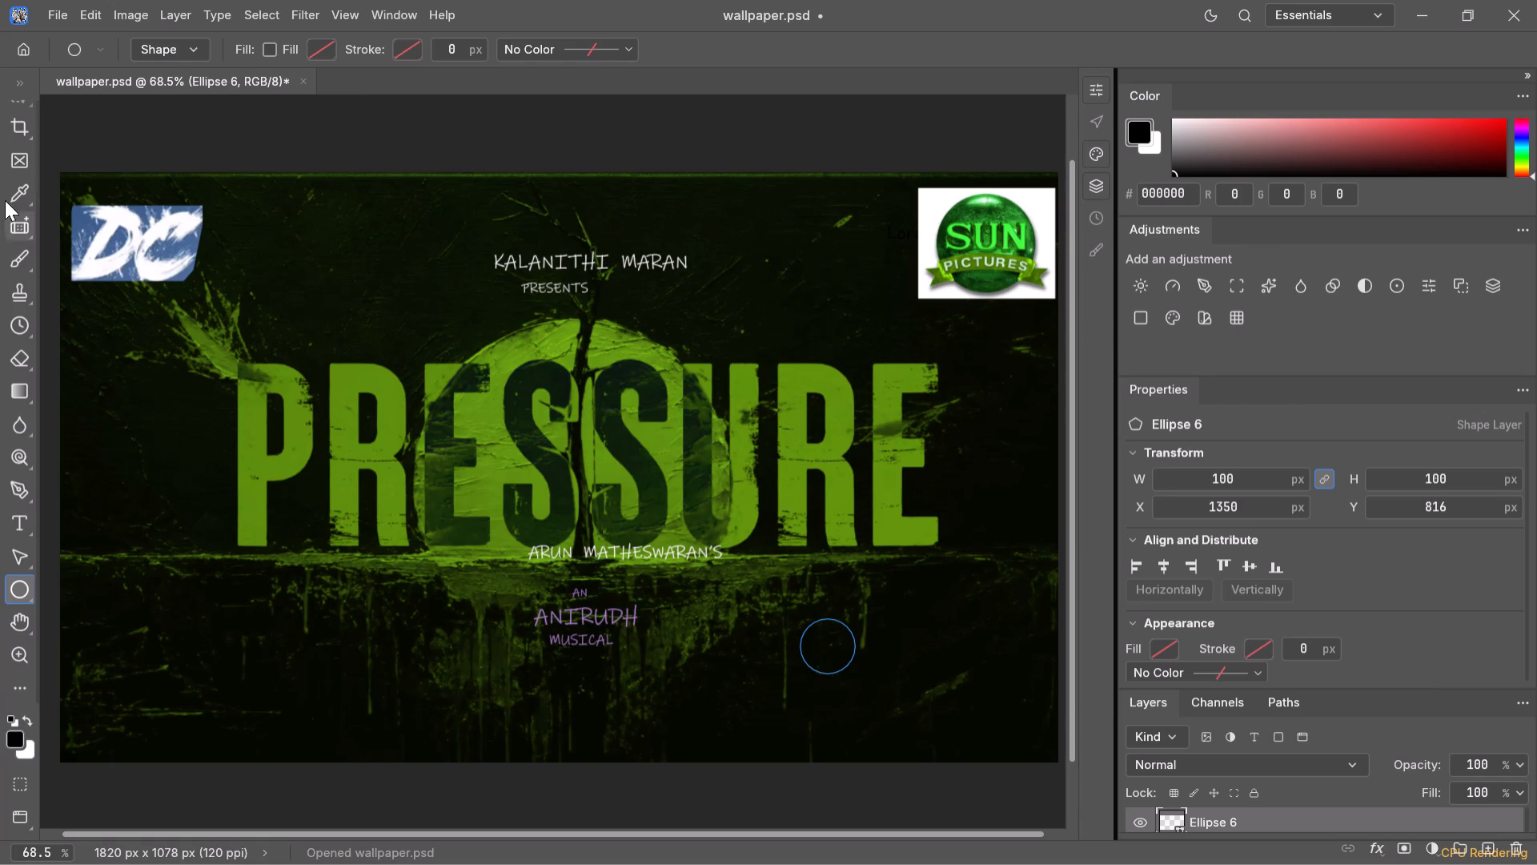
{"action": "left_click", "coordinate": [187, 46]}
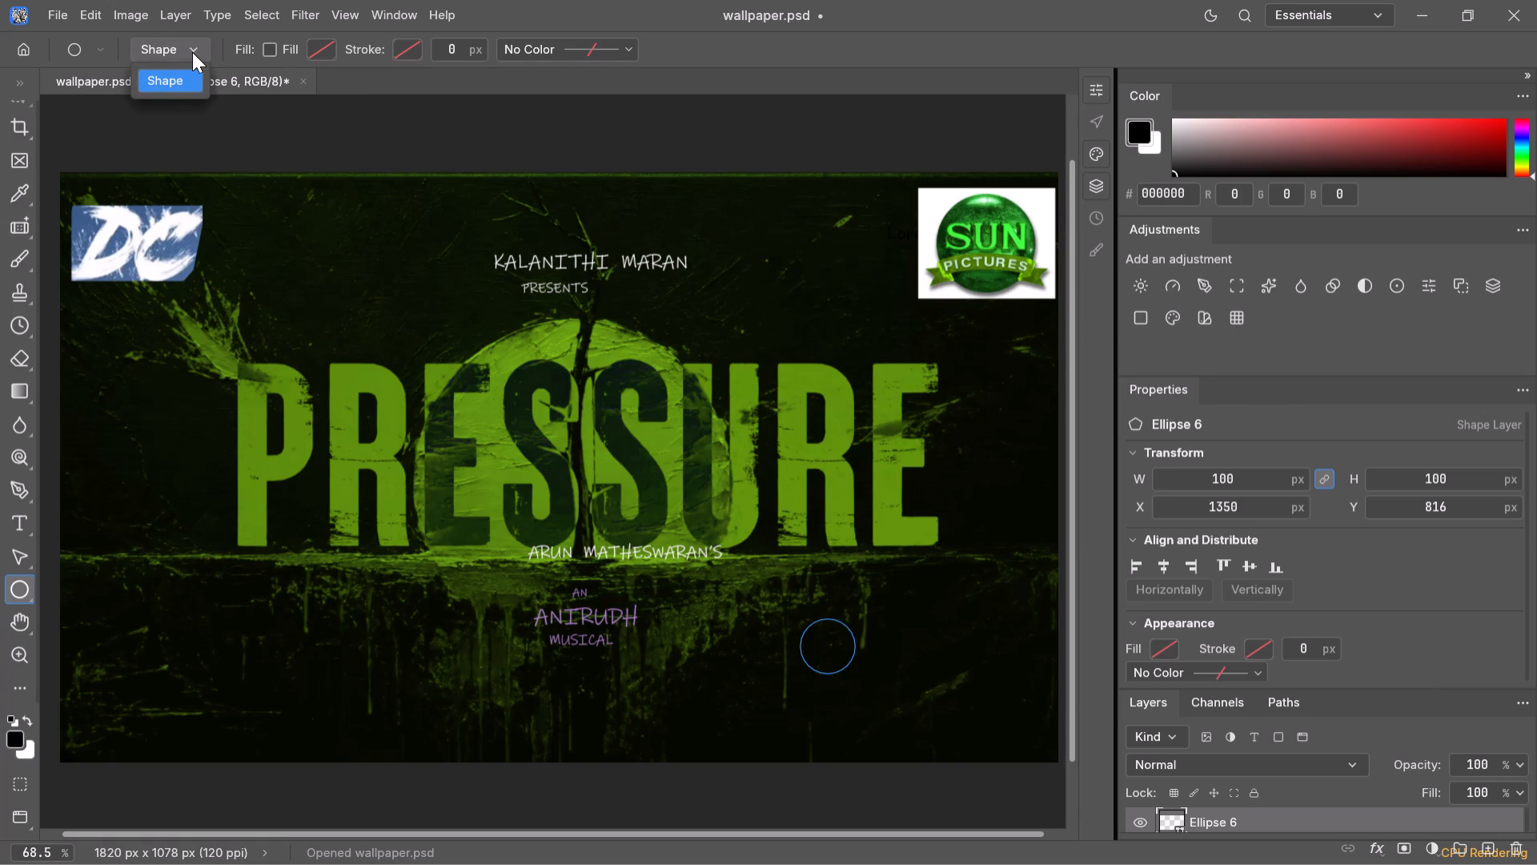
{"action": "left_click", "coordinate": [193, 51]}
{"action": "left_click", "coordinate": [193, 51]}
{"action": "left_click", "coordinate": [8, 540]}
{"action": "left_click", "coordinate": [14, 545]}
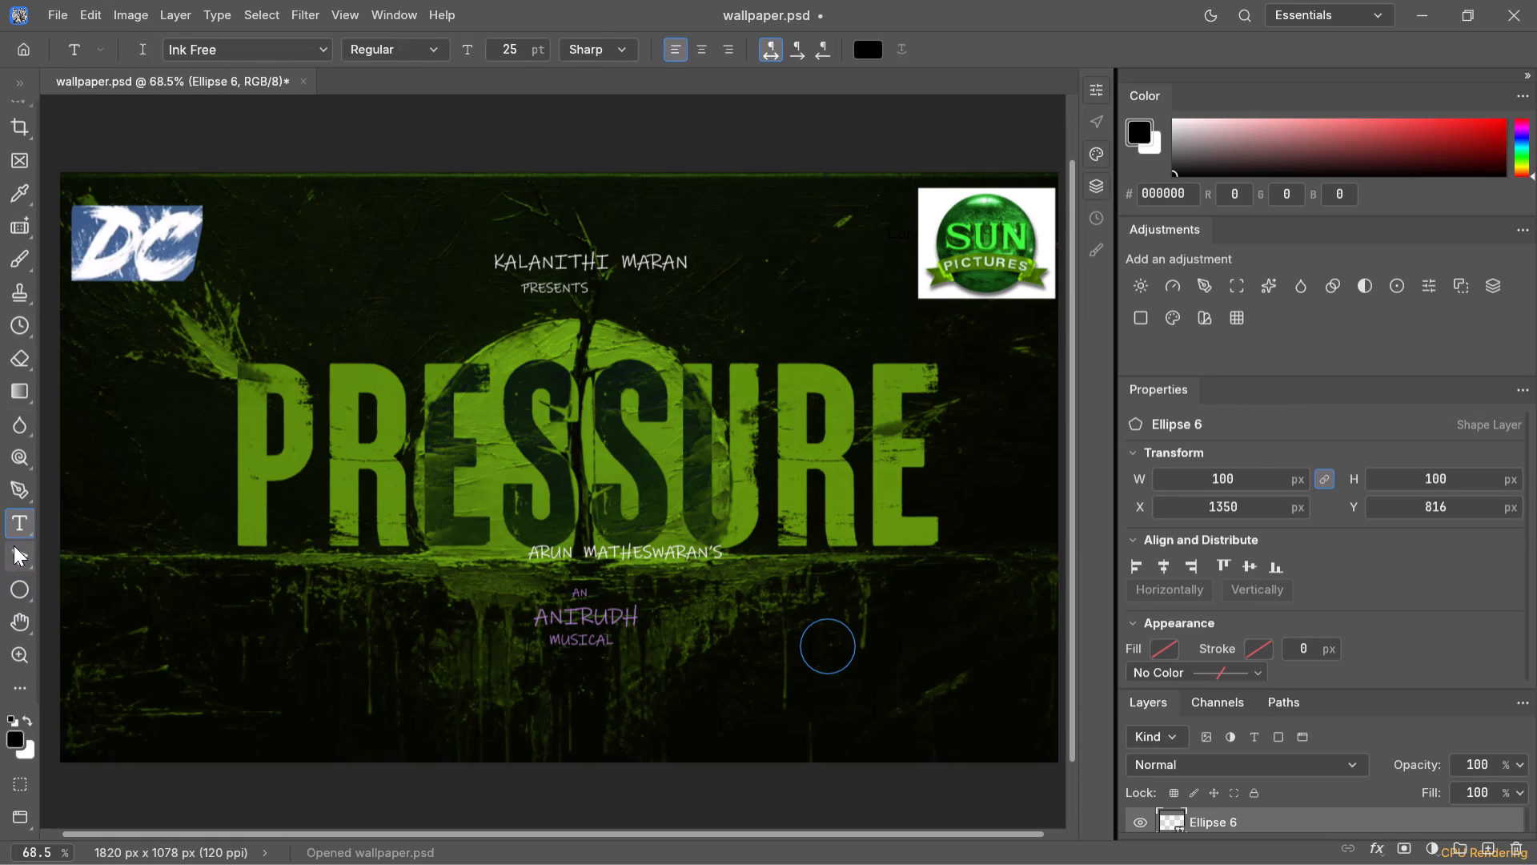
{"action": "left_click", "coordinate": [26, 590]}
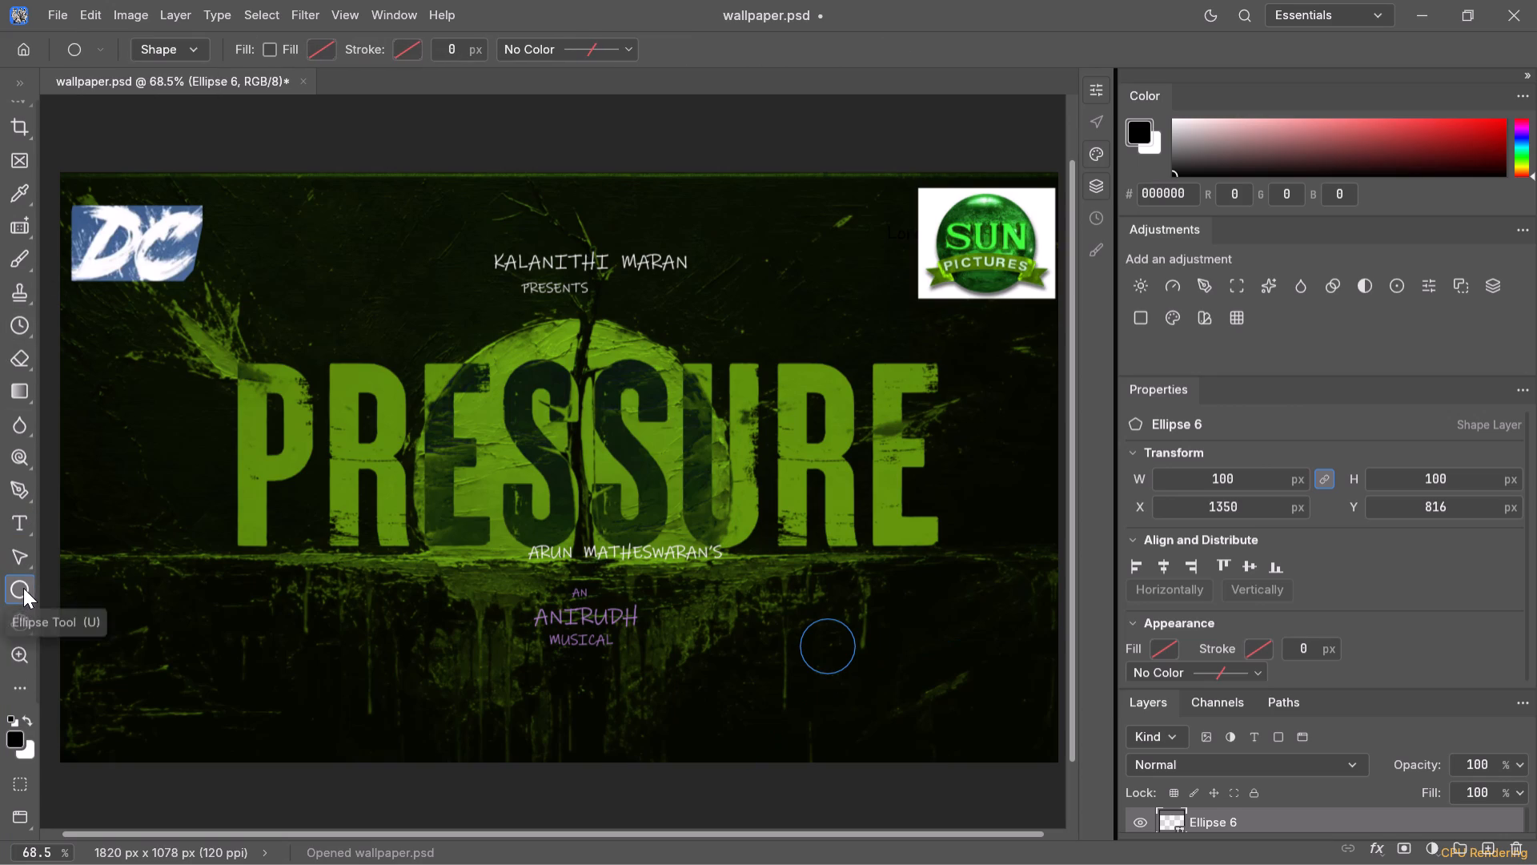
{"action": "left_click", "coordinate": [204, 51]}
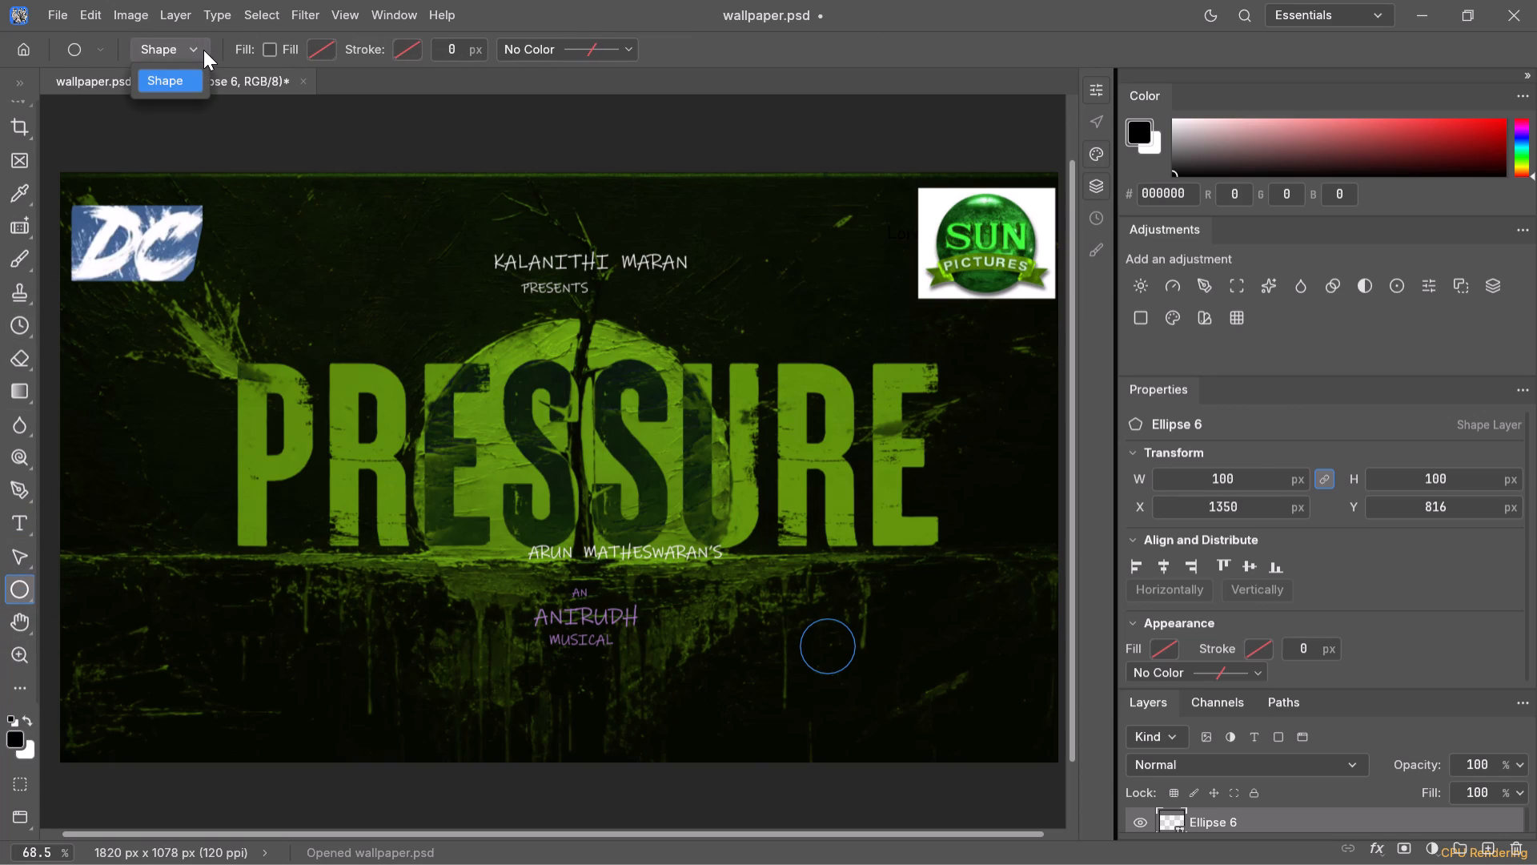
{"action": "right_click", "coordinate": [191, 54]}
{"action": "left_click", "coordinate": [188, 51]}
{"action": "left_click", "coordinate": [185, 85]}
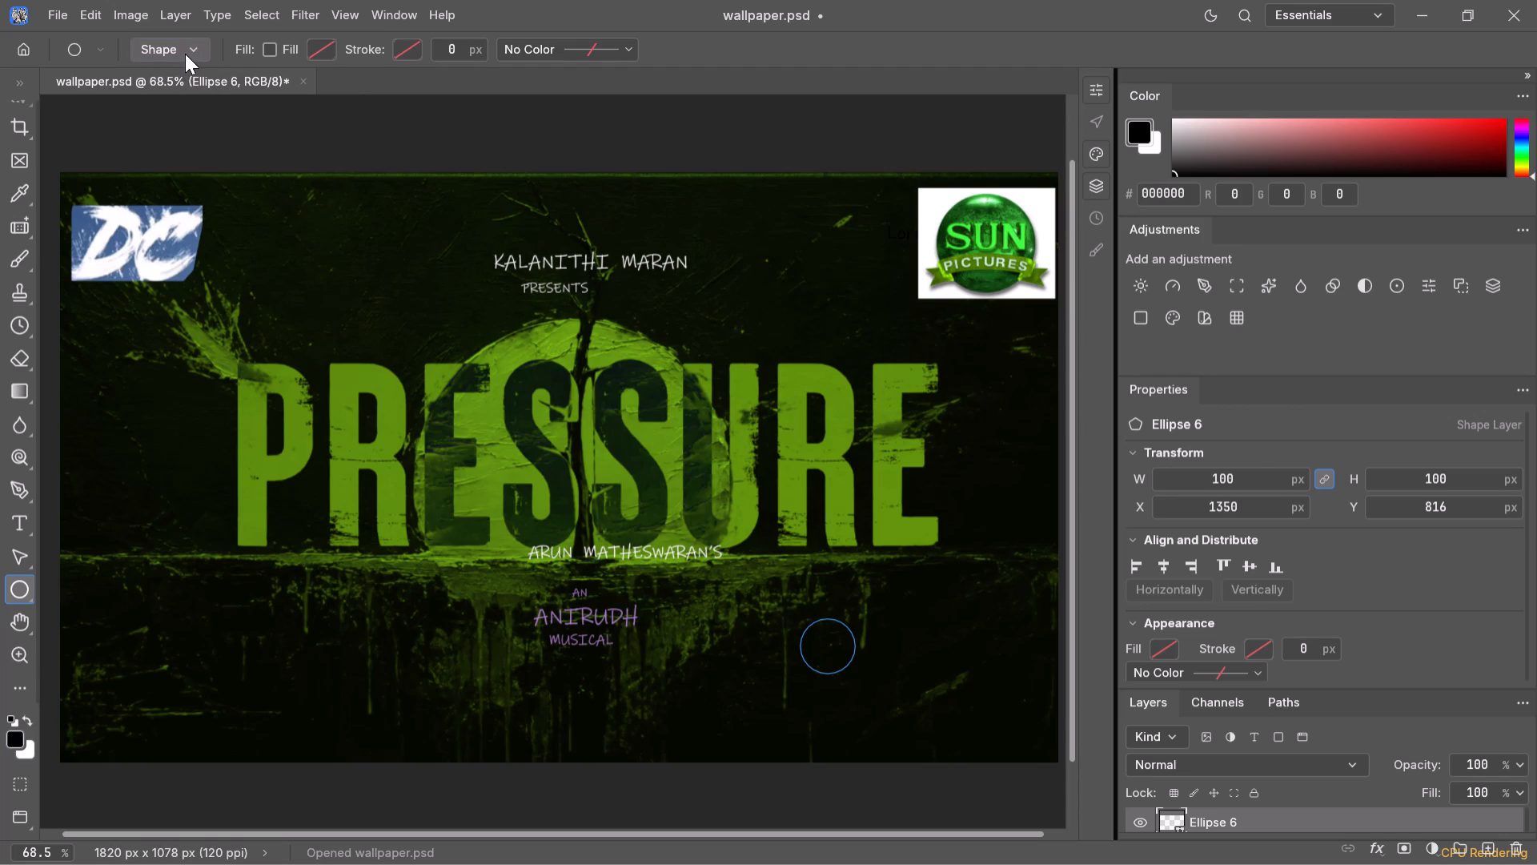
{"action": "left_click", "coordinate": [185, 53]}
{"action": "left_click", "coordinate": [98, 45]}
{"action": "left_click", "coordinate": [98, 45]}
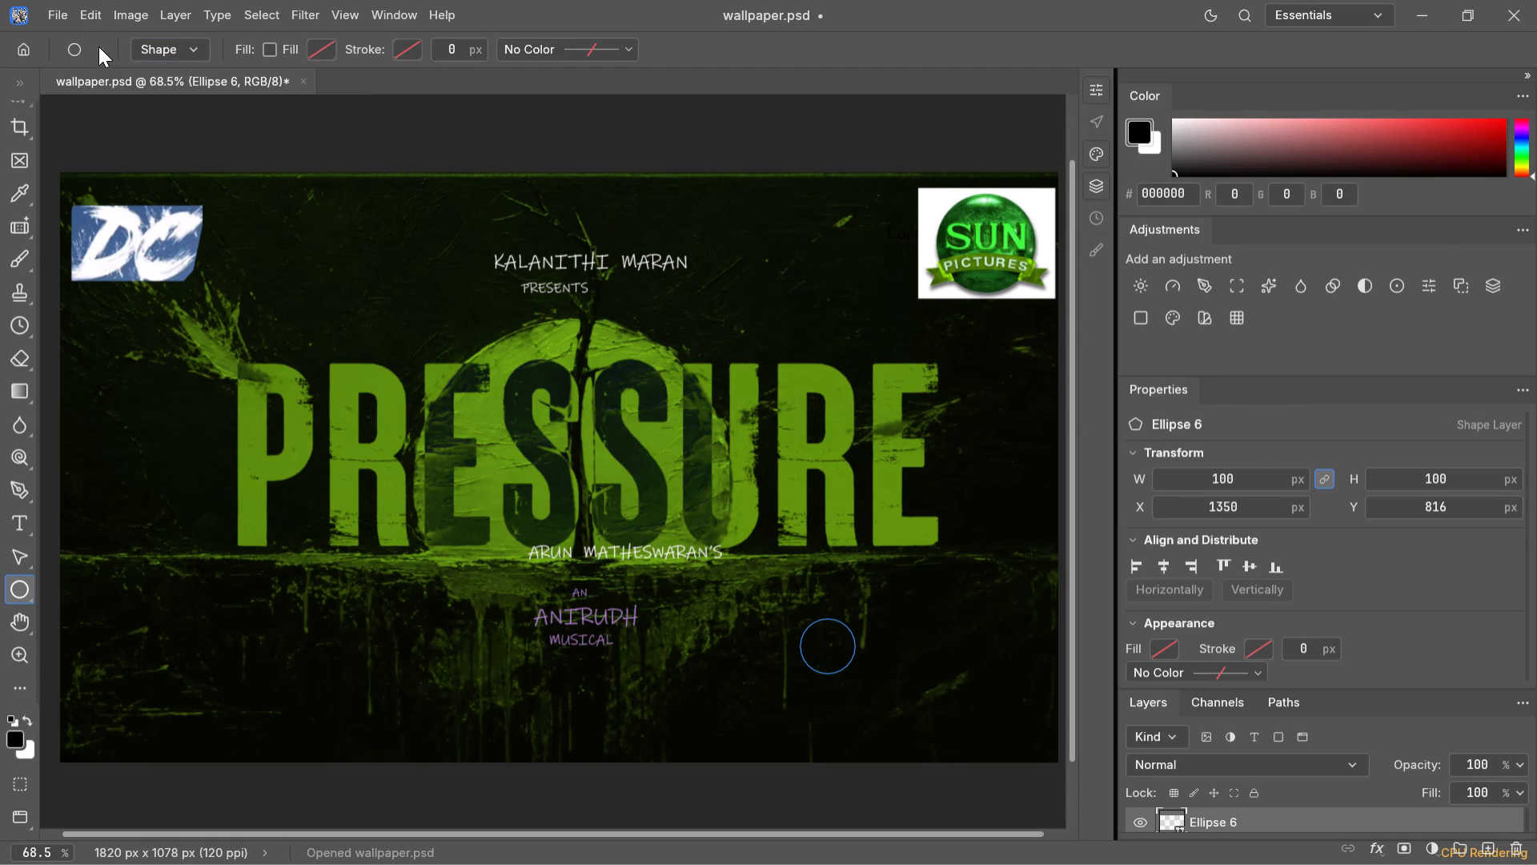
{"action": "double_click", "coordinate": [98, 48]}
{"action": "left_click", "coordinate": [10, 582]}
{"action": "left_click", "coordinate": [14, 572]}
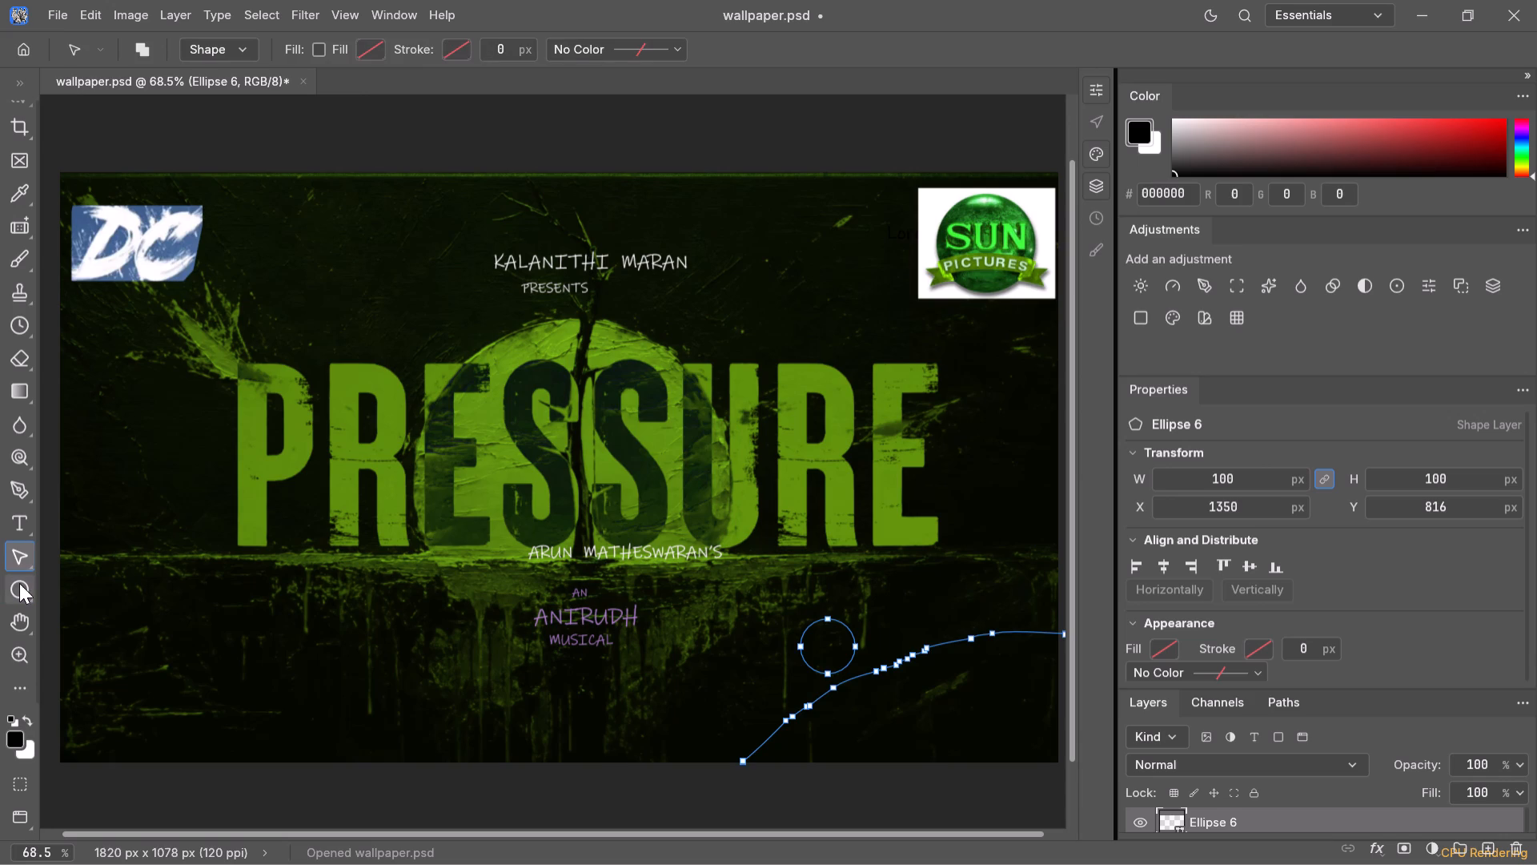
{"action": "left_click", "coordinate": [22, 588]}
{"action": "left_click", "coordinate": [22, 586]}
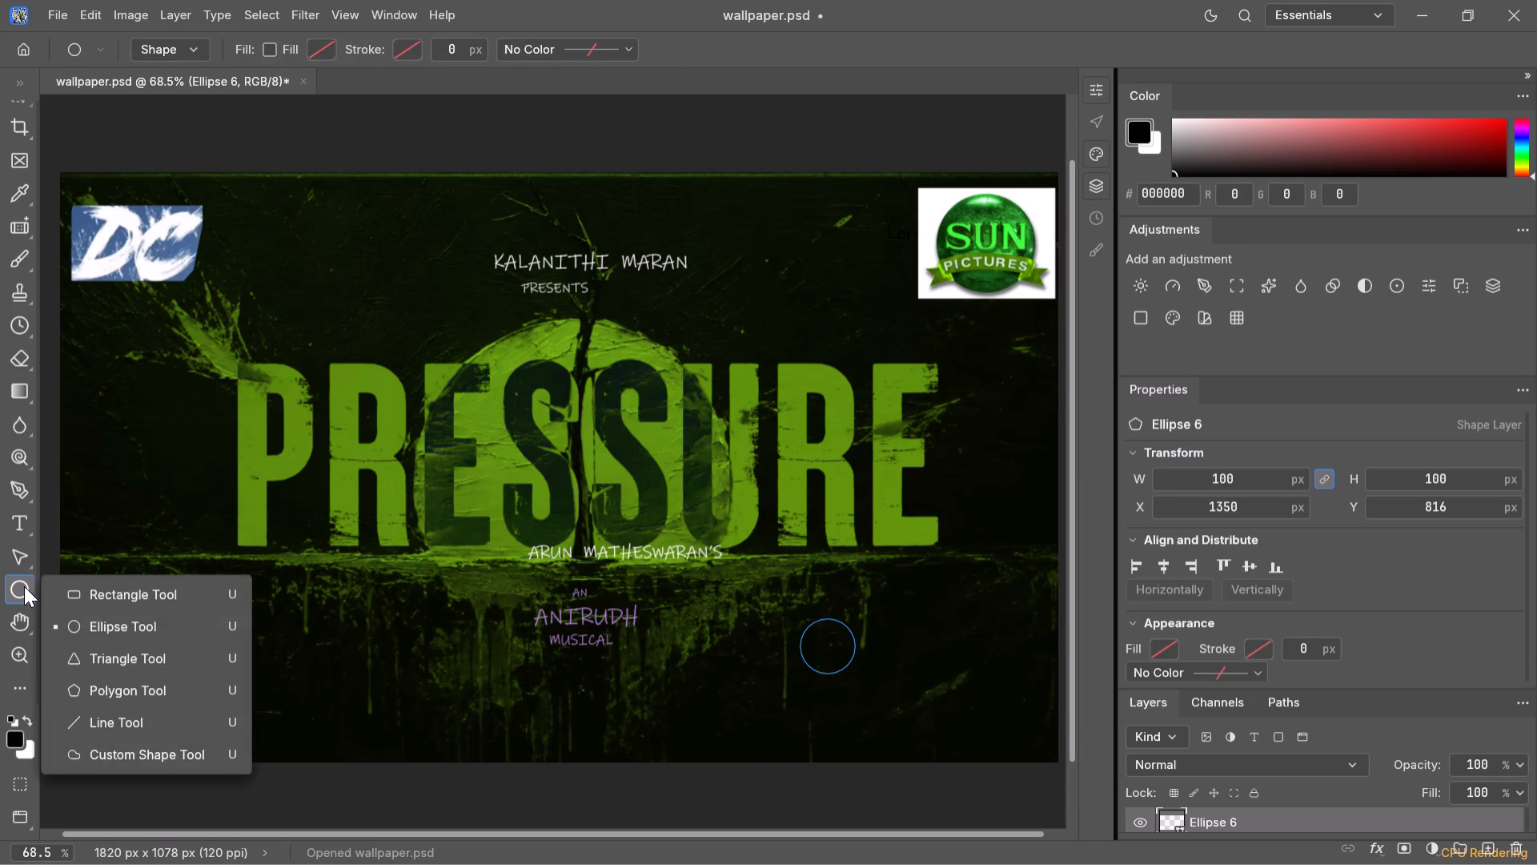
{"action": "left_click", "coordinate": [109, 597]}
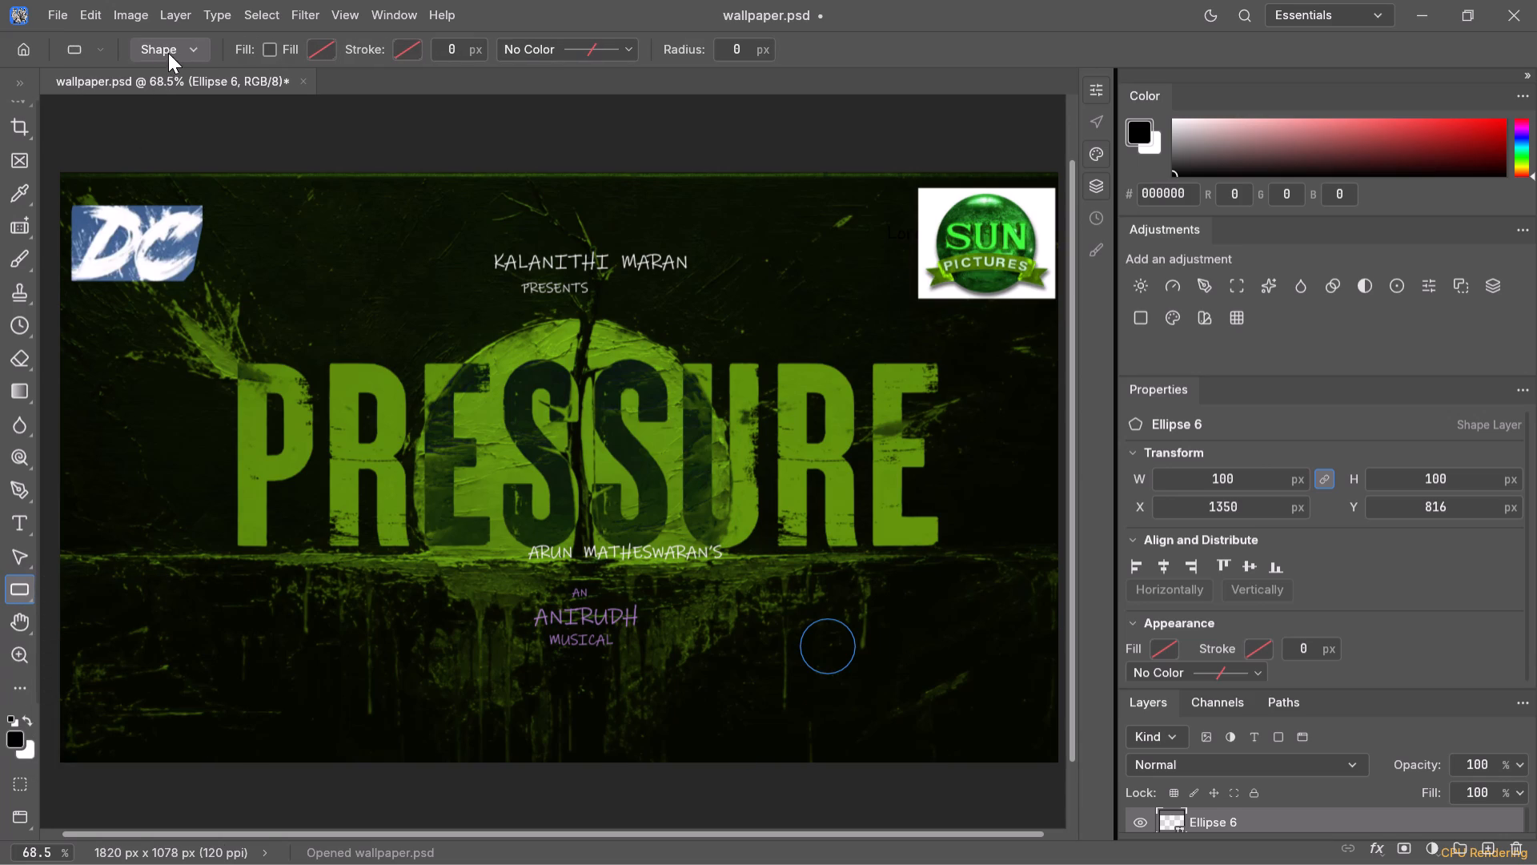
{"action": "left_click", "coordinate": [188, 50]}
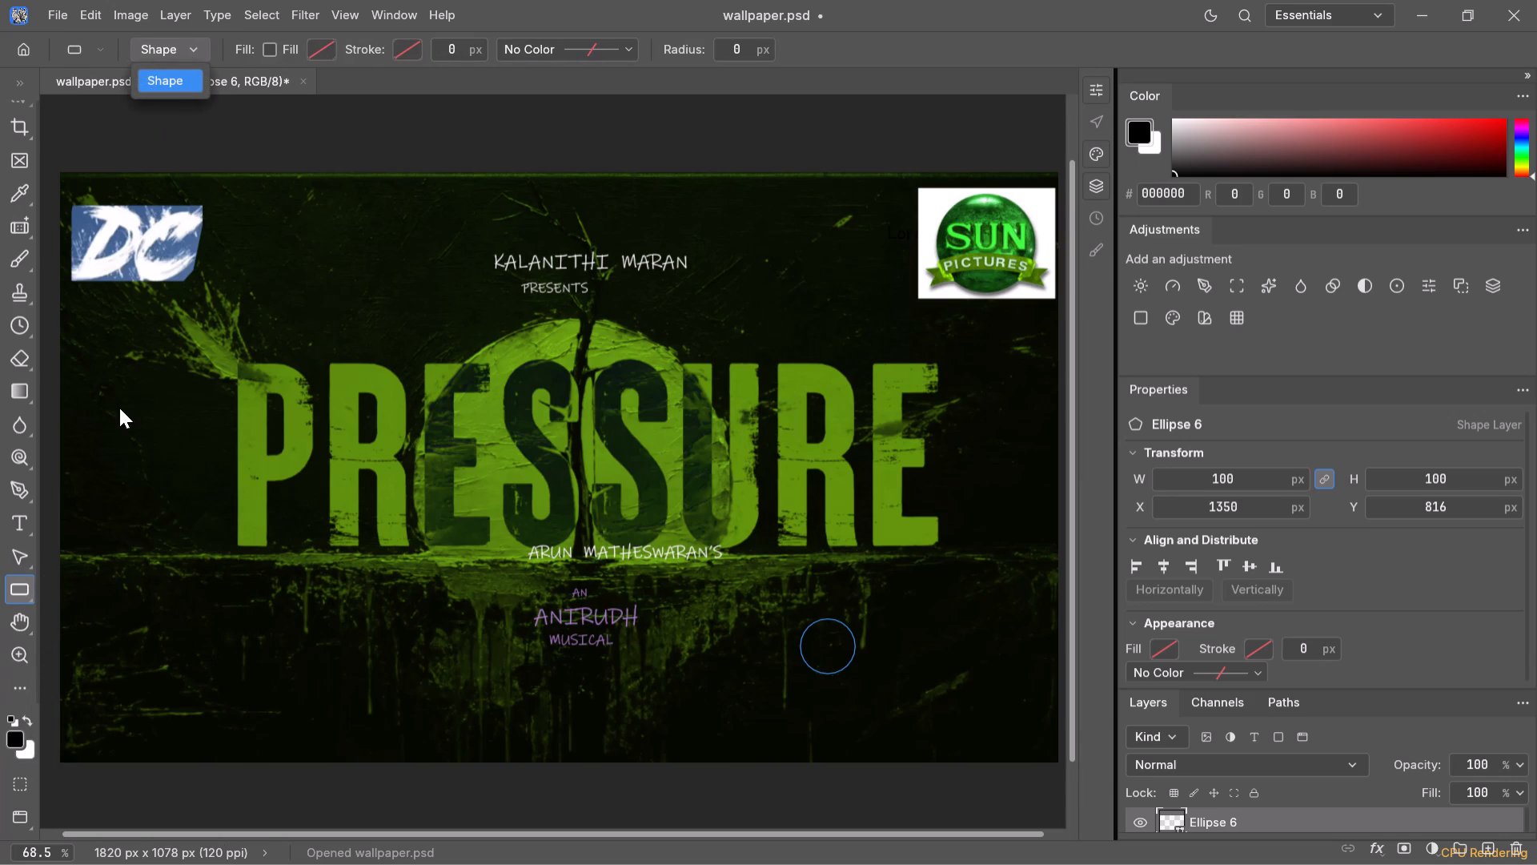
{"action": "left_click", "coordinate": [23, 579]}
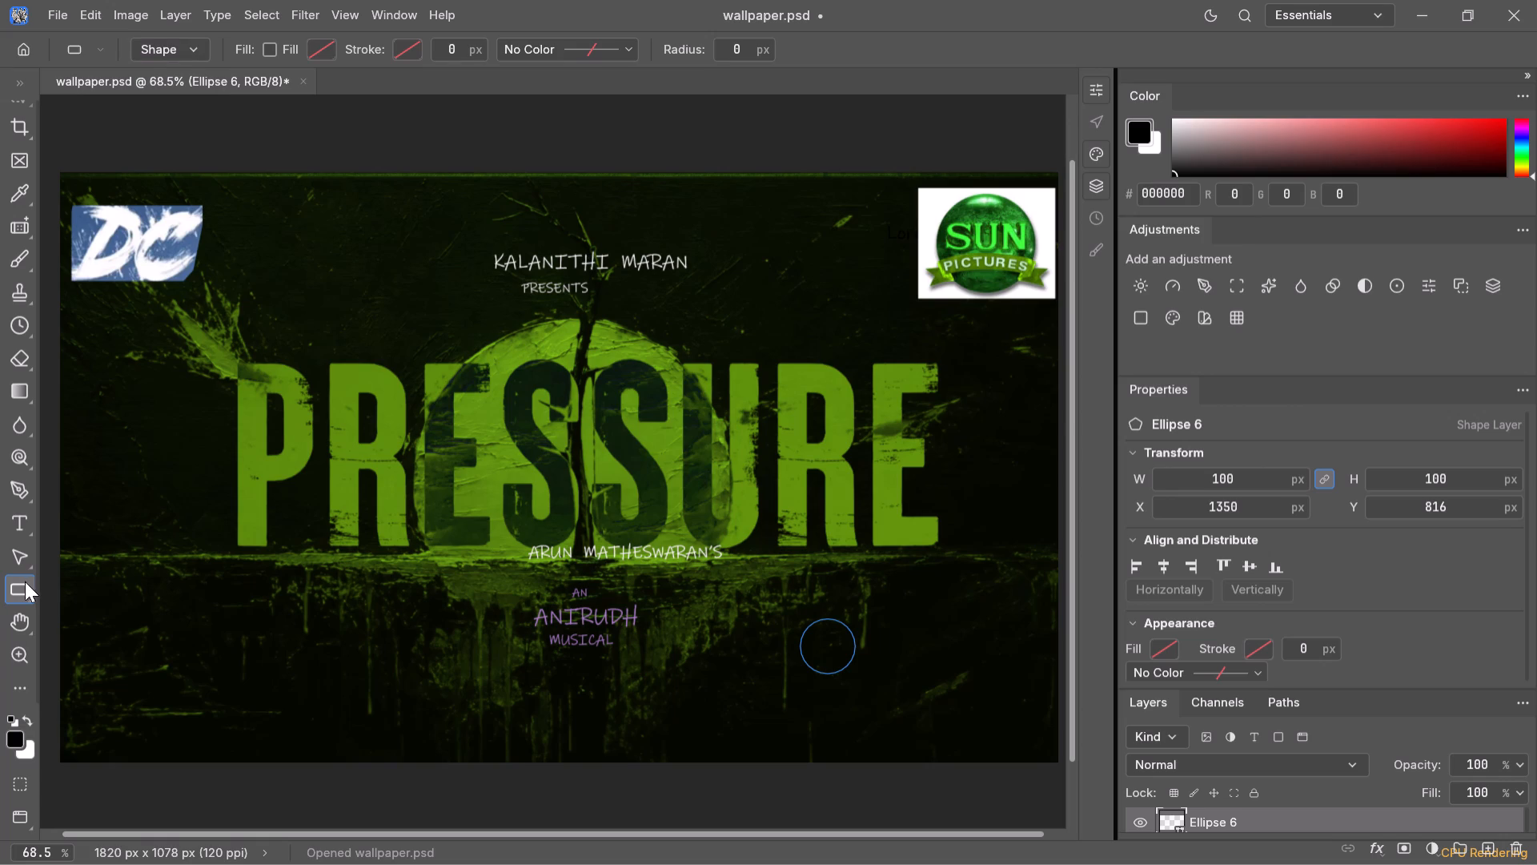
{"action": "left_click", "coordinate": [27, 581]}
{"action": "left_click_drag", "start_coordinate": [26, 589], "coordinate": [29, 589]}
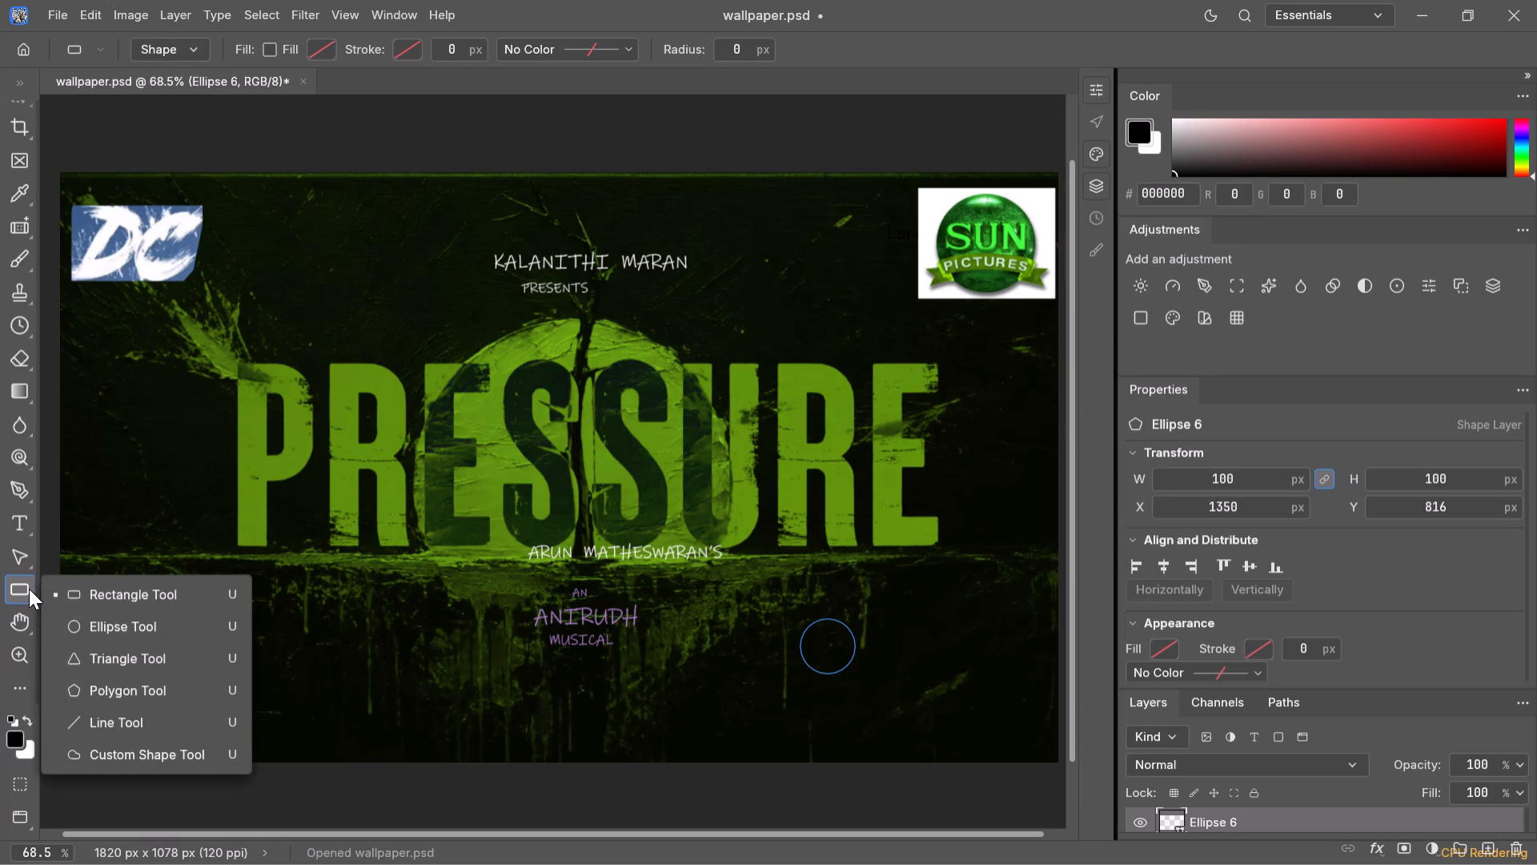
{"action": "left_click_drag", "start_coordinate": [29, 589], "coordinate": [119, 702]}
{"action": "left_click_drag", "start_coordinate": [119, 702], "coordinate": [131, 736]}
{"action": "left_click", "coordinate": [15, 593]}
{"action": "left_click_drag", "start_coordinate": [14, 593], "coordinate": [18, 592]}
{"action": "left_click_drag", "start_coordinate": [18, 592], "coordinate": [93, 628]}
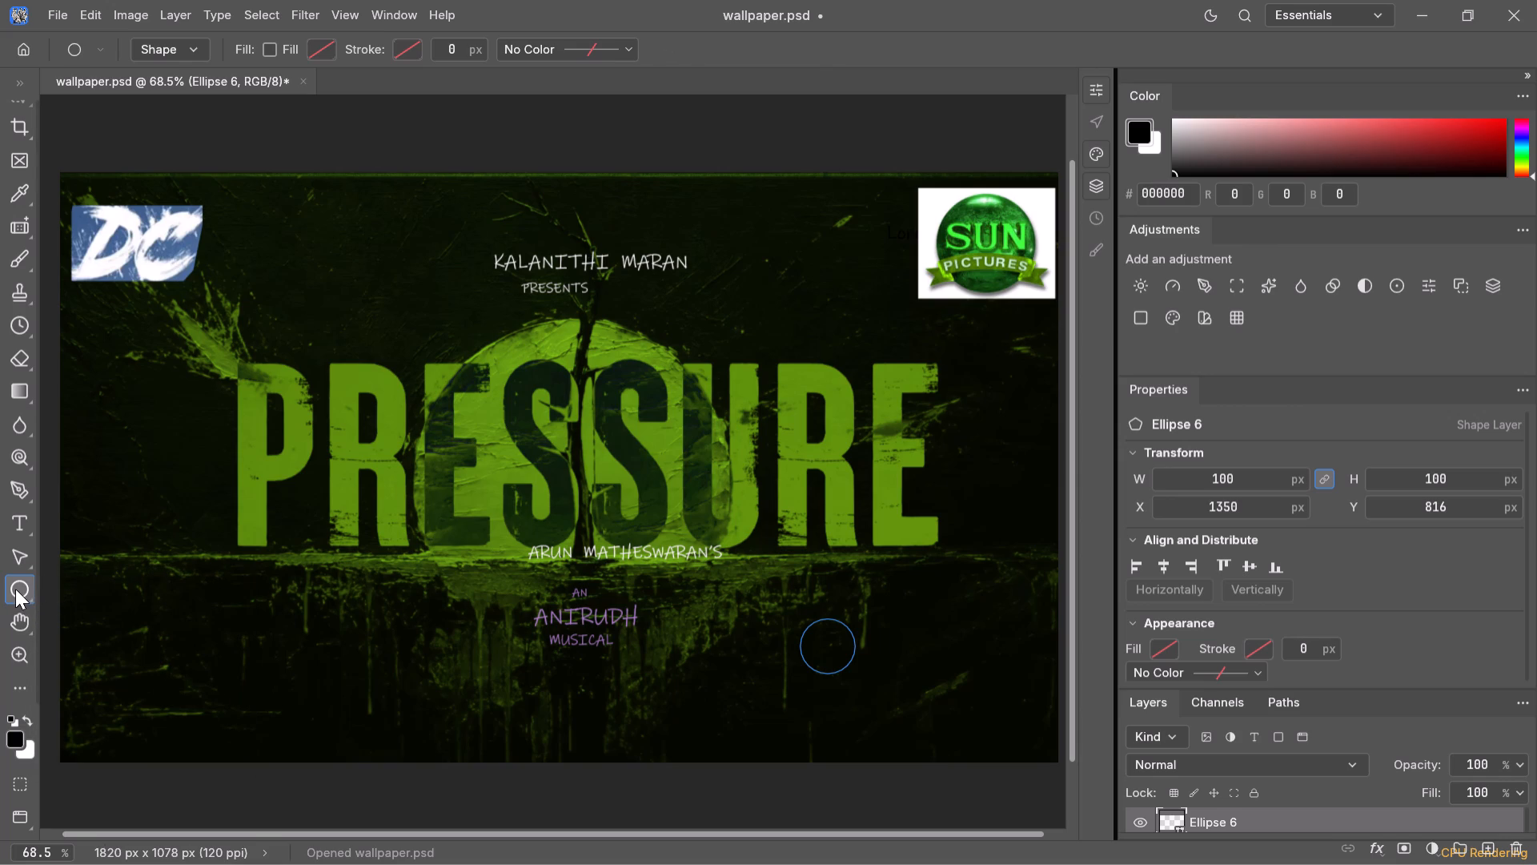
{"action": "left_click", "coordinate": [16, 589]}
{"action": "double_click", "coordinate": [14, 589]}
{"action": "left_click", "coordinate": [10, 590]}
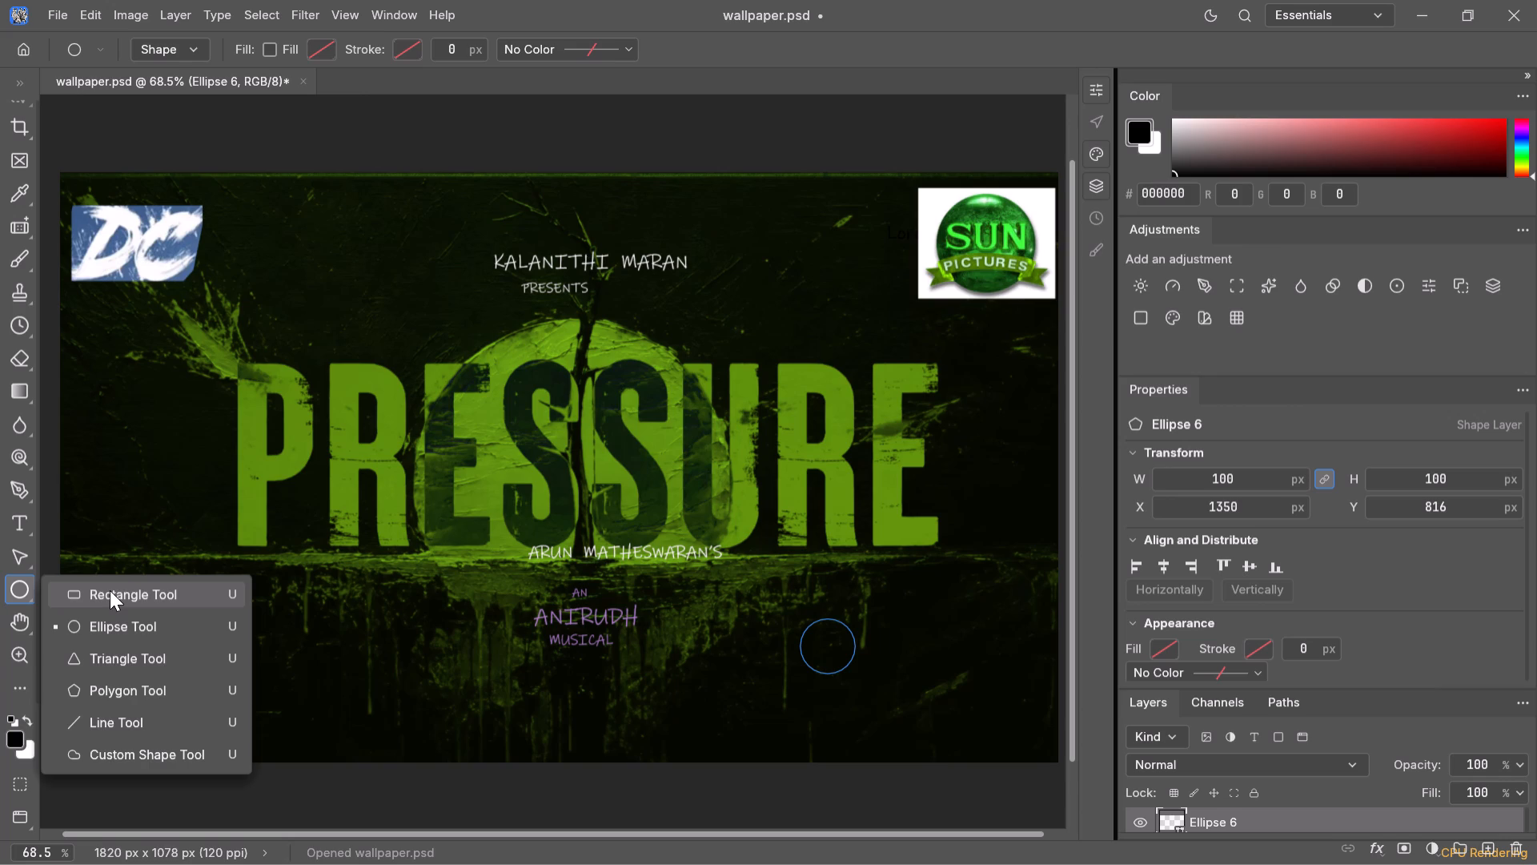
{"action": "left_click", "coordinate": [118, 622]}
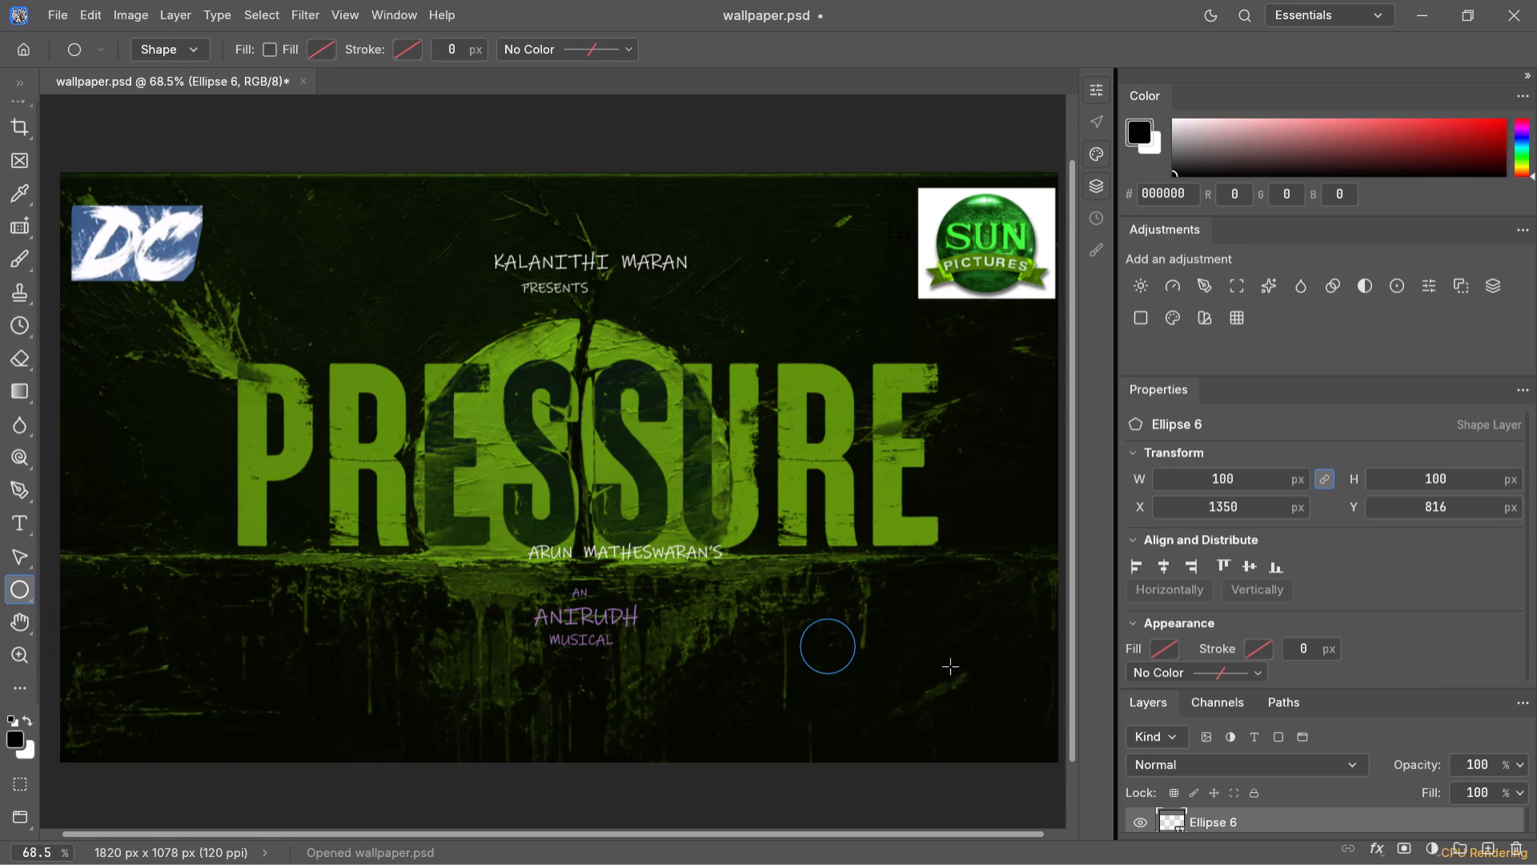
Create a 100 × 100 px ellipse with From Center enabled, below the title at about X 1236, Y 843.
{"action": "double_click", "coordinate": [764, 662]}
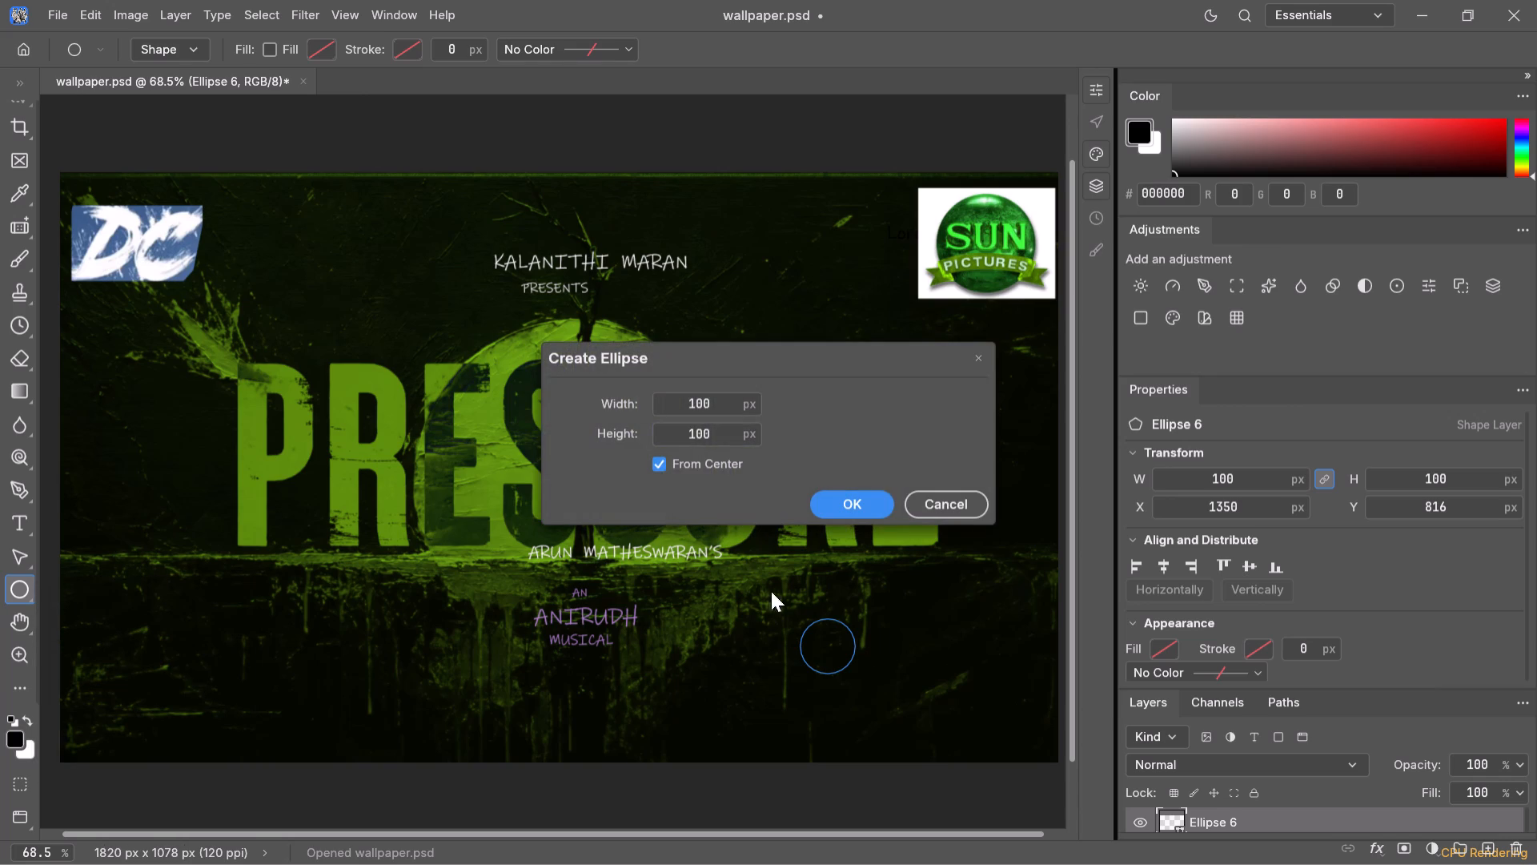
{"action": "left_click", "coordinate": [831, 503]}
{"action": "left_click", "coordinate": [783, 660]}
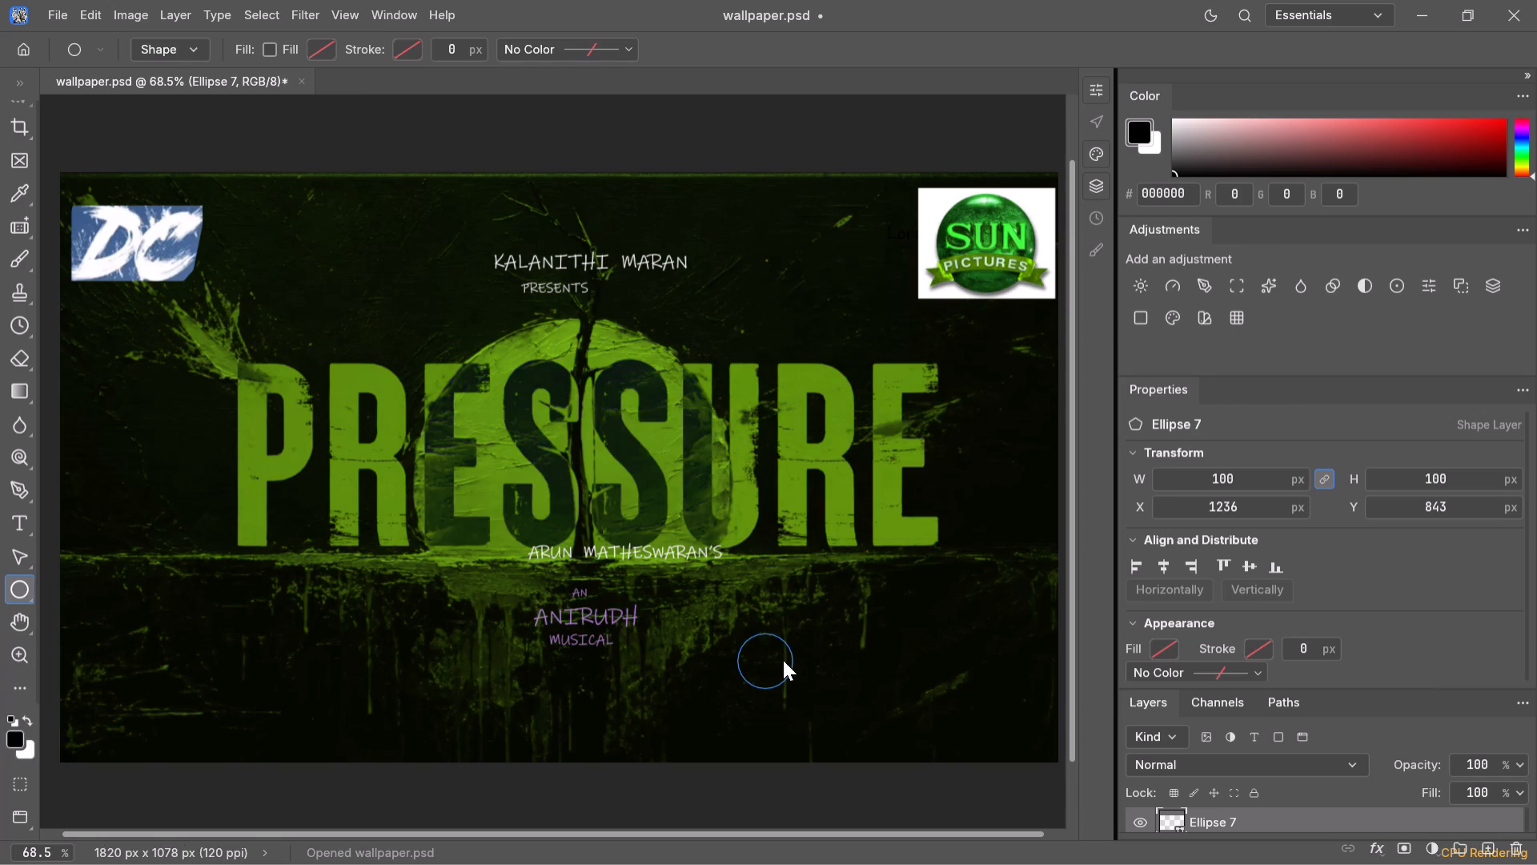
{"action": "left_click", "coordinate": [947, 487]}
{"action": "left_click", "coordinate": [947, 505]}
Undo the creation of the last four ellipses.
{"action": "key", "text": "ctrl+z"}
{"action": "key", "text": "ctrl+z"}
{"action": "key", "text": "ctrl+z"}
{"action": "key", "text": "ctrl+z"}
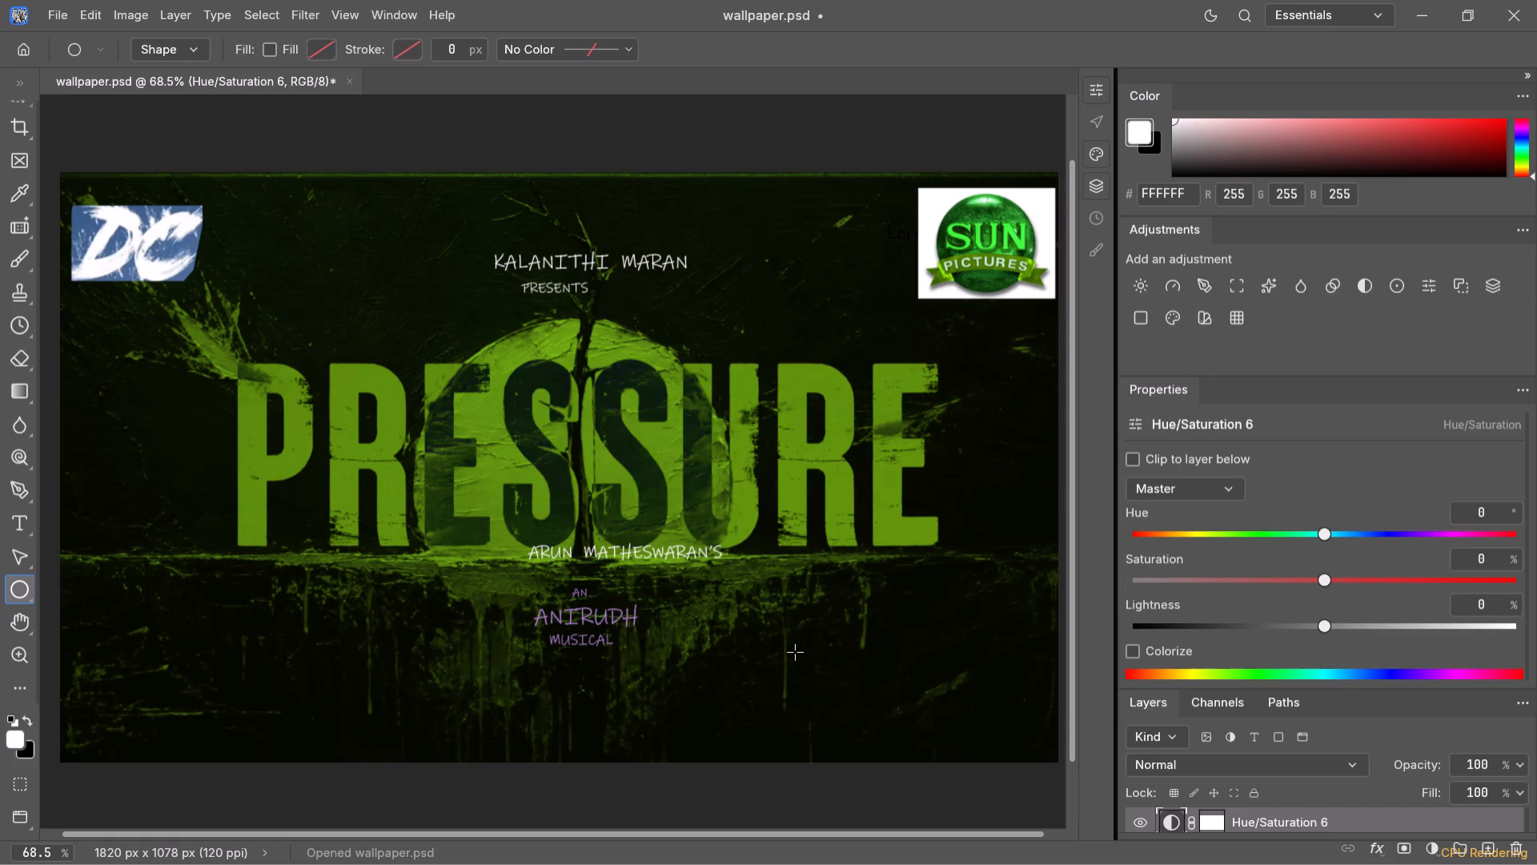
Draw a nearly circular ellipse of about 225 × 219 px below the title's end, at about X 1302, Y 837.
{"action": "left_click_drag", "start_coordinate": [774, 631], "coordinate": [815, 685]}
{"action": "left_click_drag", "start_coordinate": [815, 685], "coordinate": [960, 740]}
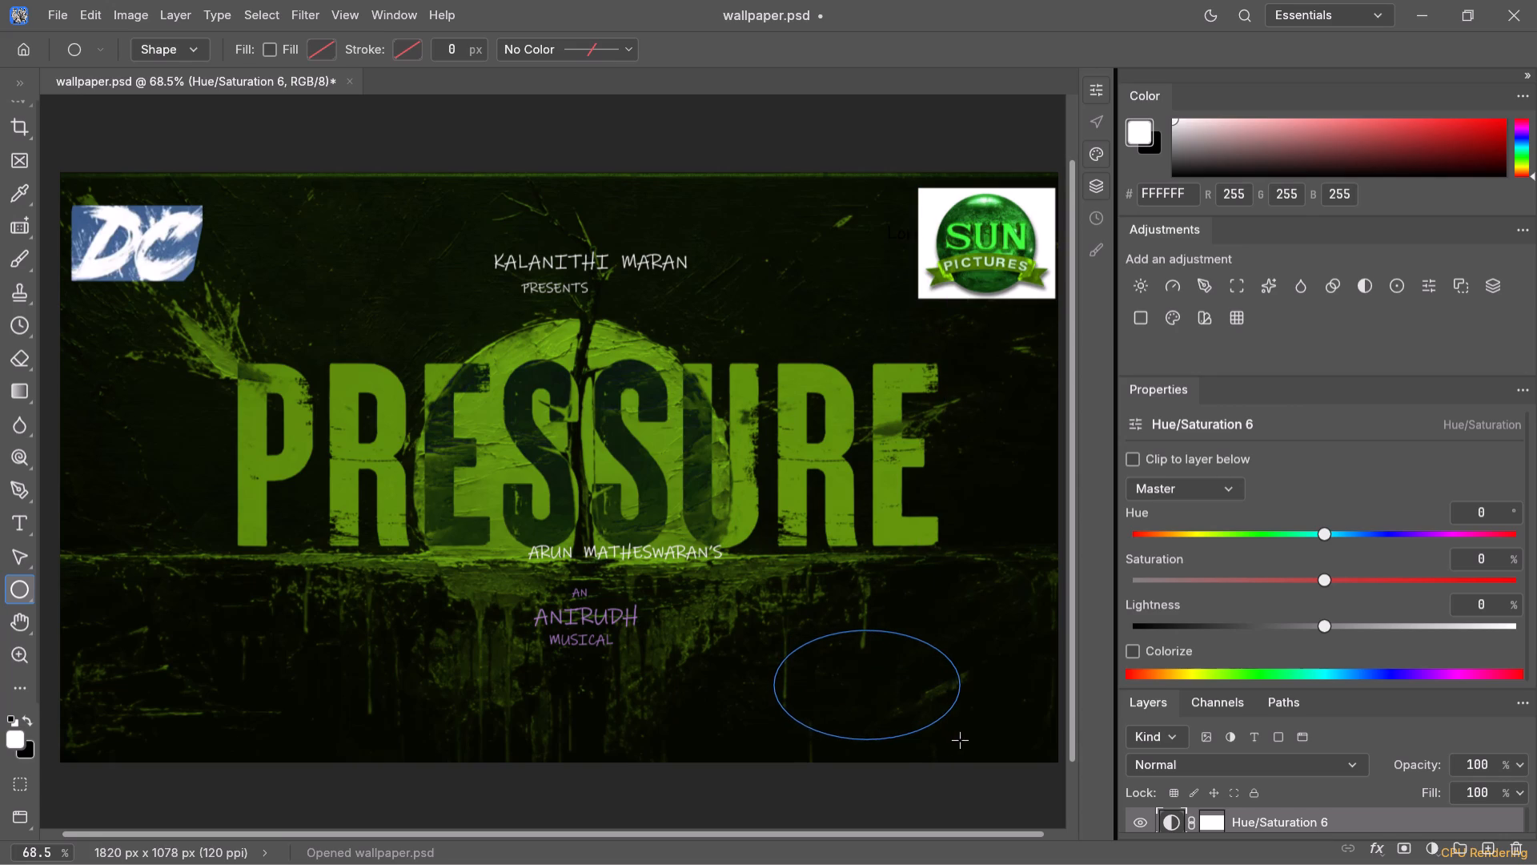
{"action": "left_click_drag", "start_coordinate": [960, 740], "coordinate": [960, 743]}
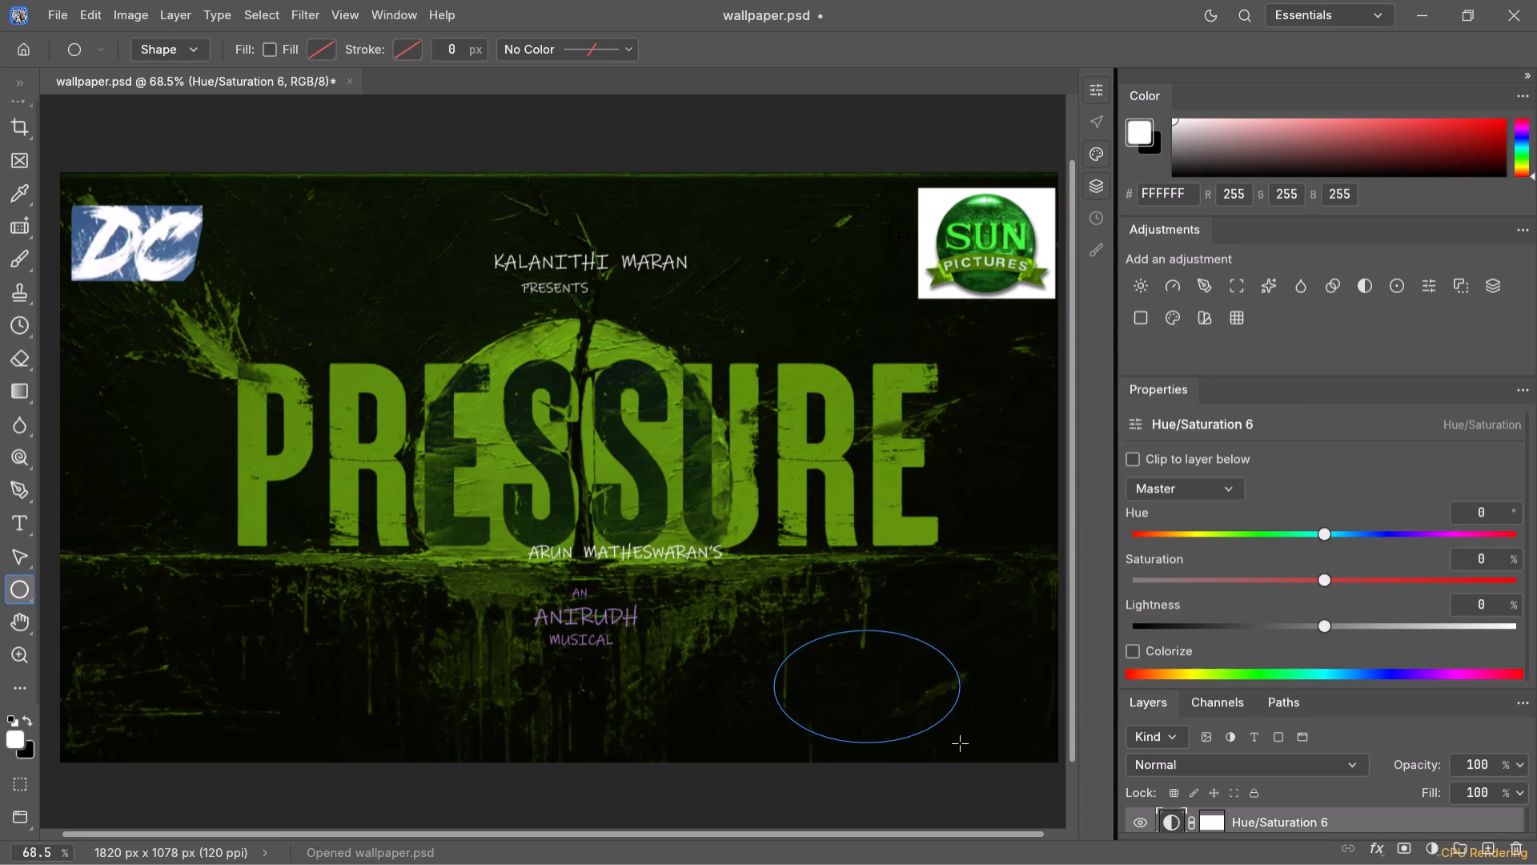
{"action": "left_click_drag", "start_coordinate": [960, 743], "coordinate": [897, 751]}
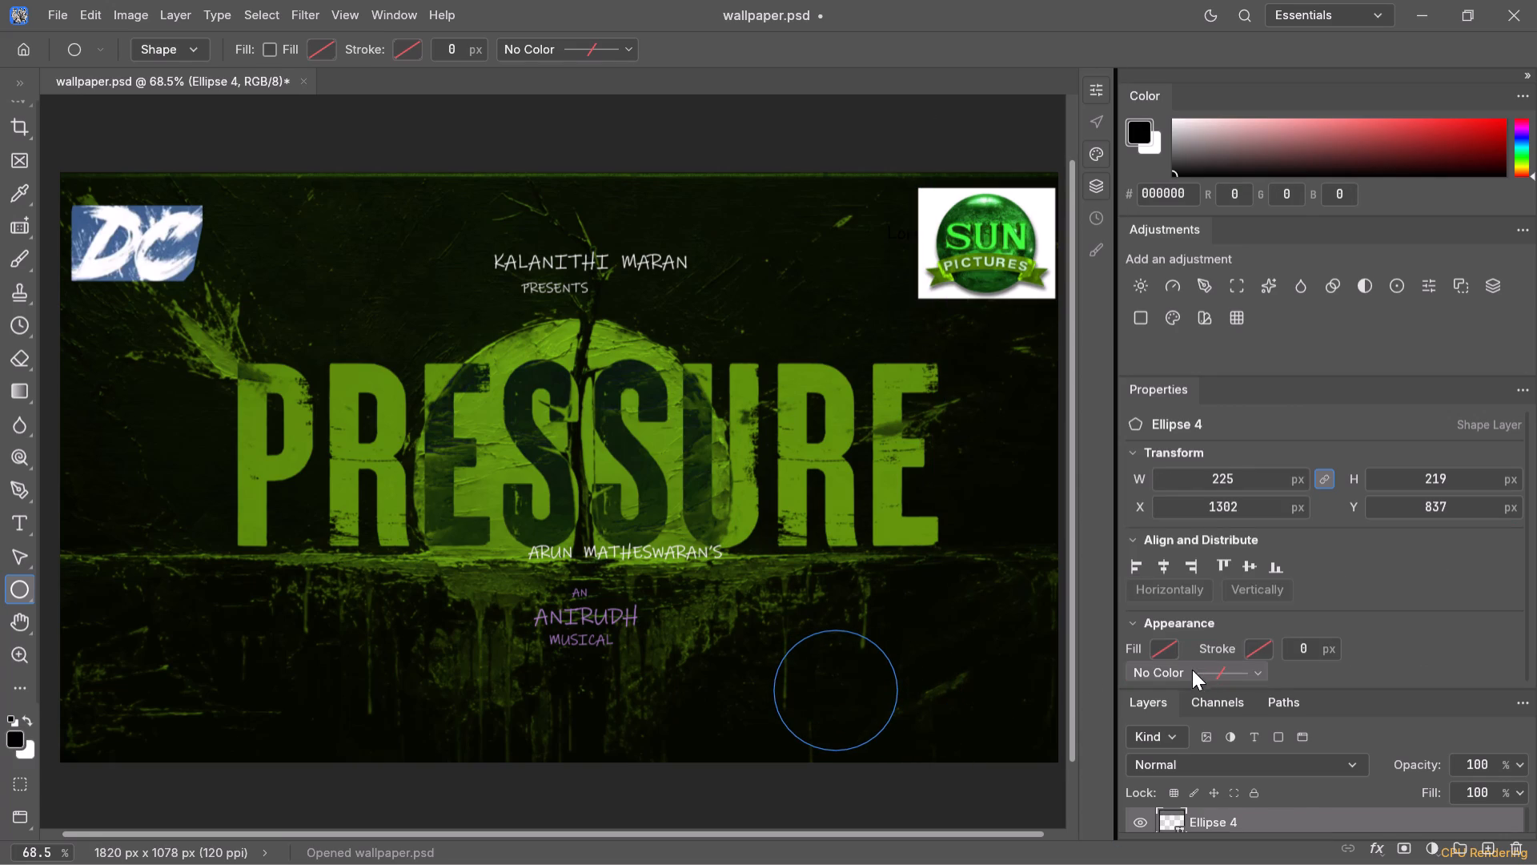
Fill the large ellipse with the black-to-white linear gradient.
{"action": "left_click", "coordinate": [1158, 647]}
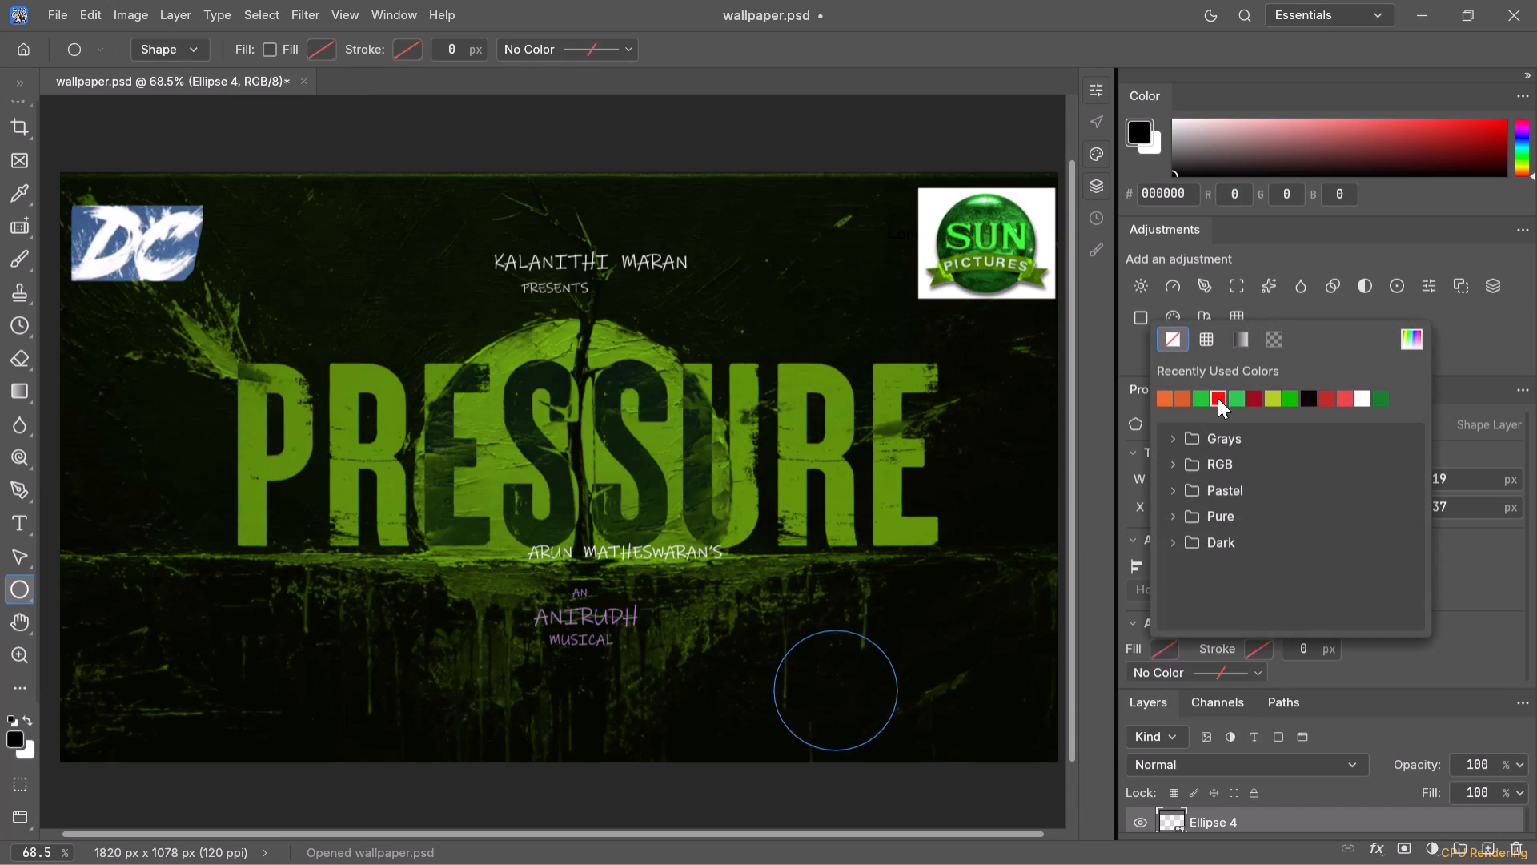
{"action": "left_click", "coordinate": [1230, 341]}
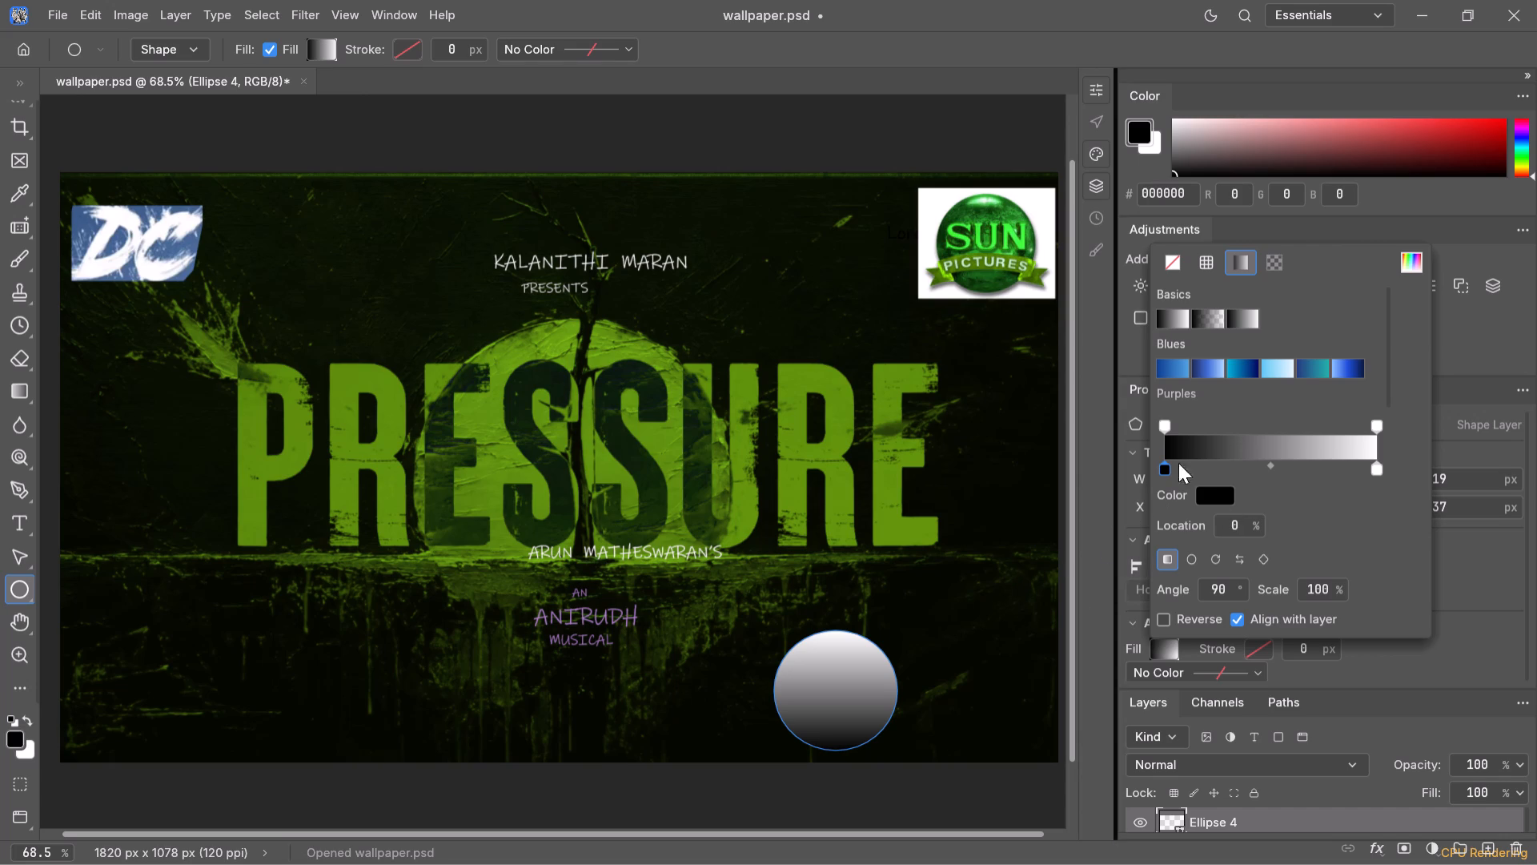
Create a 100 × 100 px ellipse with From Center enabled, inside the gradient circle at about X 1384, Y 897.
{"action": "left_click", "coordinate": [848, 699]}
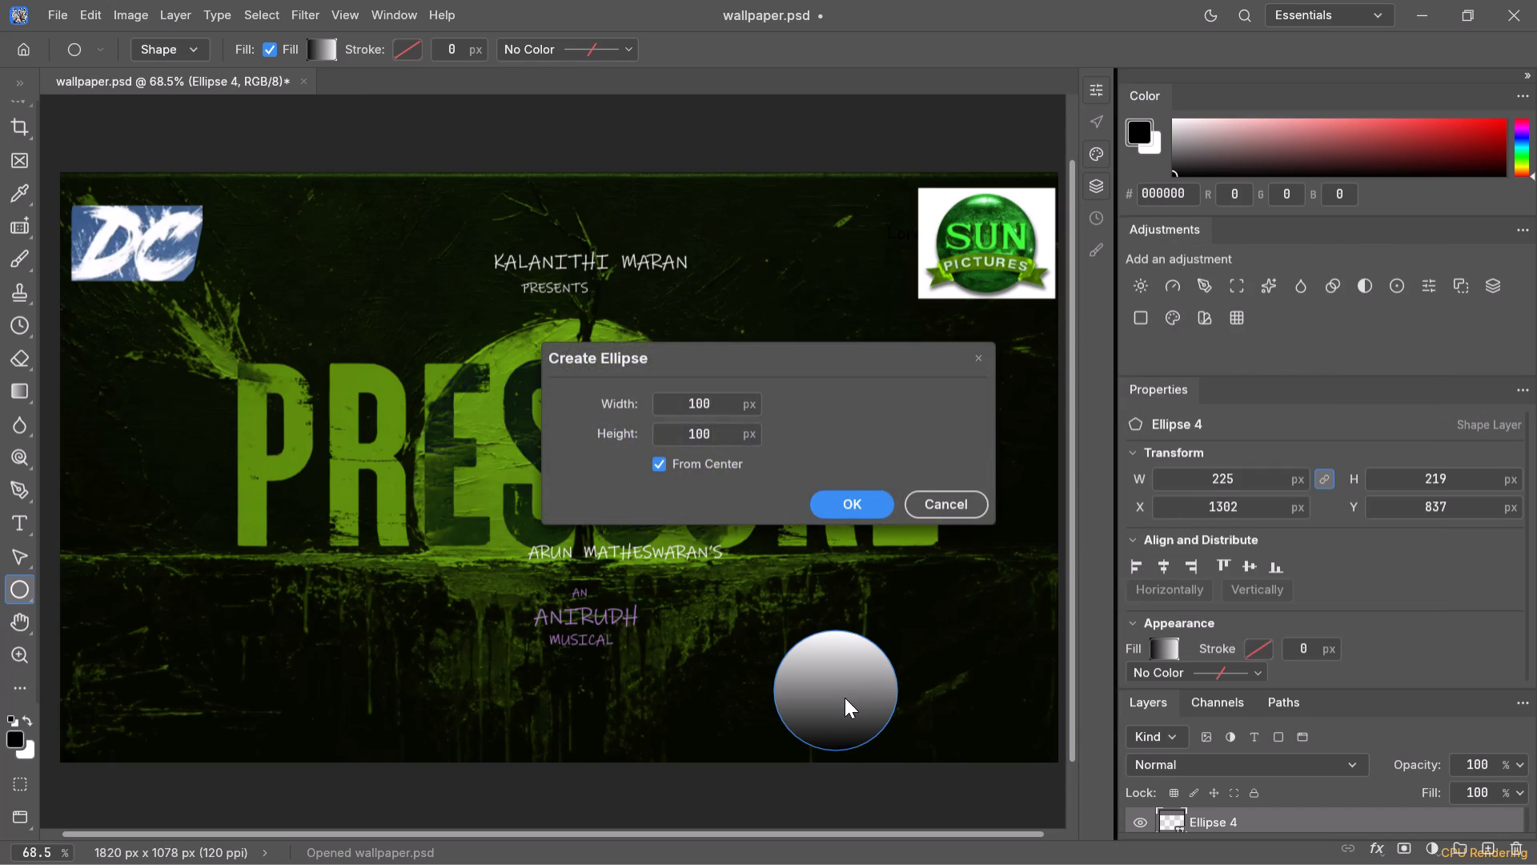
{"action": "left_click", "coordinate": [865, 495]}
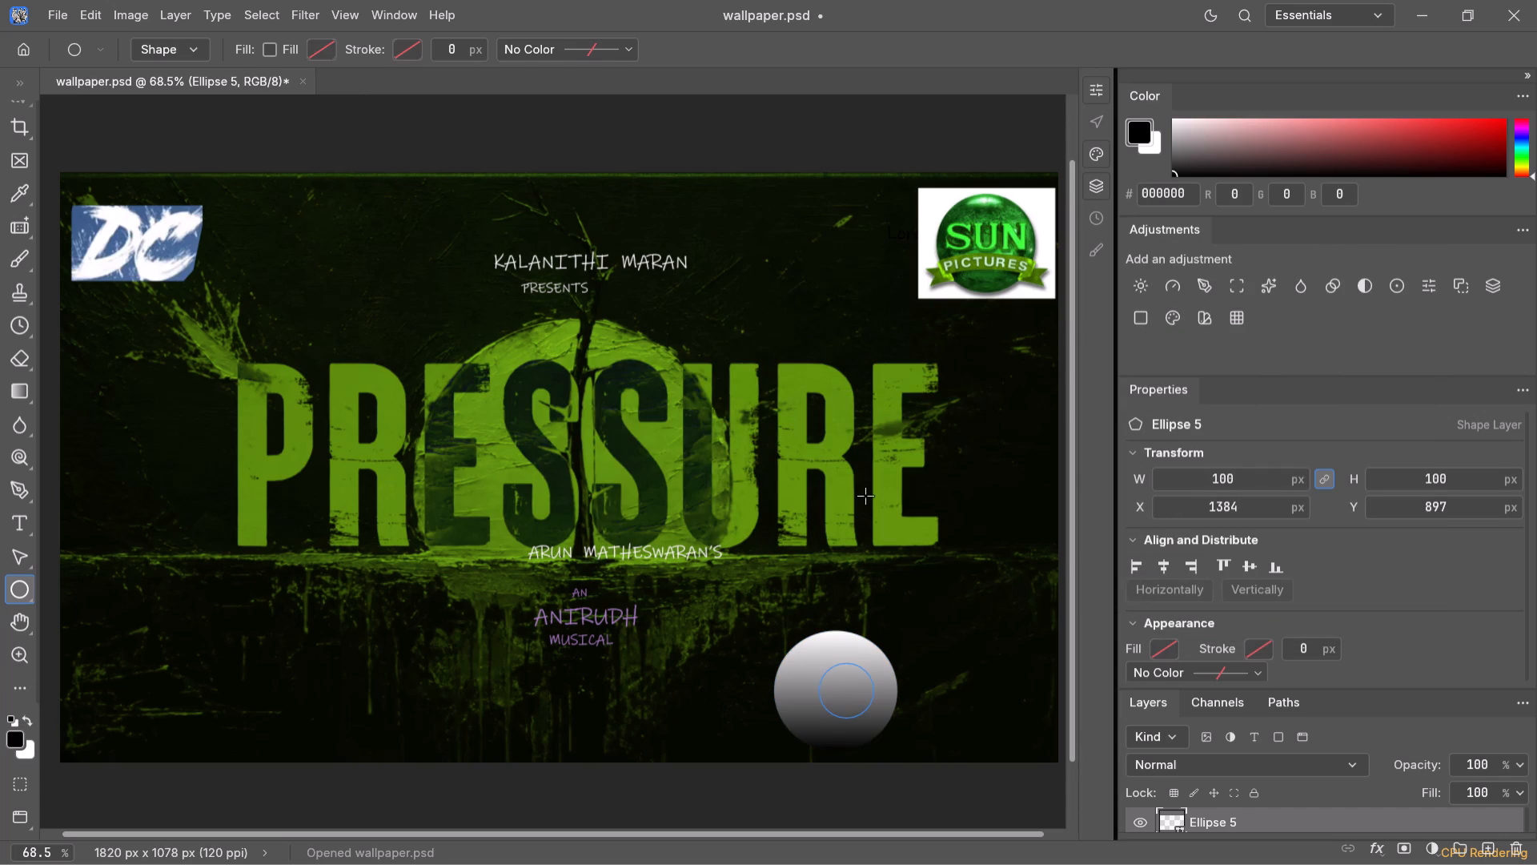
{"action": "left_click", "coordinate": [1018, 259]}
{"action": "left_click", "coordinate": [929, 497]}
Give the small inner ellipse a solid 3 px black-to-white gradient stroke.
{"action": "left_click", "coordinate": [1250, 648]}
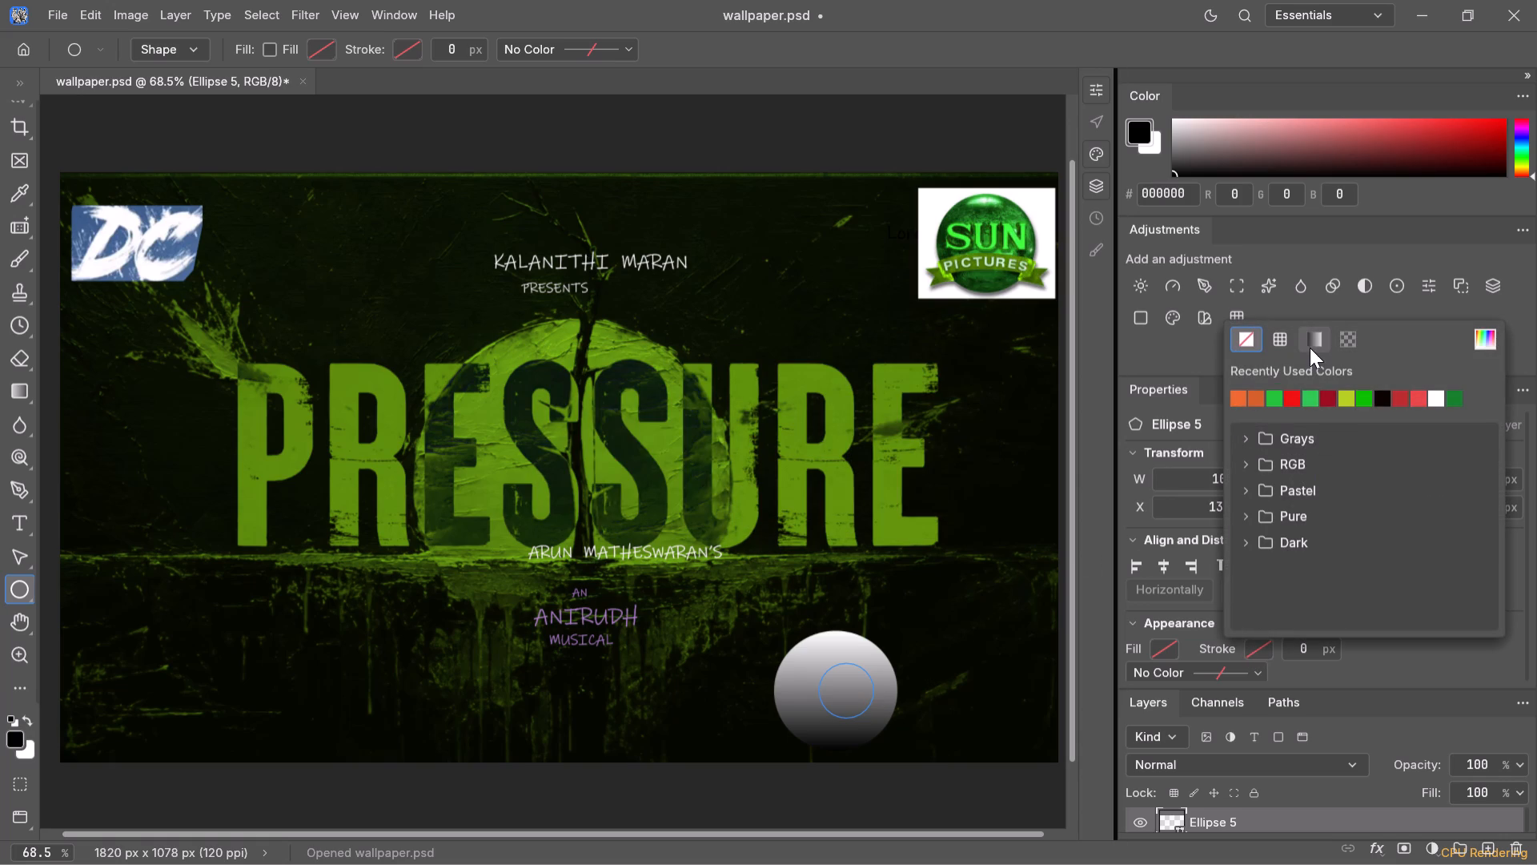
{"action": "left_click", "coordinate": [1314, 342]}
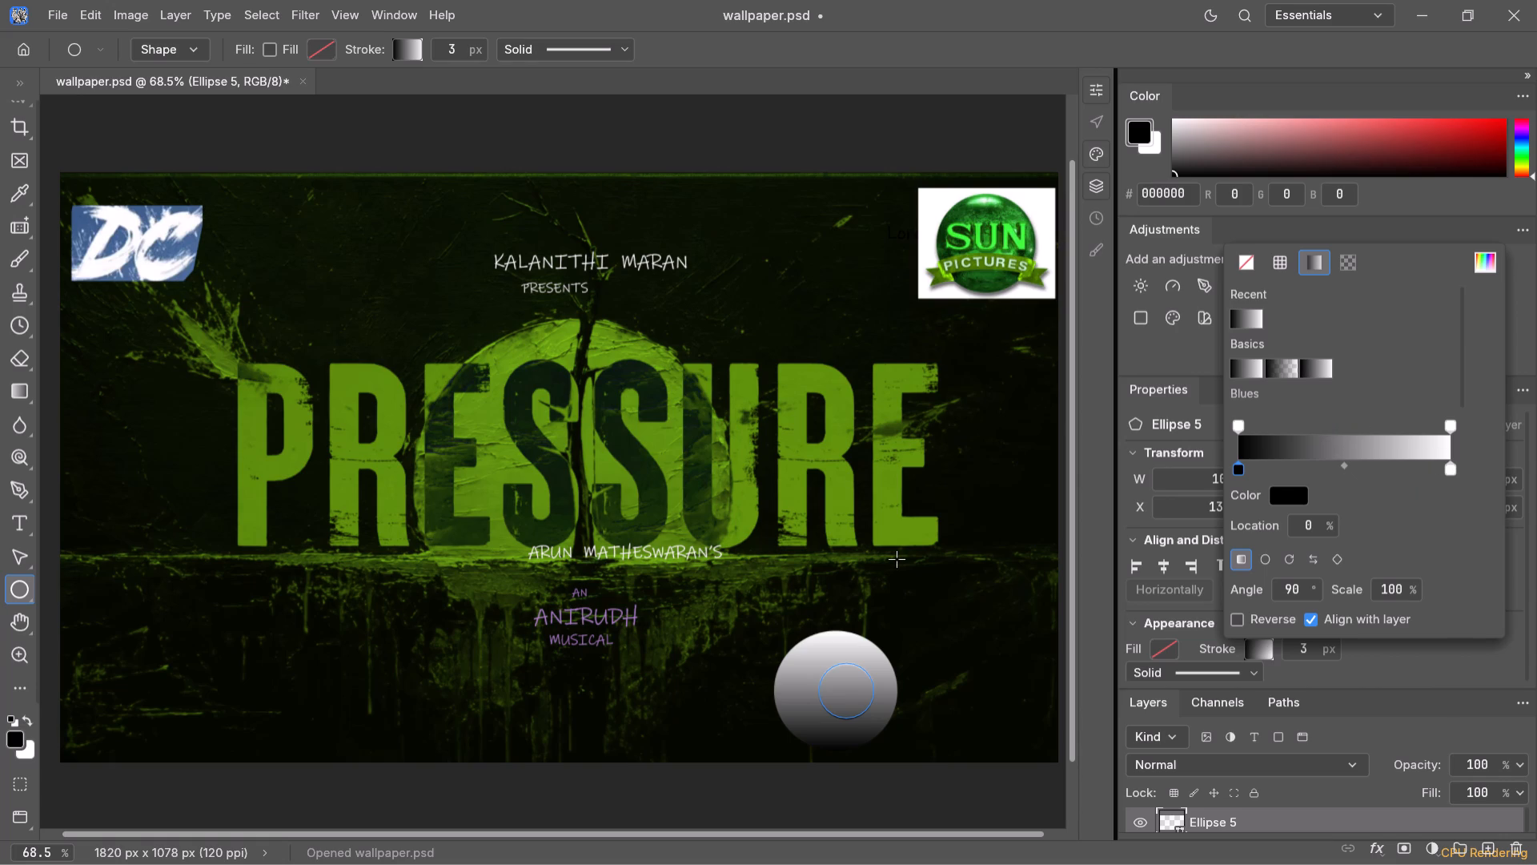
Create a 100 × 100 px ellipse with From Center enabled, overlapping the gradient circle's left edge at about X 1290, Y 875.
{"action": "left_click", "coordinate": [794, 679]}
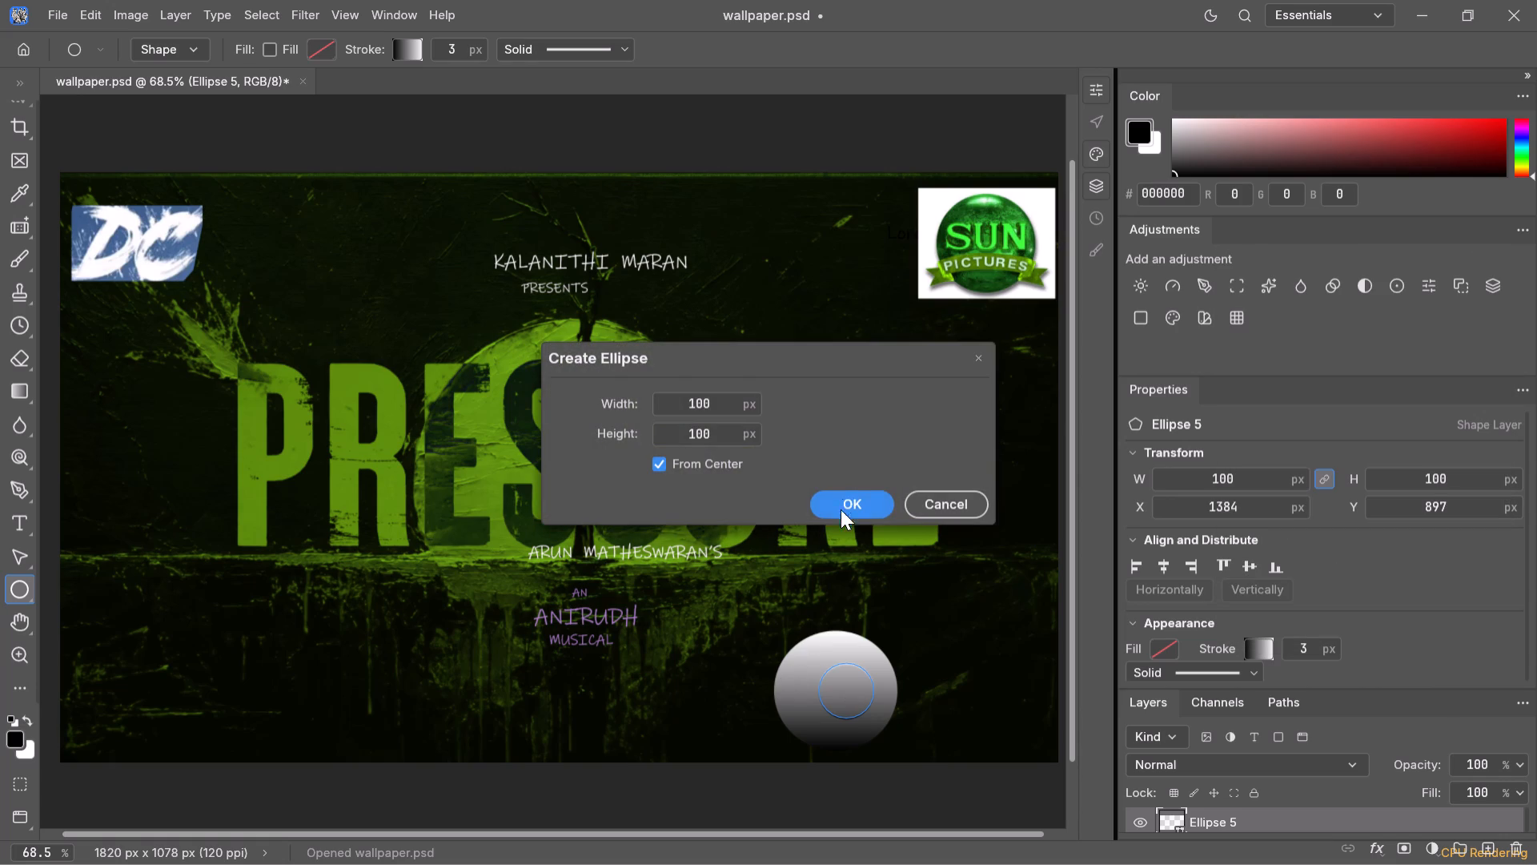
{"action": "left_click", "coordinate": [843, 496]}
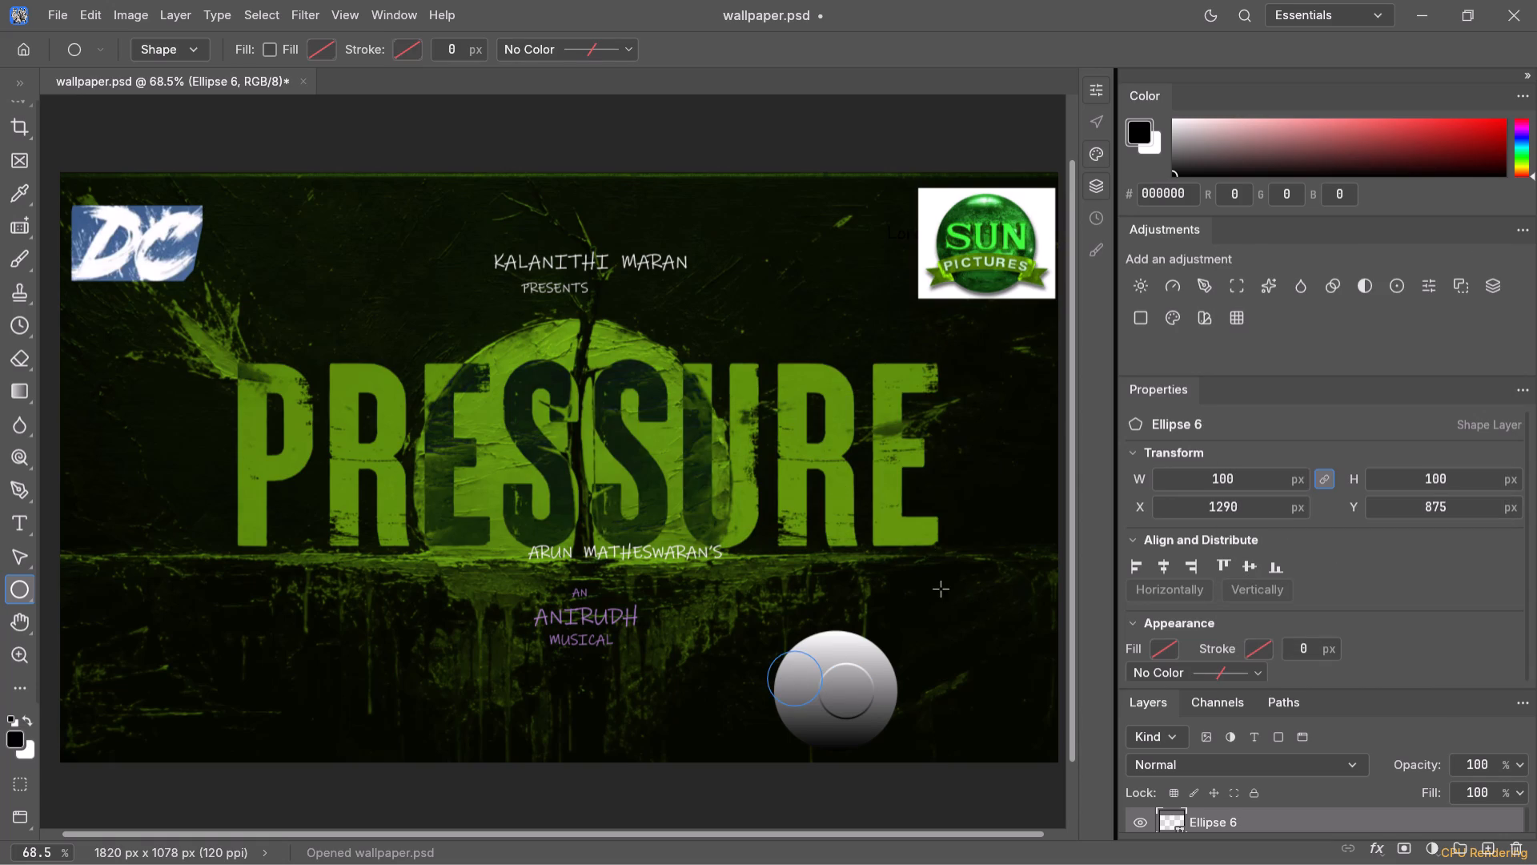
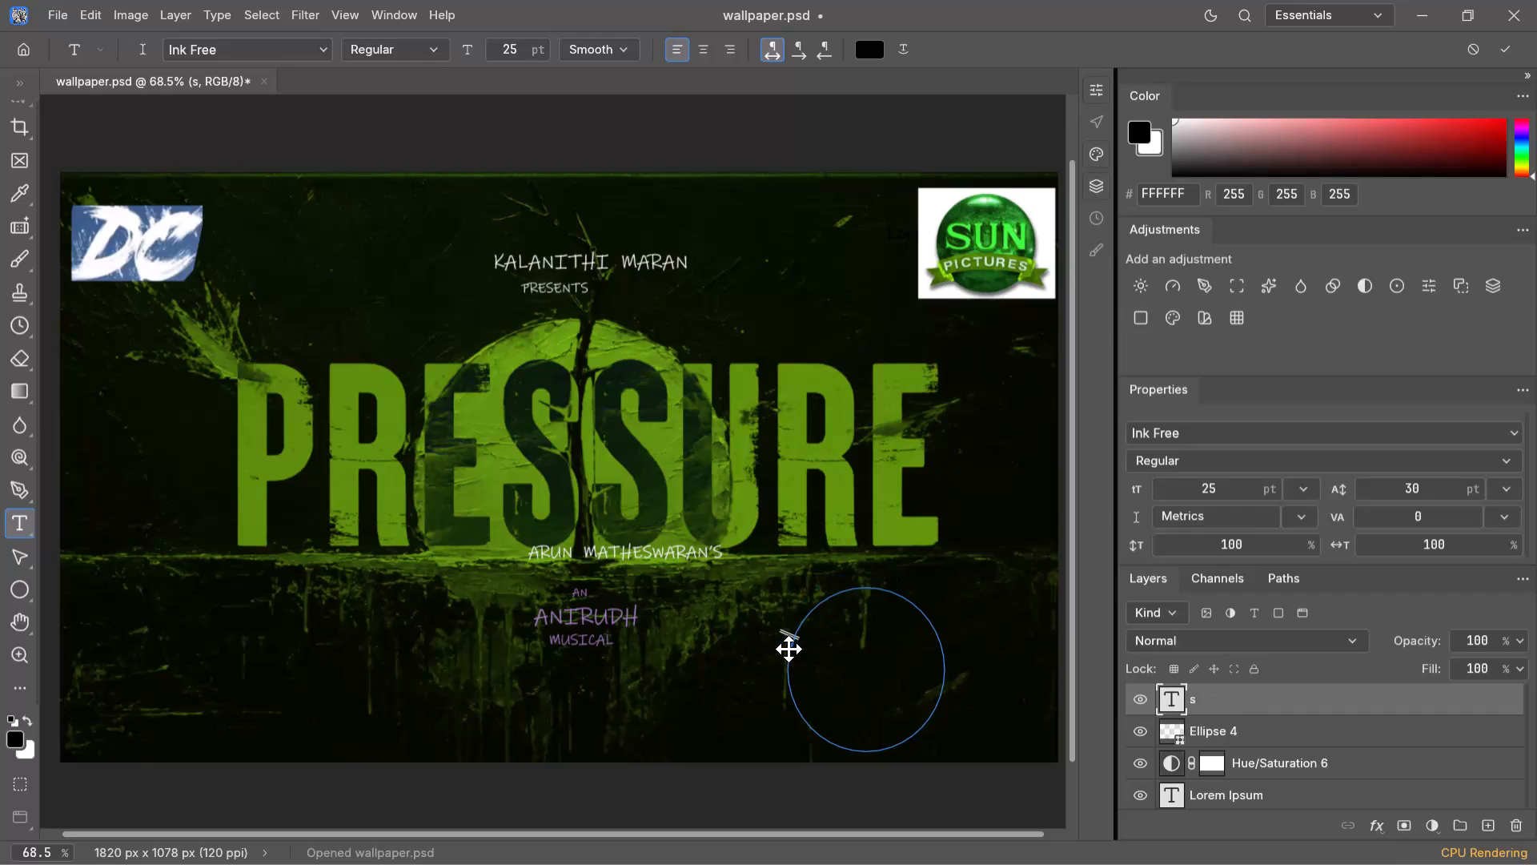
Clear the letter already entered on the circular path and set the text colour to red D81E1E.
{"action": "key", "text": "BackSpace"}
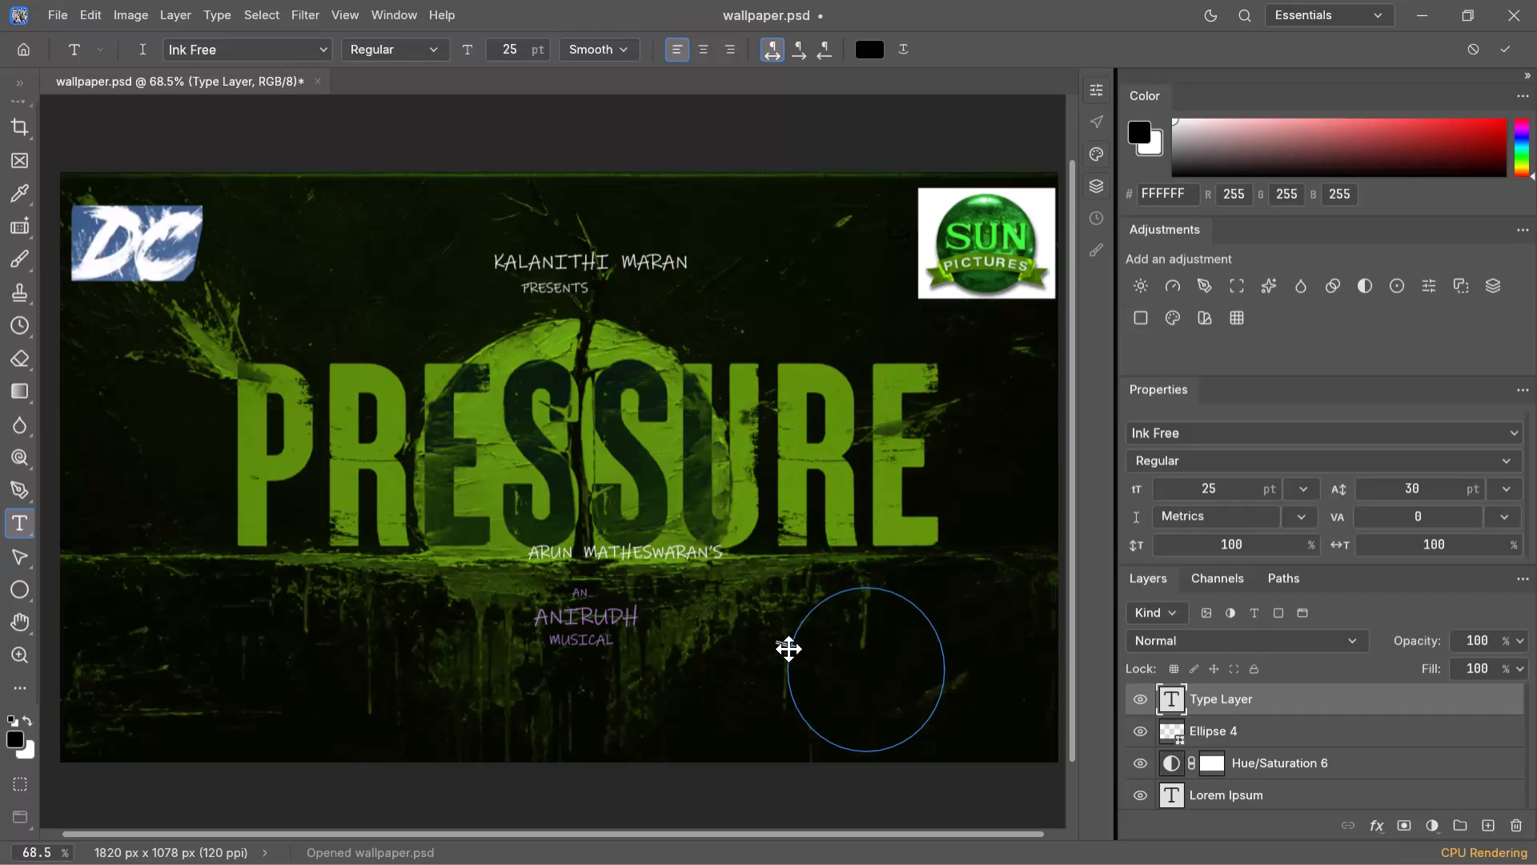
{"action": "left_click", "coordinate": [861, 47]}
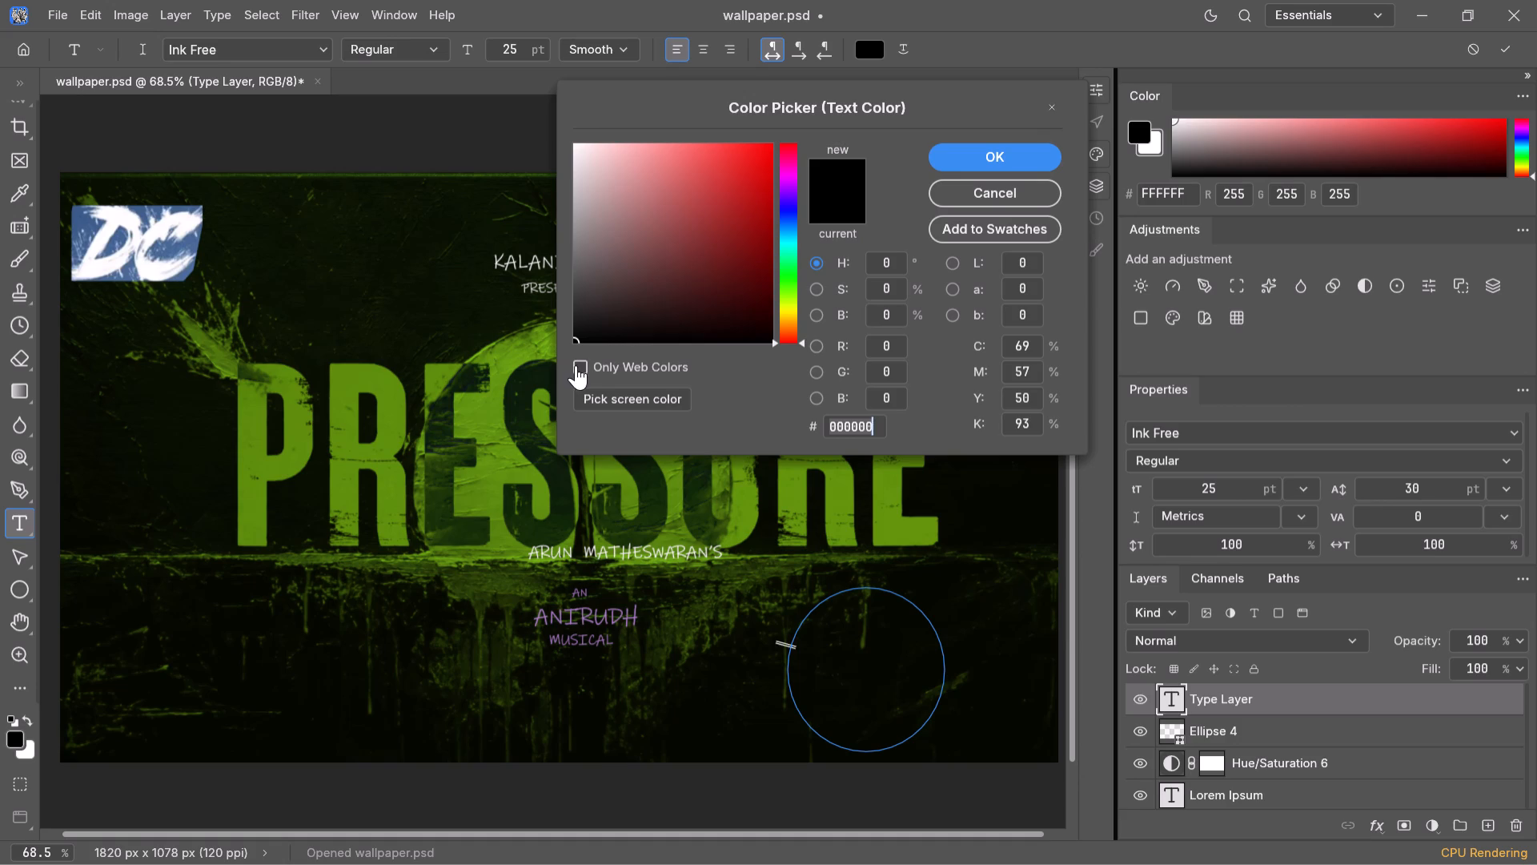
{"action": "left_click", "coordinate": [746, 174]}
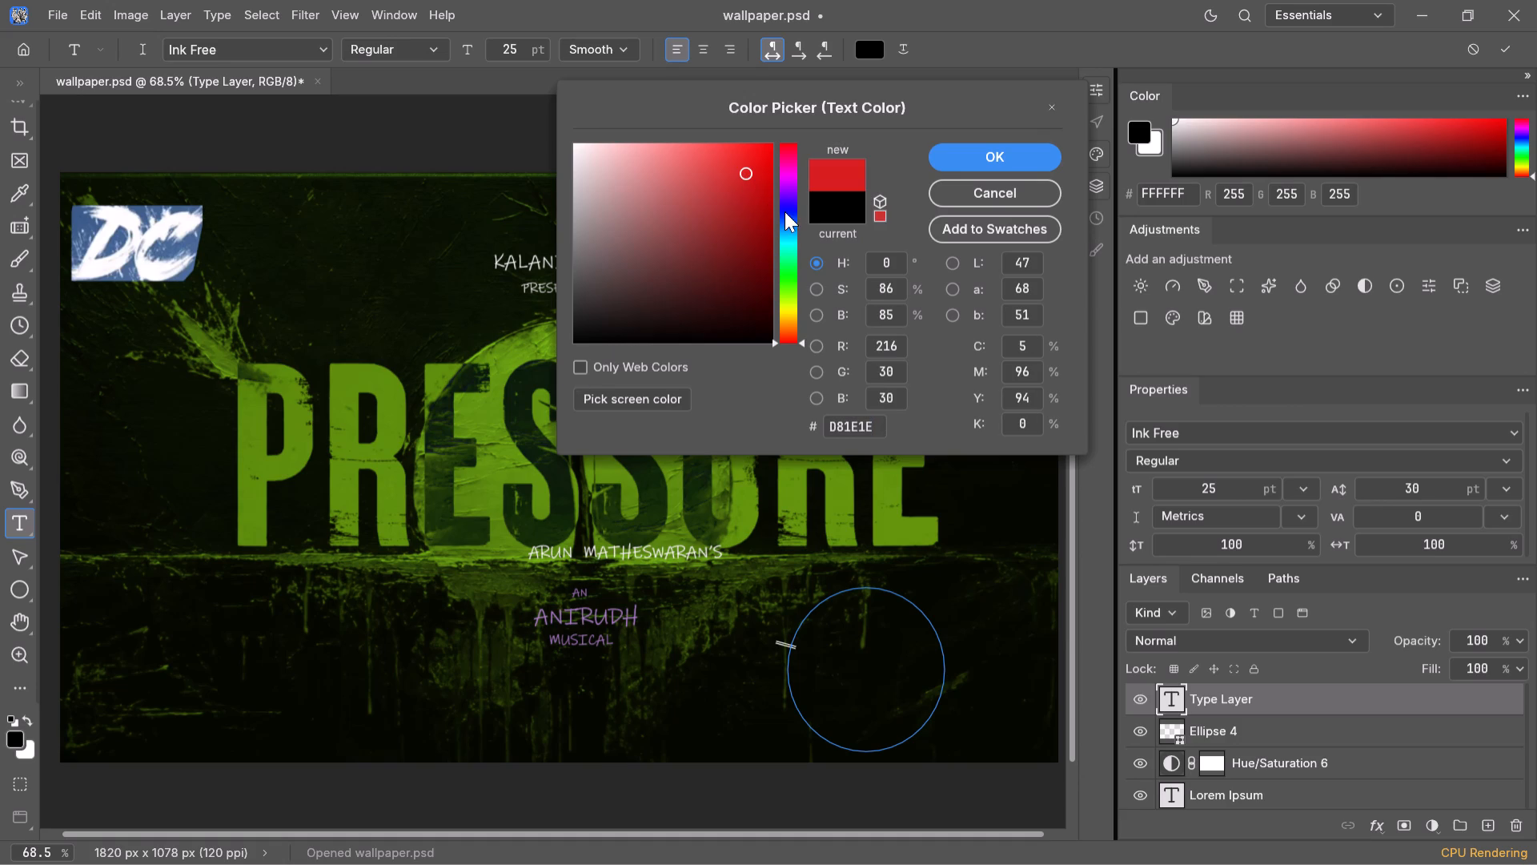
{"action": "left_click", "coordinate": [1000, 159]}
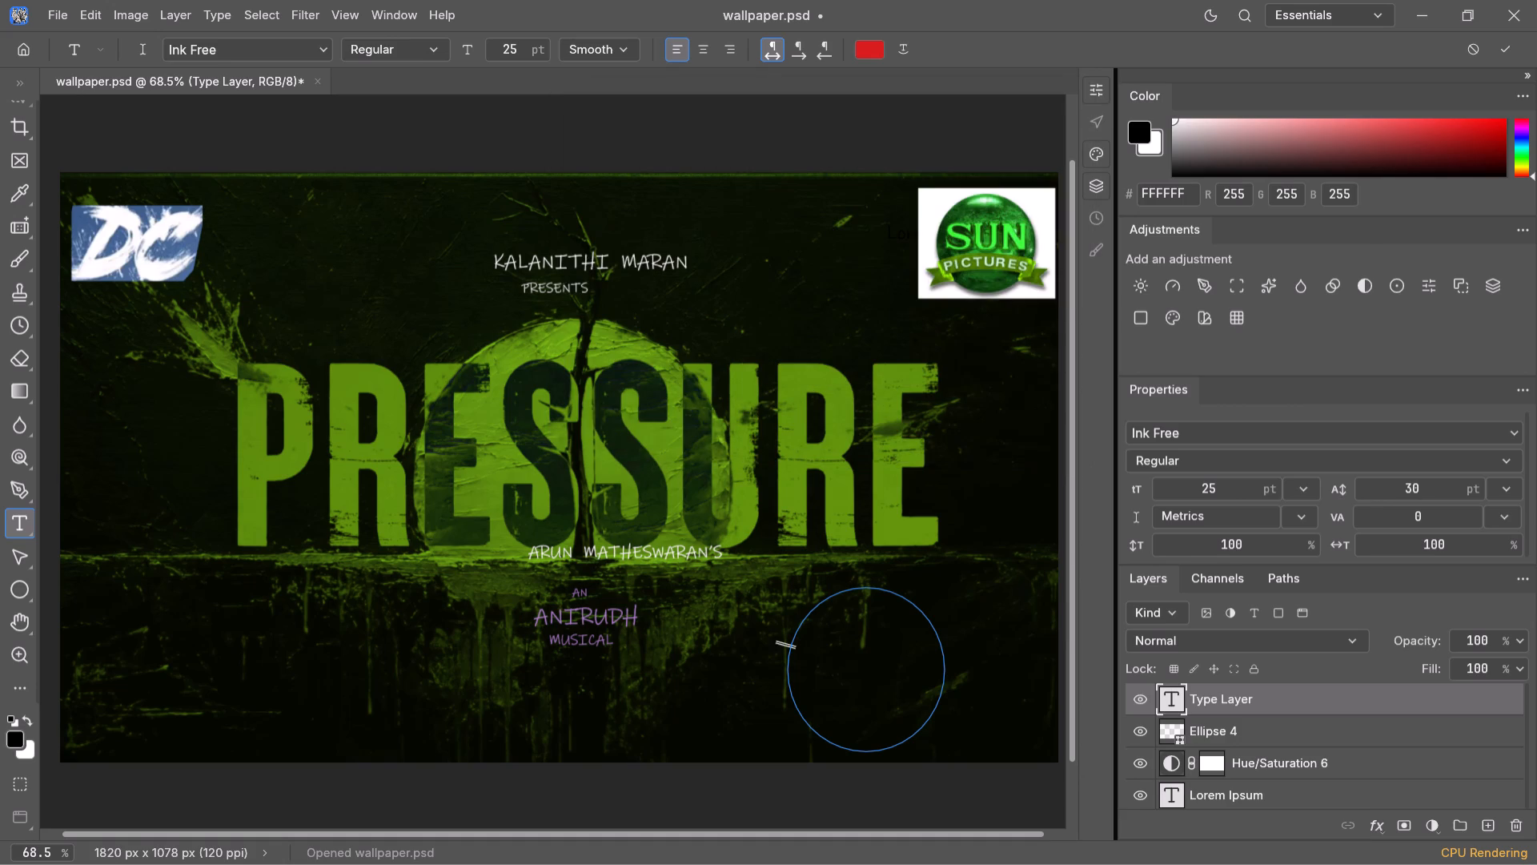
Enter the text "ss rajamouli" along the circle path, followed by a space.
{"action": "type", "text": "ss"}
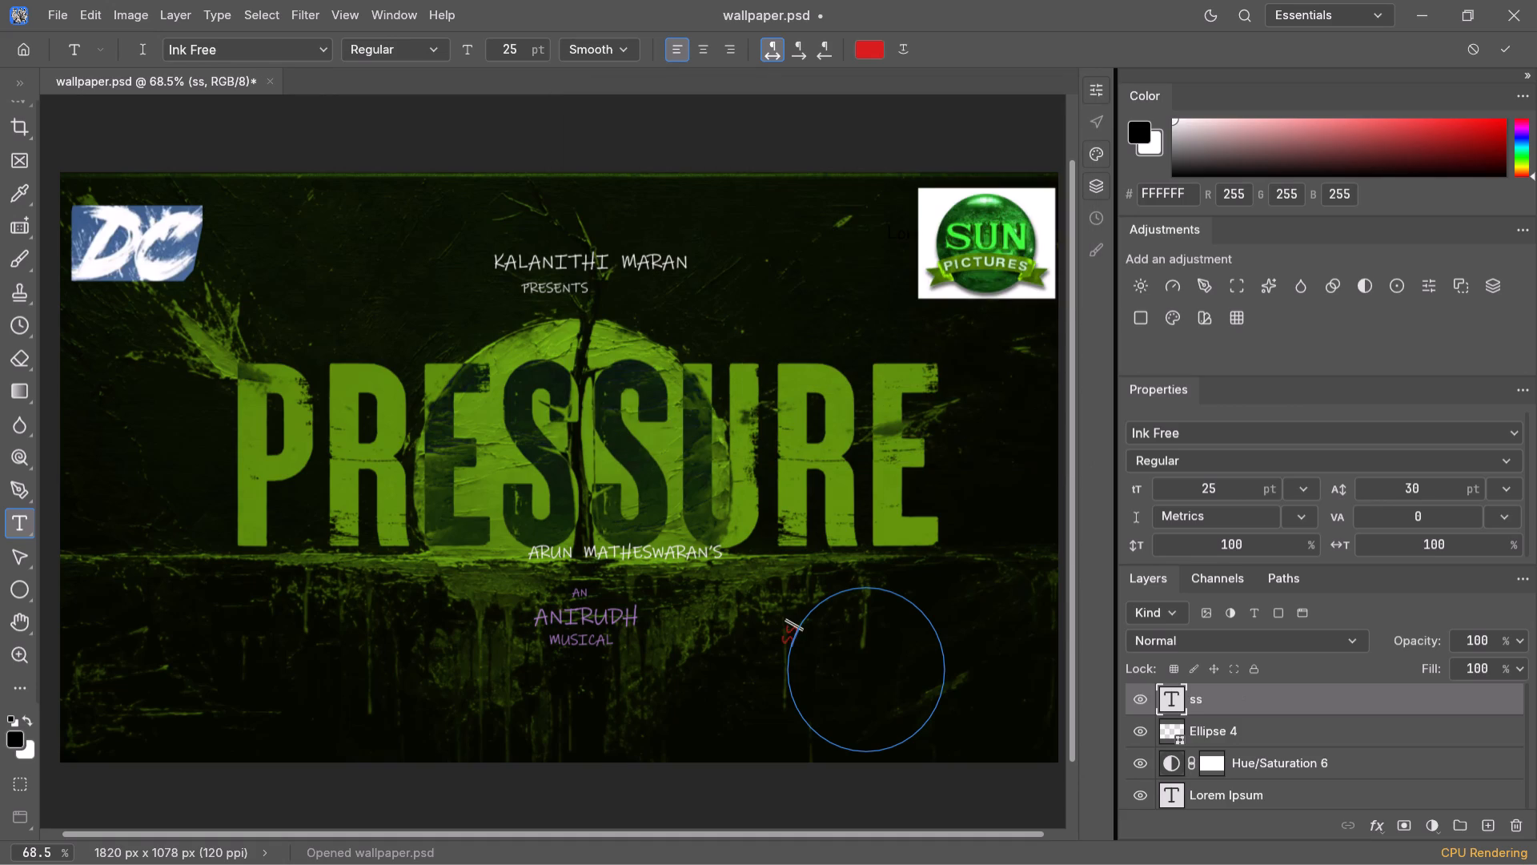
{"action": "key", "text": "space"}
{"action": "type", "text": "rajamouli"}
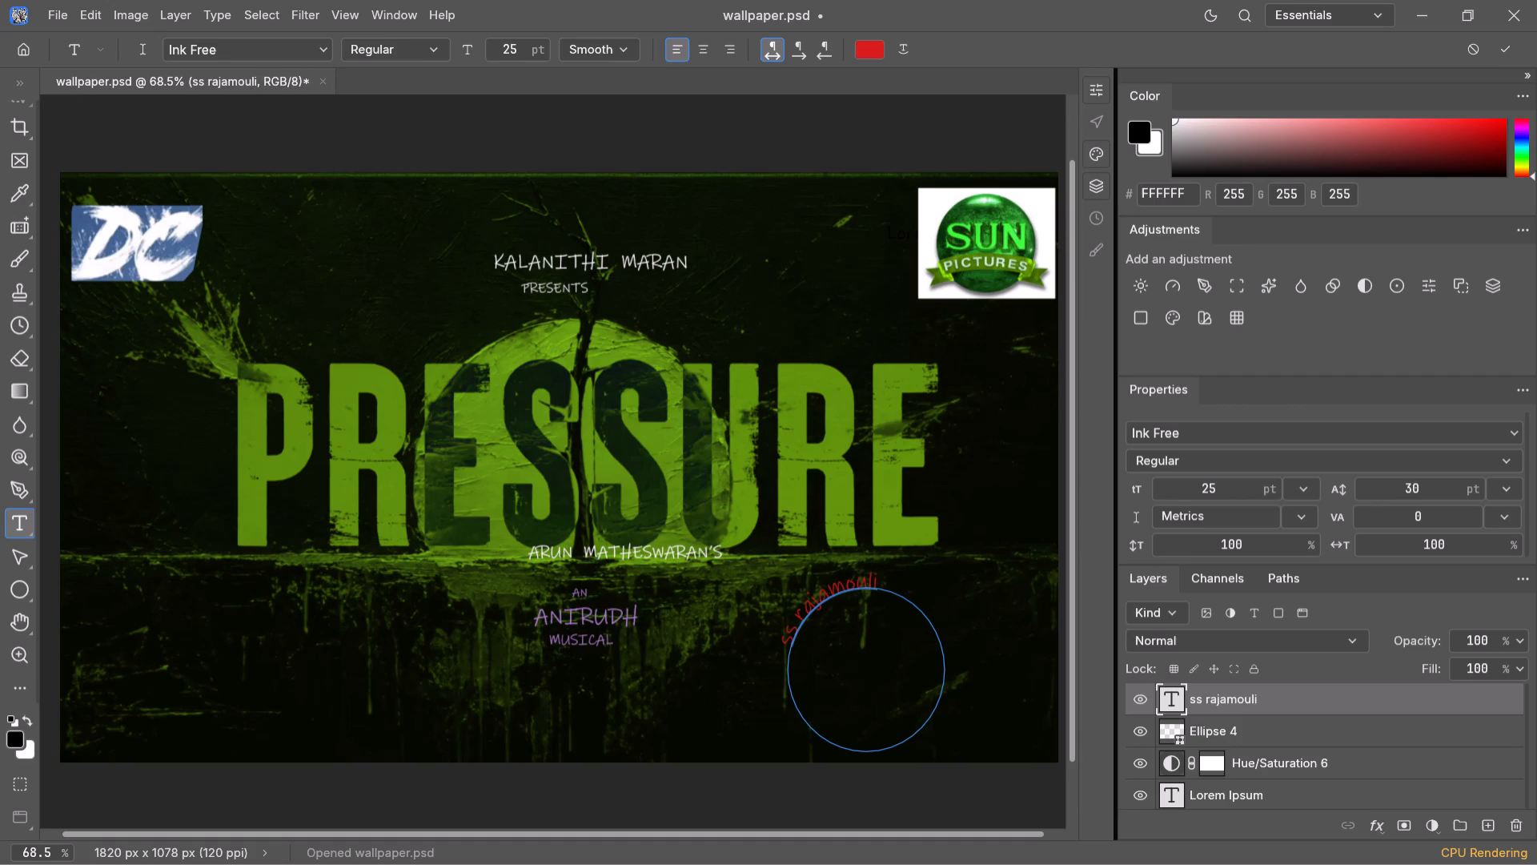
{"action": "key", "text": "space"}
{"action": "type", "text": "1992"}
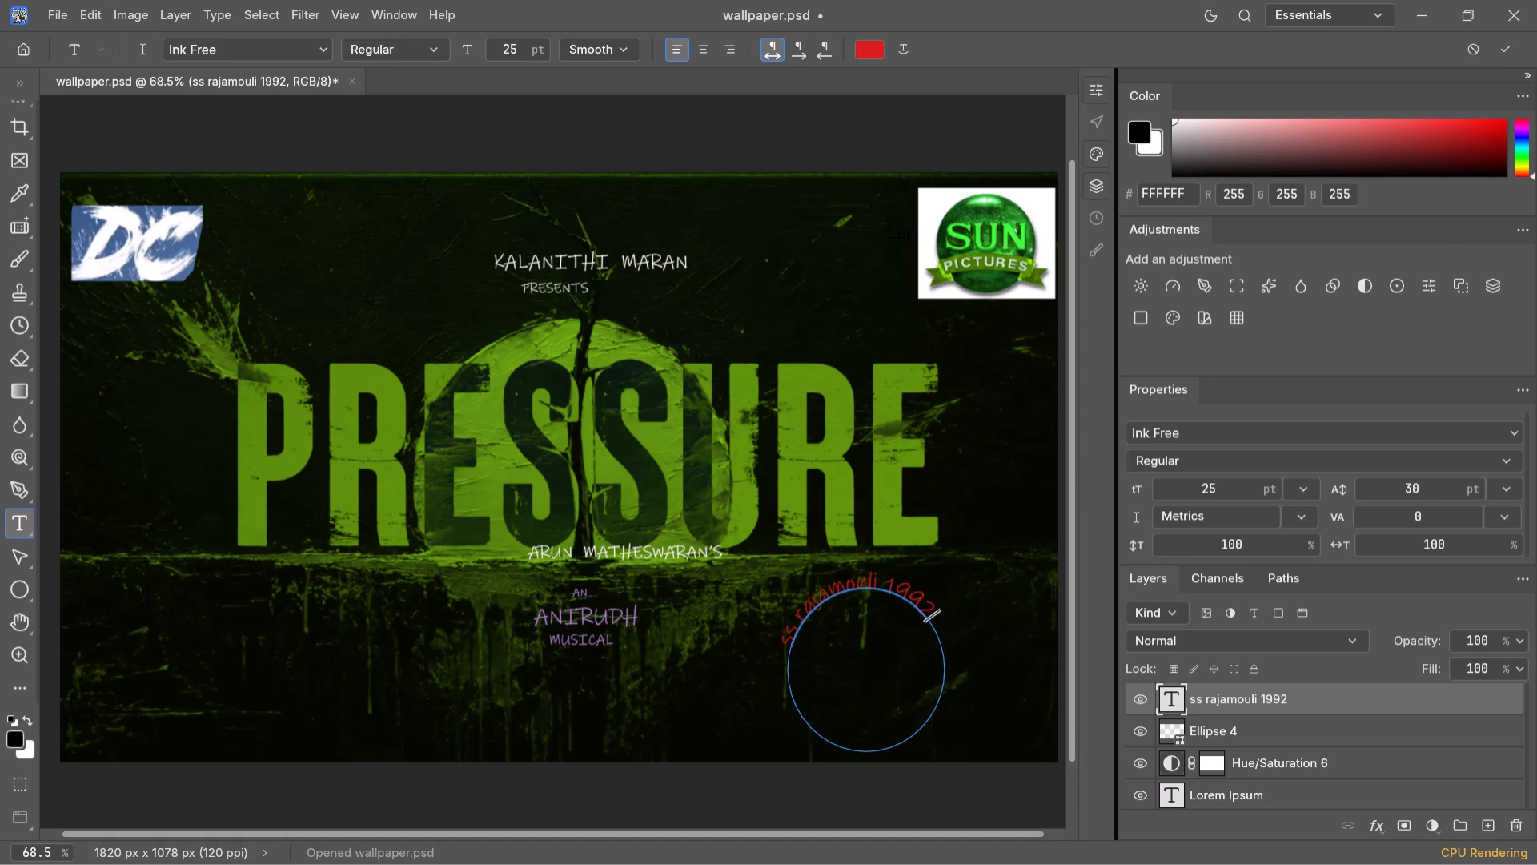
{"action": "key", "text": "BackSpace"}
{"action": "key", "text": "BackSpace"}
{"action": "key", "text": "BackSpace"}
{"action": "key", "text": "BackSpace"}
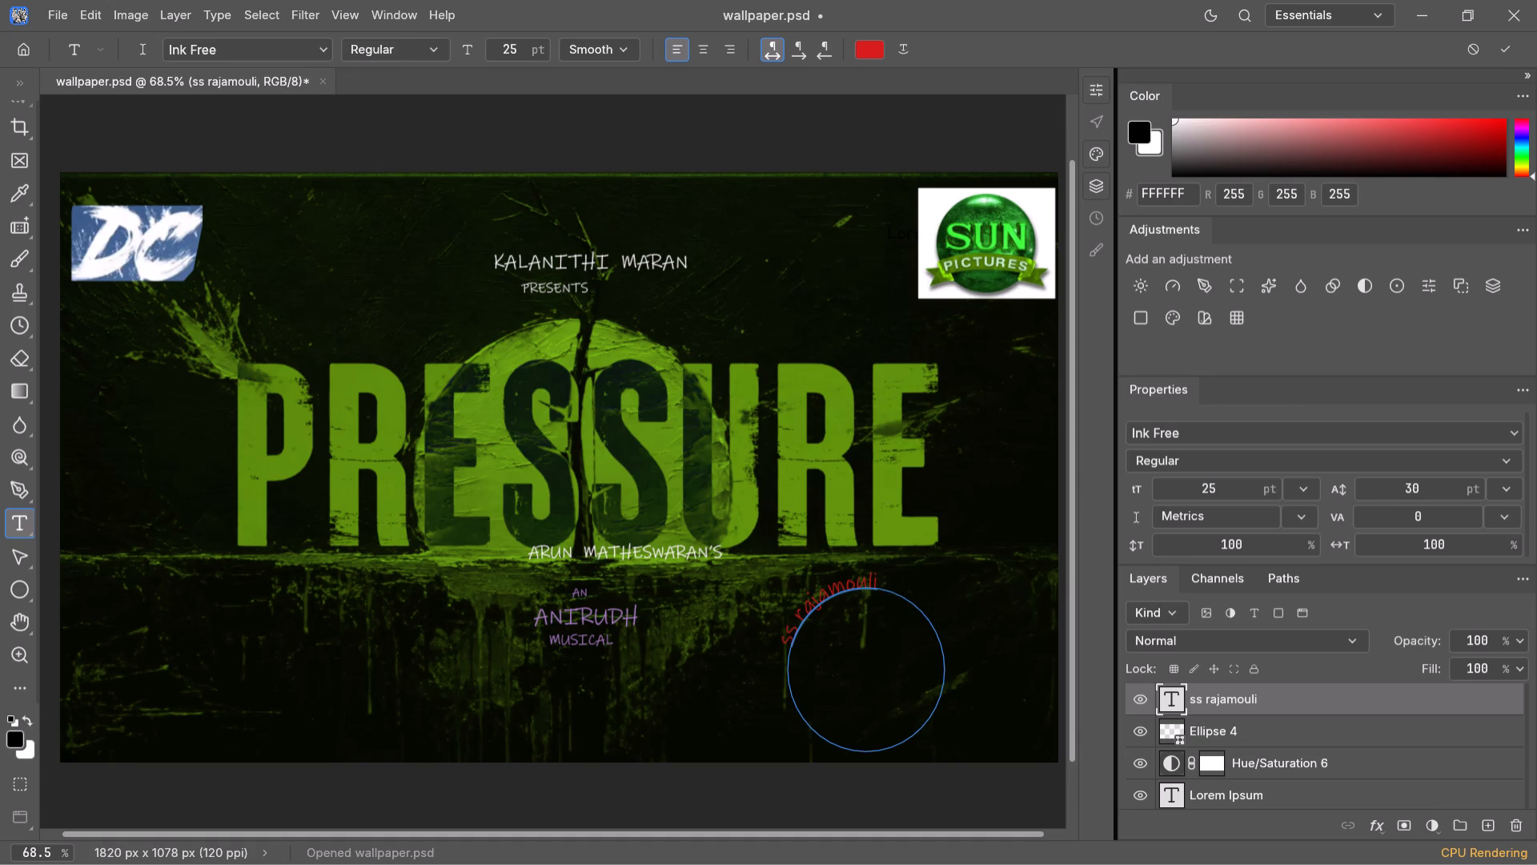
Add the word "film" after "ss rajamouli" in the circular text.
{"action": "type", "text": "filom"}
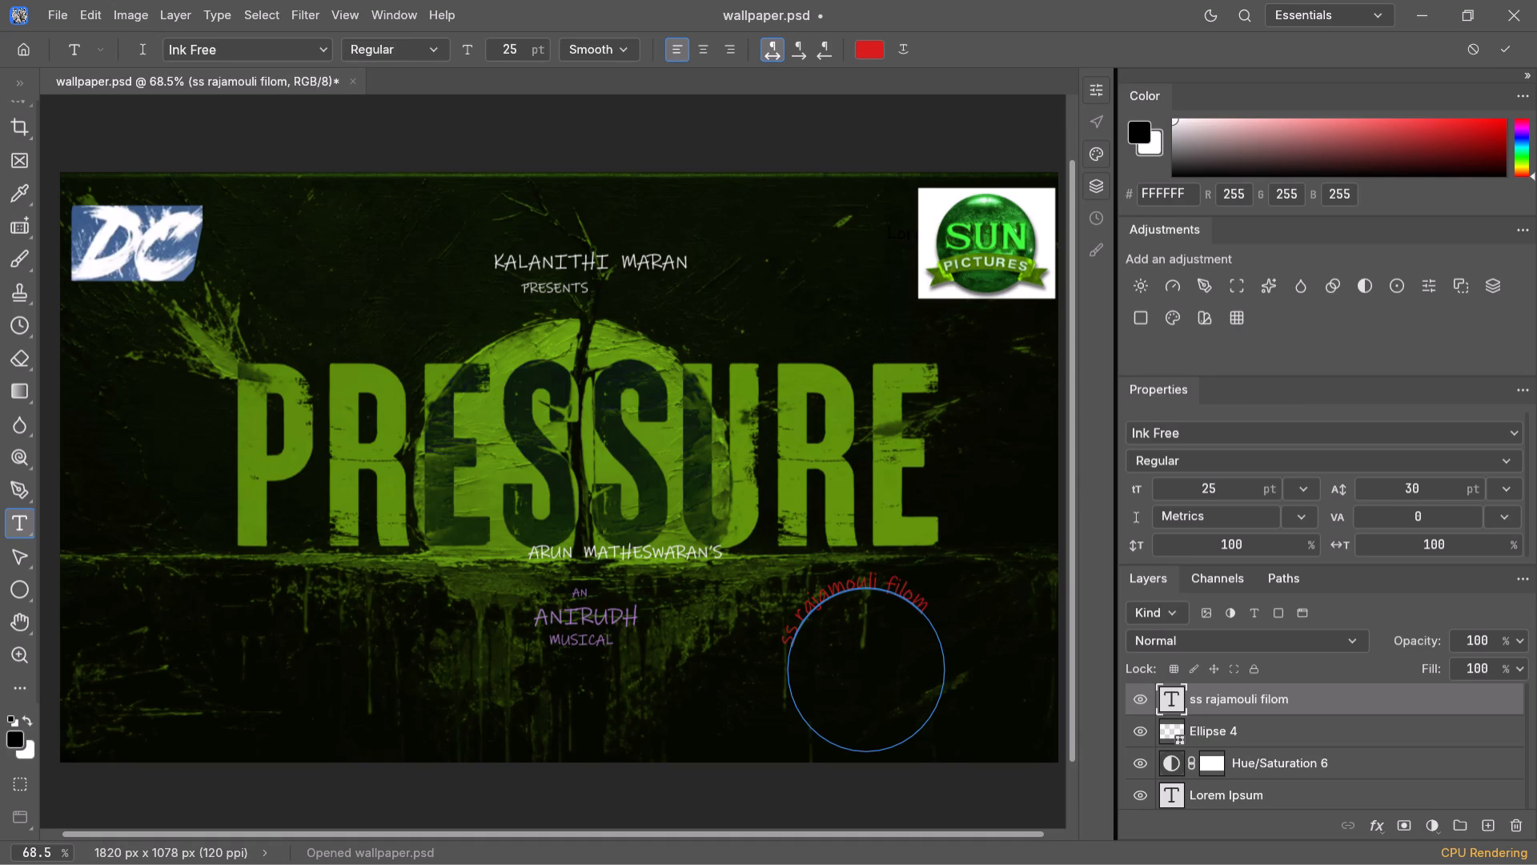
{"action": "key", "text": "BackSpace"}
{"action": "key", "text": "BackSpace"}
{"action": "key", "text": "m"}
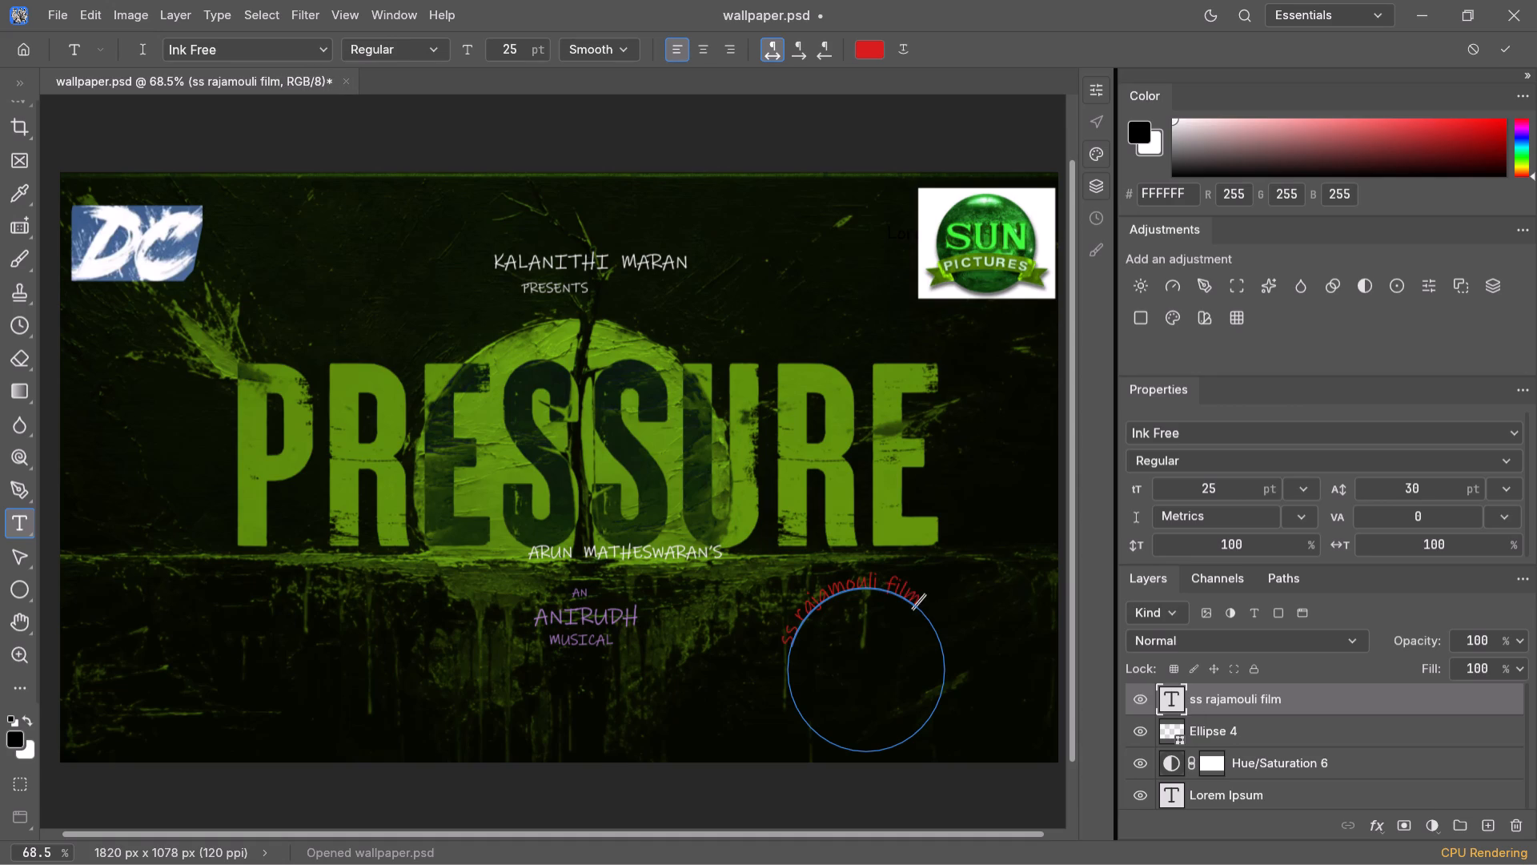
{"action": "key", "text": "space"}
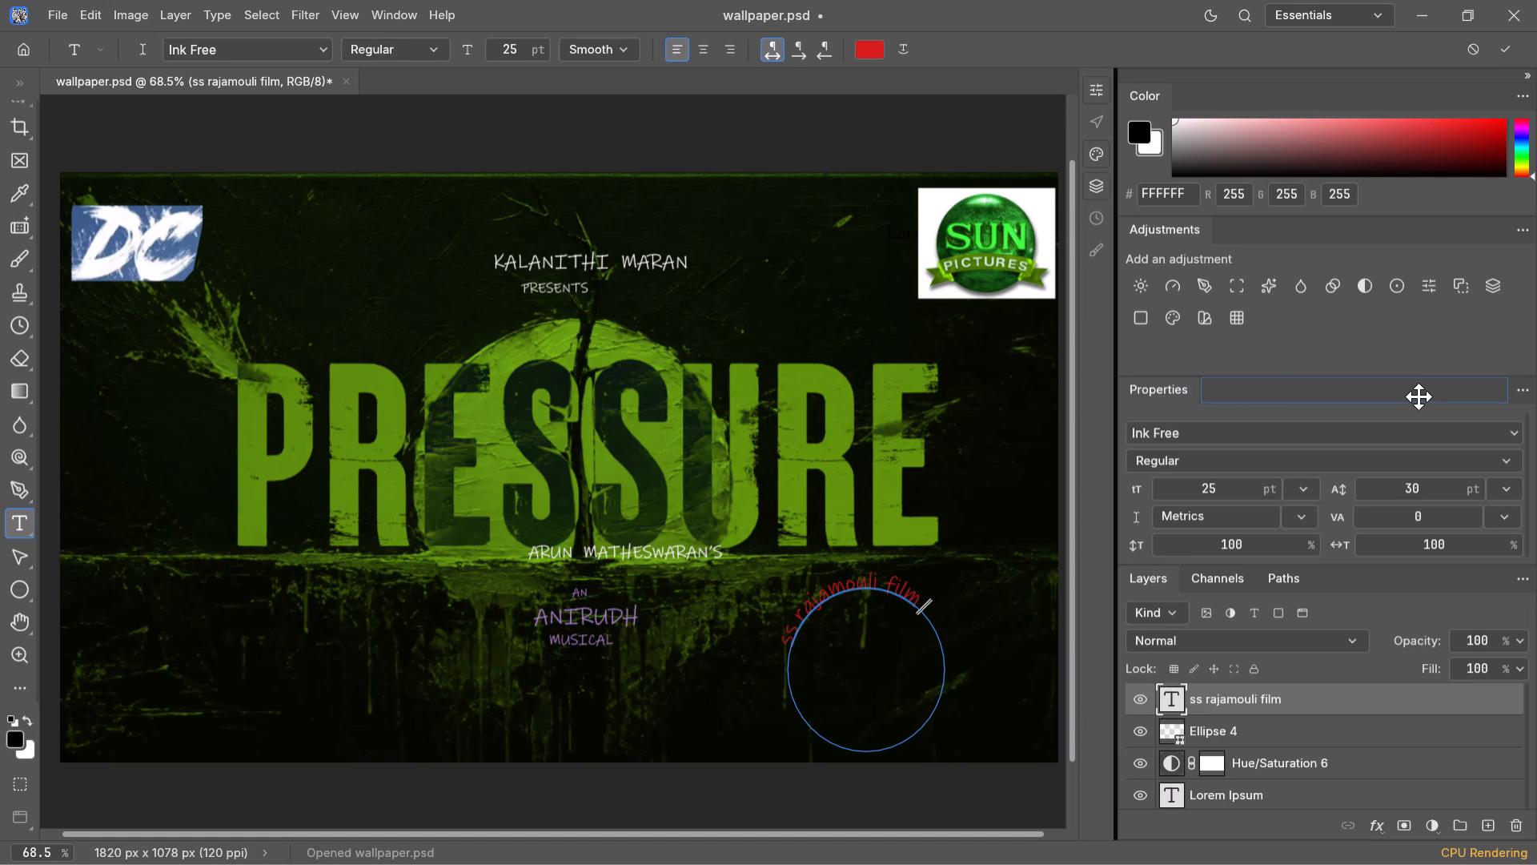
Set the circular text's vertical scale to 99% and its baseline shift to 2 pt.
{"action": "left_click", "coordinate": [1154, 228]}
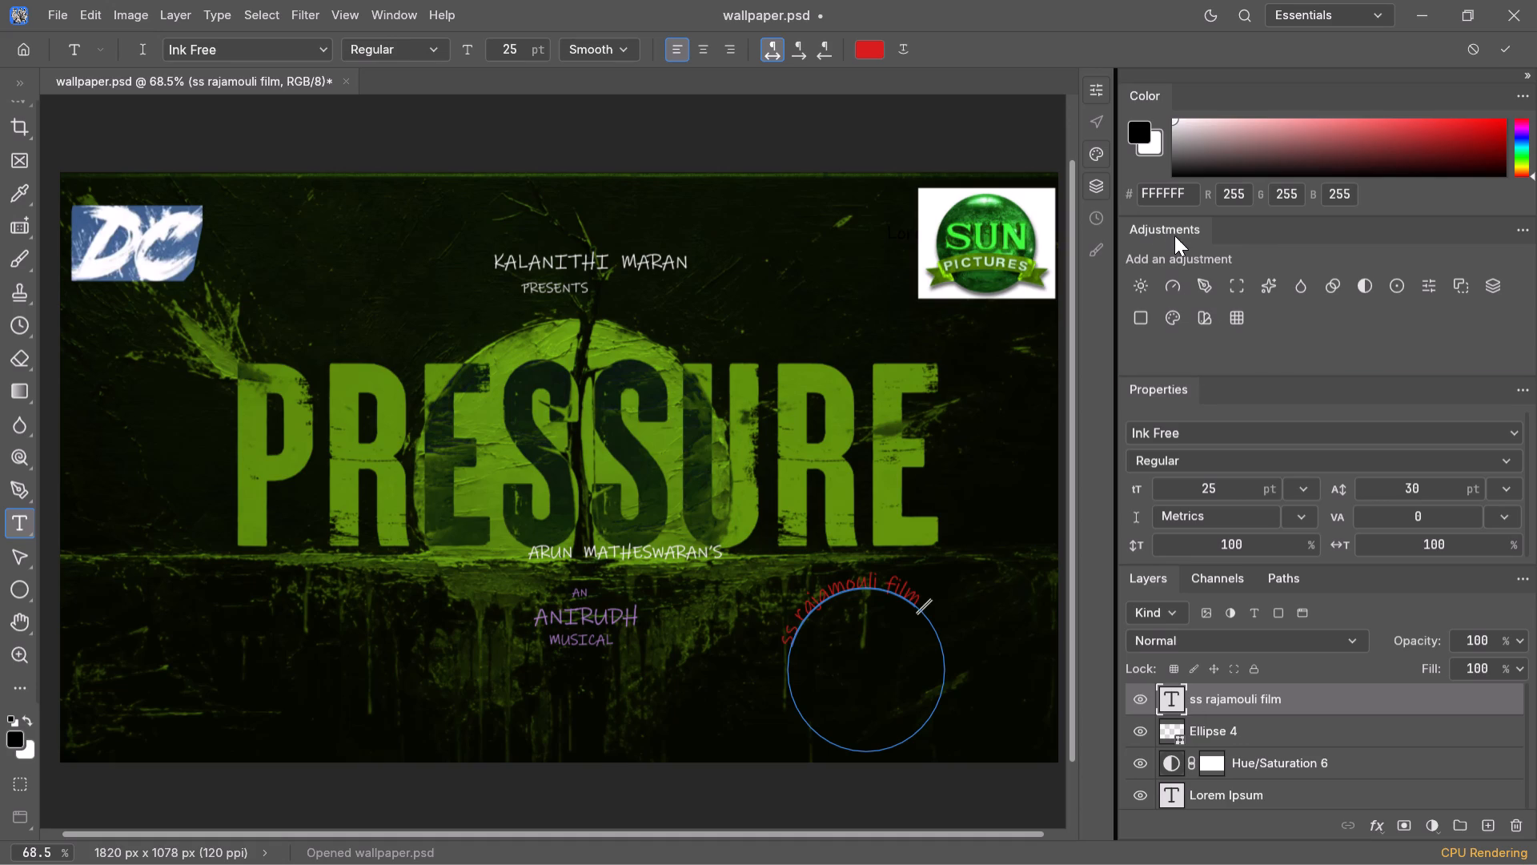
{"action": "left_click", "coordinate": [1168, 383]}
{"action": "scroll", "coordinate": [1218, 517], "scroll_direction": "down", "scroll_amount": 9}
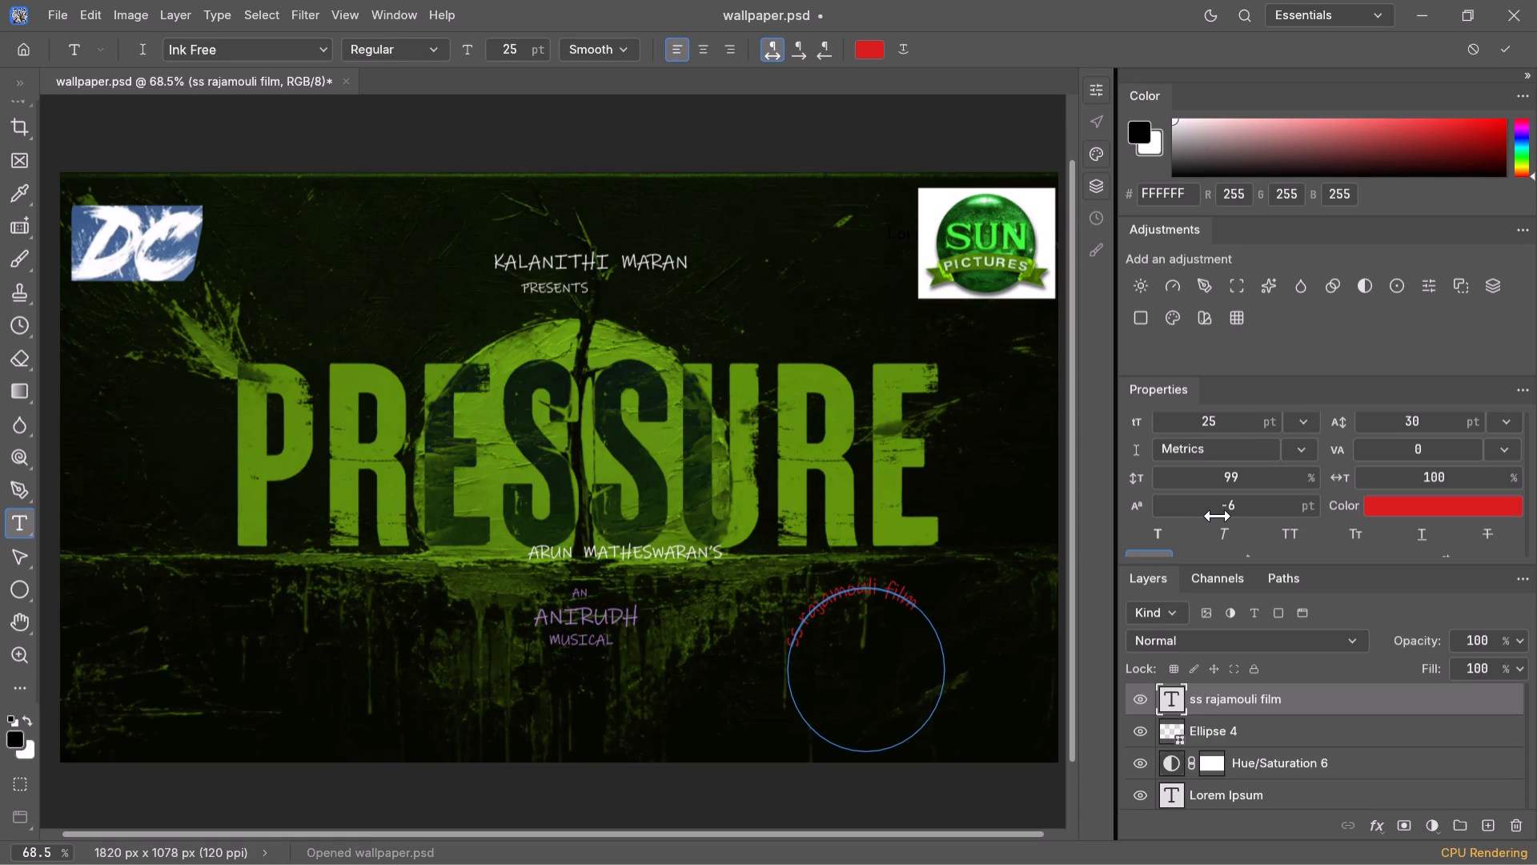
{"action": "scroll", "coordinate": [1218, 516], "scroll_direction": "down", "scroll_amount": 1}
{"action": "scroll", "coordinate": [1218, 516], "scroll_direction": "up", "scroll_amount": 3}
{"action": "scroll", "coordinate": [1220, 511], "scroll_direction": "down", "scroll_amount": 1}
{"action": "scroll", "coordinate": [1220, 509], "scroll_direction": "up", "scroll_amount": 1}
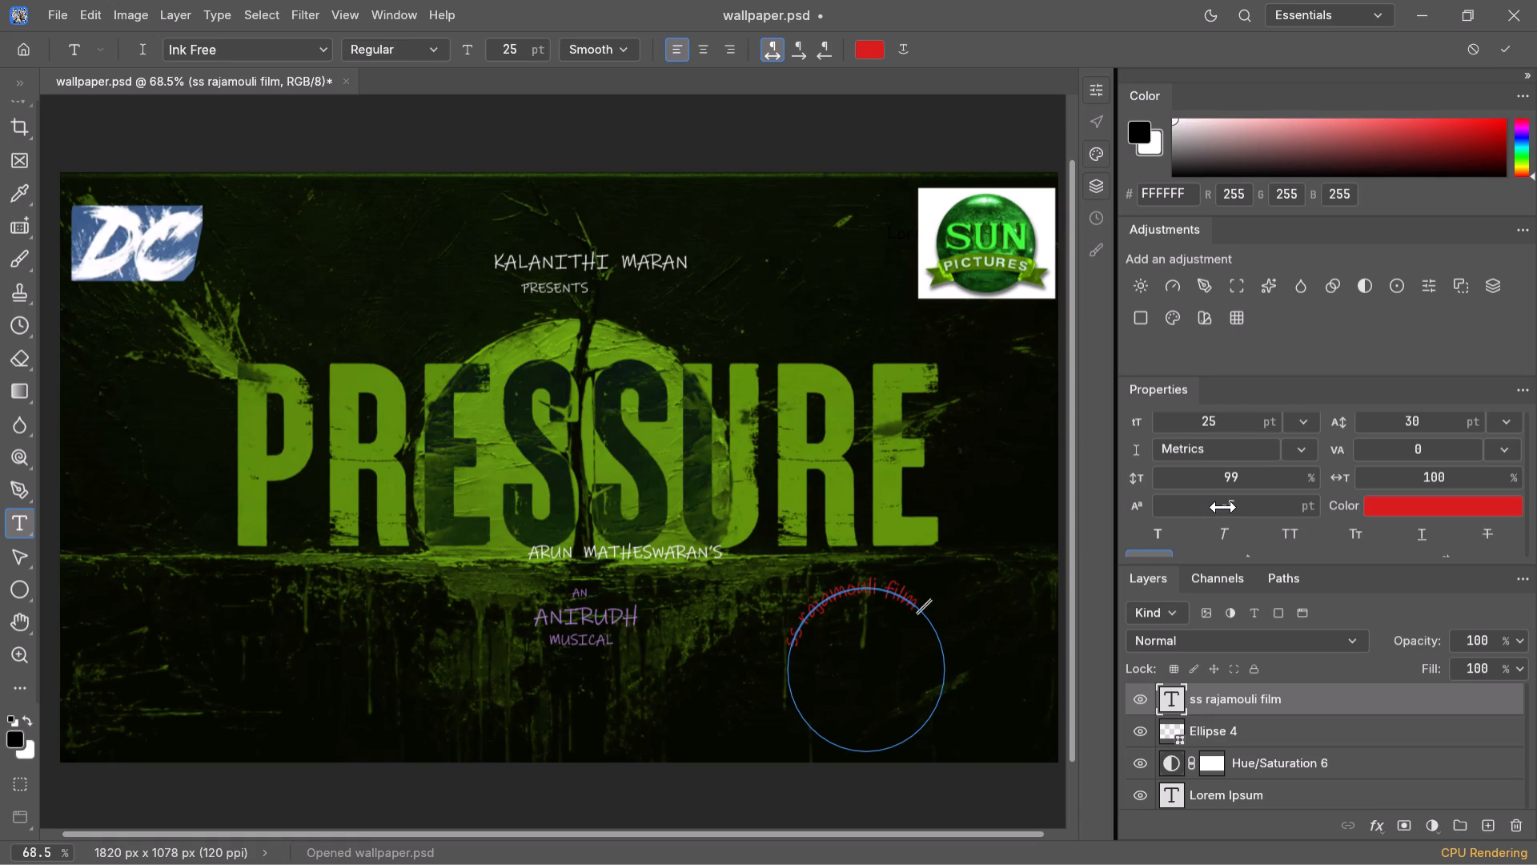
{"action": "scroll", "coordinate": [1224, 504], "scroll_direction": "up", "scroll_amount": 2}
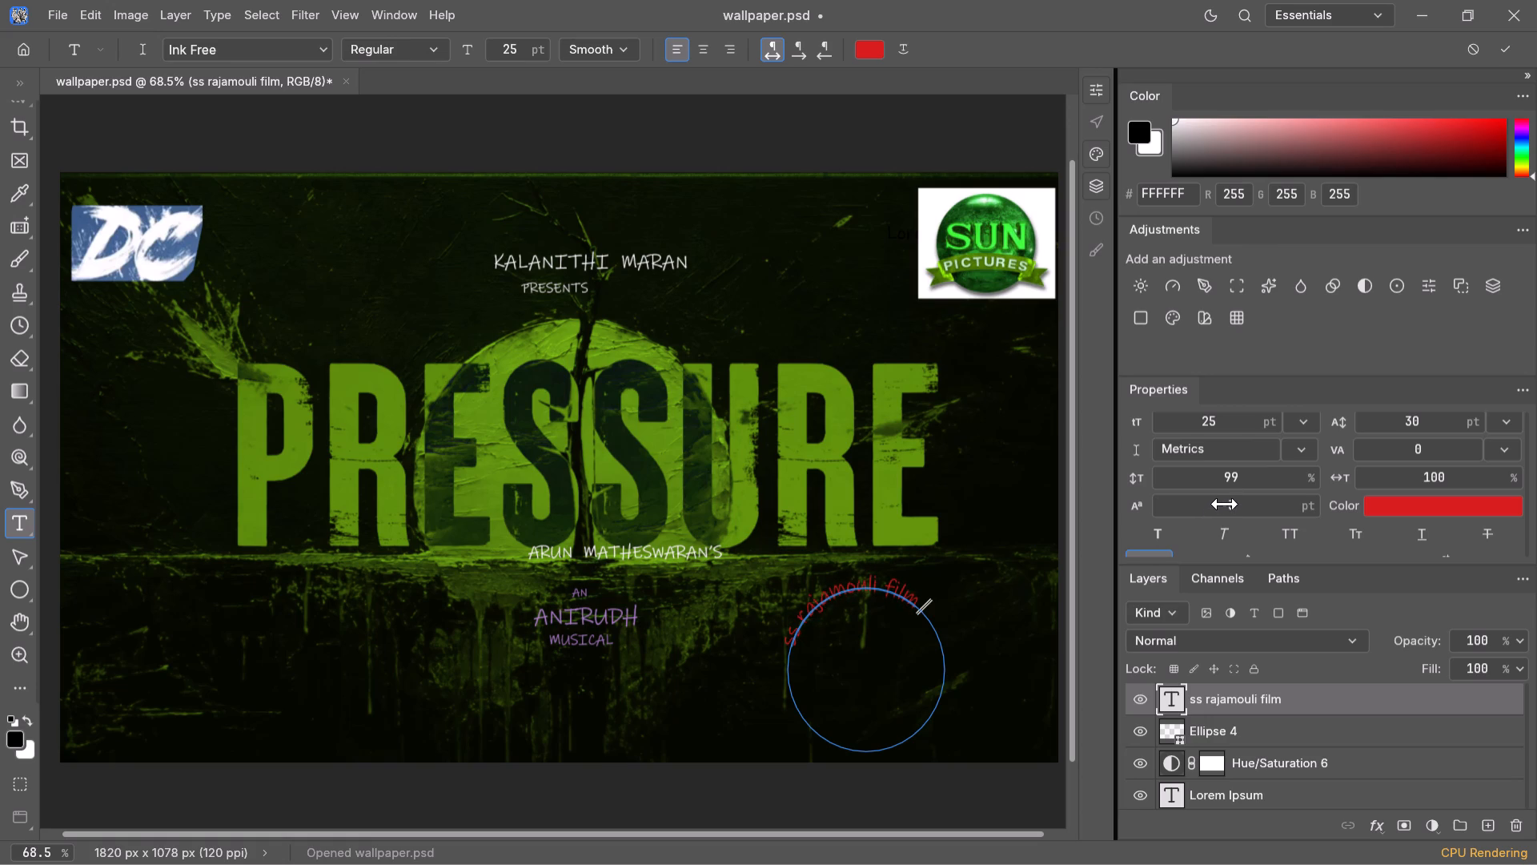
{"action": "scroll", "coordinate": [1225, 504], "scroll_direction": "up", "scroll_amount": 2}
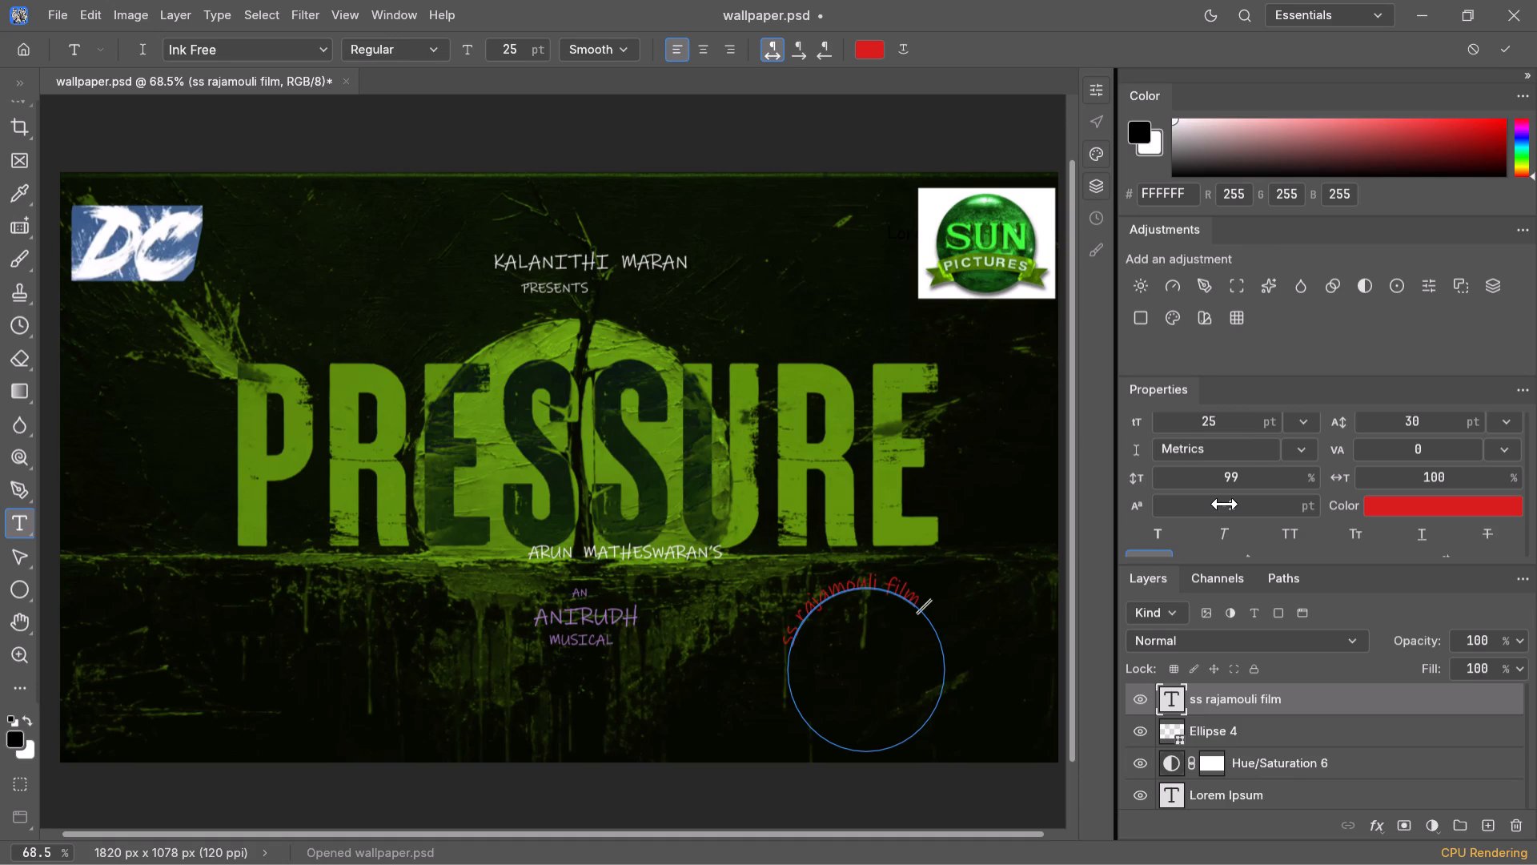
{"action": "scroll", "coordinate": [1225, 504], "scroll_direction": "up", "scroll_amount": 3}
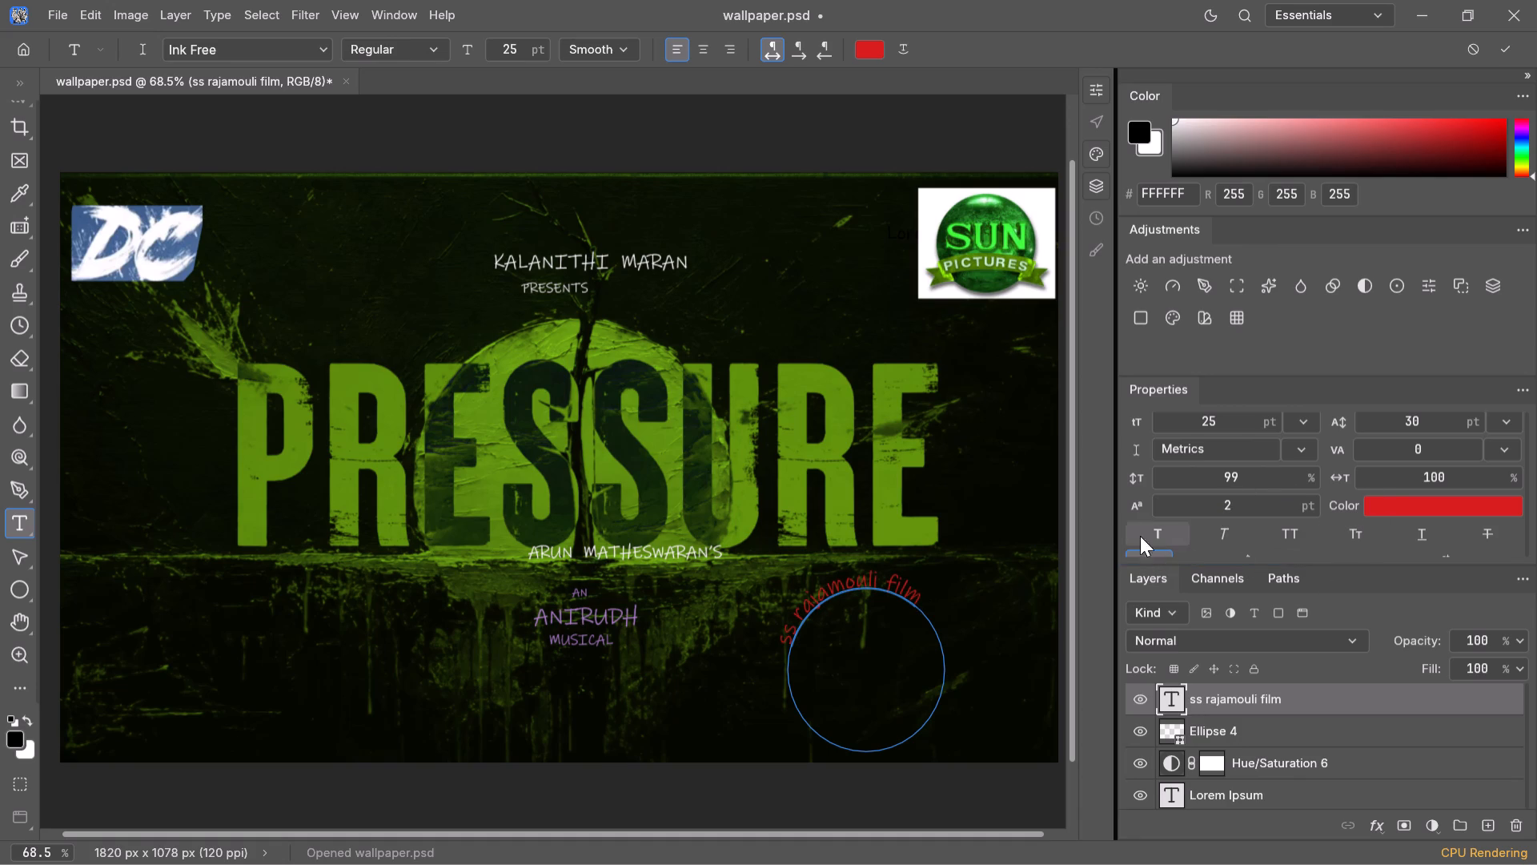
Move the Properties group above the Adjustments group.
{"action": "left_click", "coordinate": [1516, 396]}
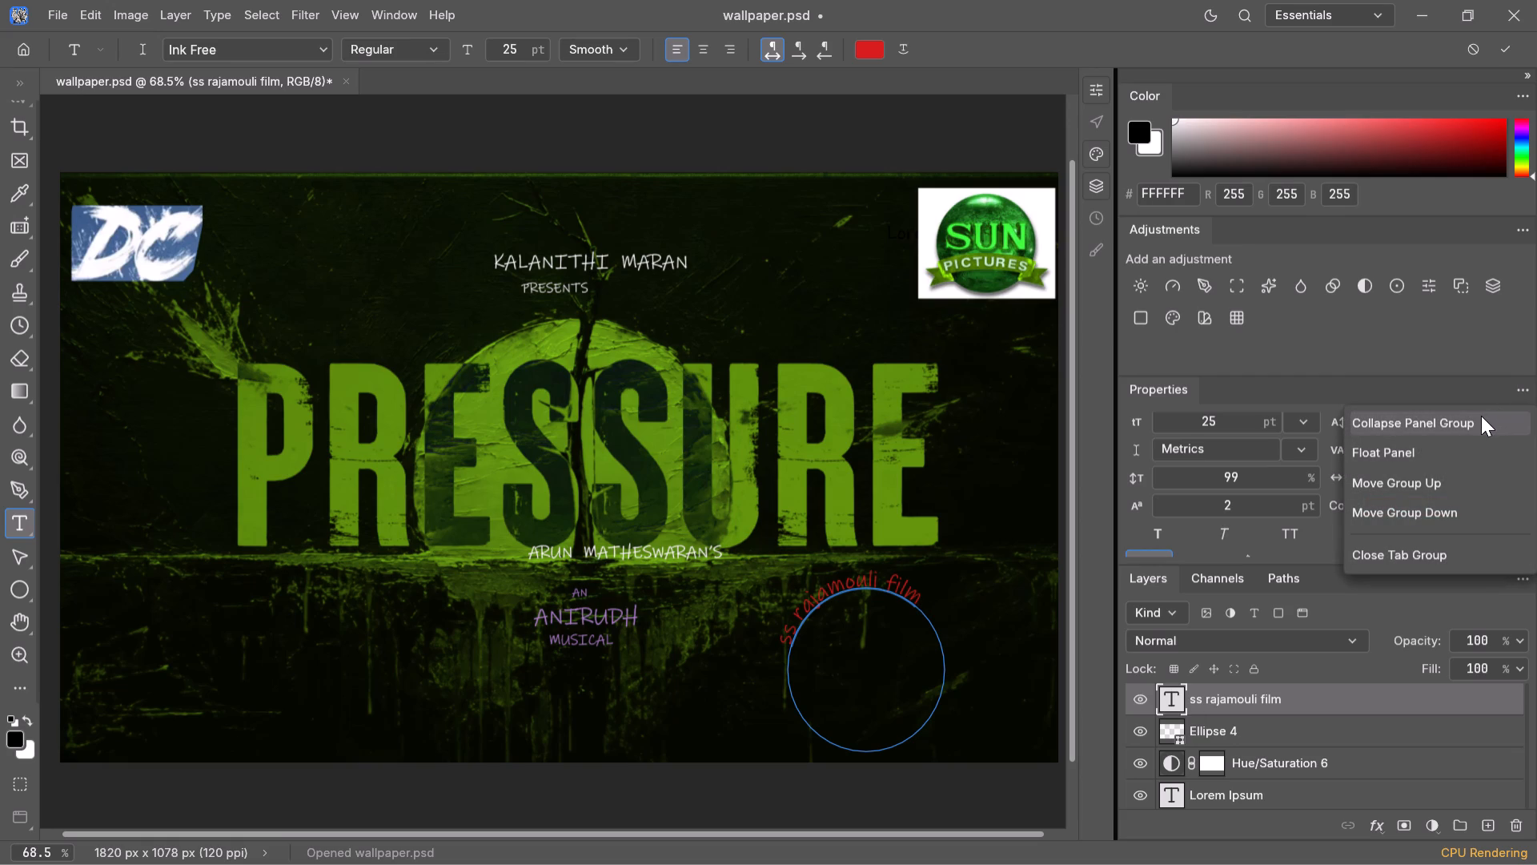
{"action": "left_click", "coordinate": [1417, 477]}
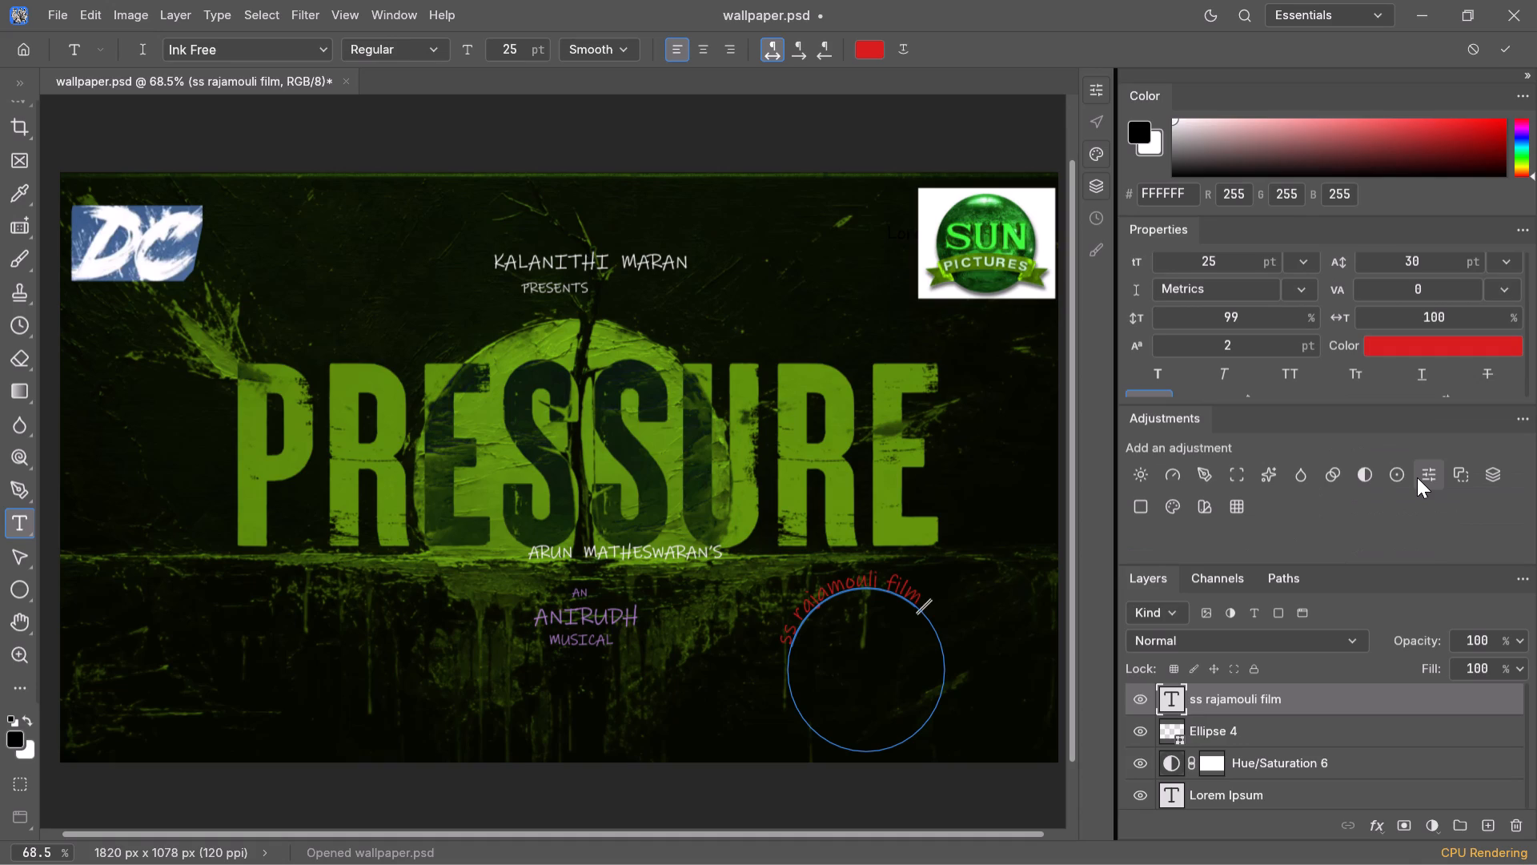
Make room for the full text properties by collapsing the Adjustments group and closing the Layers tab group.
{"action": "left_click", "coordinate": [1525, 421]}
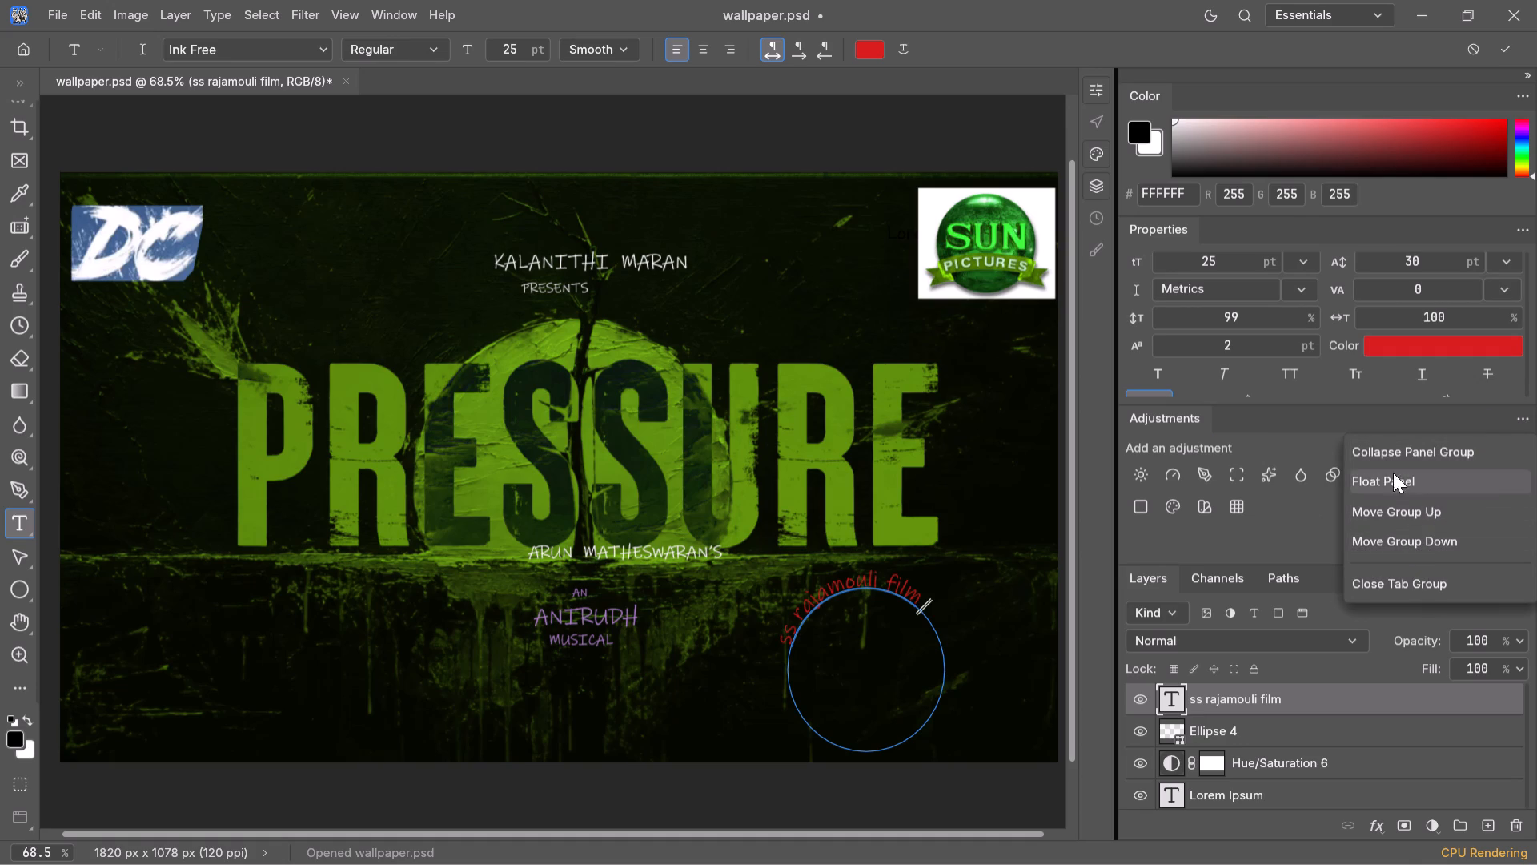
{"action": "left_click", "coordinate": [1395, 449]}
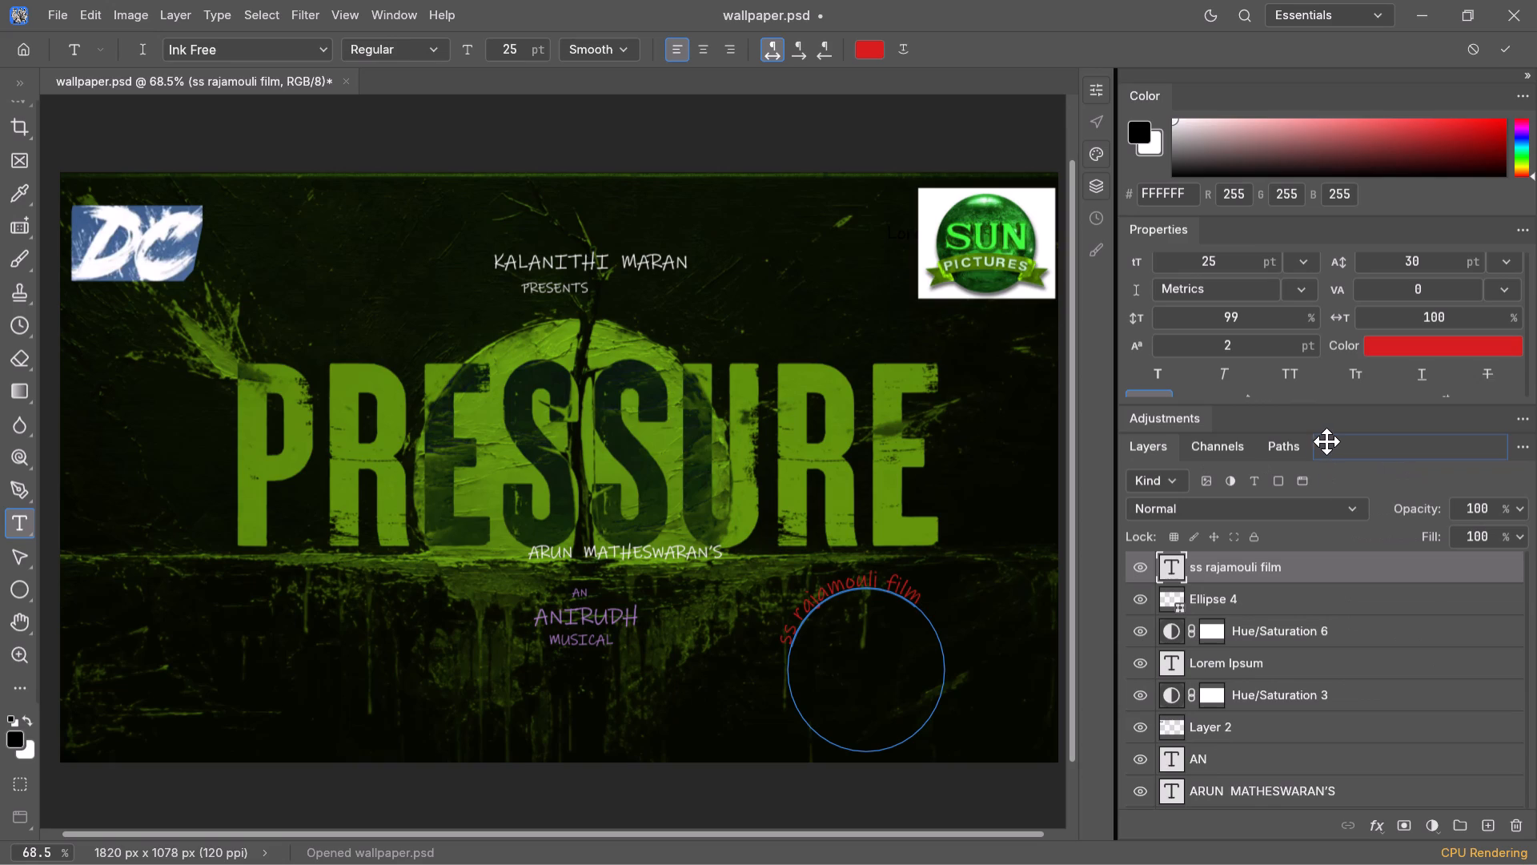
{"action": "left_click", "coordinate": [1527, 452]}
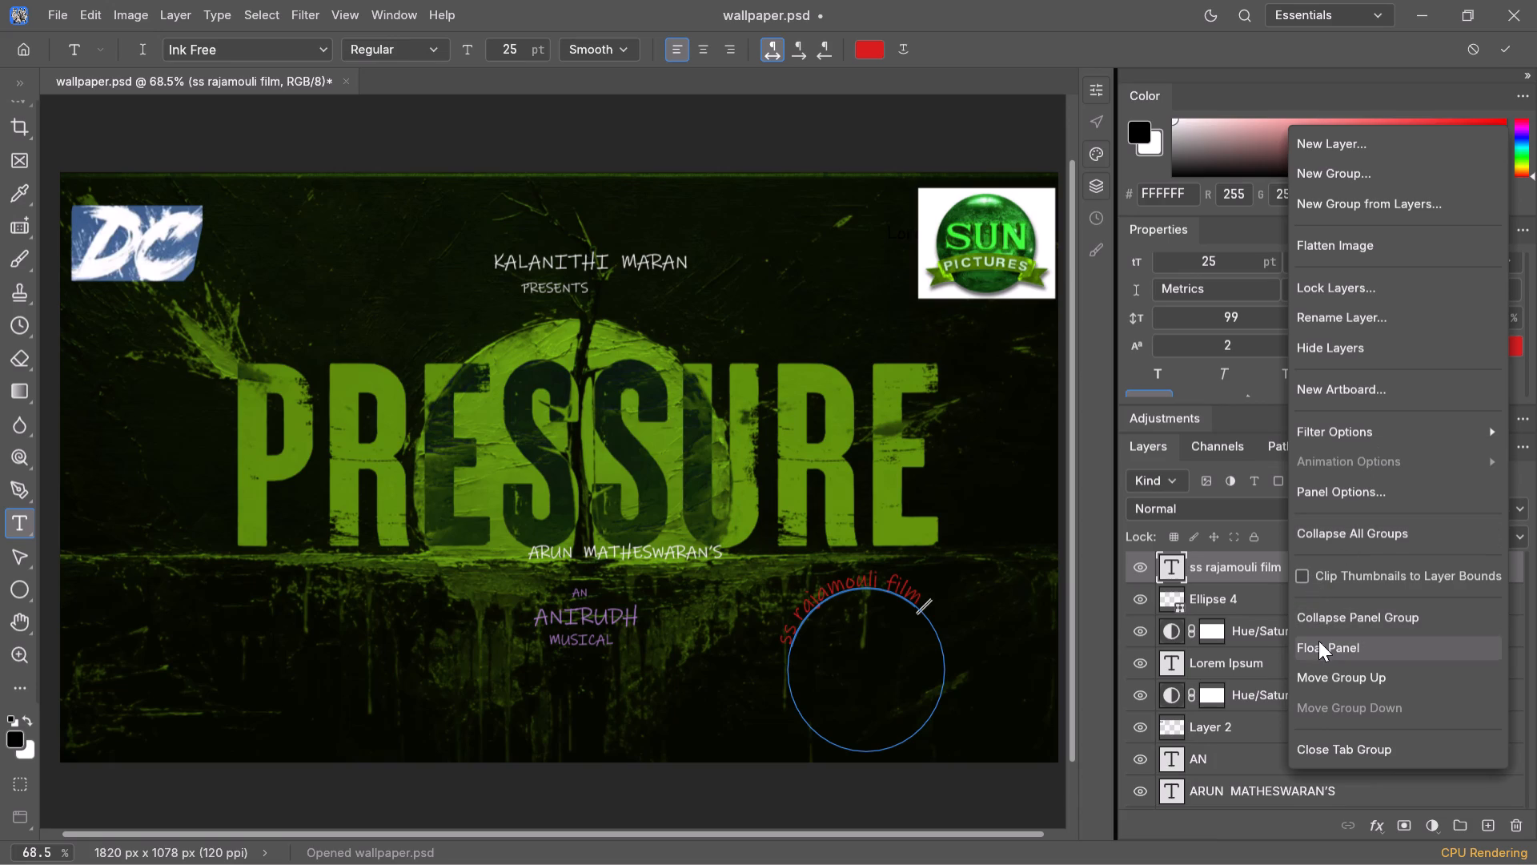
{"action": "left_click", "coordinate": [1313, 747]}
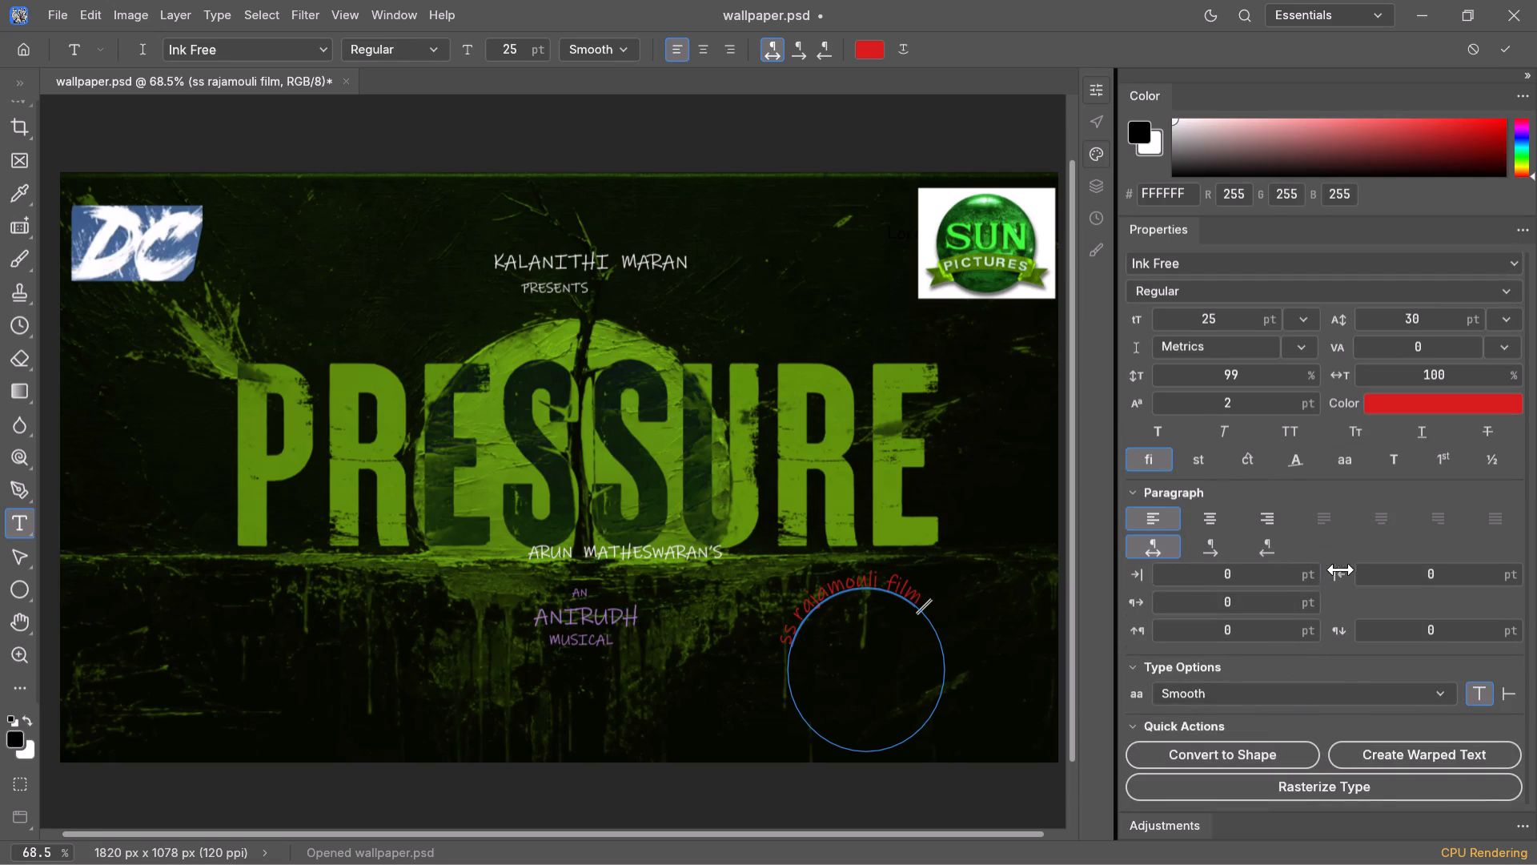
Compare left, centre and right alignment for the circular text, leaving it right-aligned.
{"action": "left_click", "coordinate": [1214, 521]}
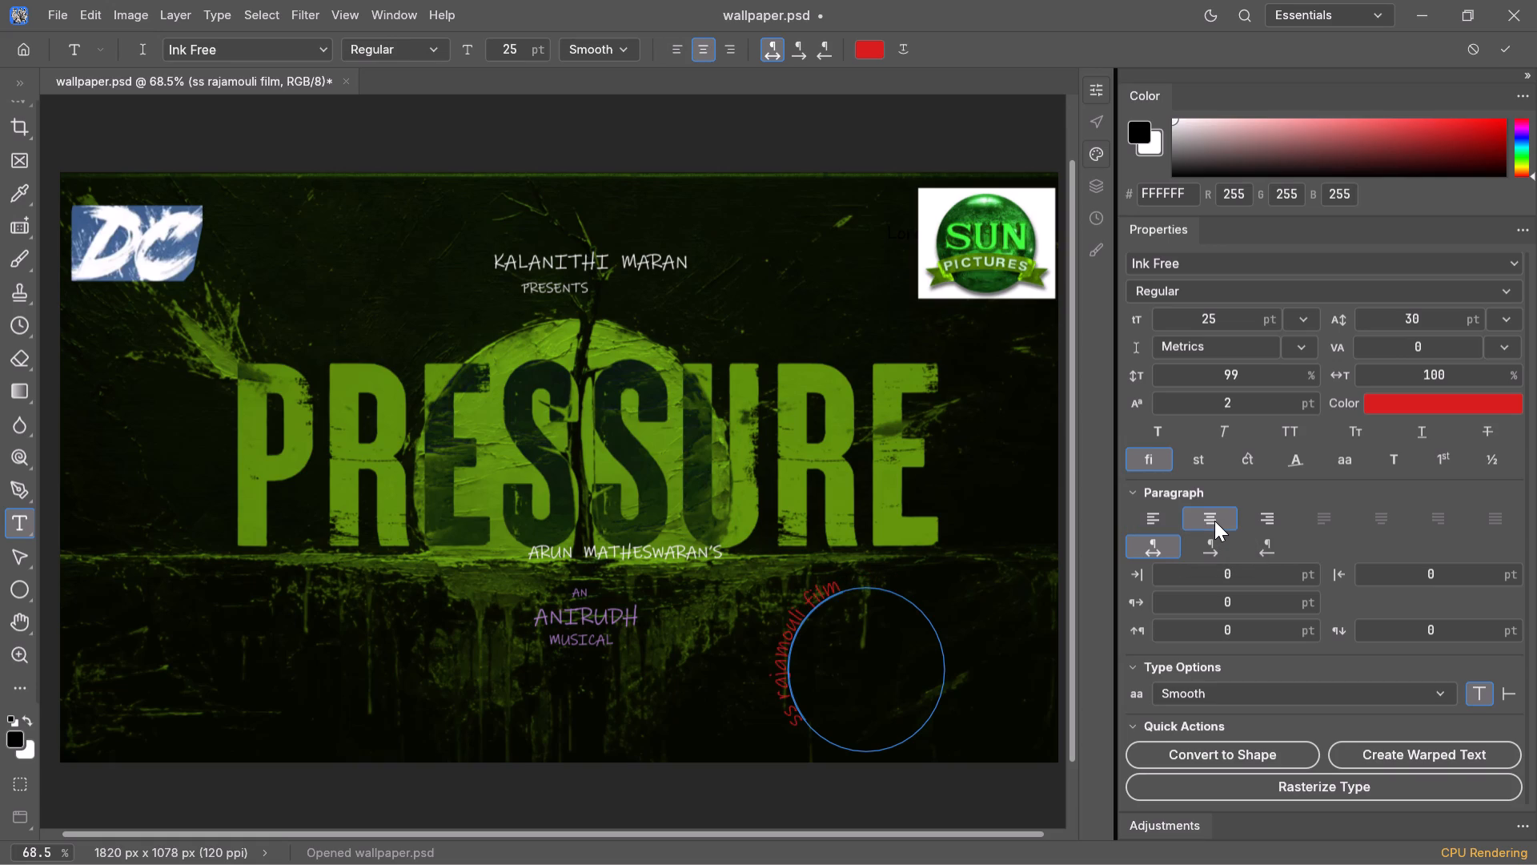
{"action": "left_click", "coordinate": [1277, 518]}
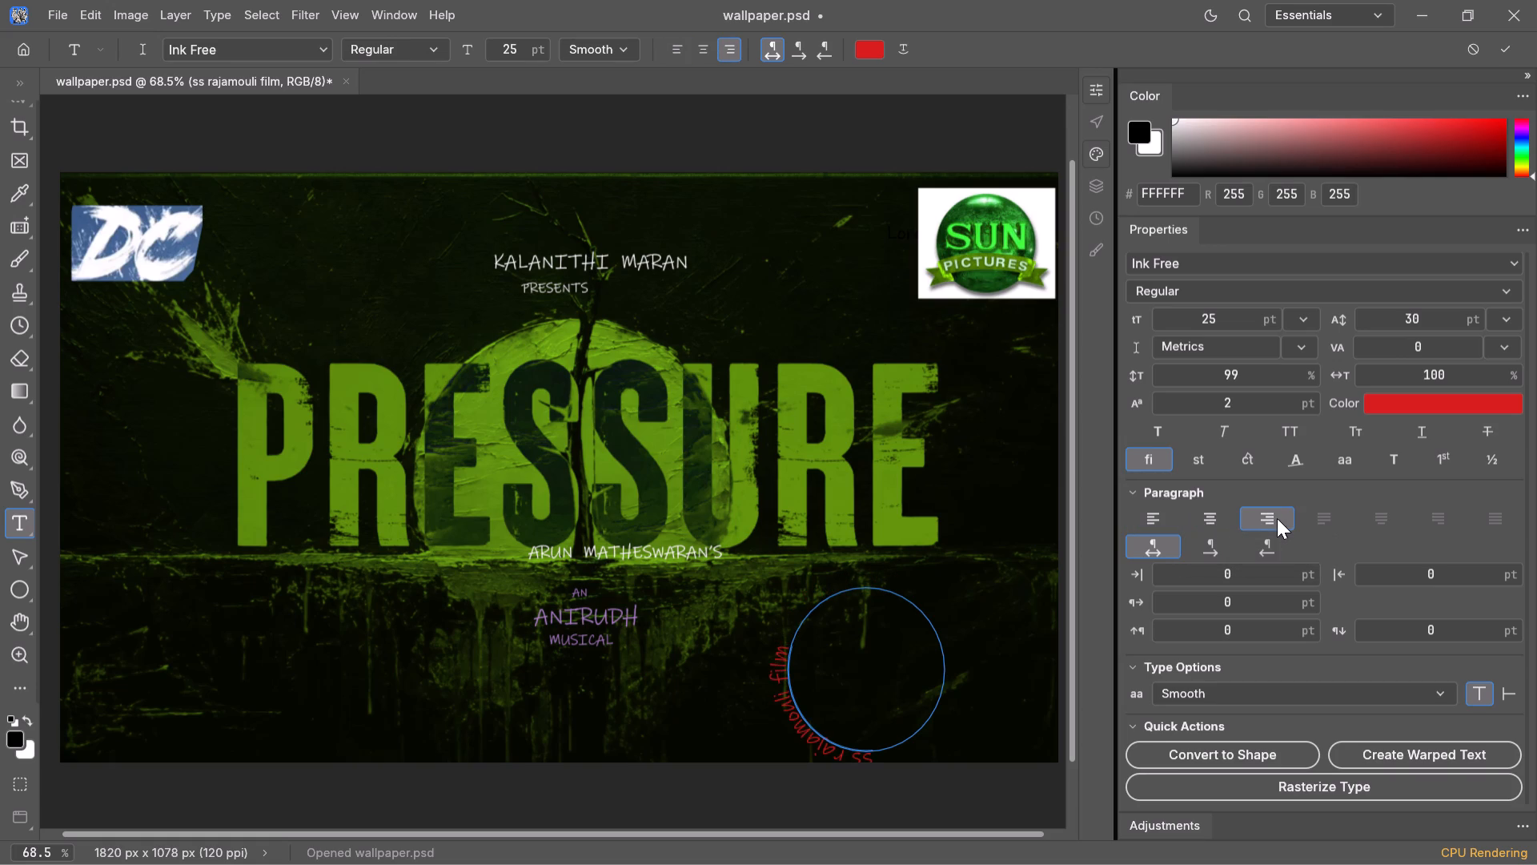
{"action": "left_click", "coordinate": [1158, 514]}
{"action": "left_click", "coordinate": [1218, 511]}
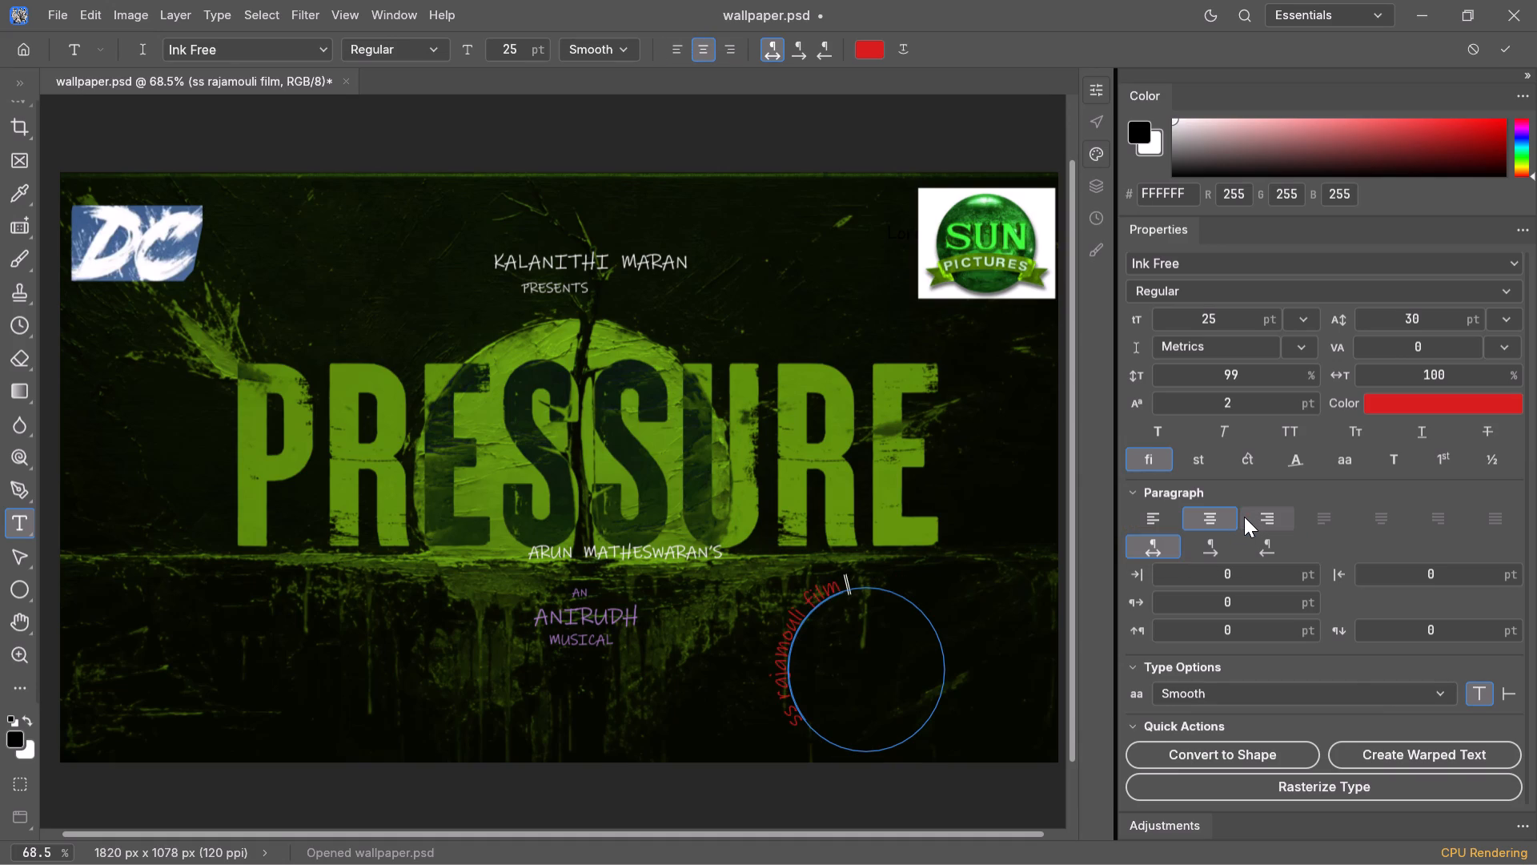
{"action": "left_click", "coordinate": [1245, 517]}
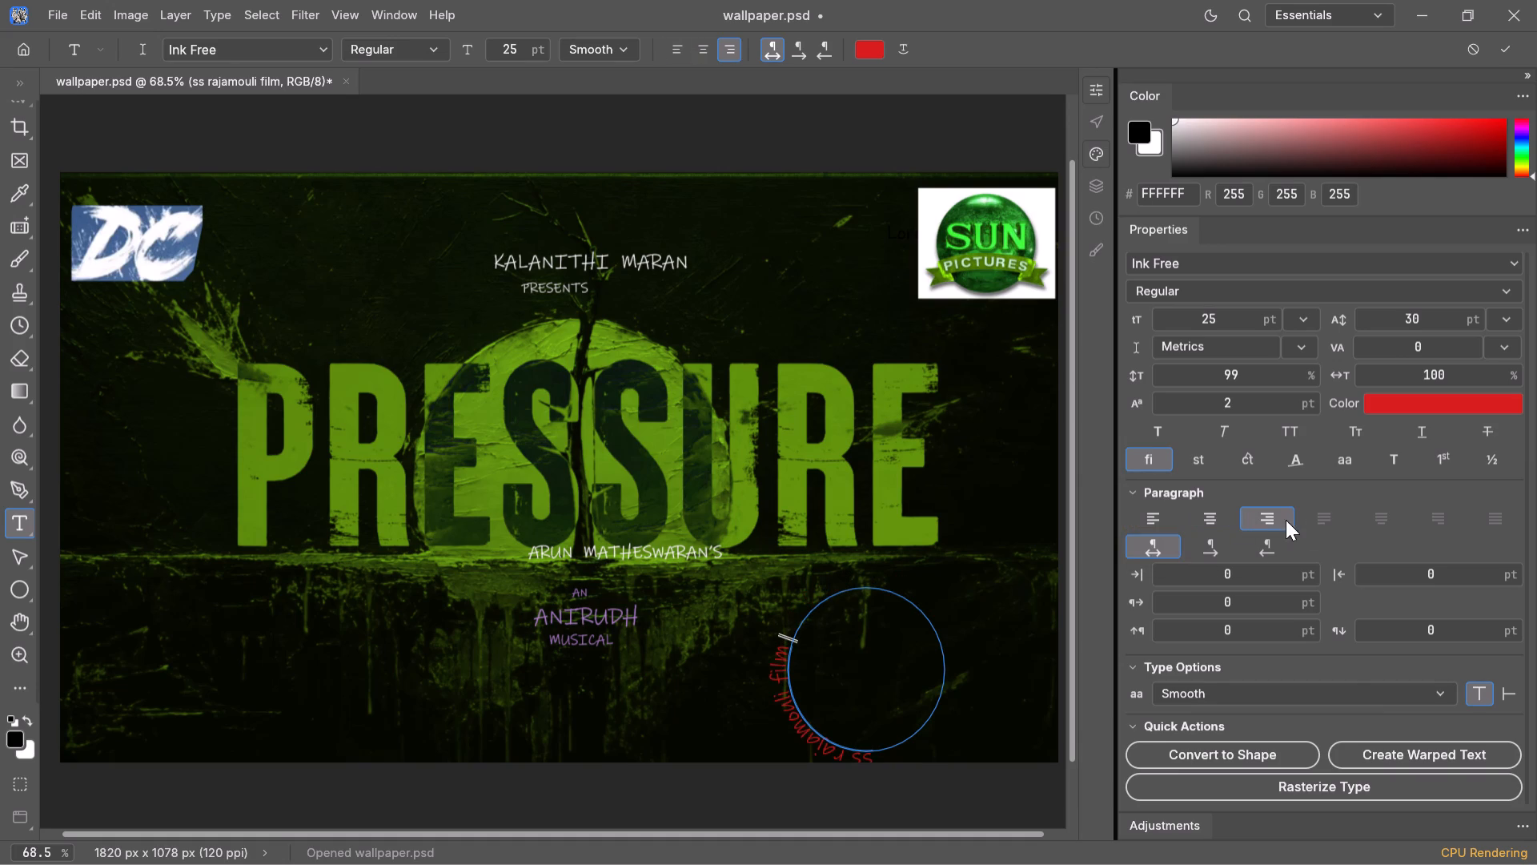
{"action": "left_click", "coordinate": [1332, 521]}
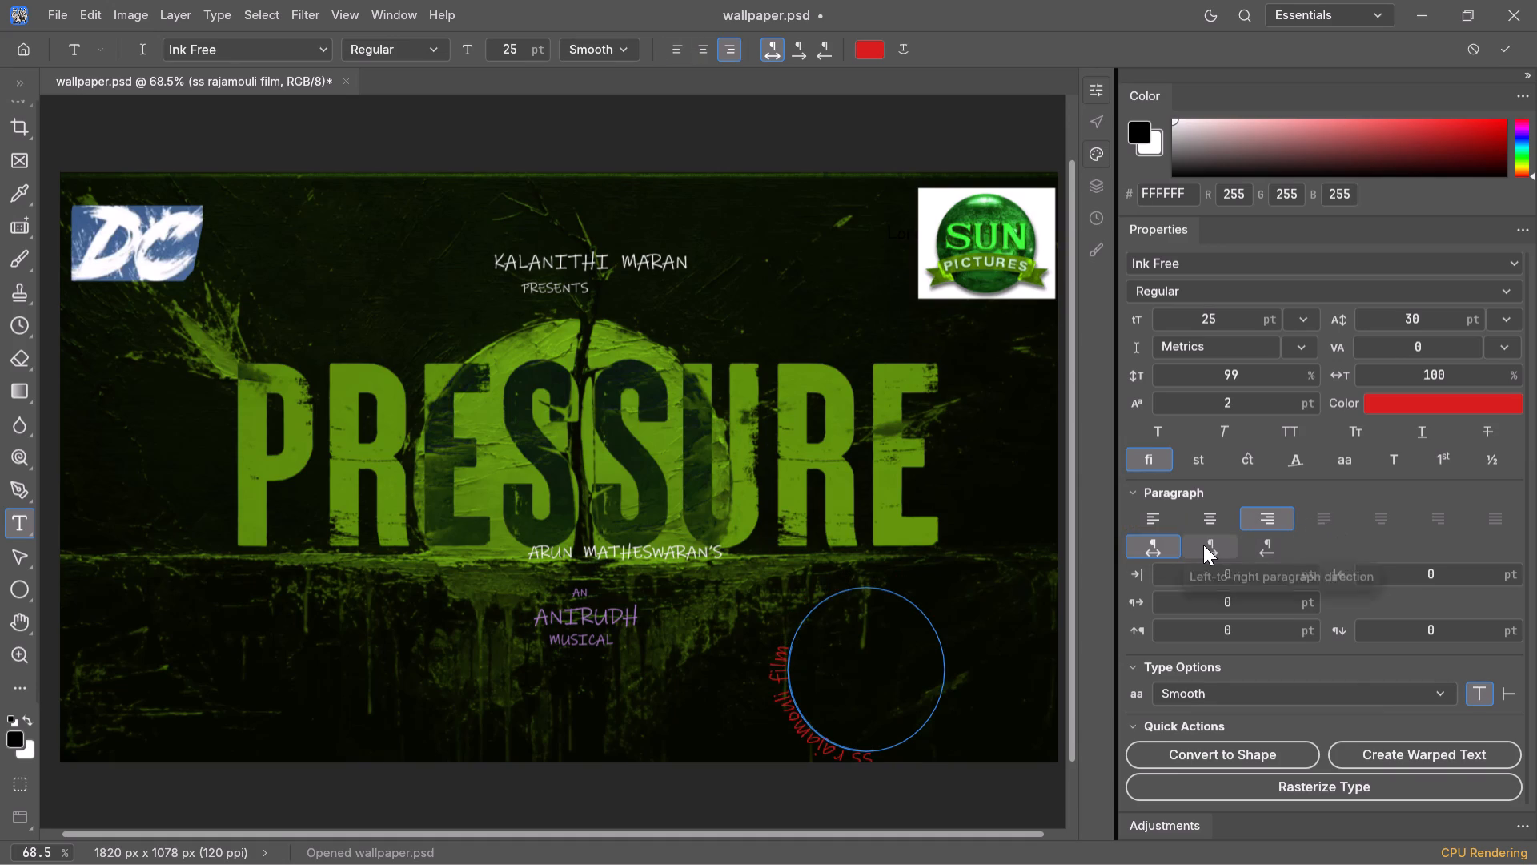
Try left-to-right paragraph direction on the circular text, finishing with right-to-left direction.
{"action": "left_click", "coordinate": [1203, 545]}
{"action": "left_click", "coordinate": [1203, 545]}
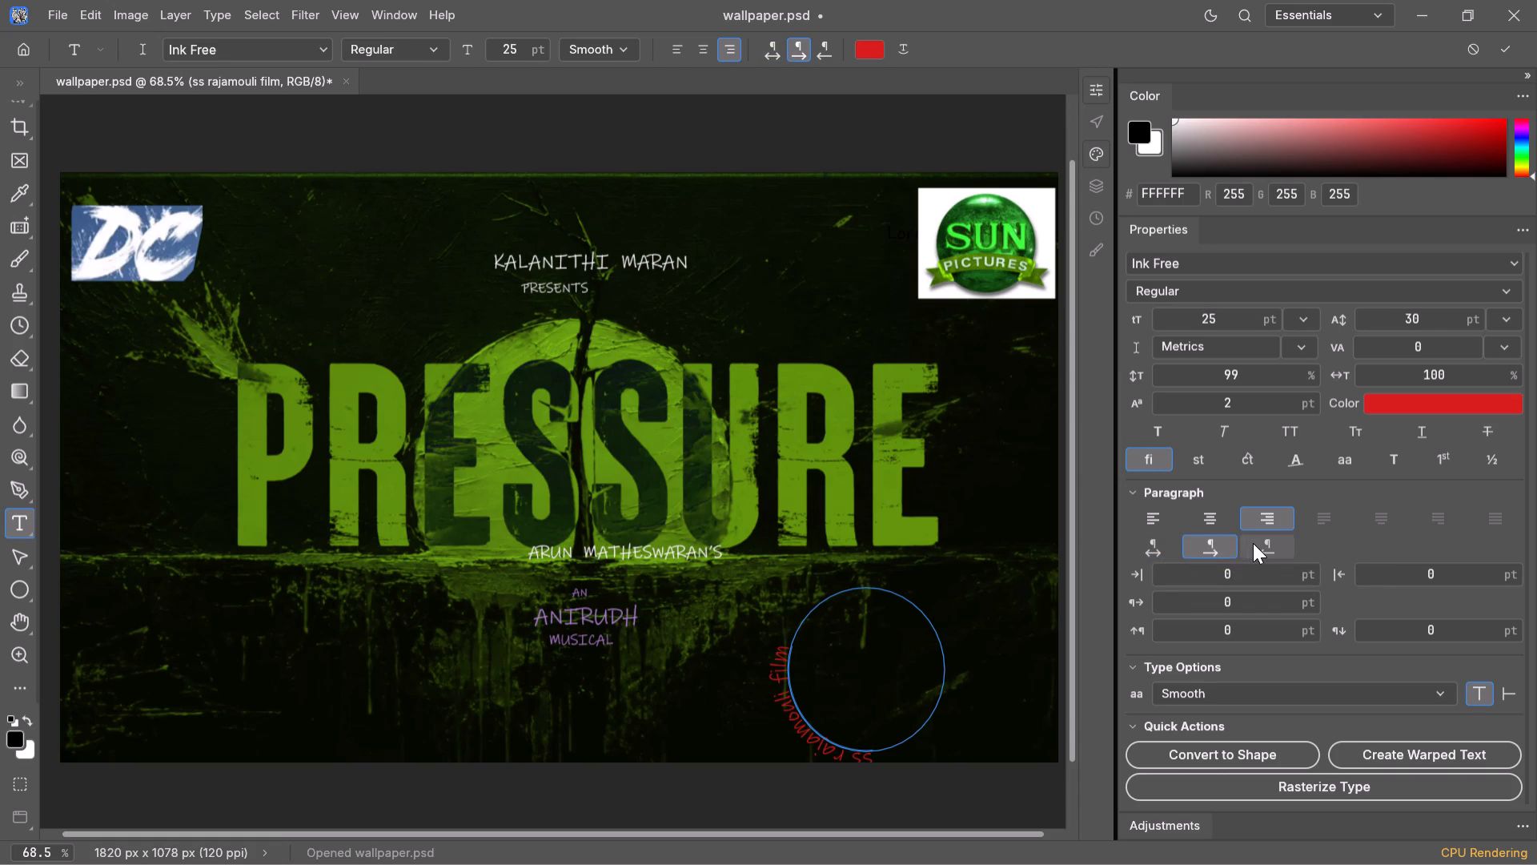
{"action": "left_click", "coordinate": [1254, 543]}
{"action": "left_click", "coordinate": [1254, 544]}
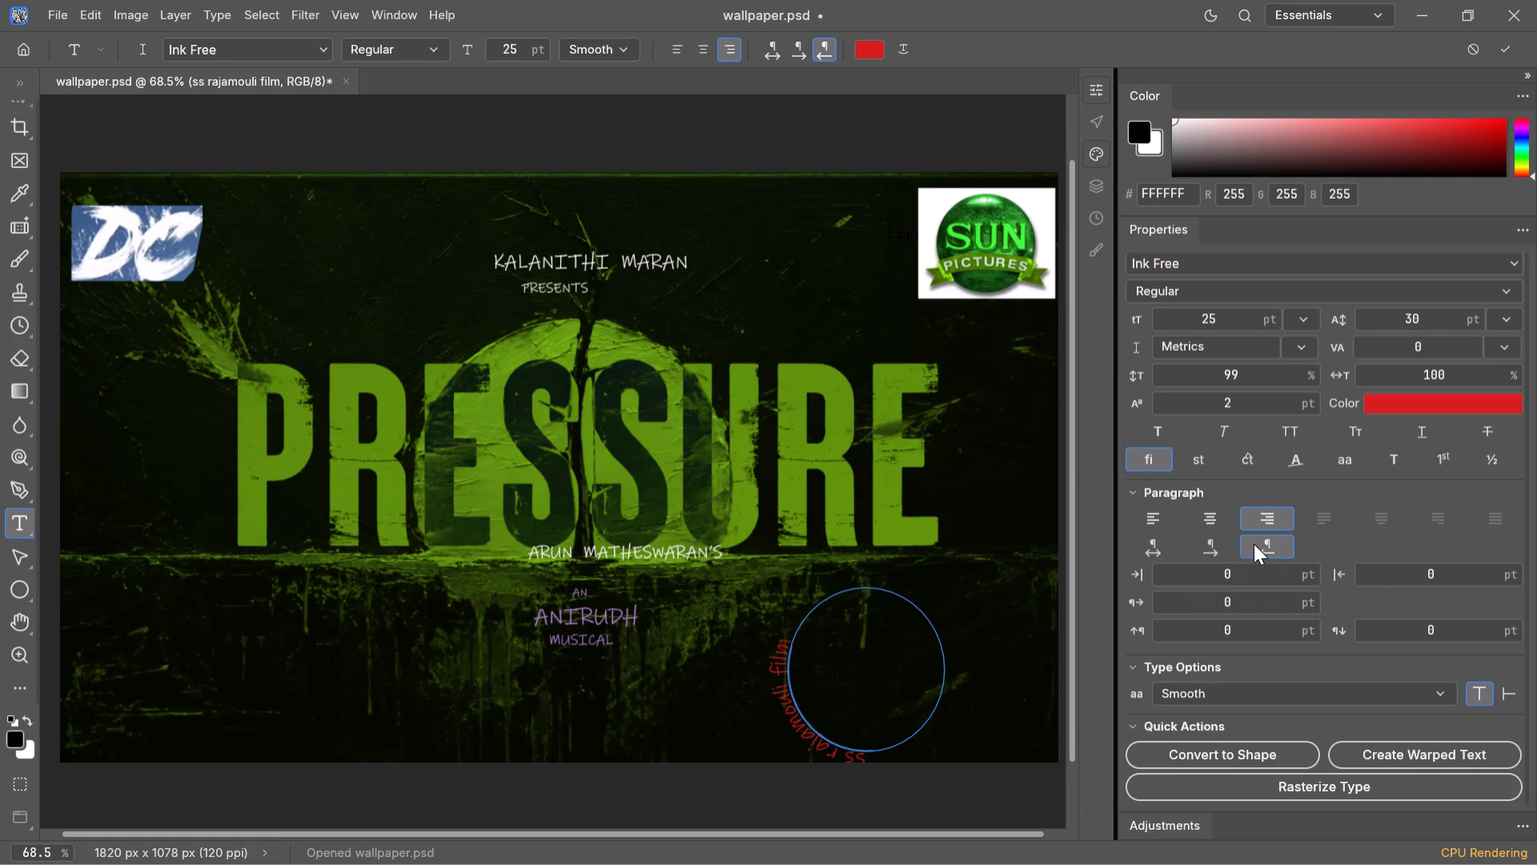
{"action": "triple_click", "coordinate": [1254, 544]}
{"action": "left_click", "coordinate": [1254, 544]}
{"action": "triple_click", "coordinate": [1255, 544]}
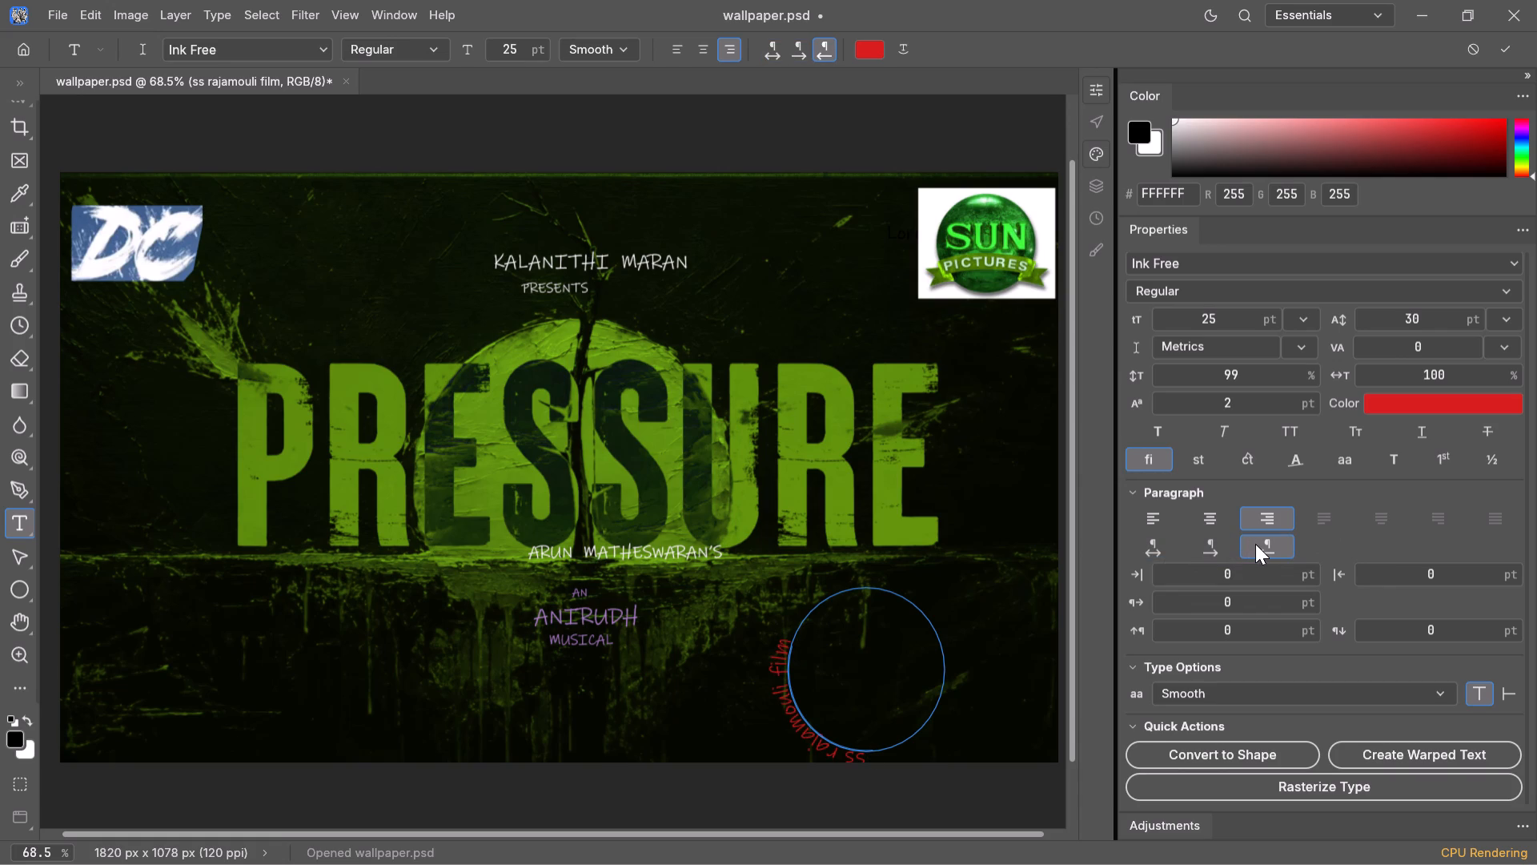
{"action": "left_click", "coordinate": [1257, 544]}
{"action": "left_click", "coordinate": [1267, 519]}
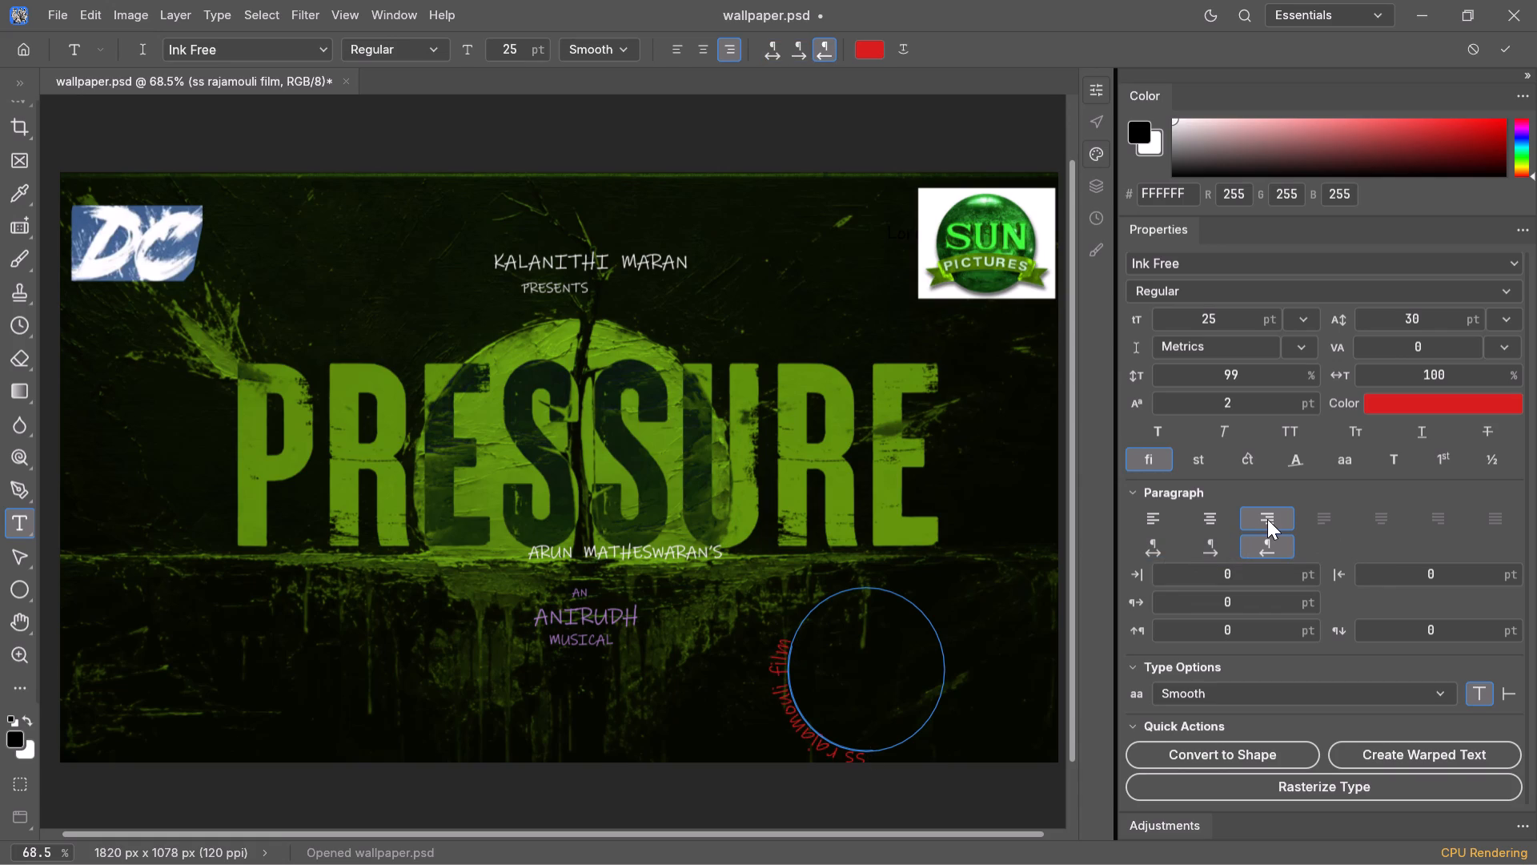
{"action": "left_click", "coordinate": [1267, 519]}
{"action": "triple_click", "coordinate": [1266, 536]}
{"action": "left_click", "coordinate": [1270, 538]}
Set the first-line indent of the circular "ss rajamouli film" text to 3 pt.
{"action": "left_click", "coordinate": [1207, 604]}
{"action": "key", "text": "3"}
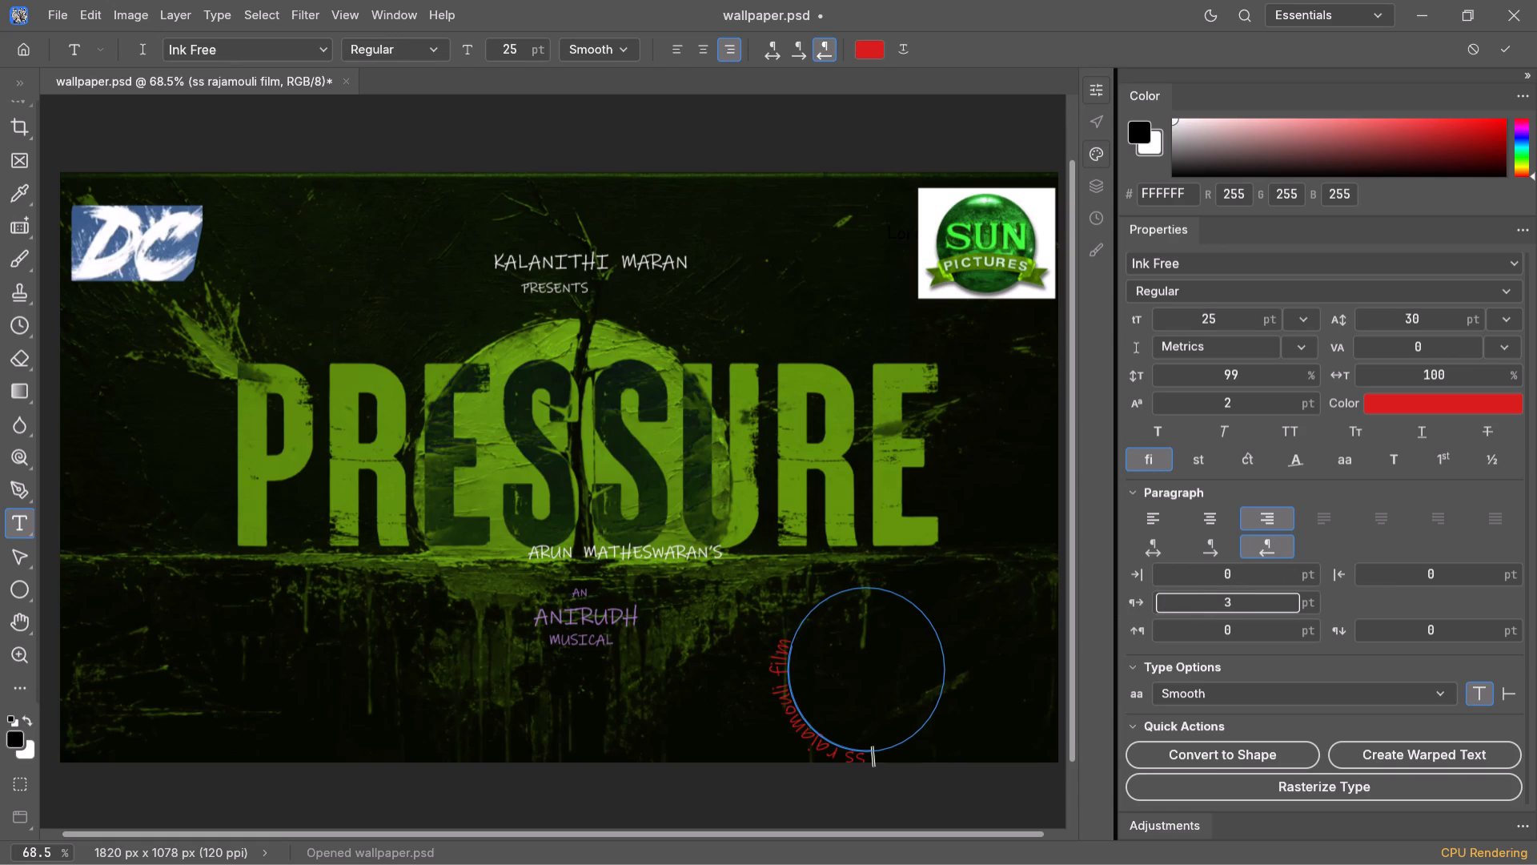
{"action": "key", "text": "Return"}
Left-align the circular text and switch its paragraph direction to the automatic two-way option.
{"action": "left_click", "coordinate": [1153, 512]}
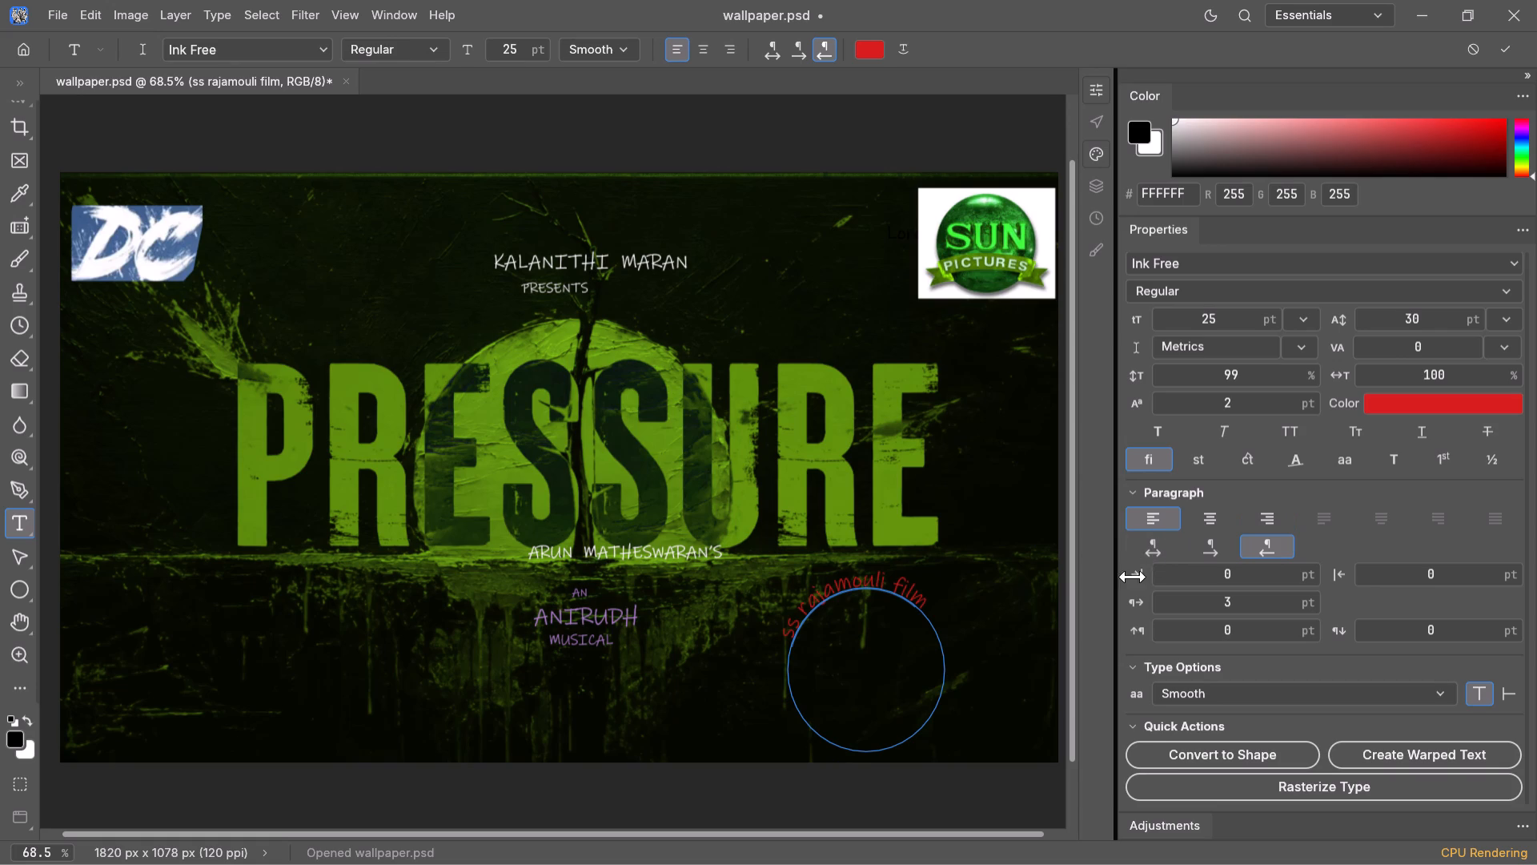
{"action": "left_click", "coordinate": [1150, 546]}
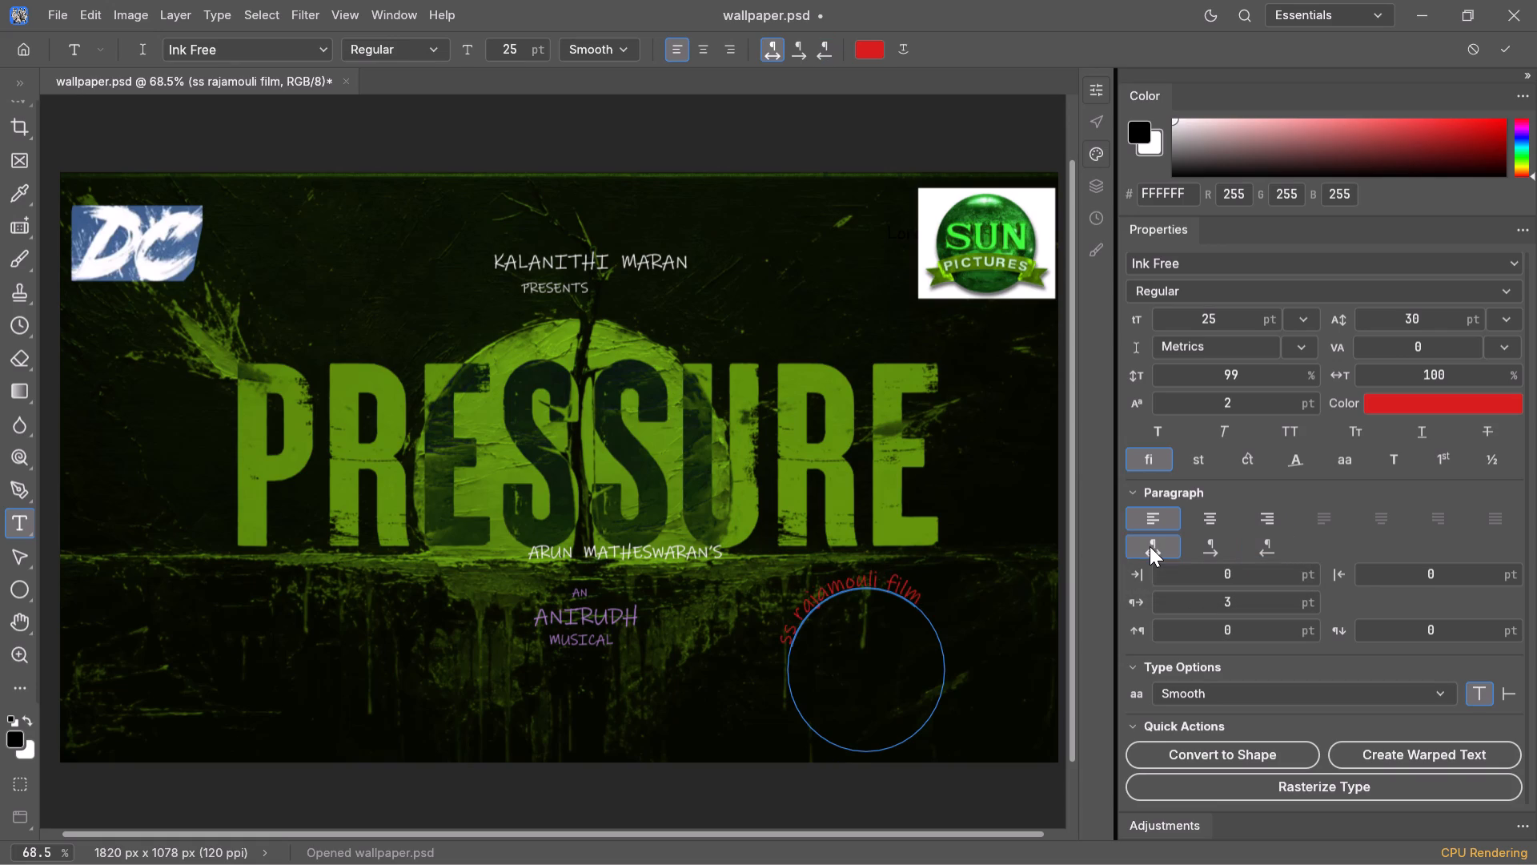
{"action": "left_click", "coordinate": [1150, 546]}
{"action": "double_click", "coordinate": [1150, 546]}
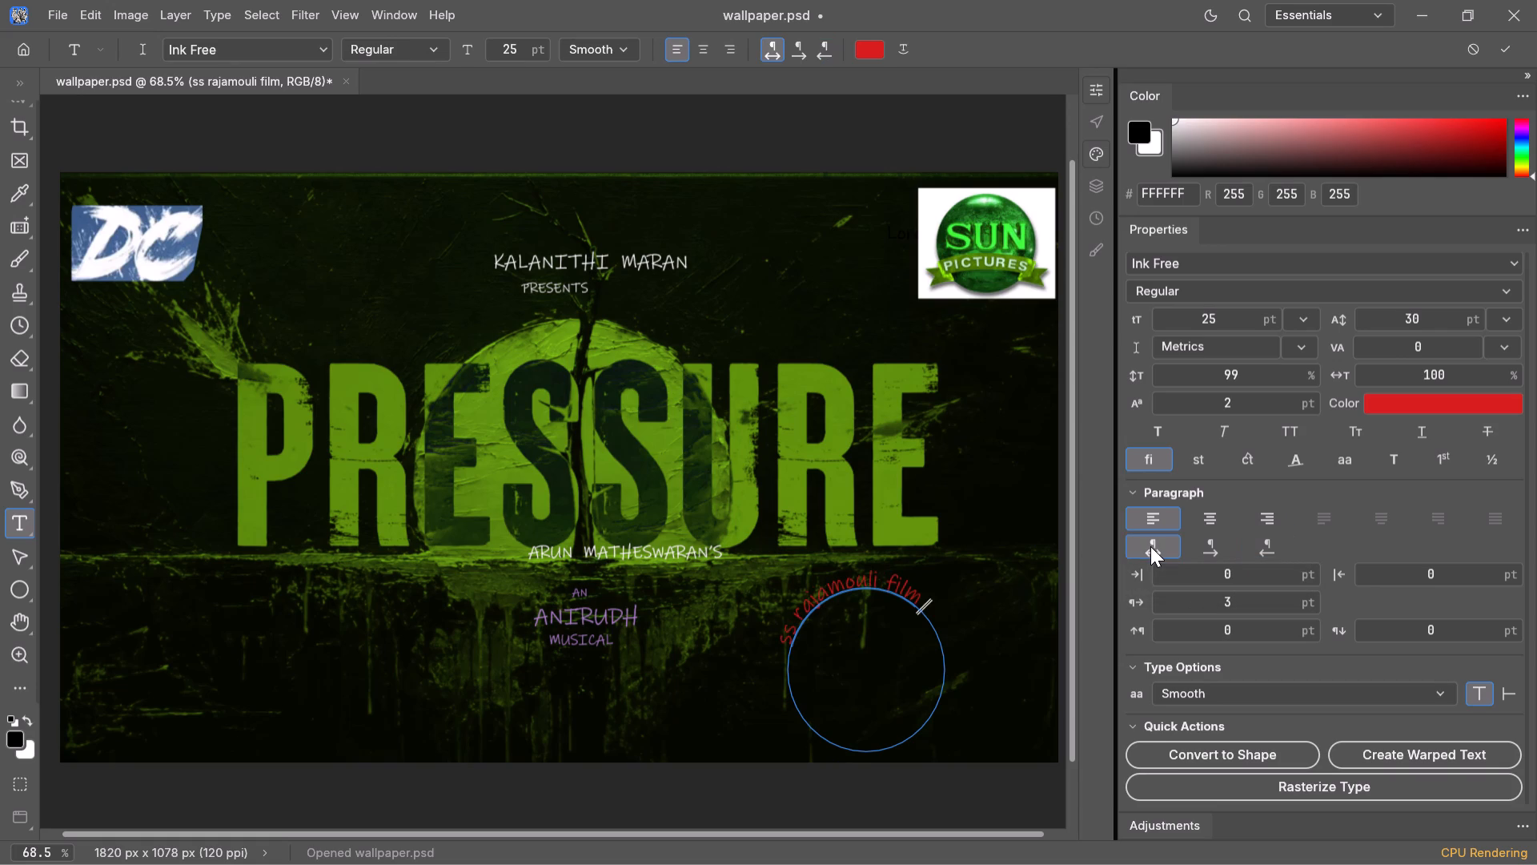
{"action": "triple_click", "coordinate": [1150, 546]}
{"action": "double_click", "coordinate": [1150, 546]}
{"action": "left_click_drag", "start_coordinate": [1150, 546], "coordinate": [1136, 561]}
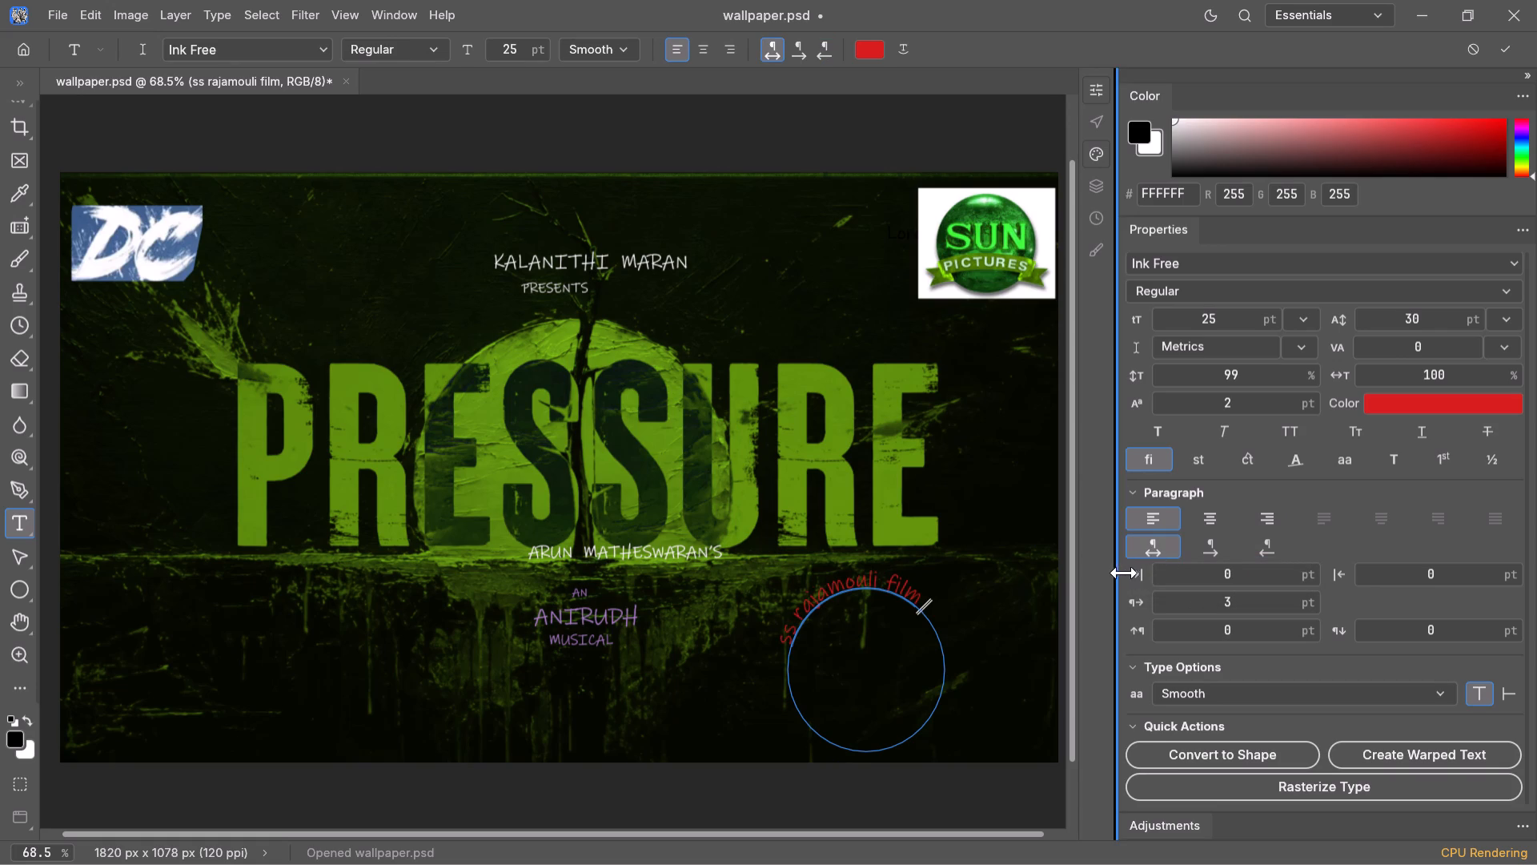
Try left indents of 45 and 40 pt on the circular text, settling on 37 pt.
{"action": "left_click", "coordinate": [1346, 575]}
{"action": "left_click", "coordinate": [1265, 576]}
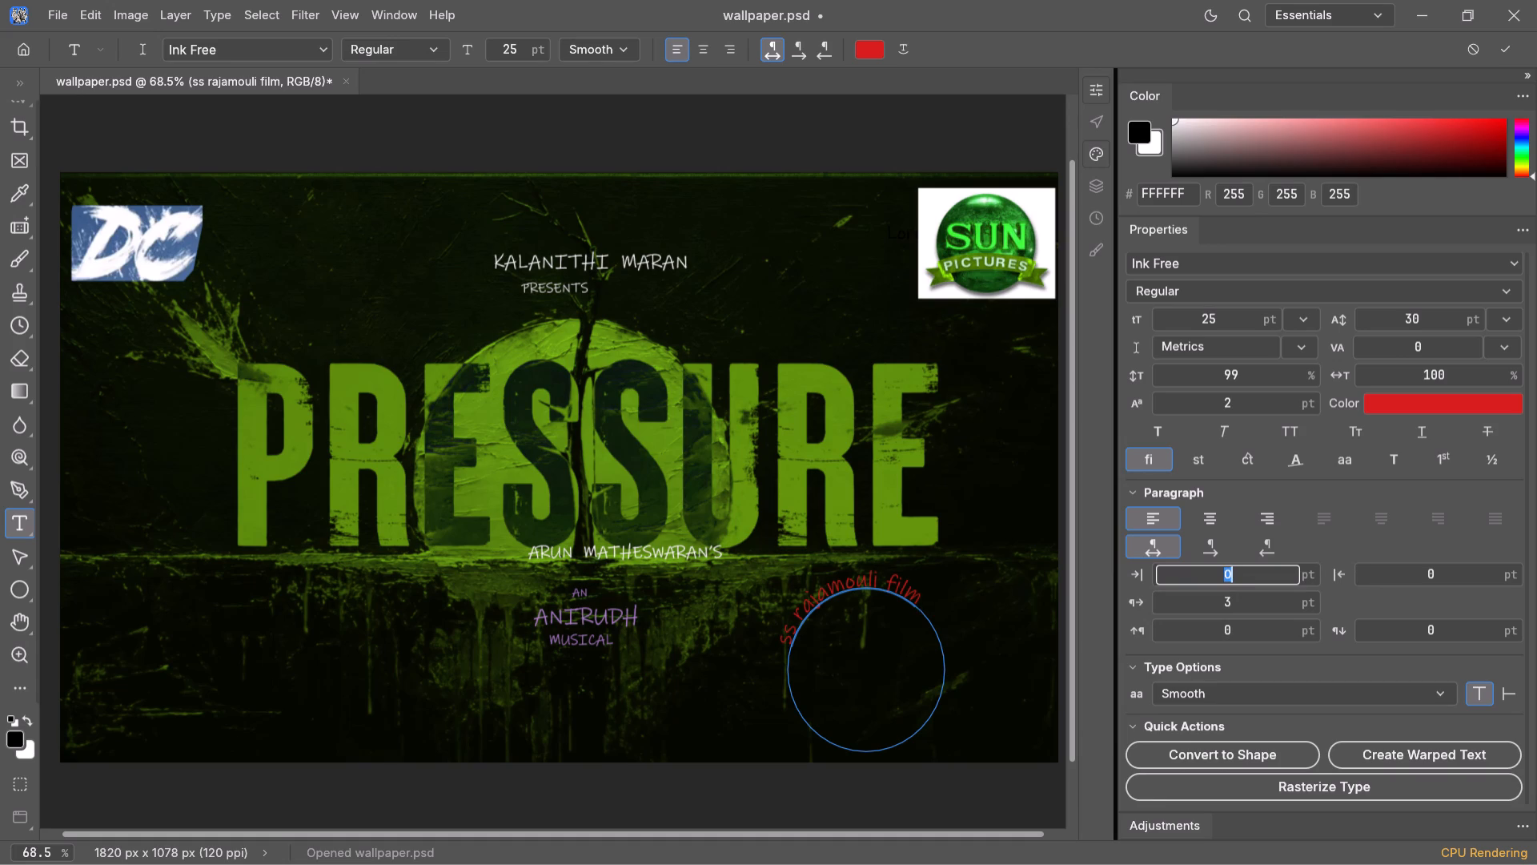
{"action": "key", "text": "4"}
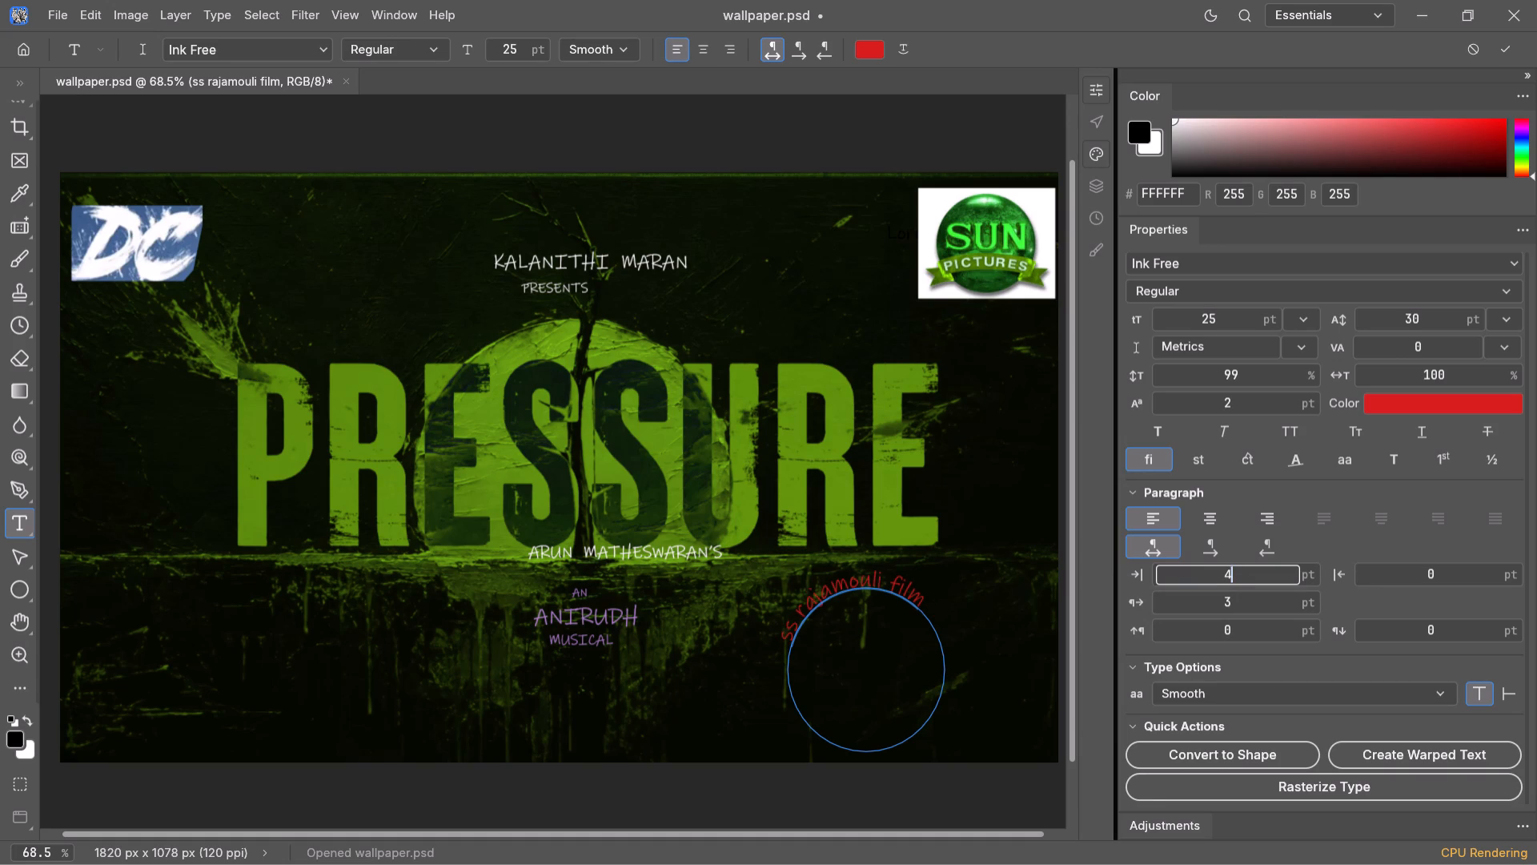
{"action": "key", "text": "5"}
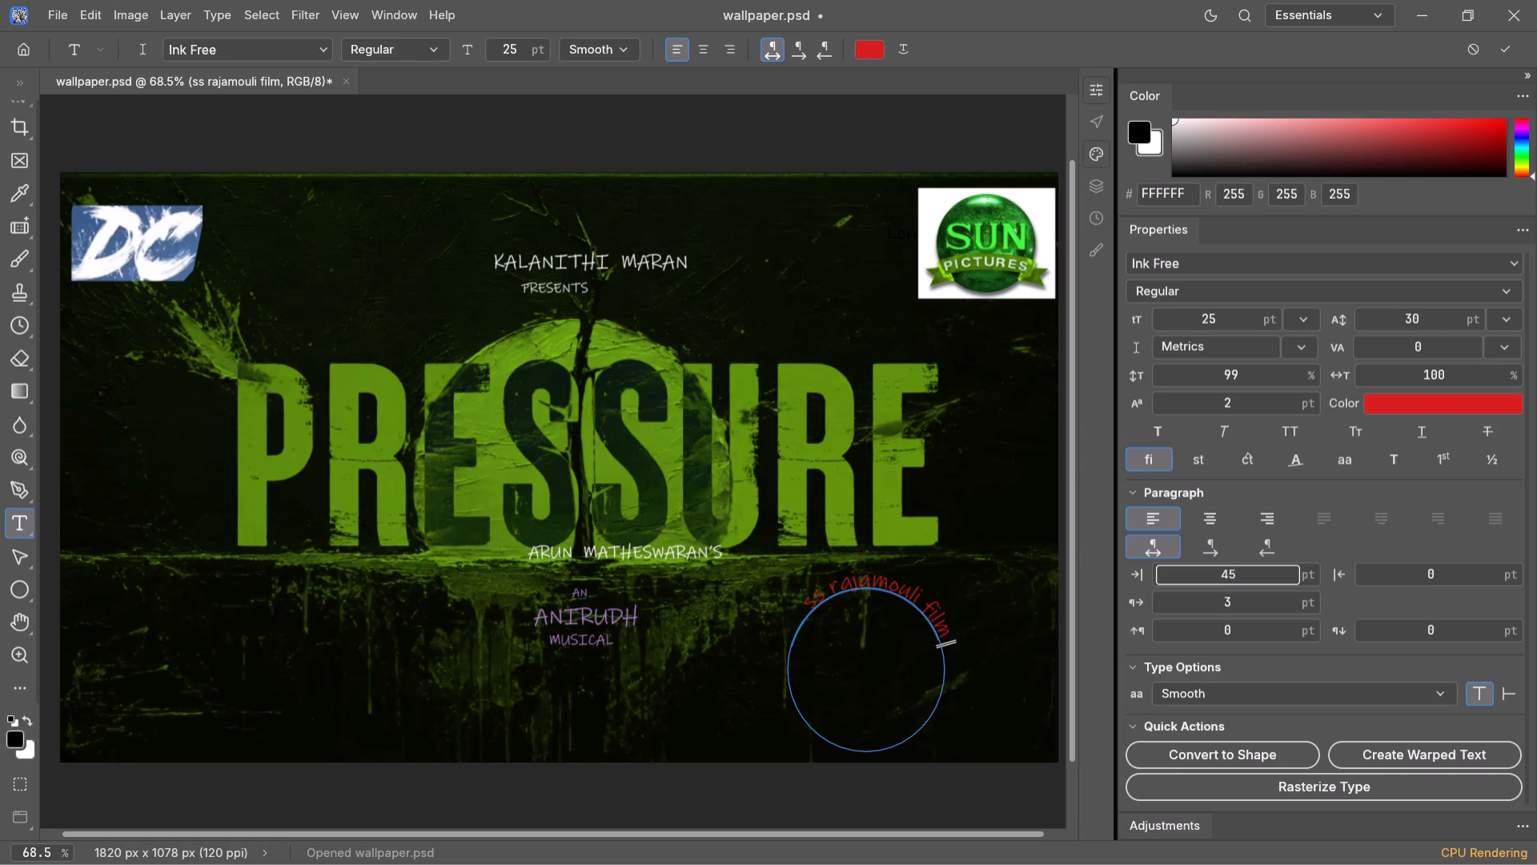
{"action": "key", "text": "BackSpace"}
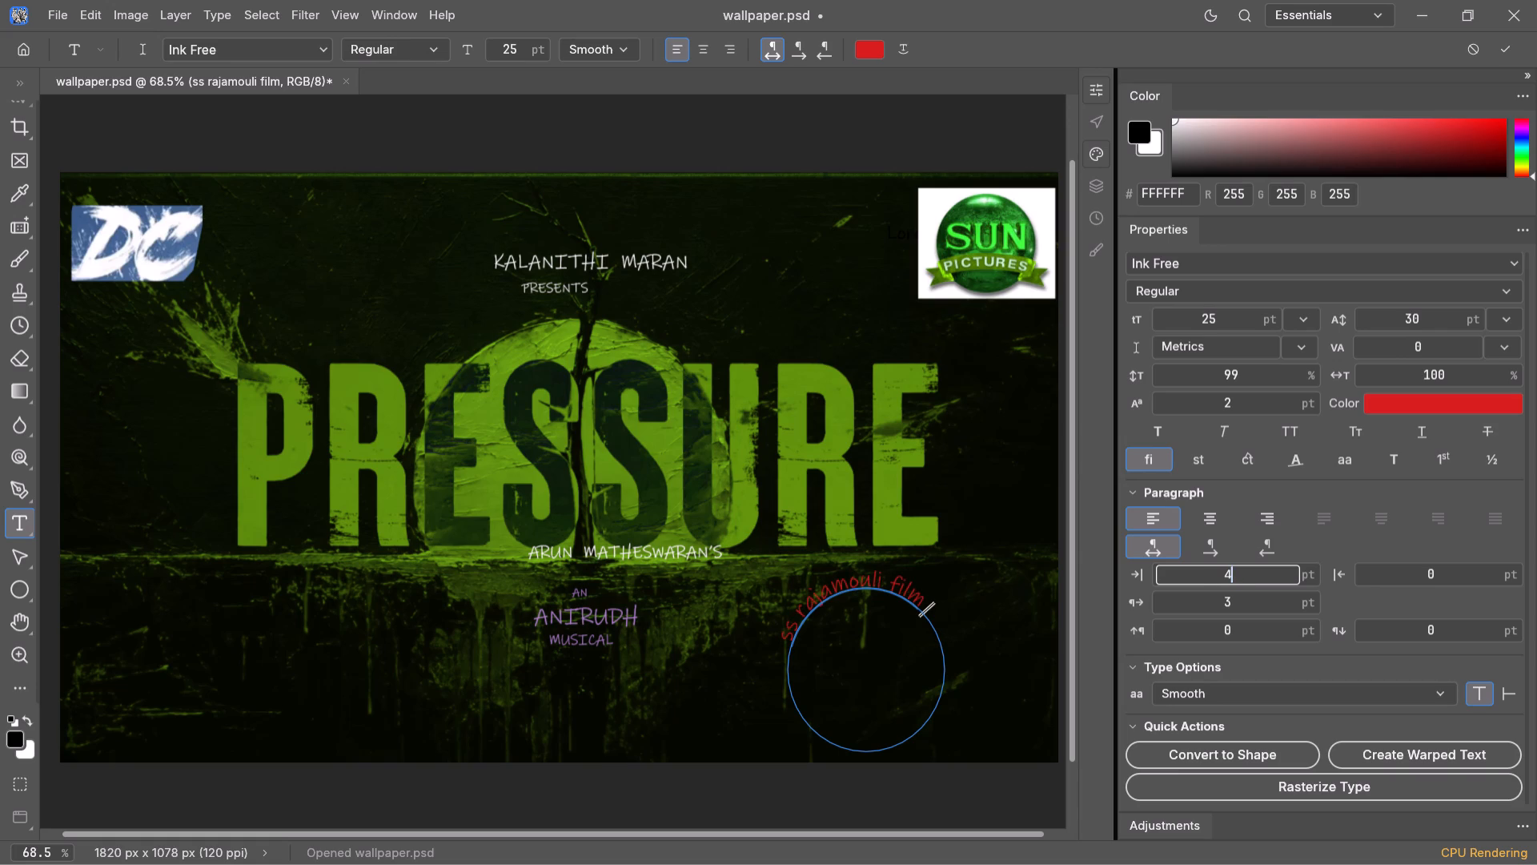
{"action": "key", "text": "0"}
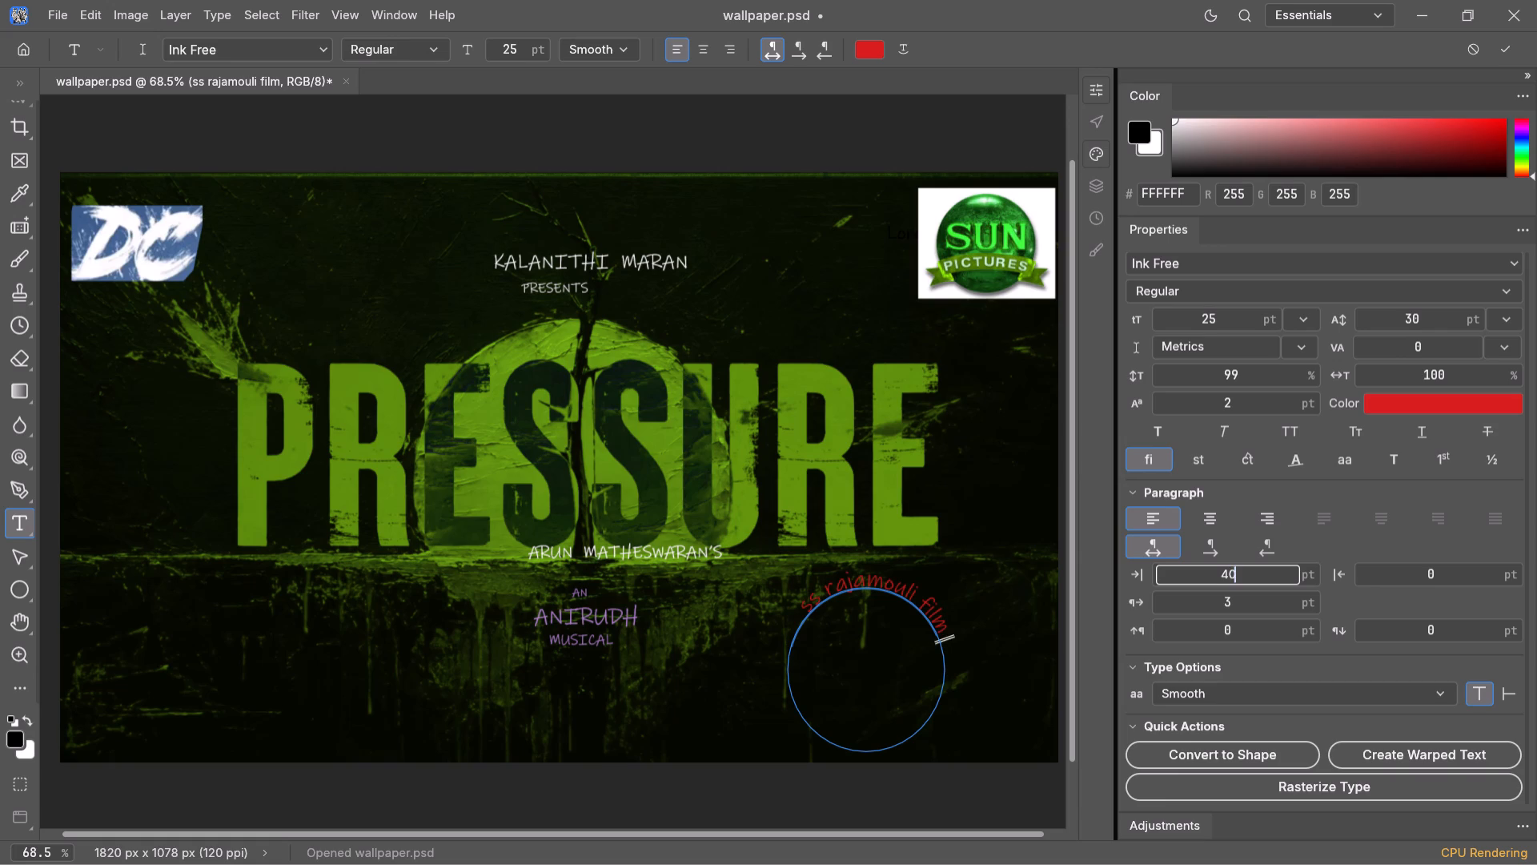
{"action": "key", "text": "BackSpace"}
{"action": "key", "text": "BackSpace"}
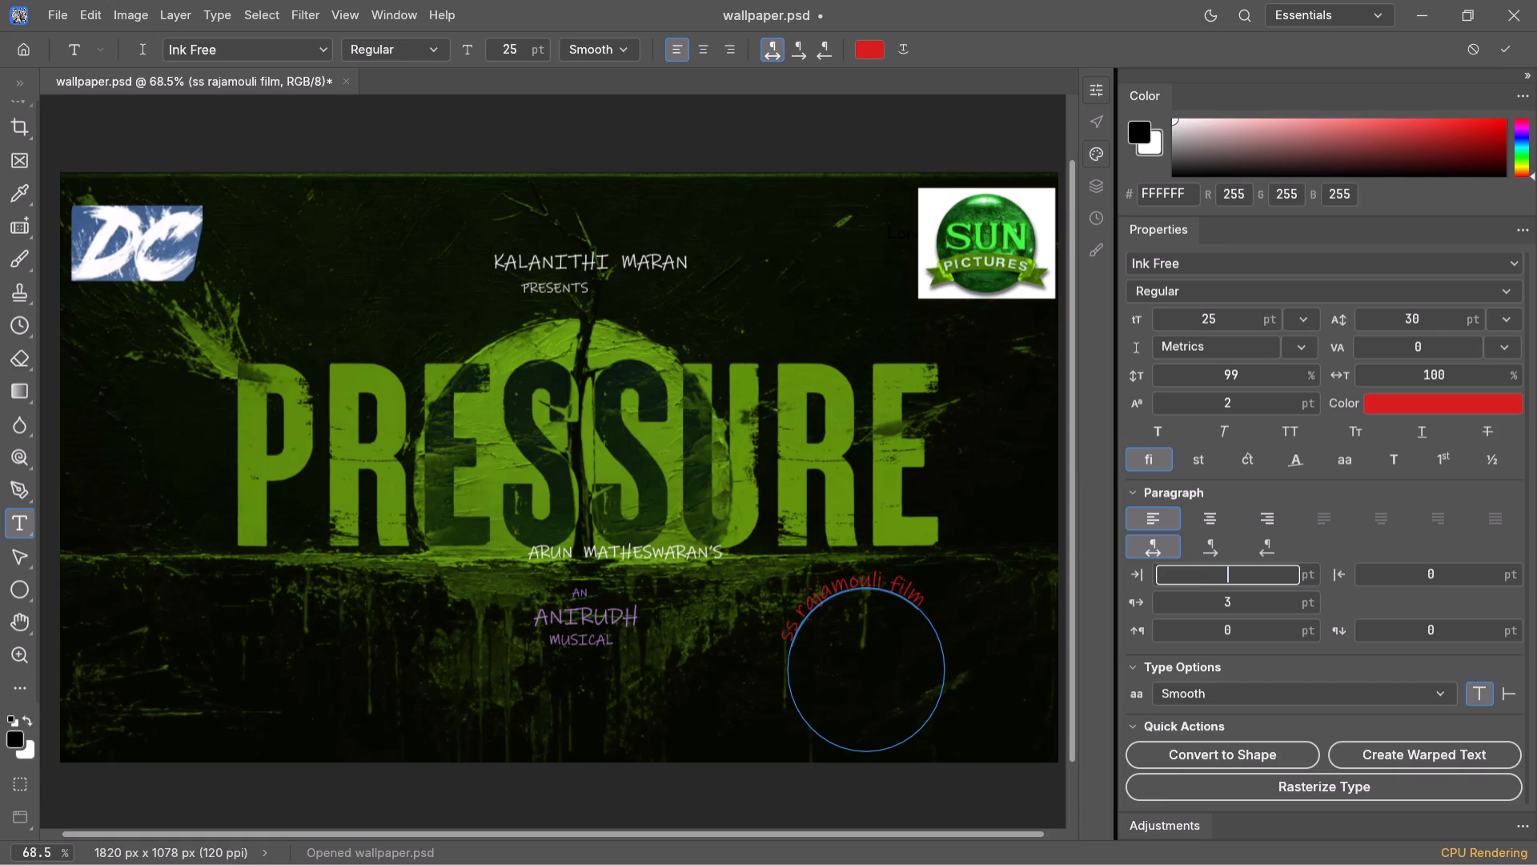
{"action": "key", "text": "3"}
{"action": "key", "text": "7"}
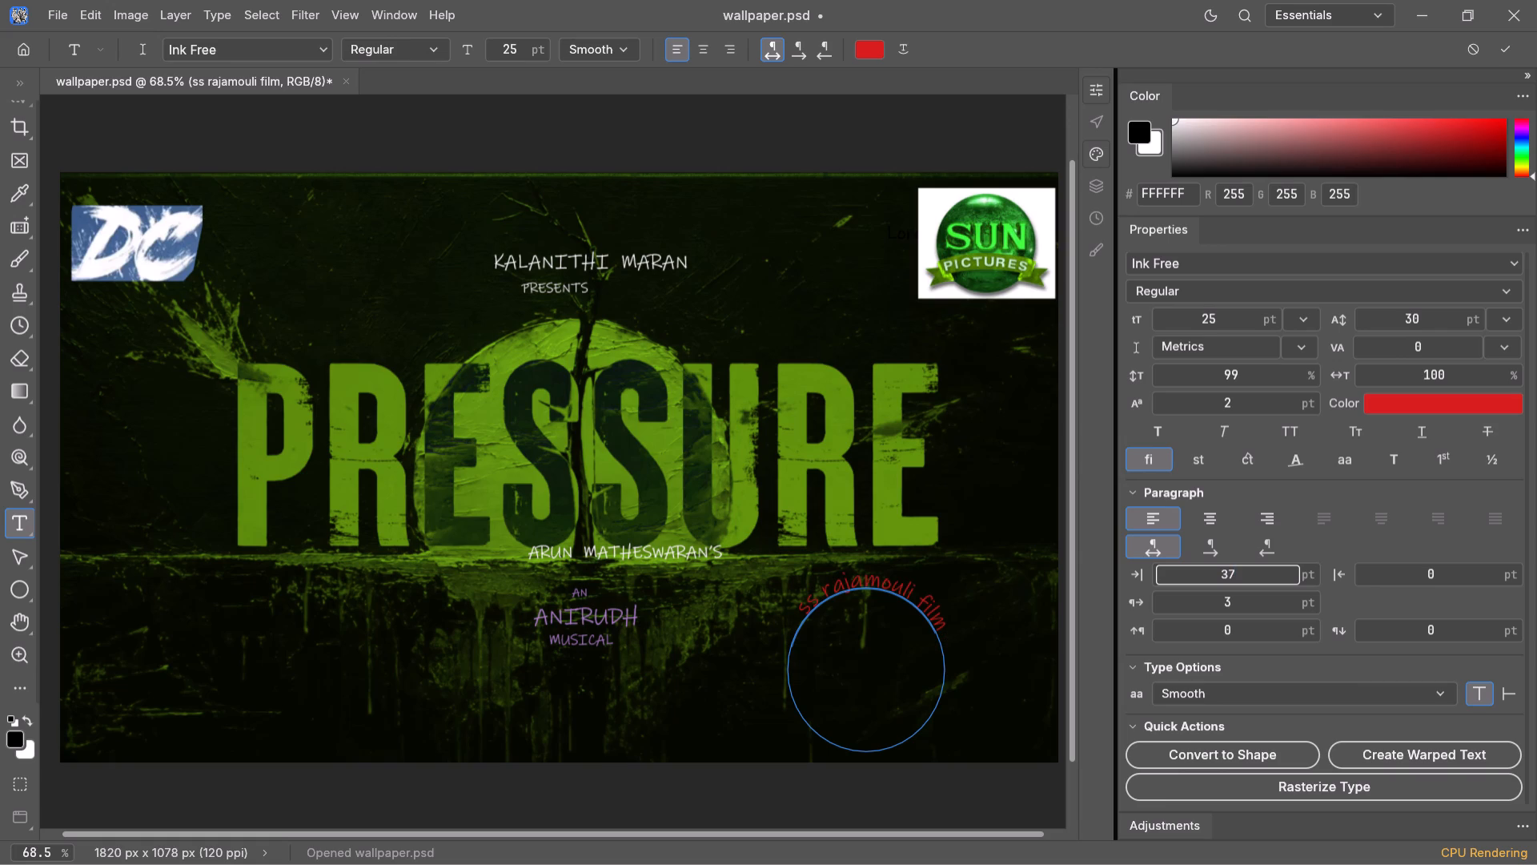
{"action": "key", "text": "Return"}
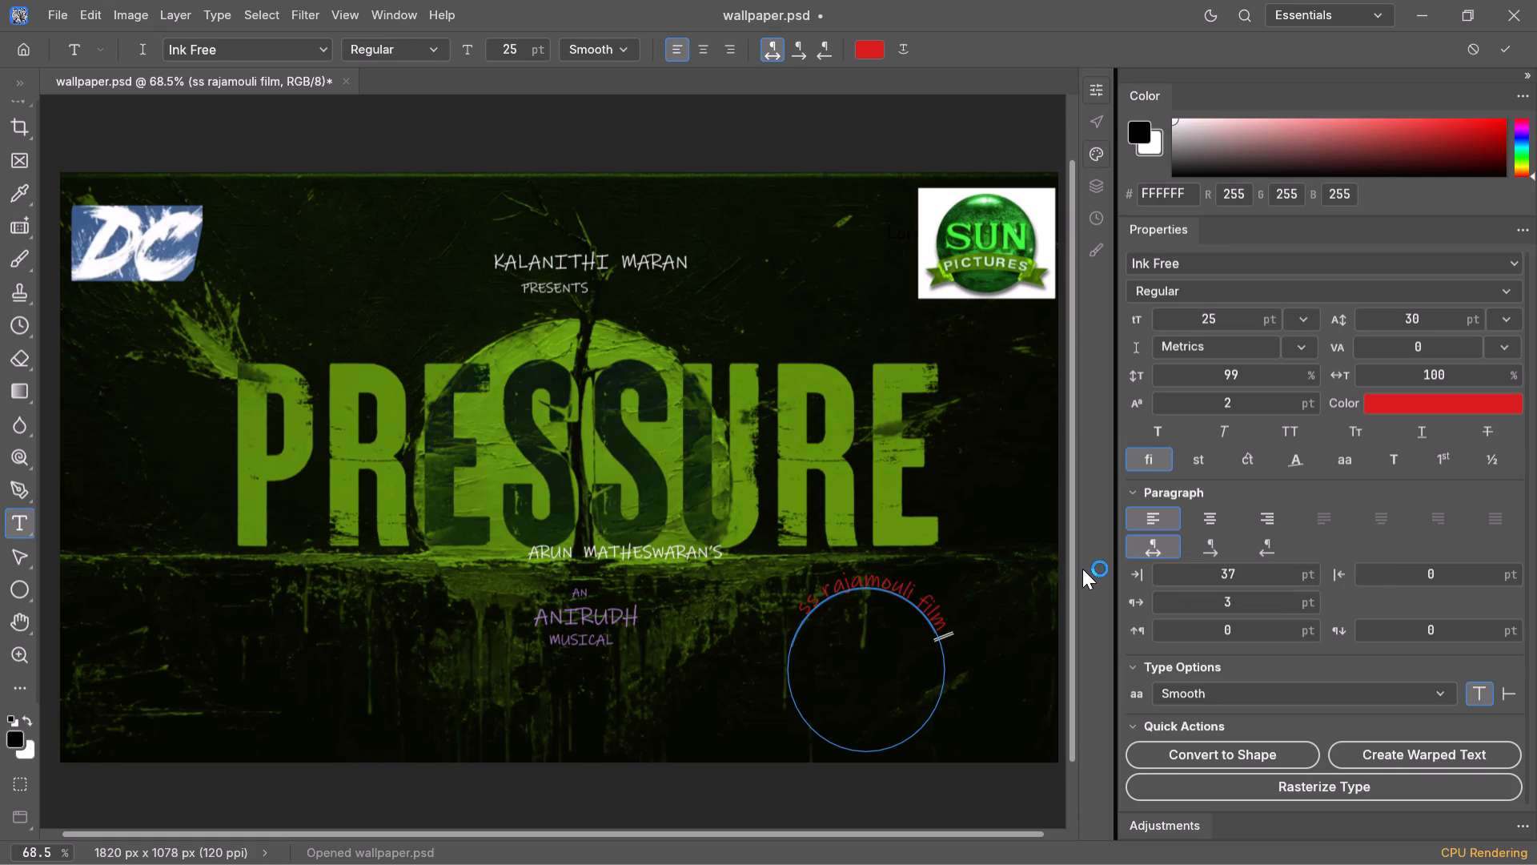
Try Crisp anti-aliasing on the circular text, settling on Sharp.
{"action": "left_click", "coordinate": [1252, 690]}
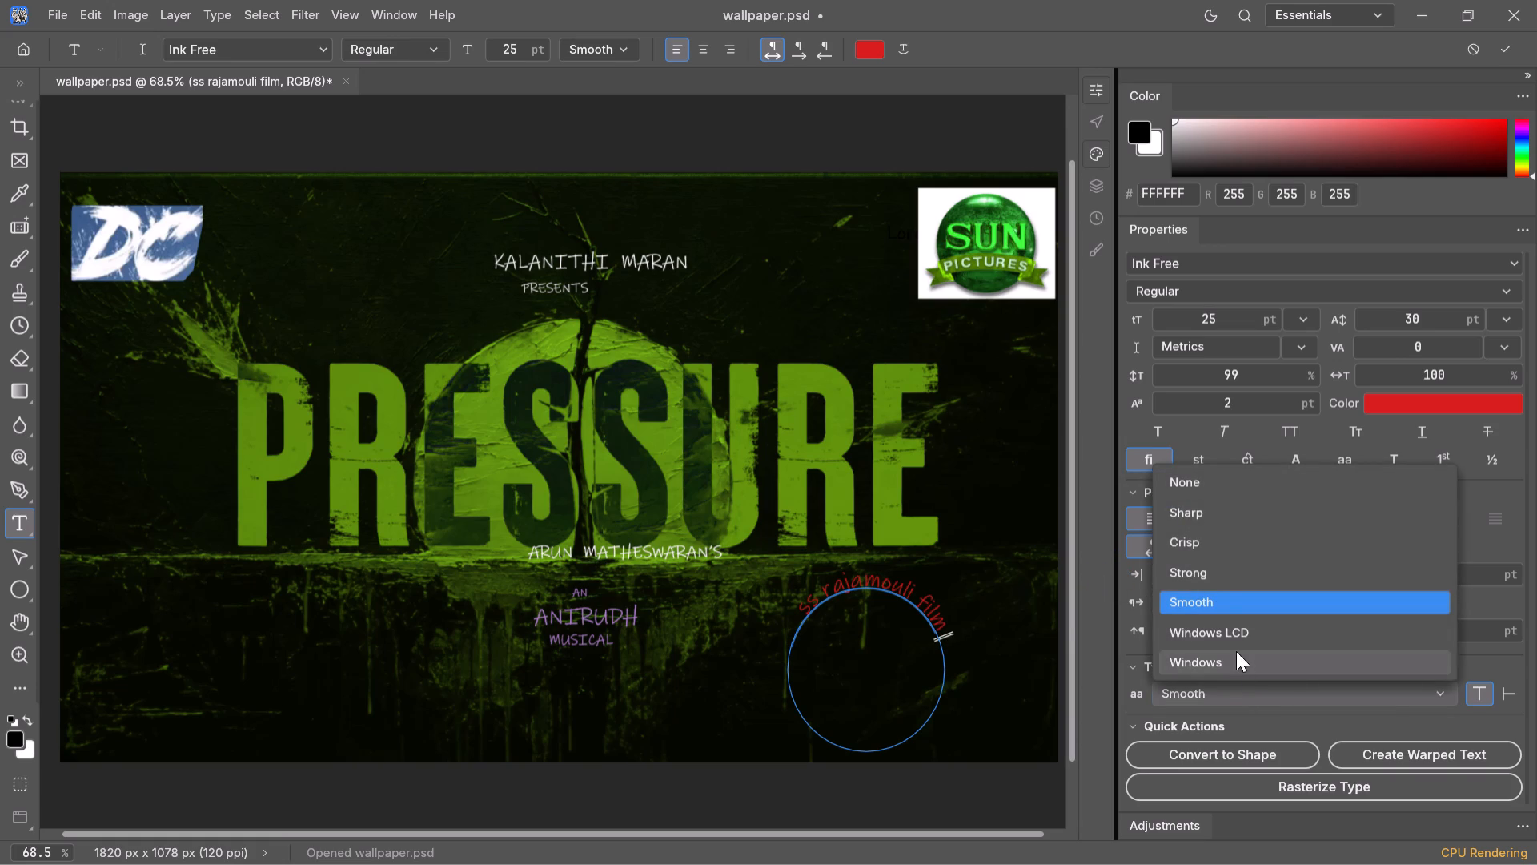
{"action": "left_click", "coordinate": [1211, 548]}
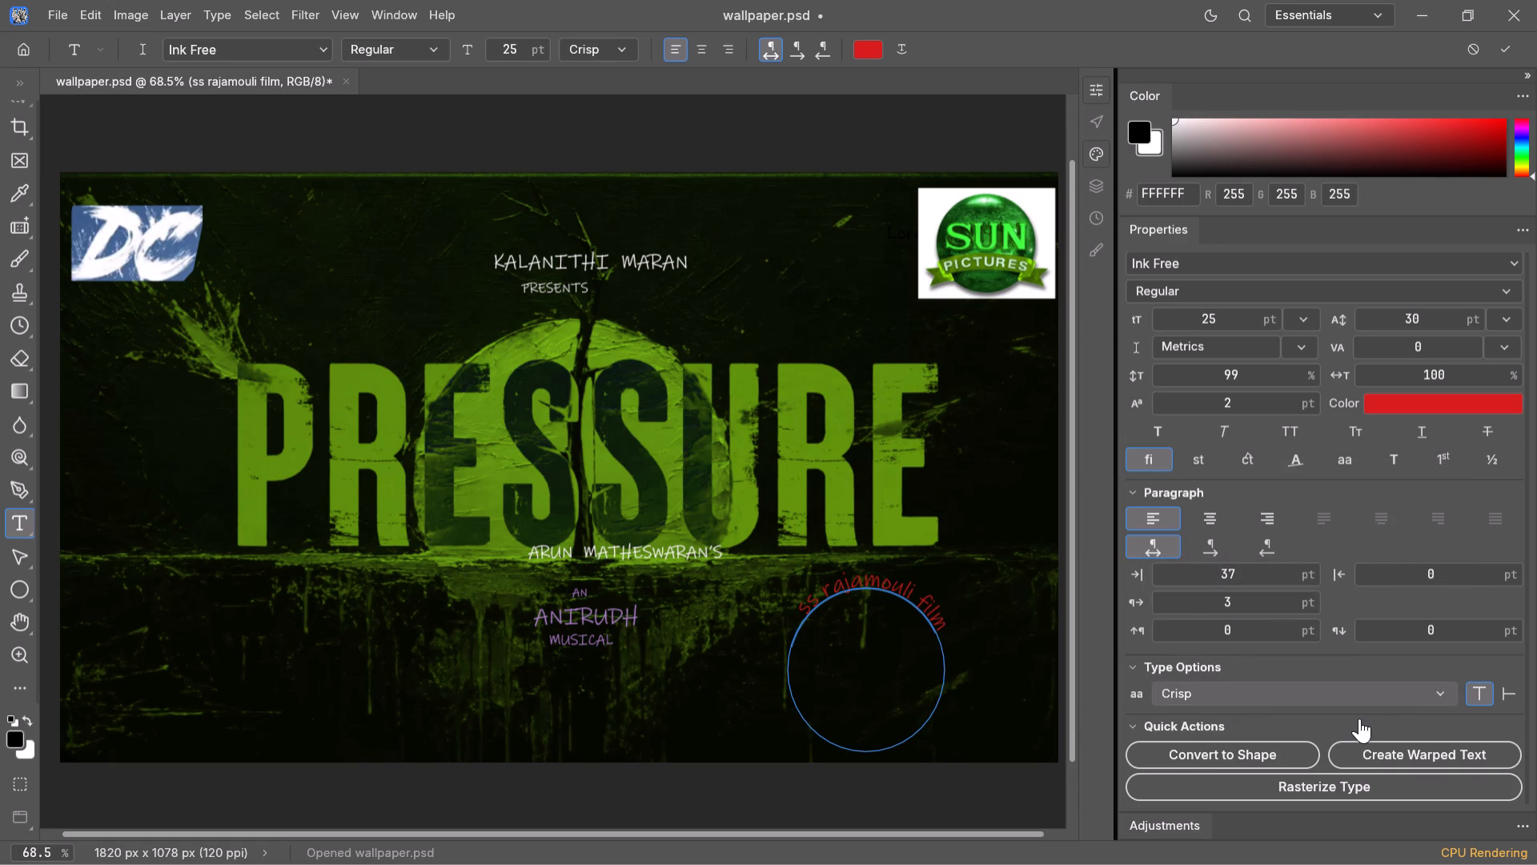
{"action": "left_click", "coordinate": [1431, 695]}
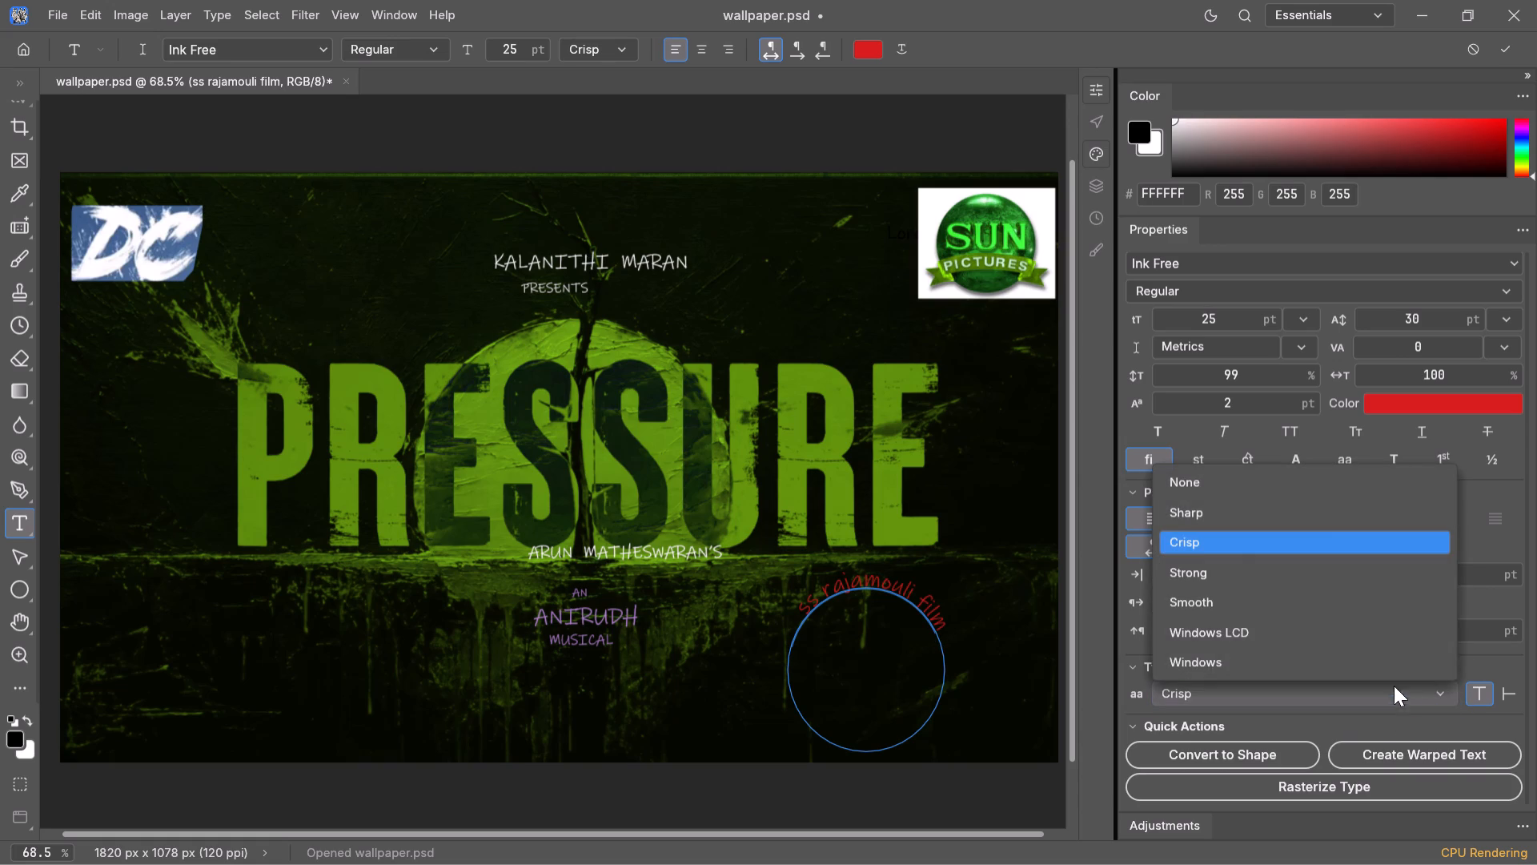
{"action": "left_click", "coordinate": [1304, 503]}
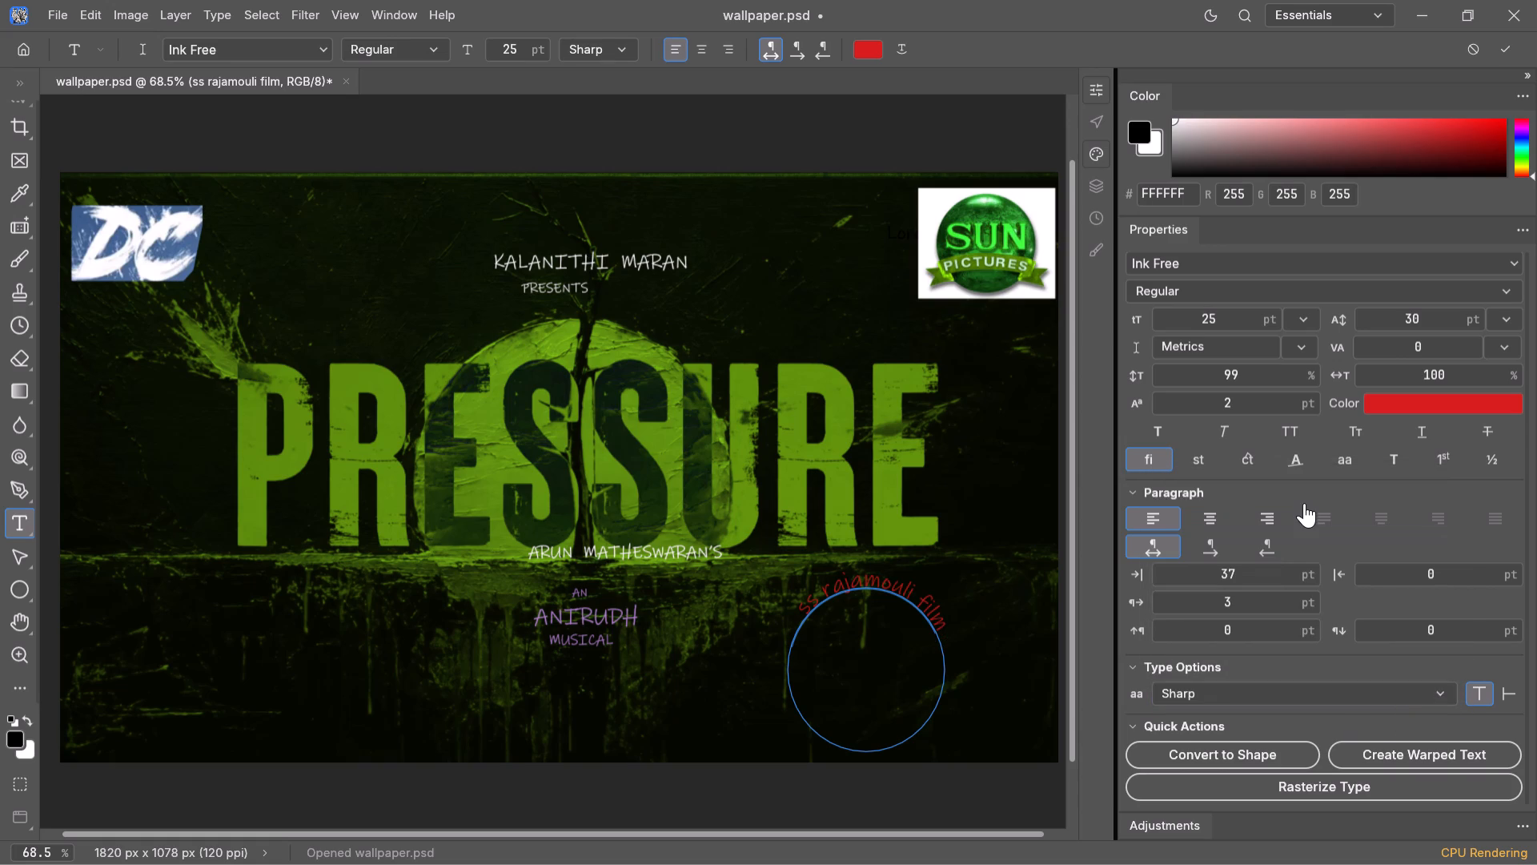
{"action": "scroll", "coordinate": [1347, 702], "scroll_direction": "down", "scroll_amount": 3}
{"action": "scroll", "coordinate": [1343, 700], "scroll_direction": "up", "scroll_amount": 2}
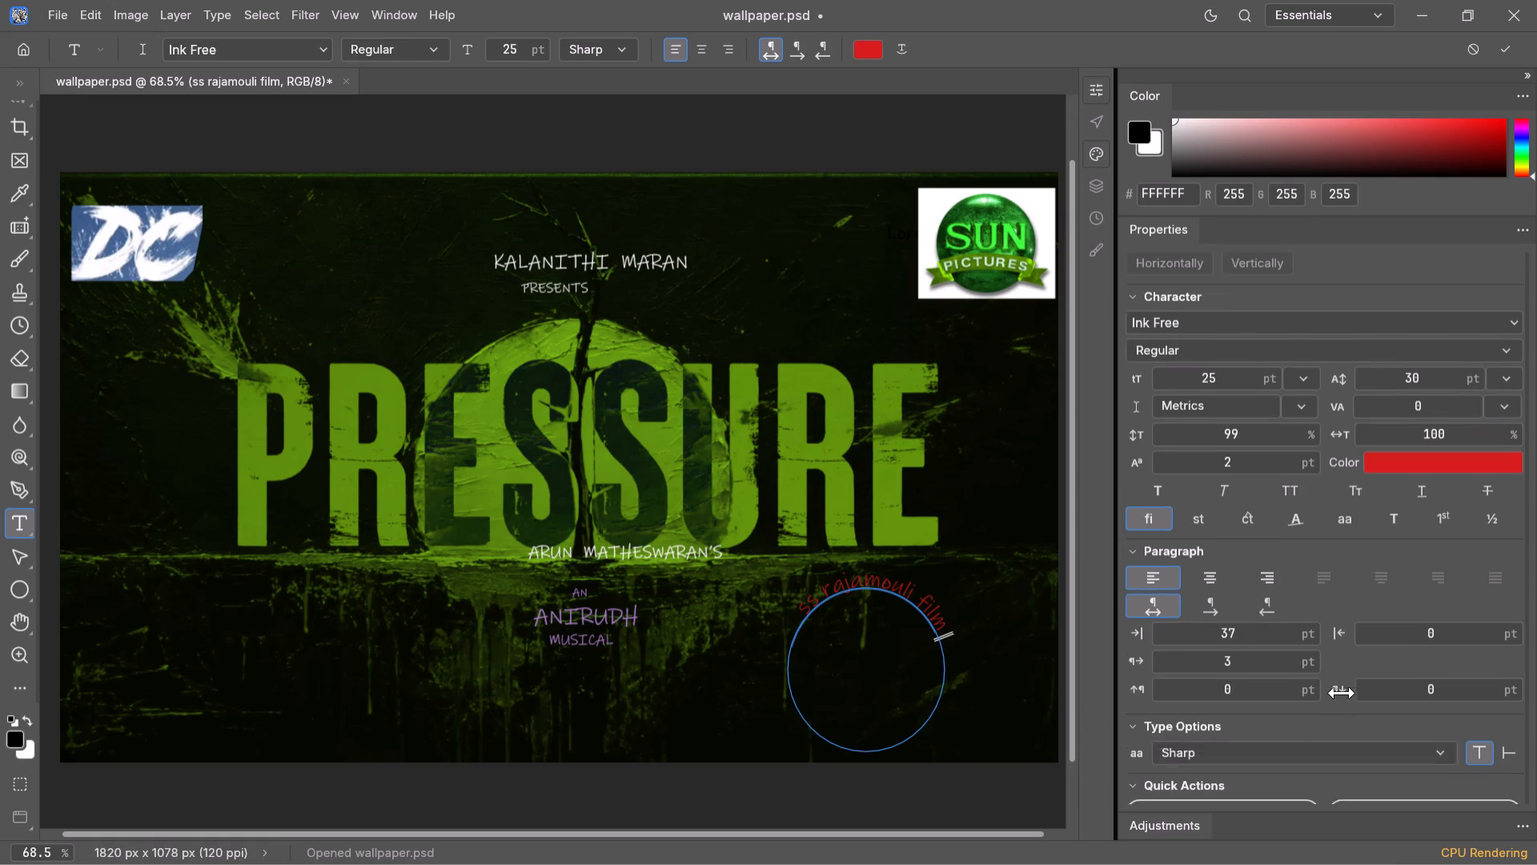
{"action": "scroll", "coordinate": [1342, 691], "scroll_direction": "up", "scroll_amount": 1}
{"action": "scroll", "coordinate": [1341, 690], "scroll_direction": "down", "scroll_amount": 4}
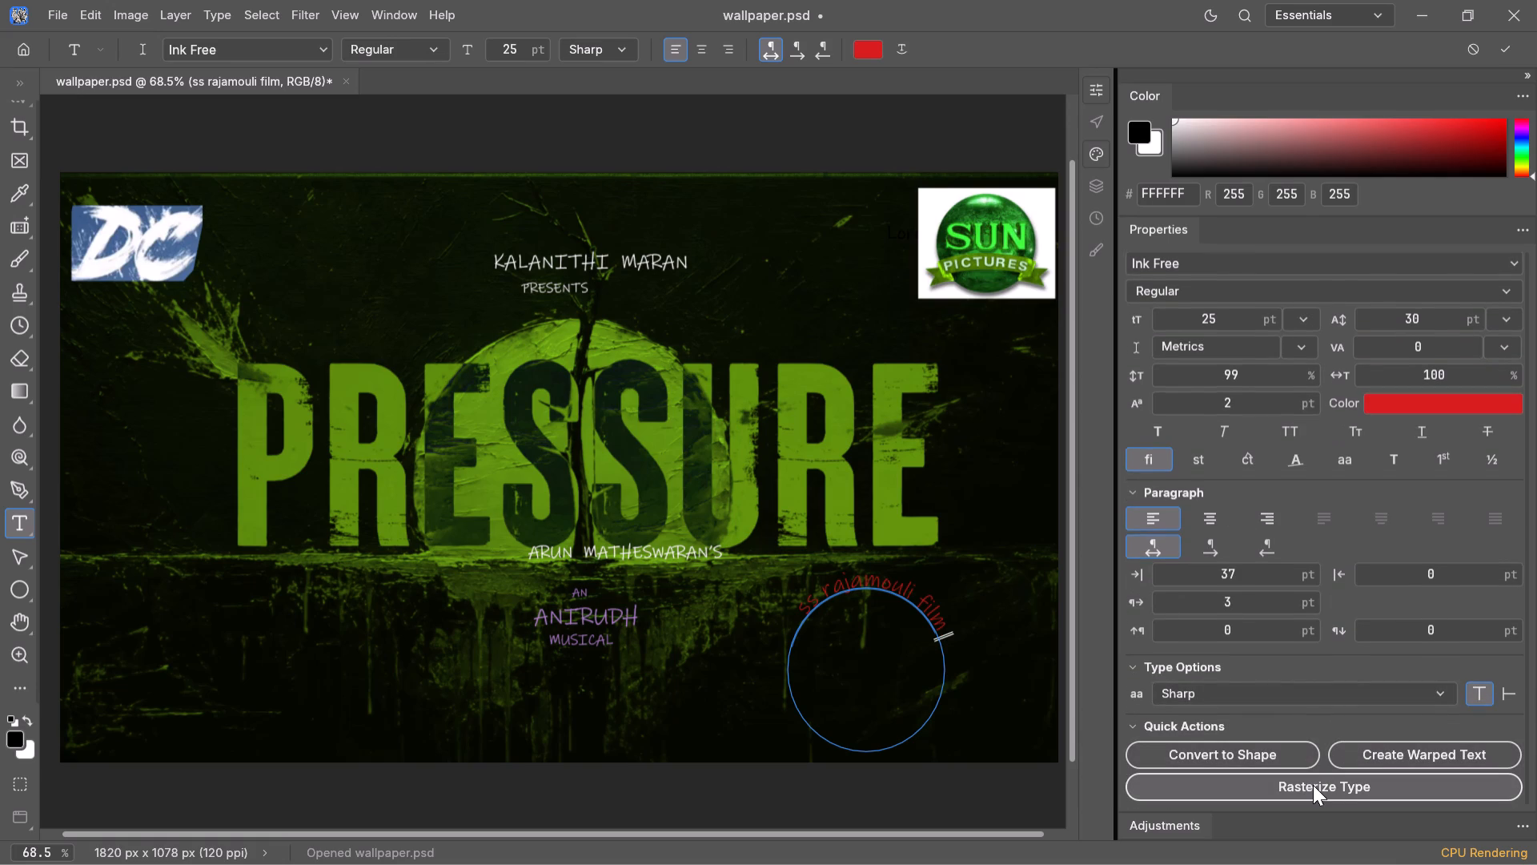
Check the Warp Text settings for the circular text and accept them with style None.
{"action": "left_click", "coordinate": [1394, 751]}
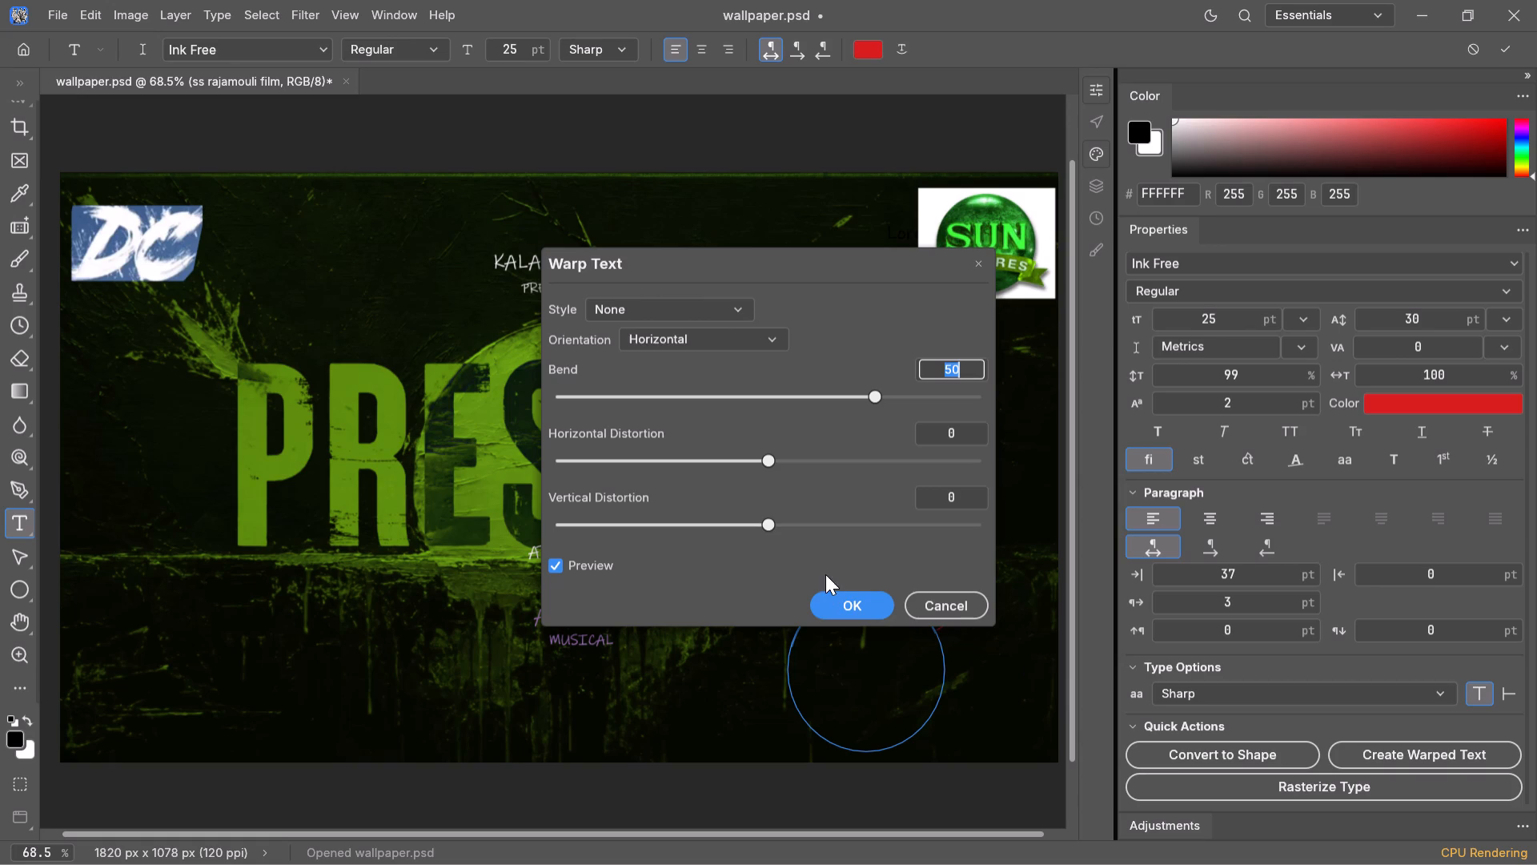
{"action": "left_click", "coordinate": [851, 611]}
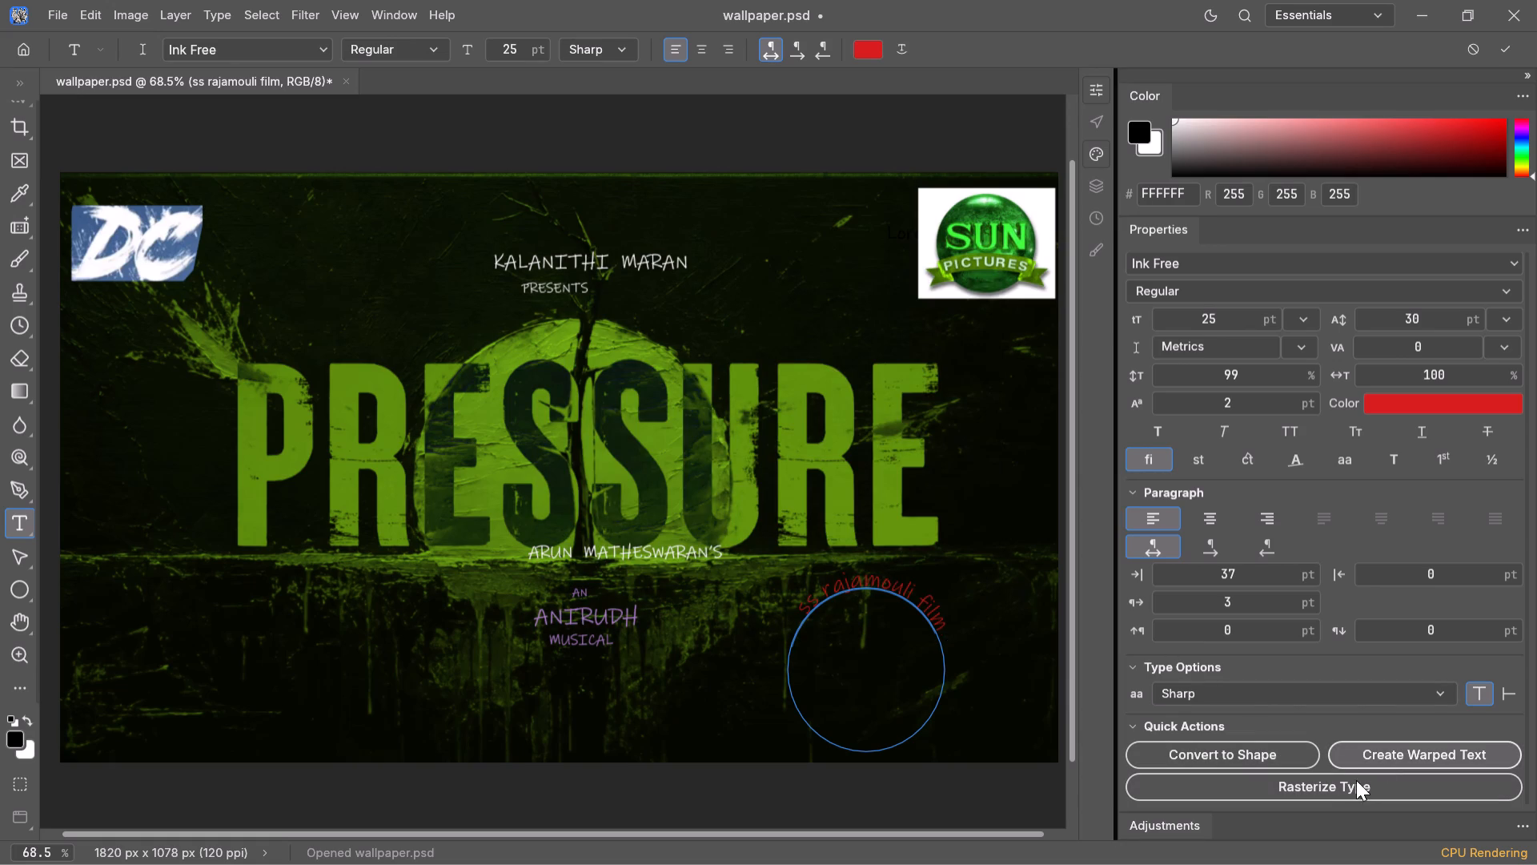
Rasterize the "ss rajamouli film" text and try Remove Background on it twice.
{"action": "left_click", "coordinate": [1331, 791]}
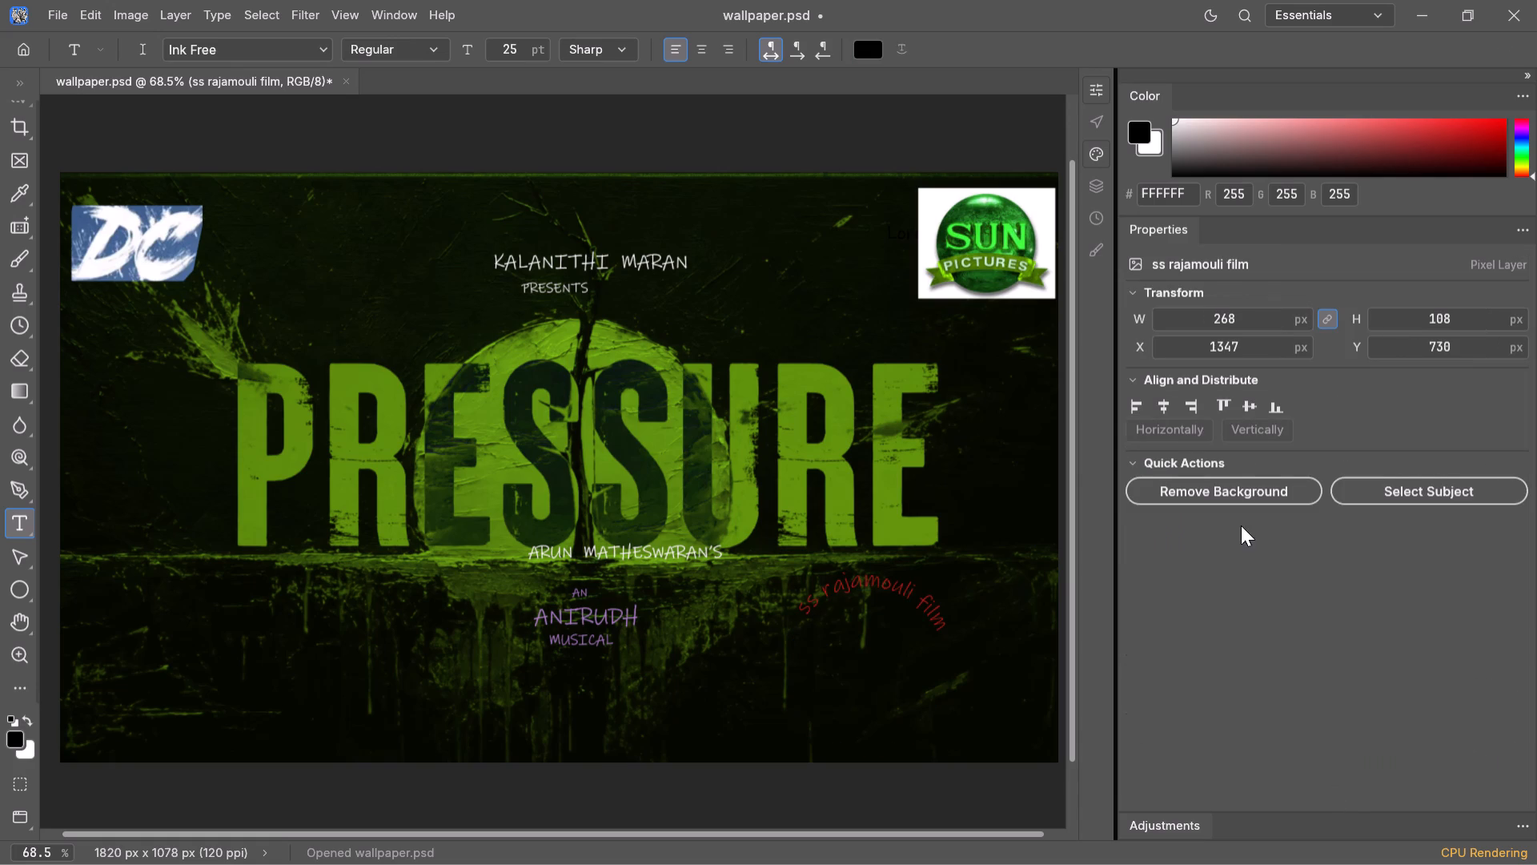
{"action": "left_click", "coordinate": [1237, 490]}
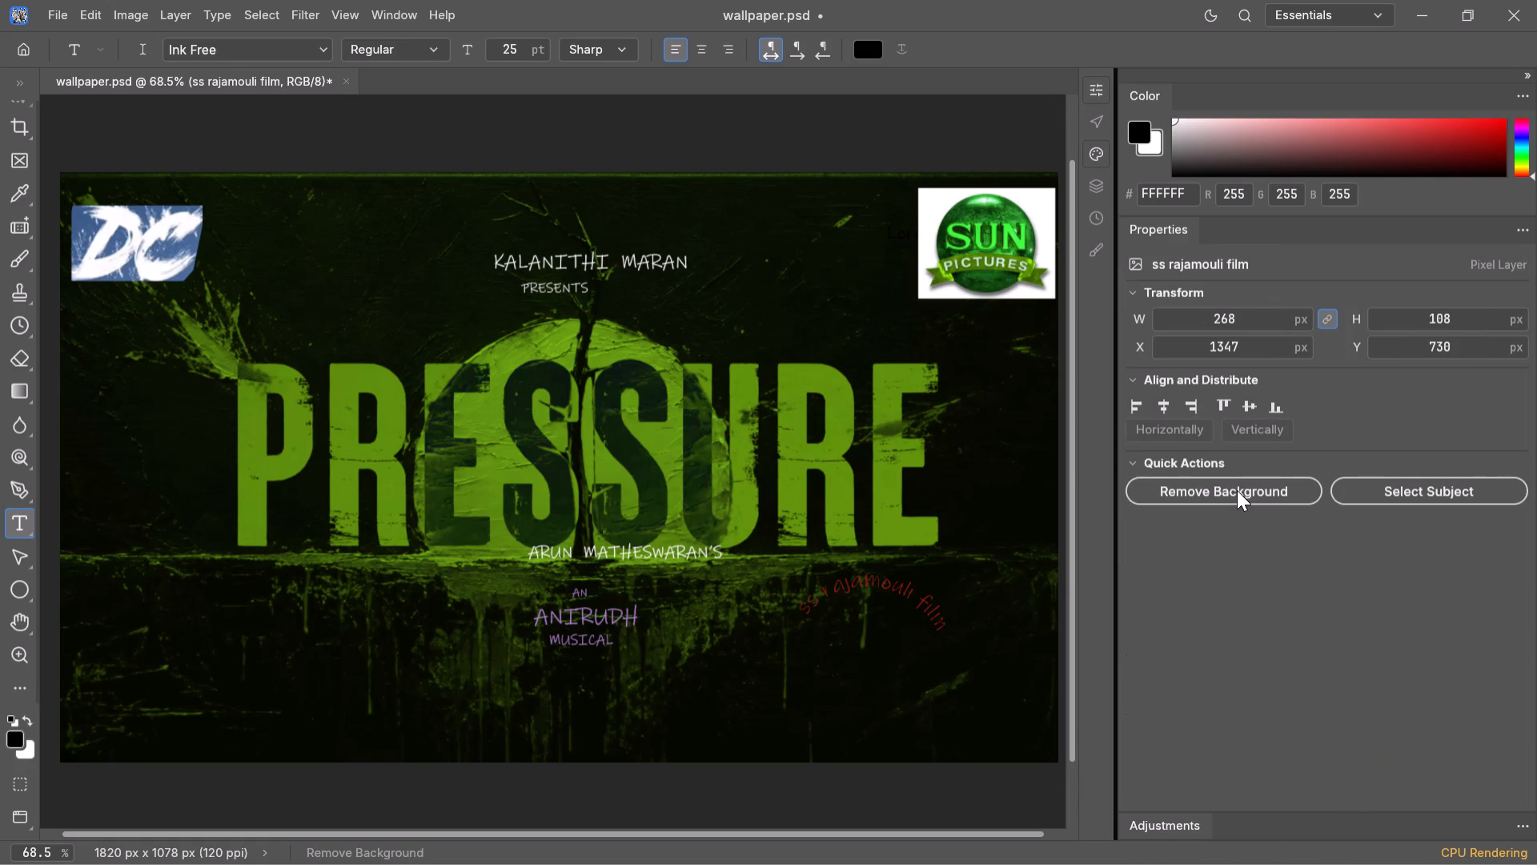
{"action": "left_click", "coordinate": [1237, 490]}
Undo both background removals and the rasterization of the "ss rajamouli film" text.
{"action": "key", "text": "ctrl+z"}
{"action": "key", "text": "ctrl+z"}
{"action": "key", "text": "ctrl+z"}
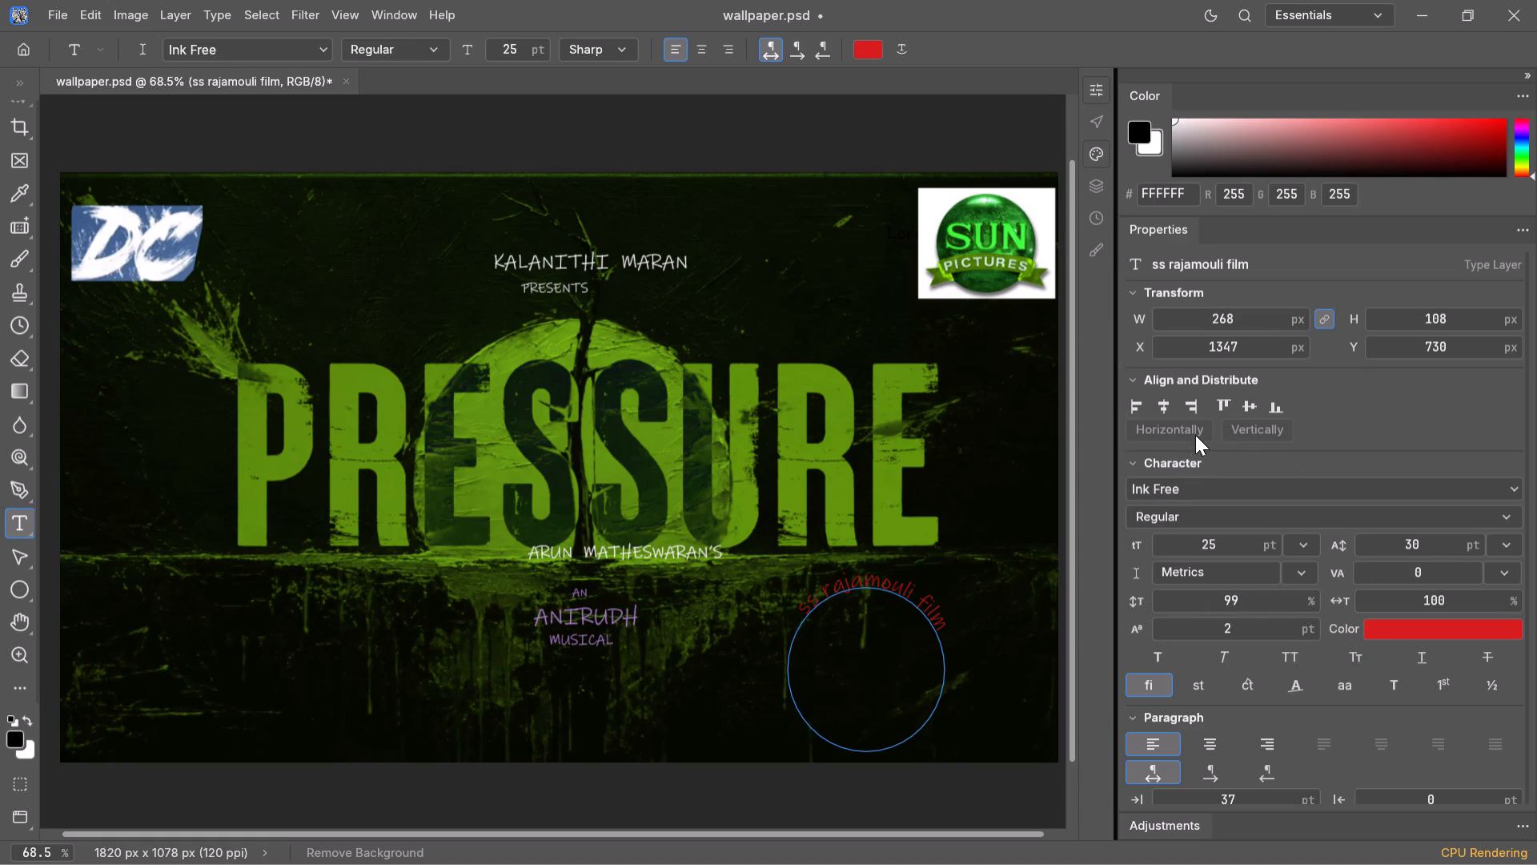
Compare horizontal and vertical layer alignments for the circular text, ending at the canvas's right and bottom edges.
{"action": "left_click", "coordinate": [1161, 403]}
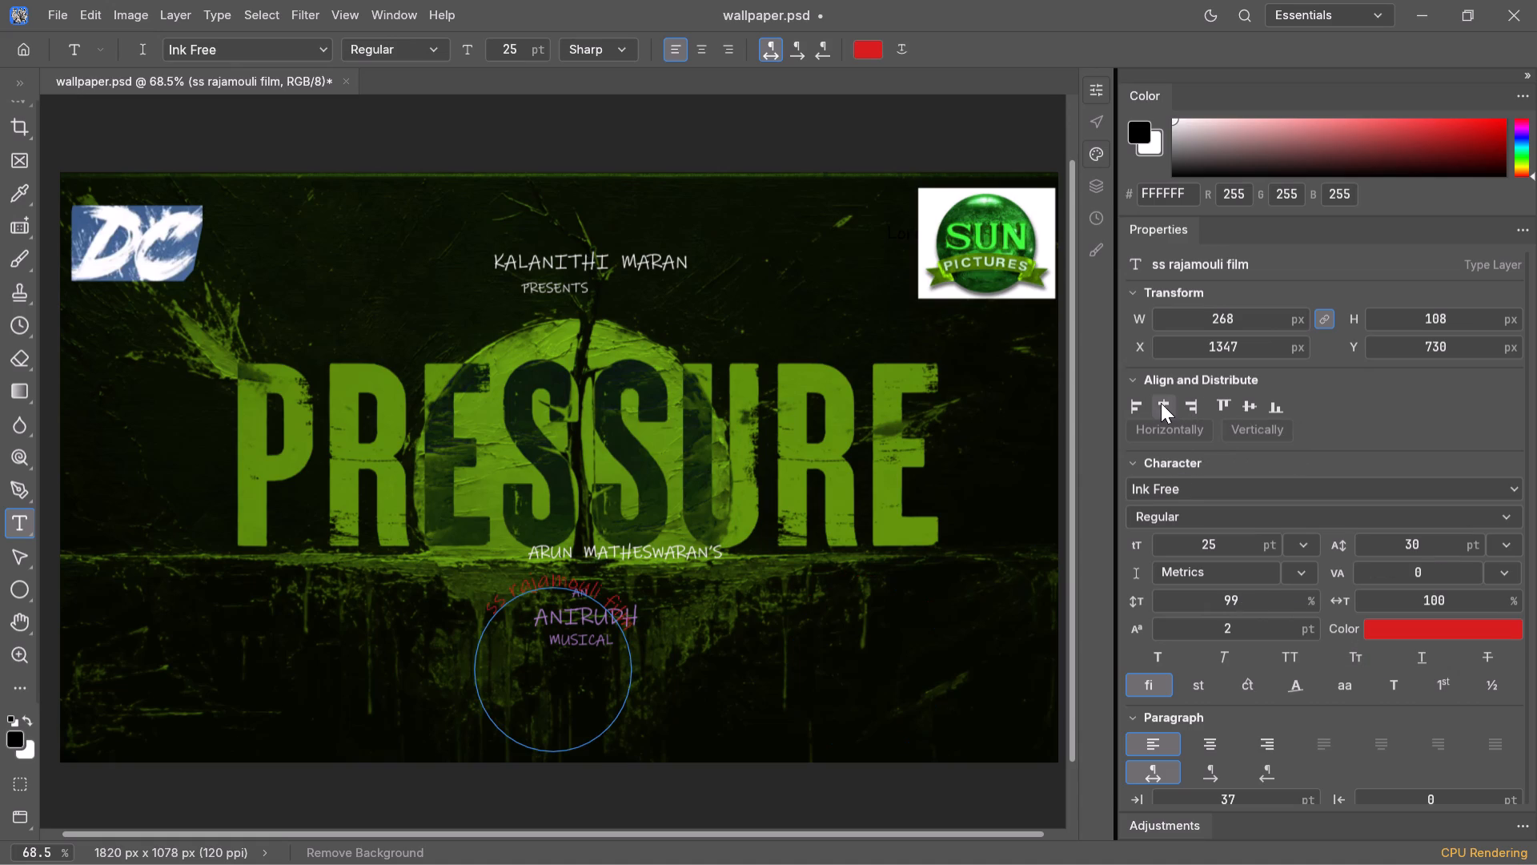
{"action": "left_click", "coordinate": [1183, 404]}
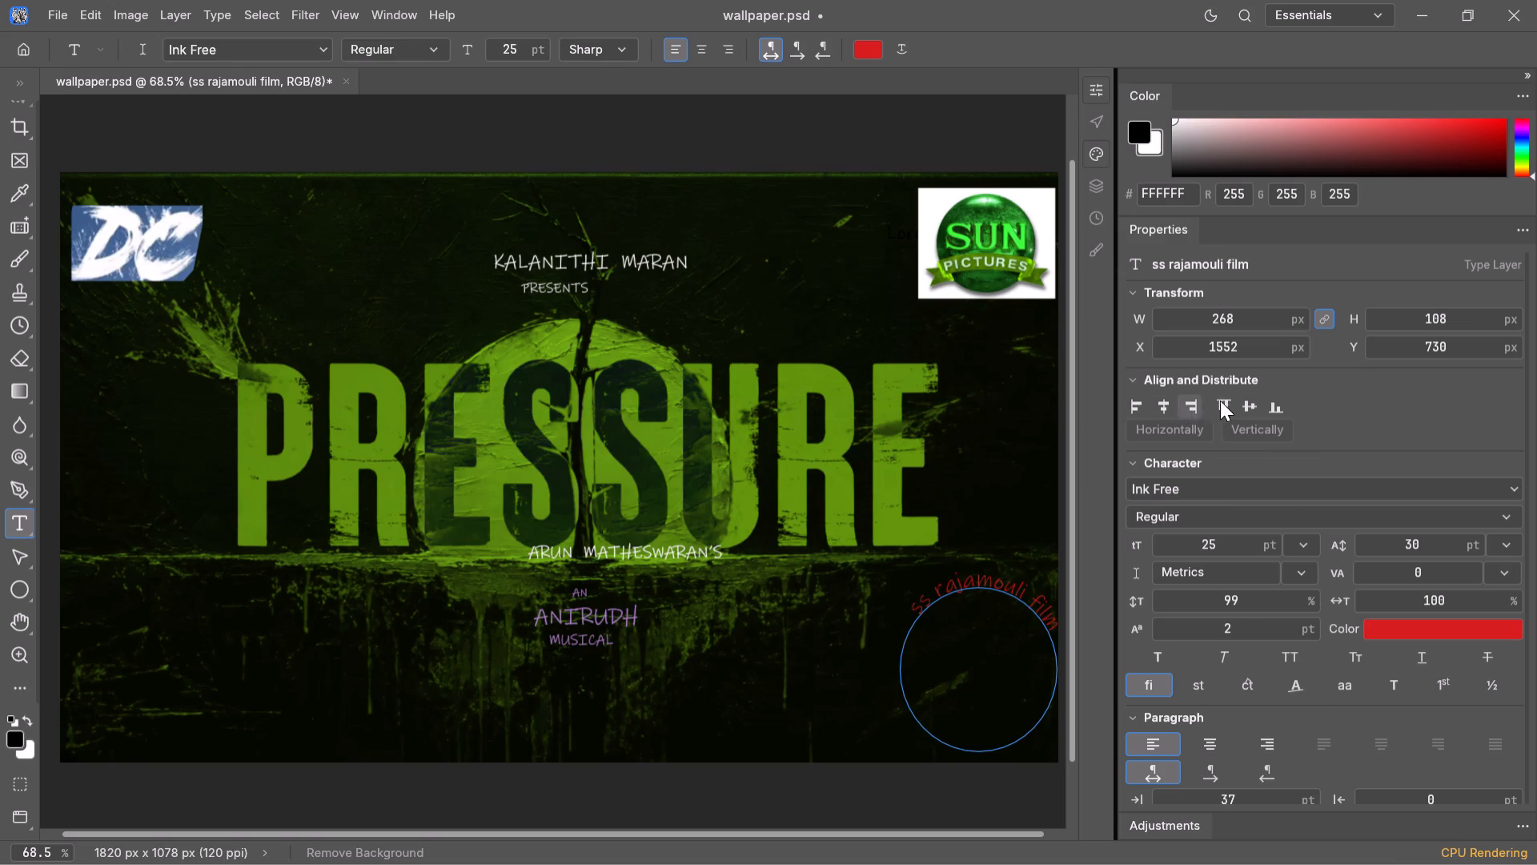
{"action": "left_click", "coordinate": [1222, 400]}
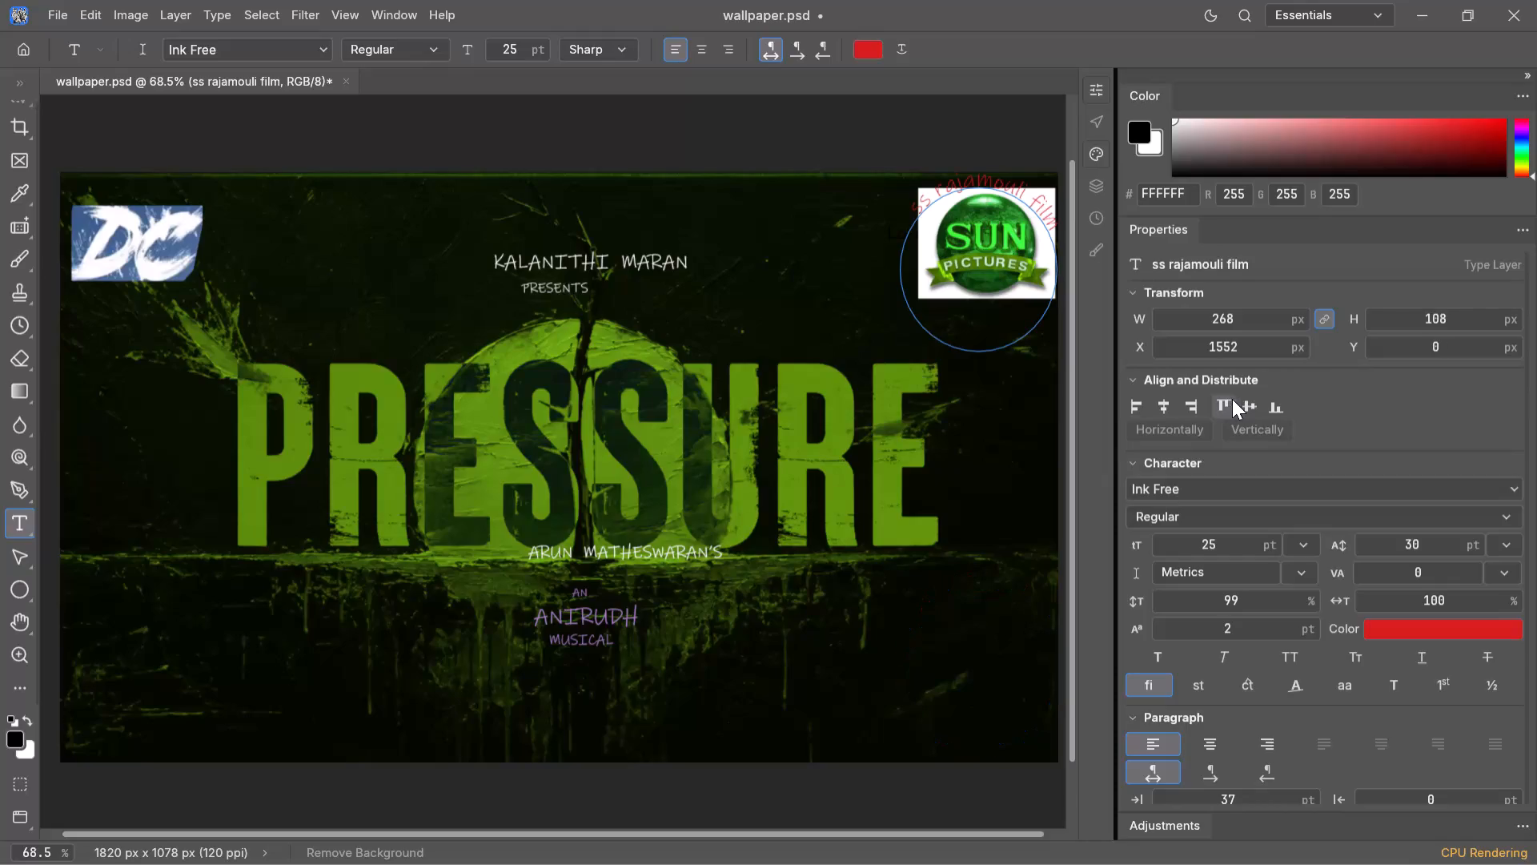
{"action": "left_click", "coordinate": [1241, 400]}
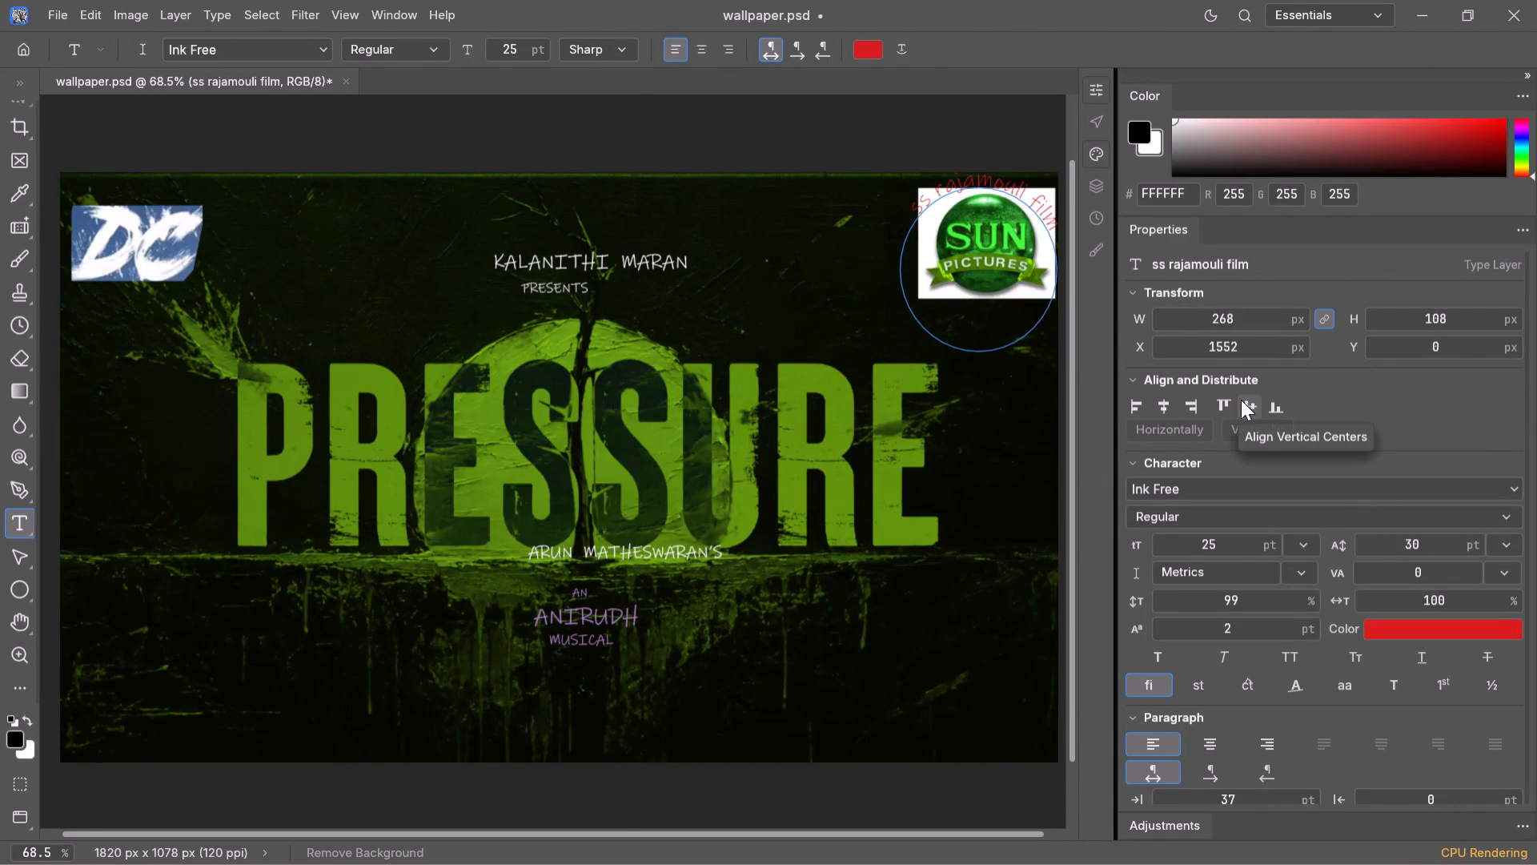
{"action": "left_click", "coordinate": [1266, 408]}
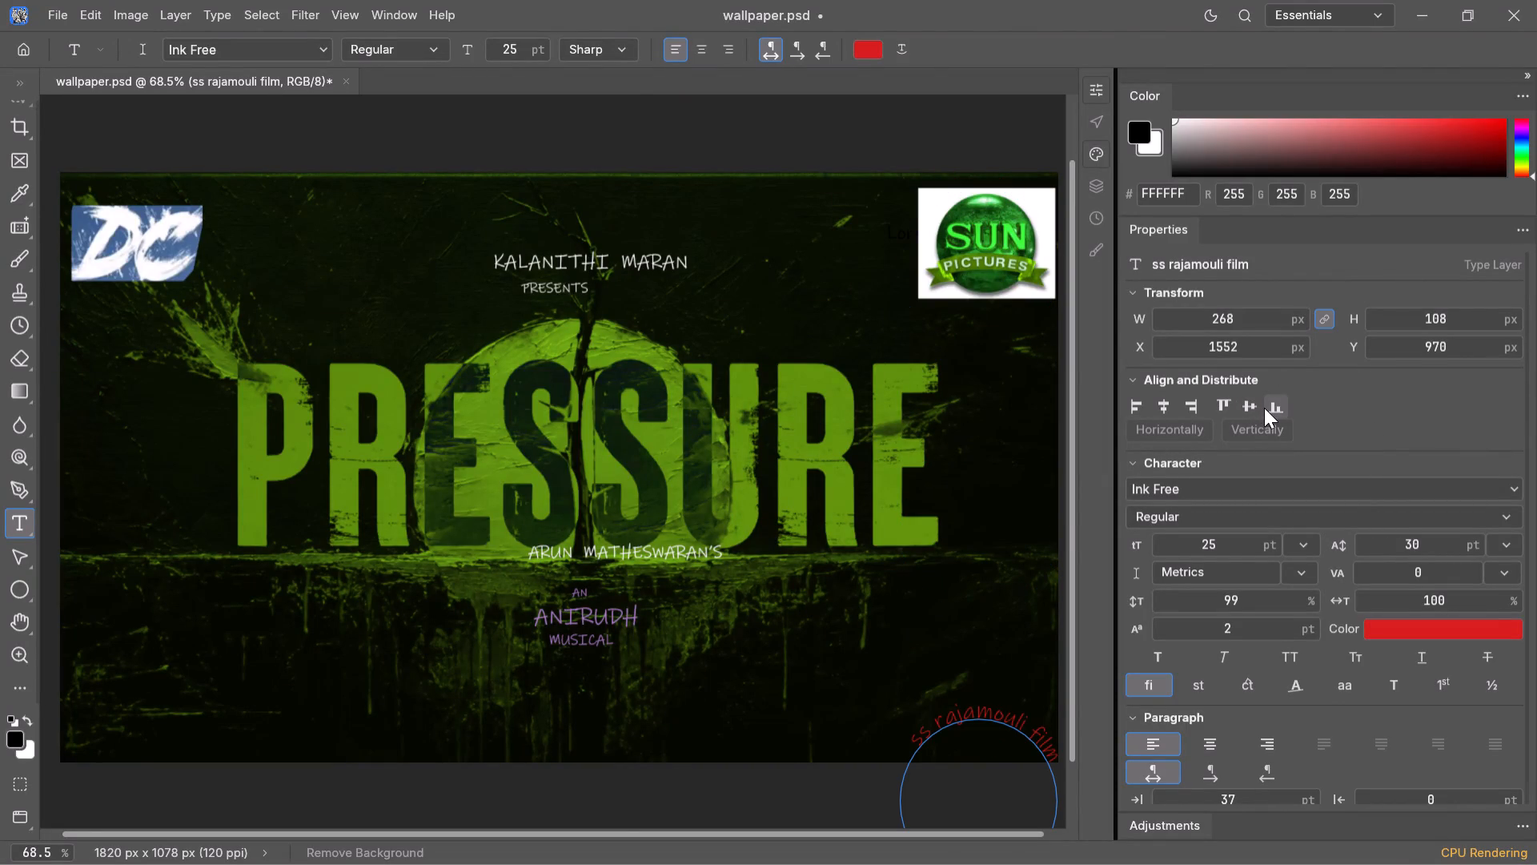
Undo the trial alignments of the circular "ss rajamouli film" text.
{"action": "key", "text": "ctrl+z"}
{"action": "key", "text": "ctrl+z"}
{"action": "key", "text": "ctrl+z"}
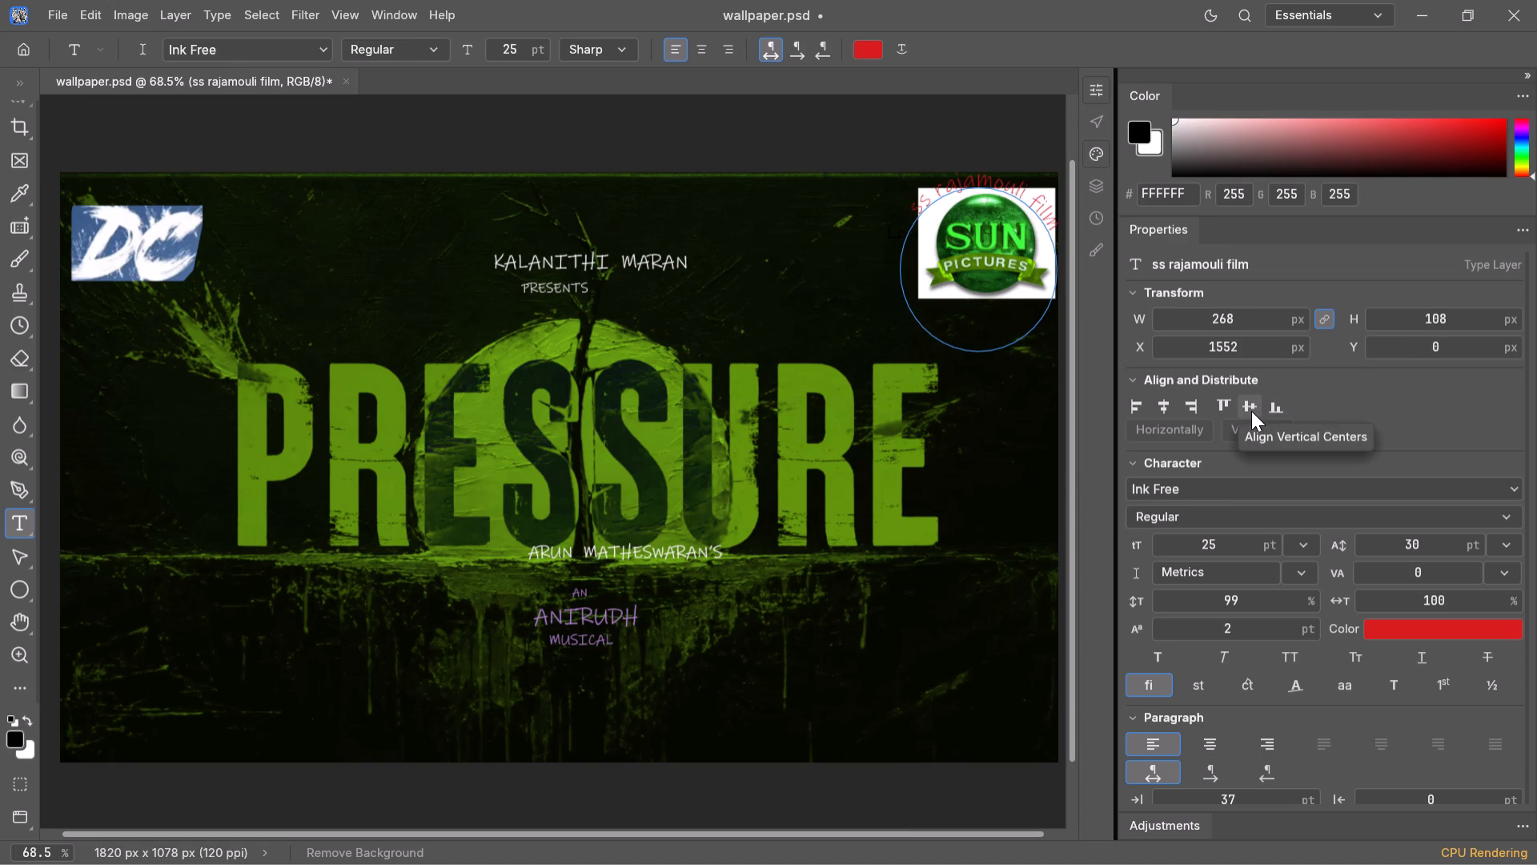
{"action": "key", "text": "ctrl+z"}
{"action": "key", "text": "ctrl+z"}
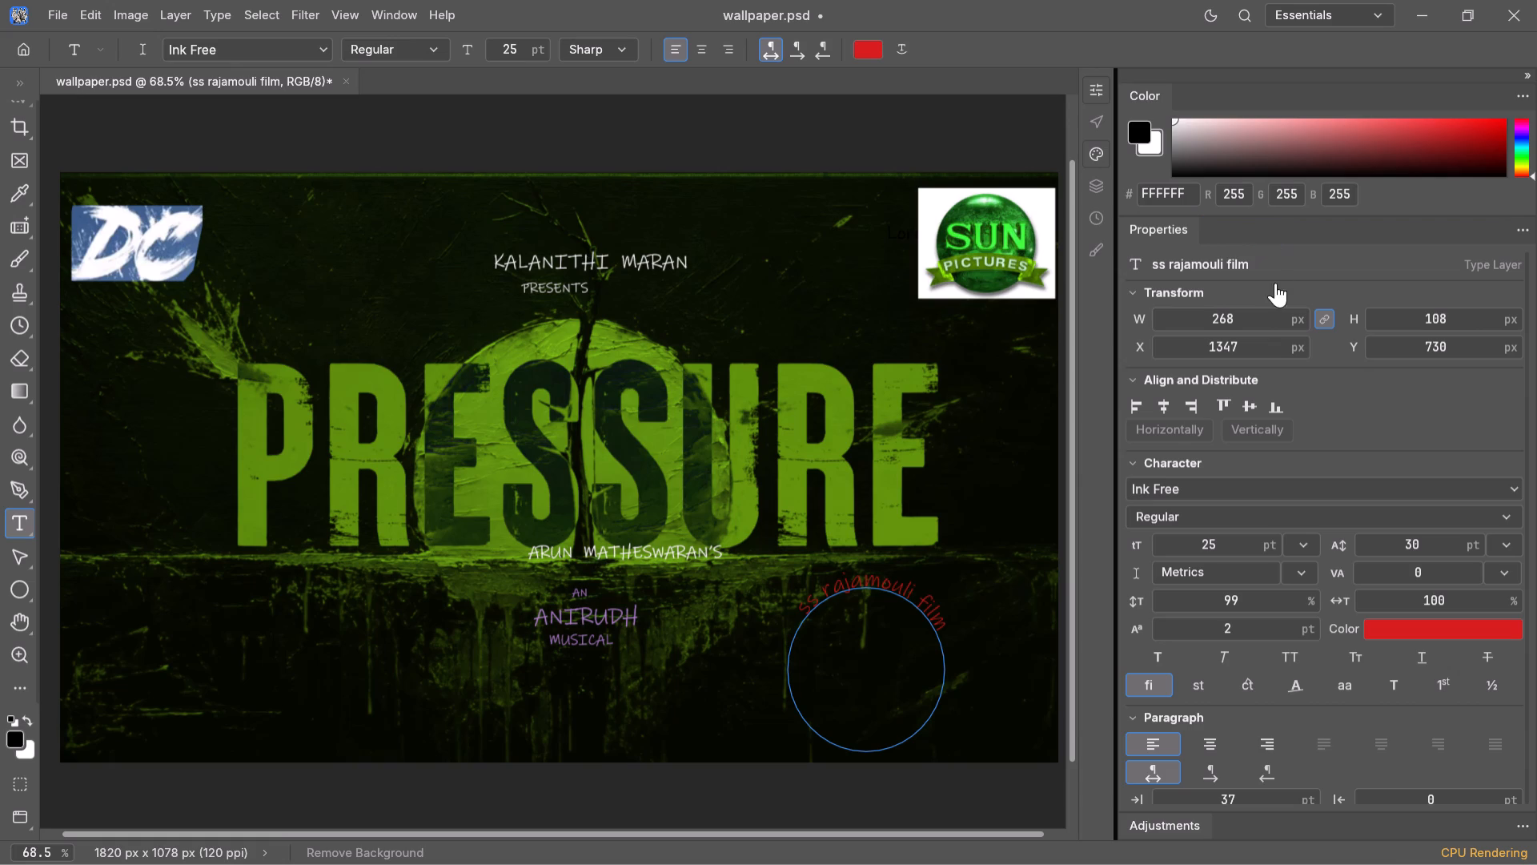
Change the circular text's font to JetBrains Mono and set its left indent to 36 pt.
{"action": "scroll", "coordinate": [1235, 366], "scroll_direction": "down", "scroll_amount": 8}
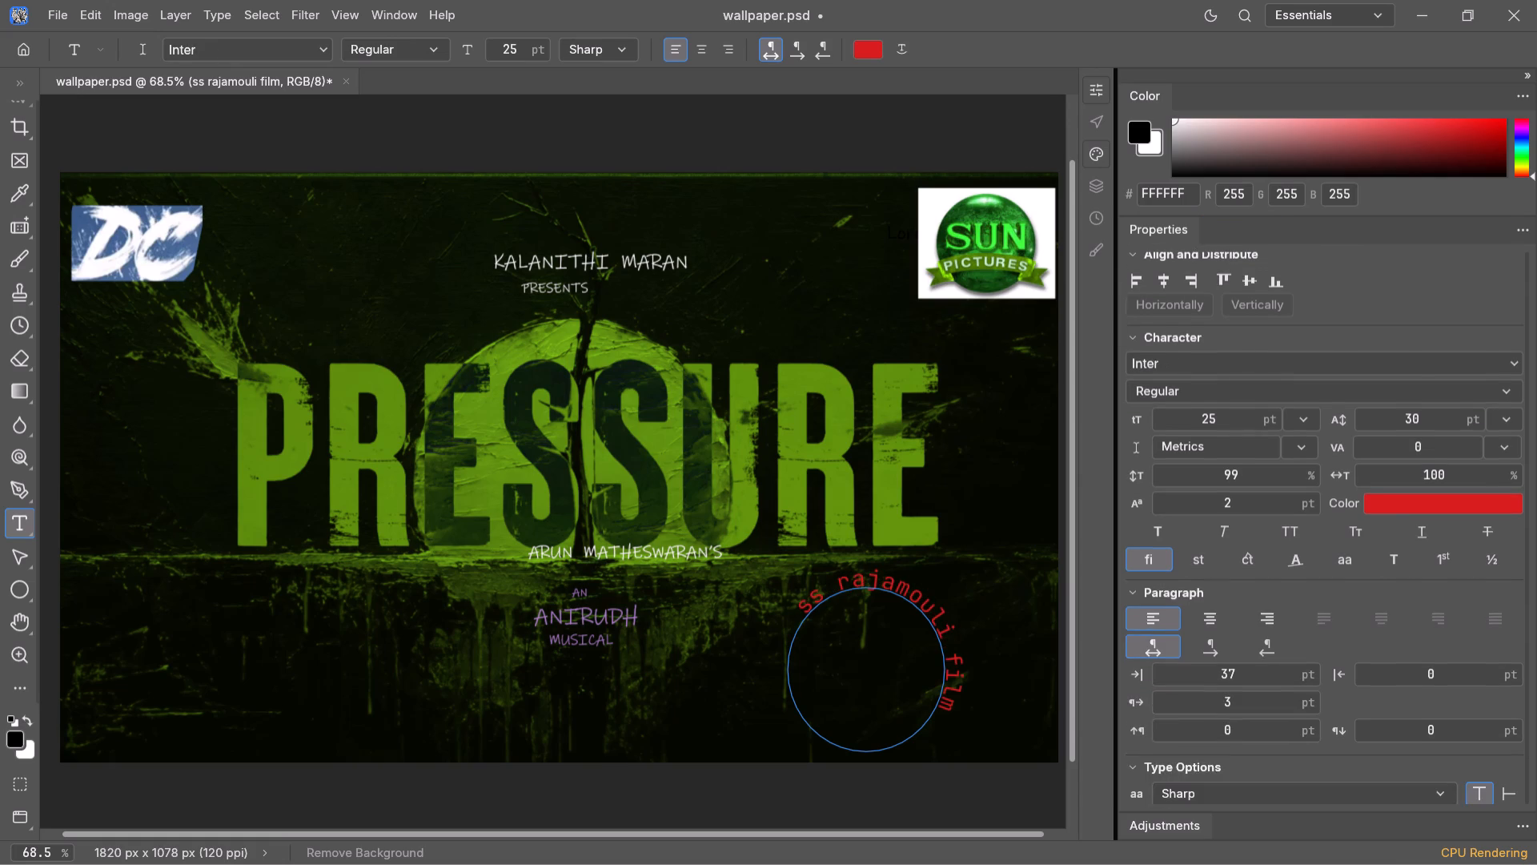
{"action": "scroll", "coordinate": [1262, 349], "scroll_direction": "down", "scroll_amount": 6}
{"action": "scroll", "coordinate": [1265, 348], "scroll_direction": "up", "scroll_amount": 7}
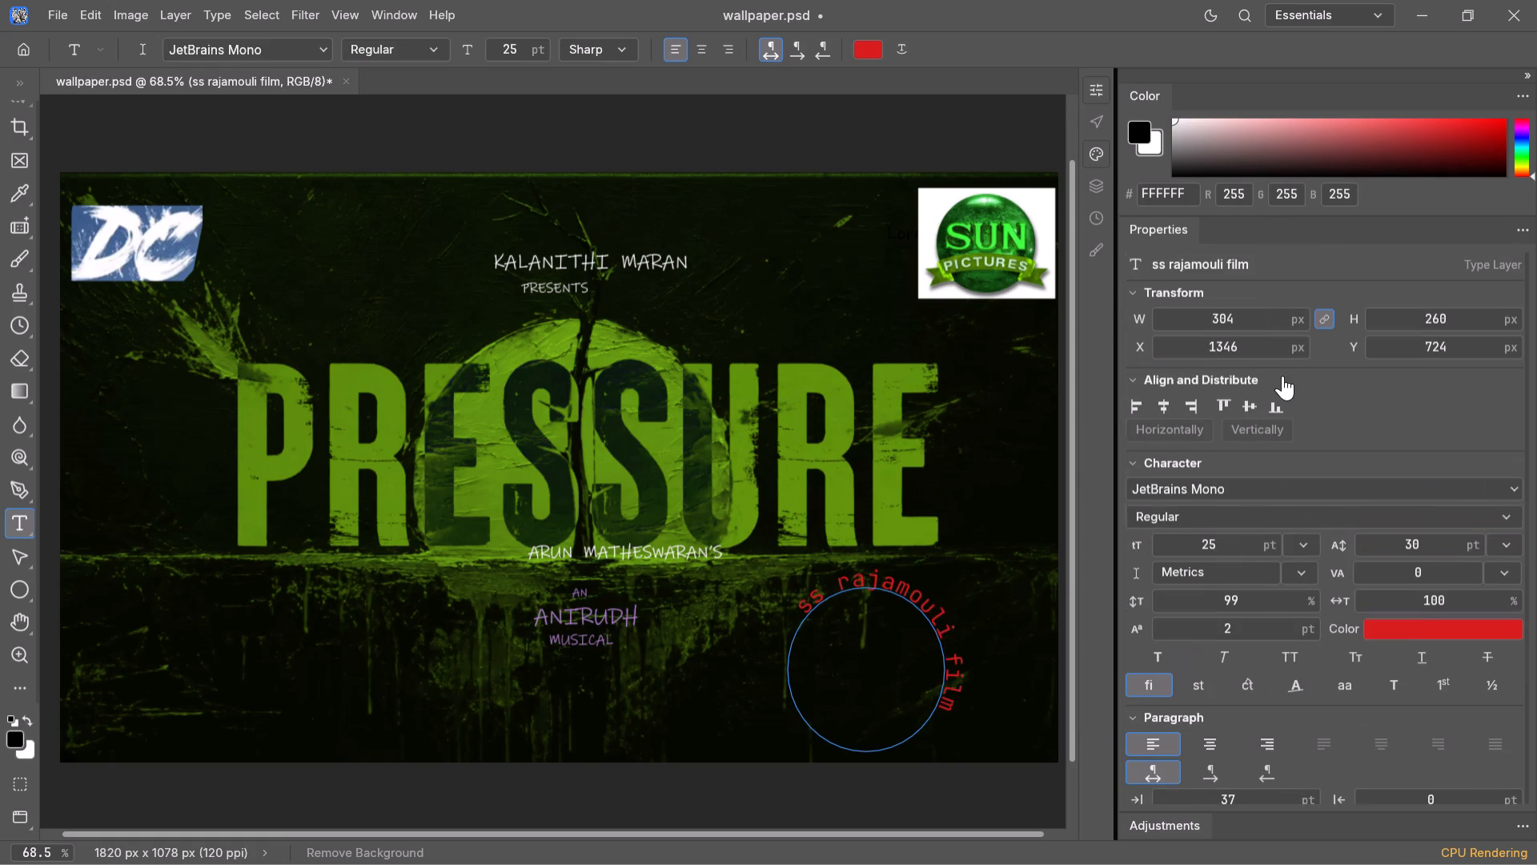
{"action": "scroll", "coordinate": [1198, 797], "scroll_direction": "down", "scroll_amount": 1}
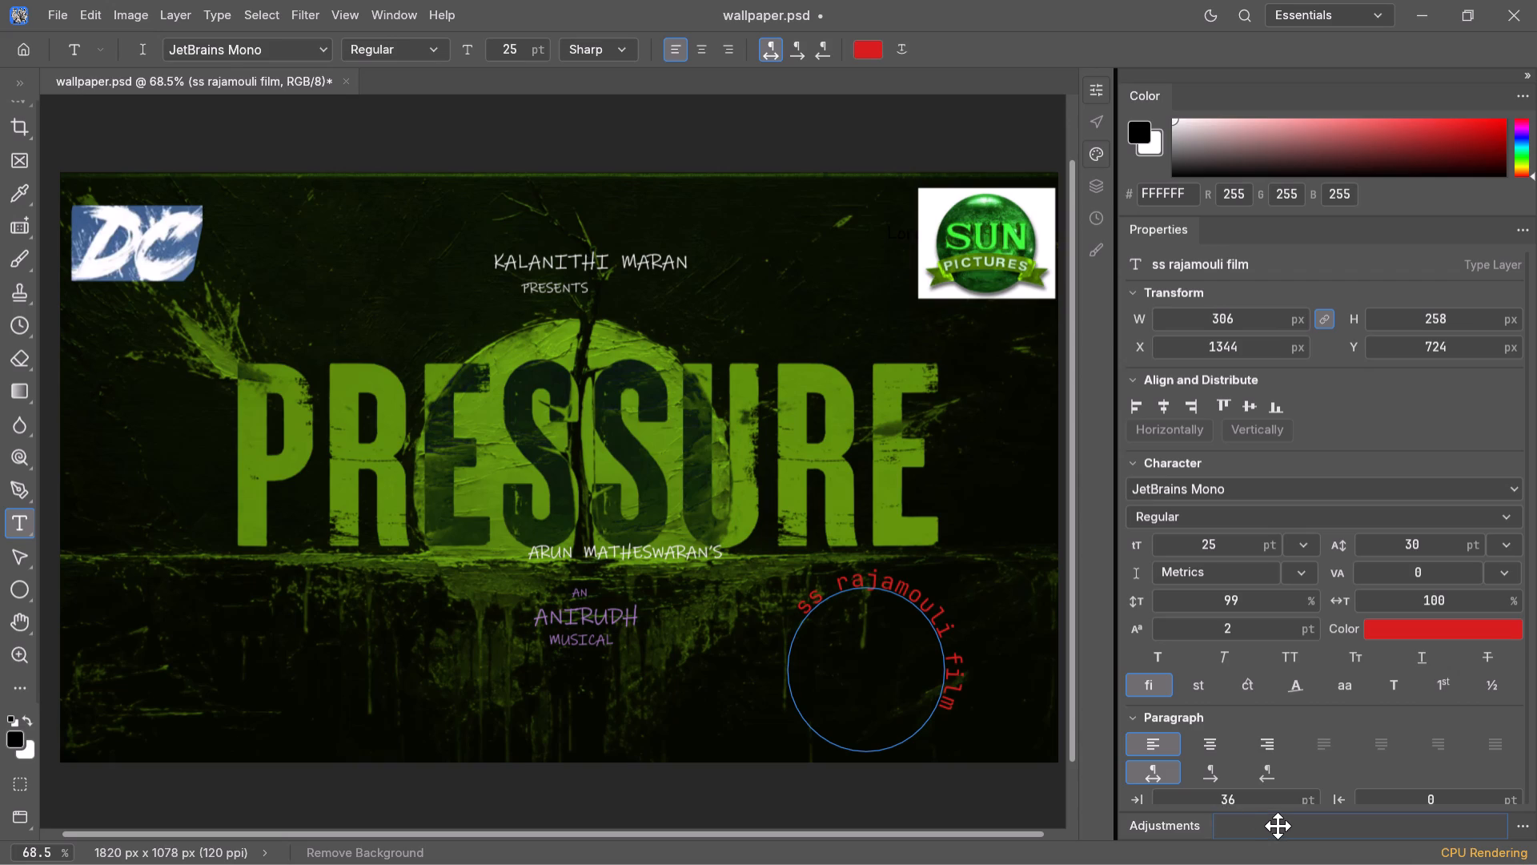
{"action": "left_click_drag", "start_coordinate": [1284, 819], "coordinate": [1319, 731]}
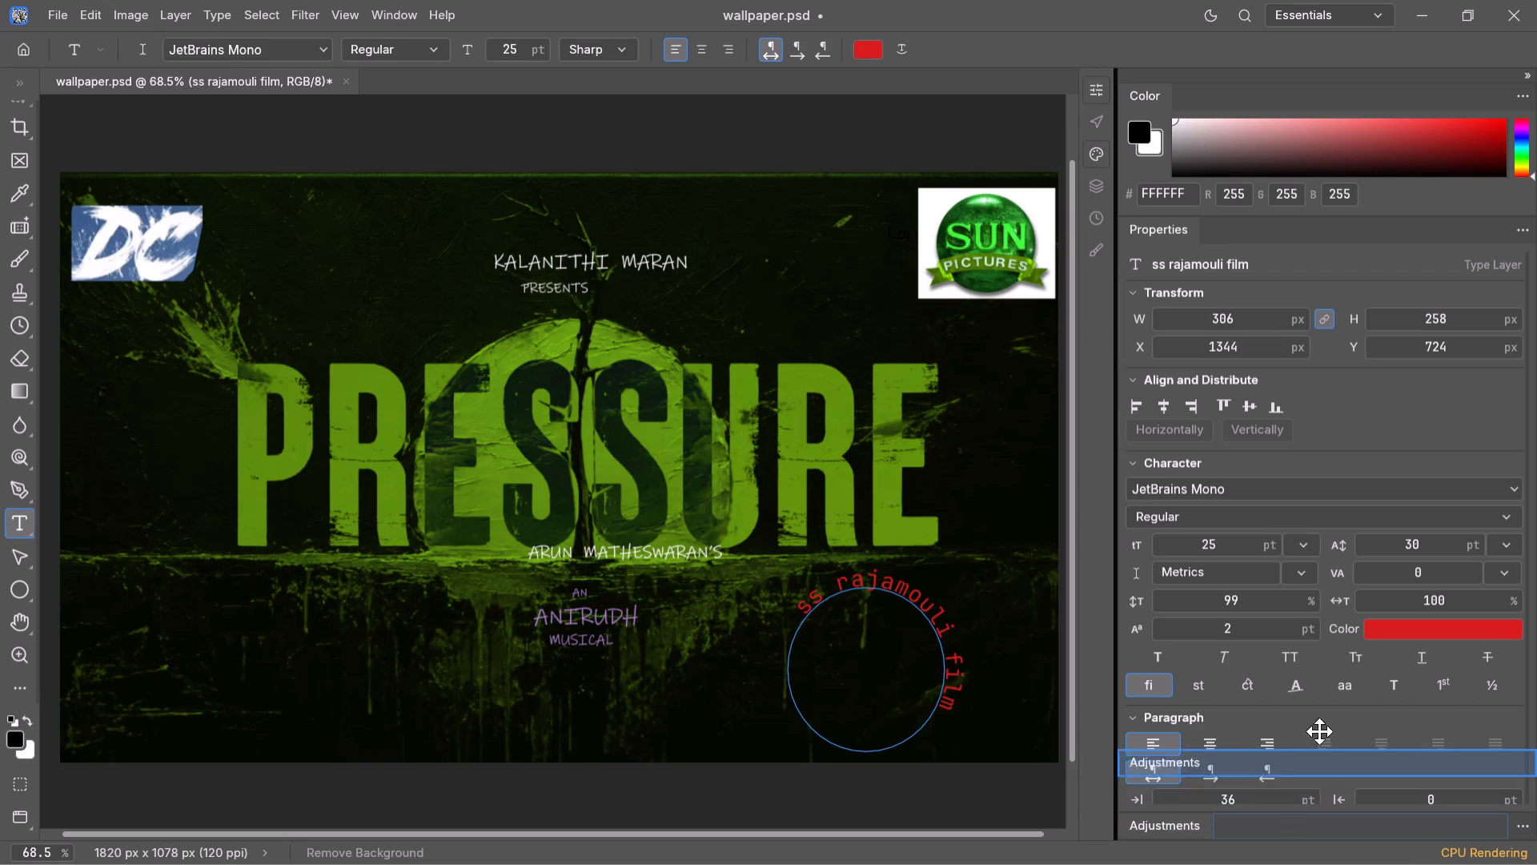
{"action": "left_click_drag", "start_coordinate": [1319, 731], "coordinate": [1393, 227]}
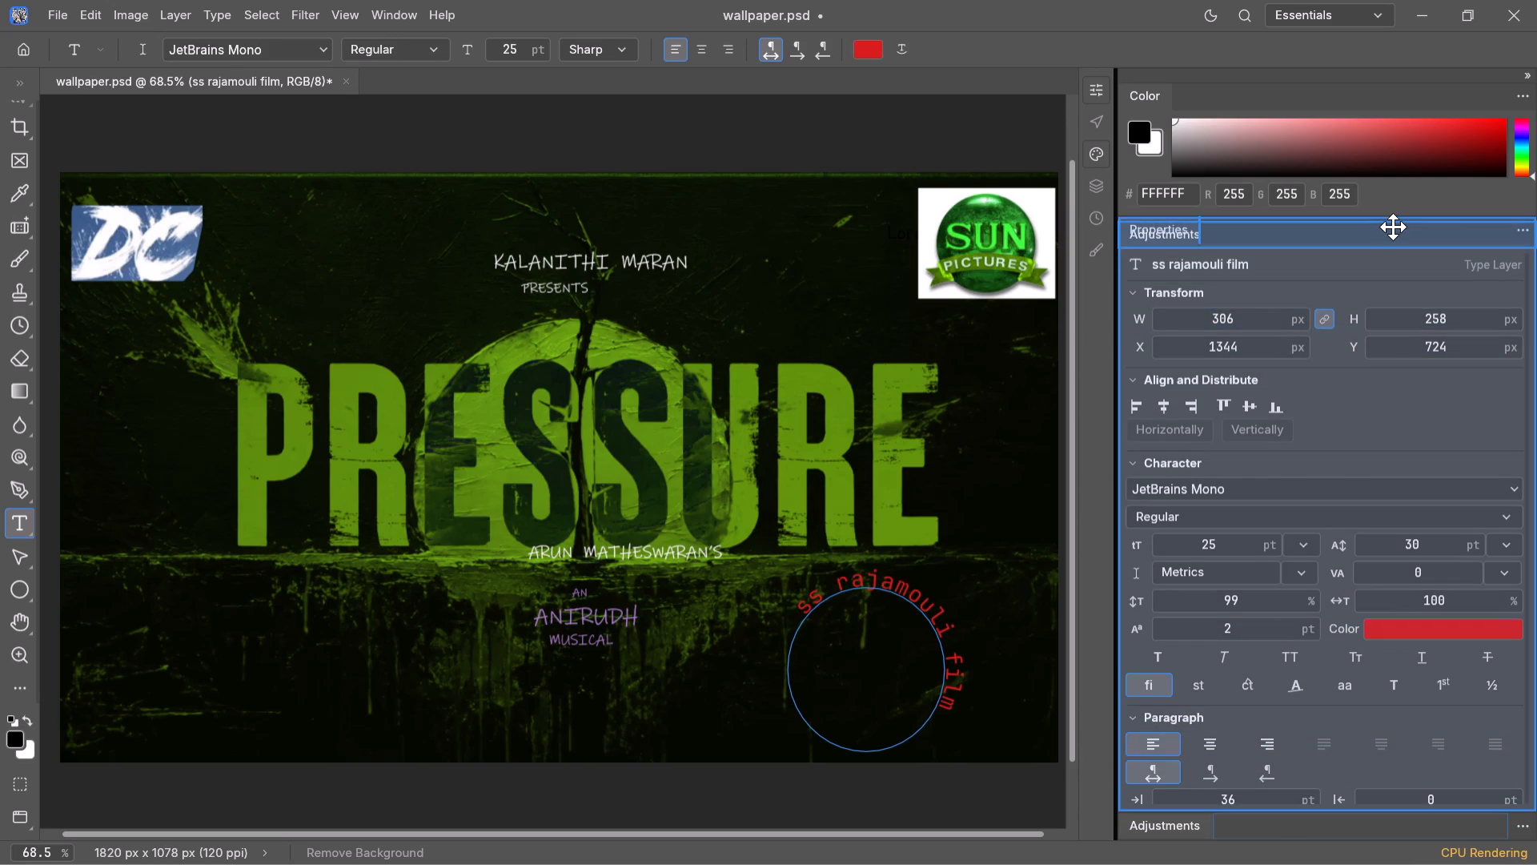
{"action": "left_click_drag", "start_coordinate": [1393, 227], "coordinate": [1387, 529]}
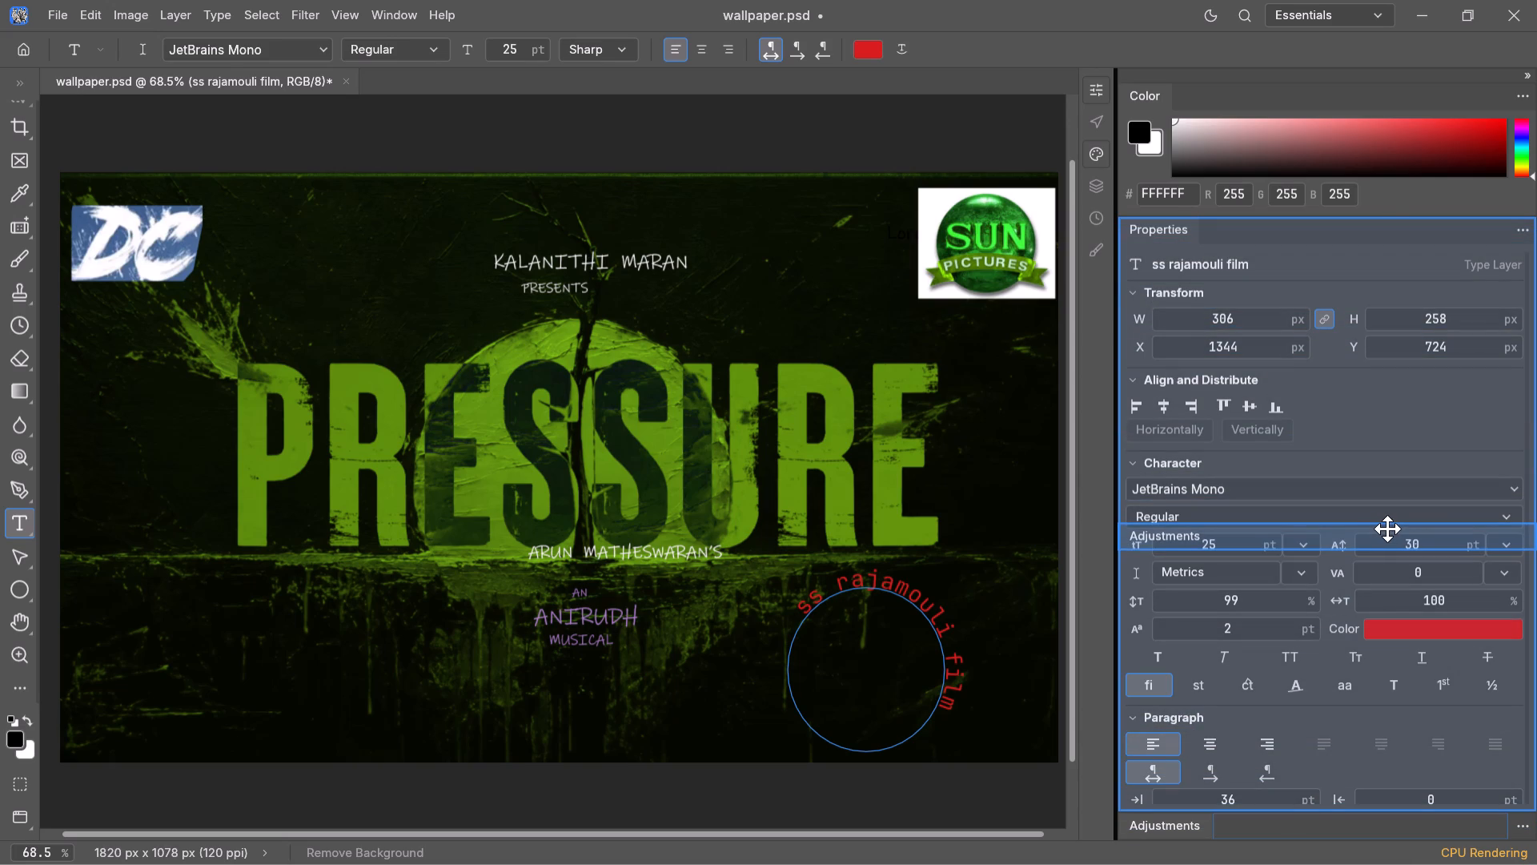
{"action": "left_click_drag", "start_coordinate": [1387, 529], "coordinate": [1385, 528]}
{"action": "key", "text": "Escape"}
Set the circular text's baseline shift to -2 pt.
{"action": "scroll", "coordinate": [1286, 618], "scroll_direction": "down", "scroll_amount": 4}
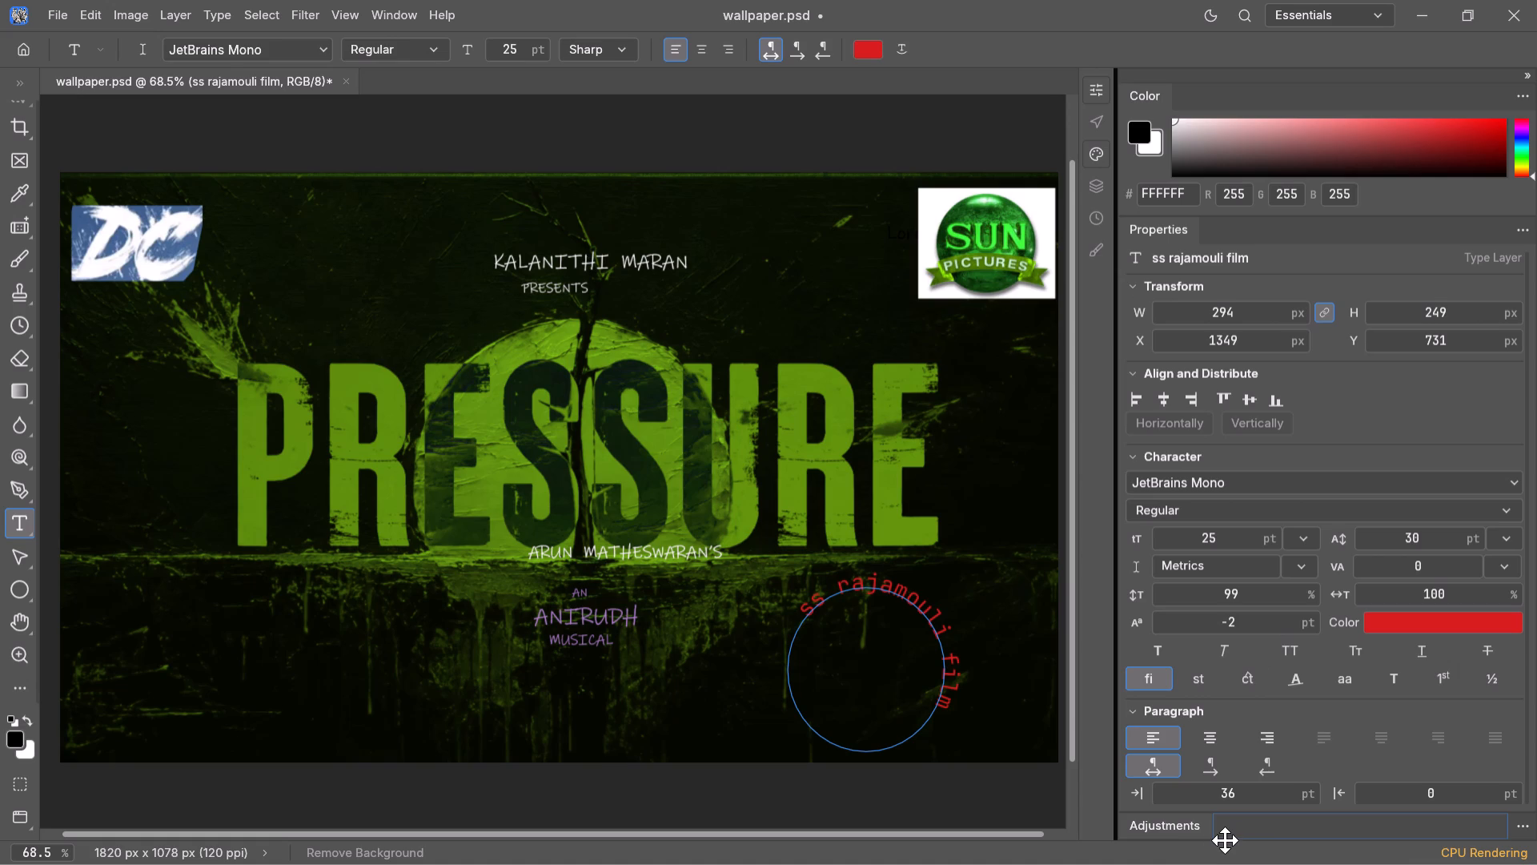
Show the Adjustments and Layers panels below the text layer's properties.
{"action": "left_click", "coordinate": [1179, 828]}
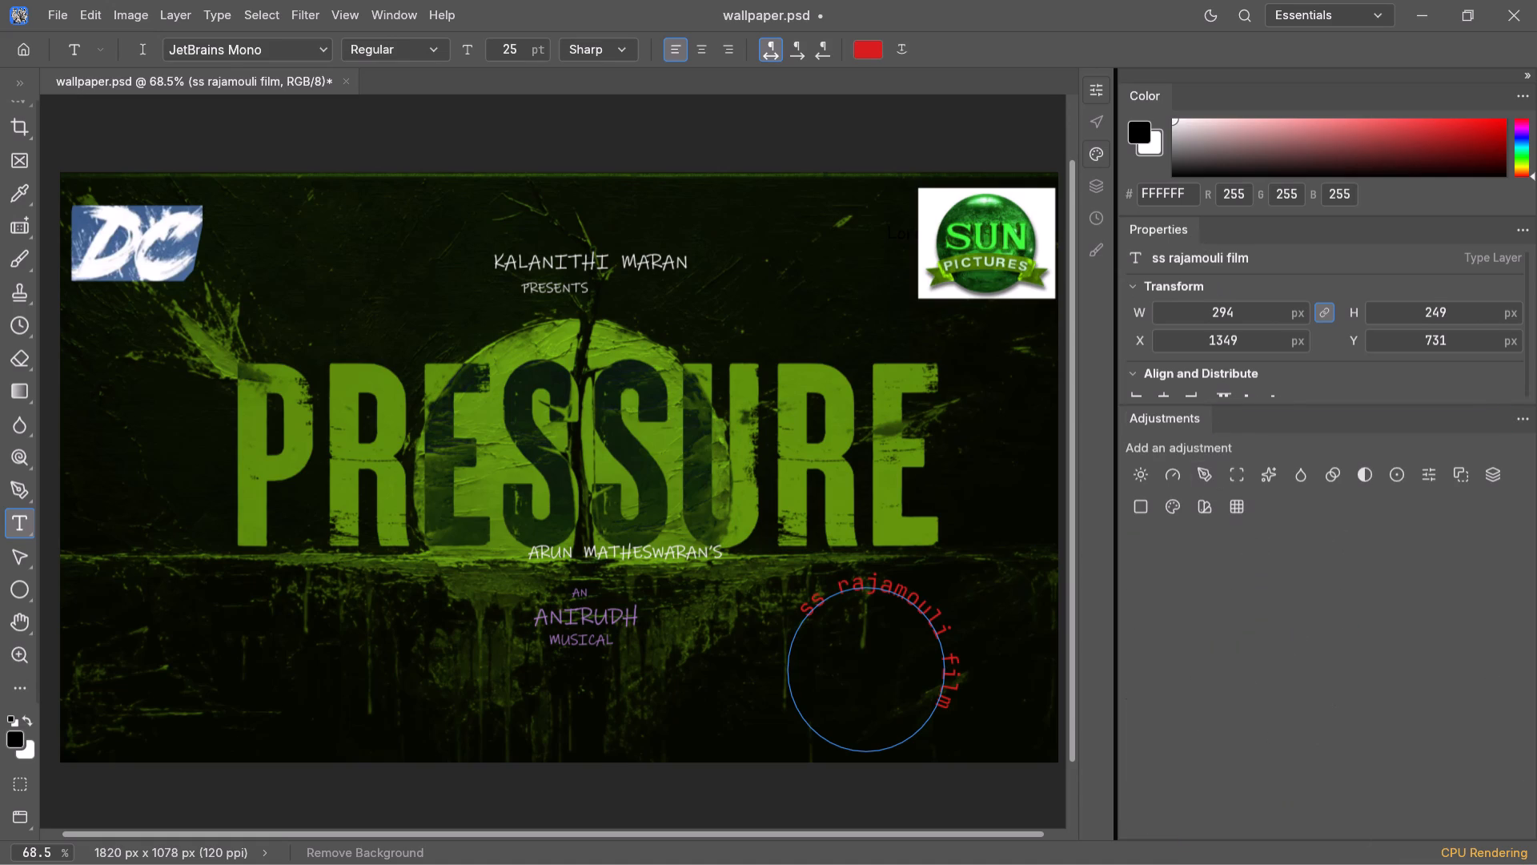
{"action": "left_click", "coordinate": [1102, 184]}
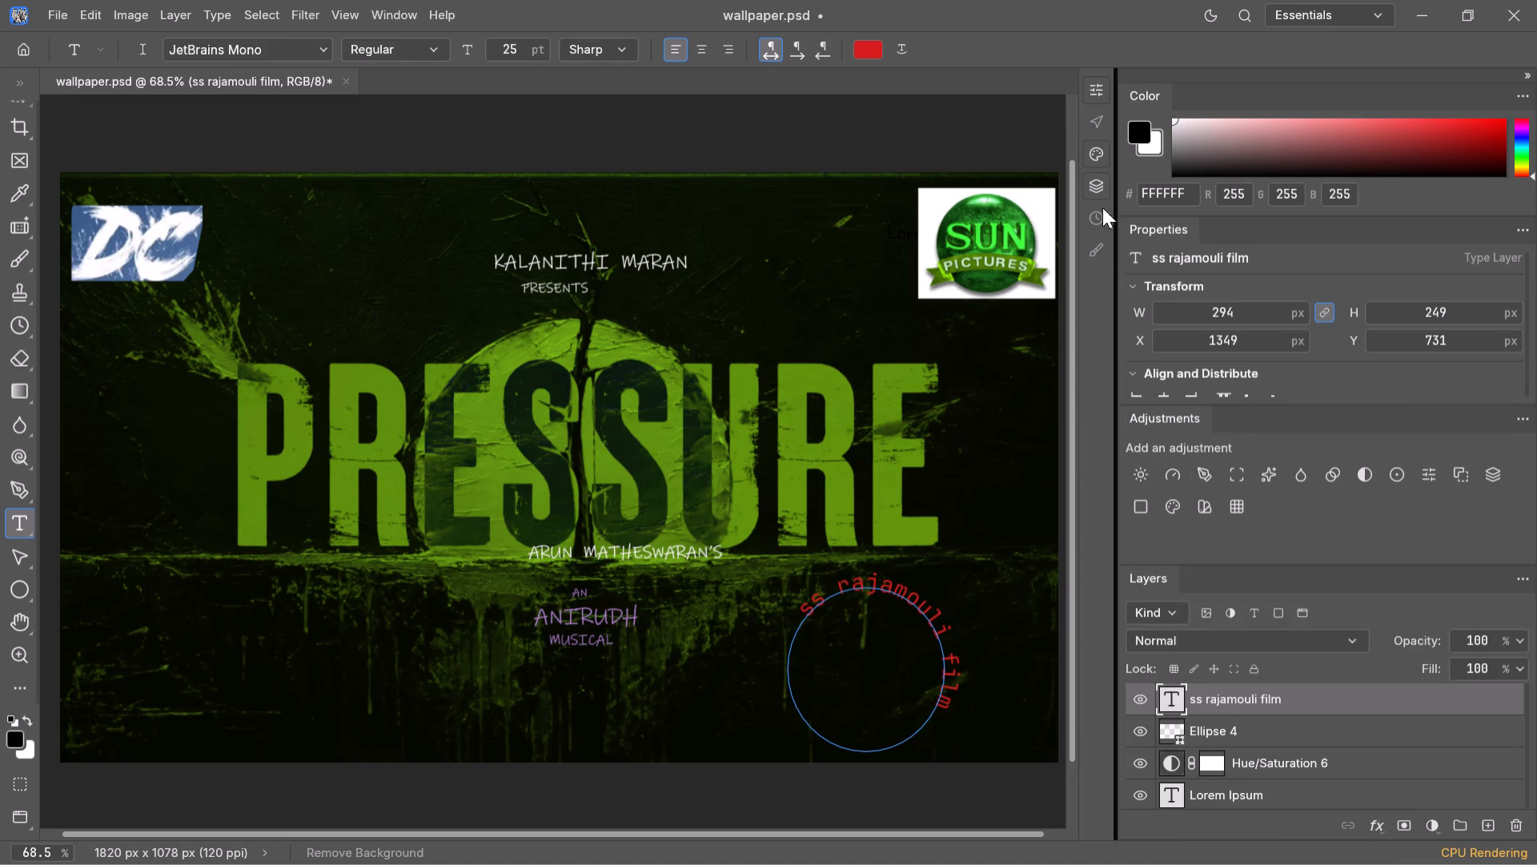
Look through the wallpaper's layer stack from the circular text layer down and back.
{"action": "scroll", "coordinate": [1227, 714], "scroll_direction": "down", "scroll_amount": 3}
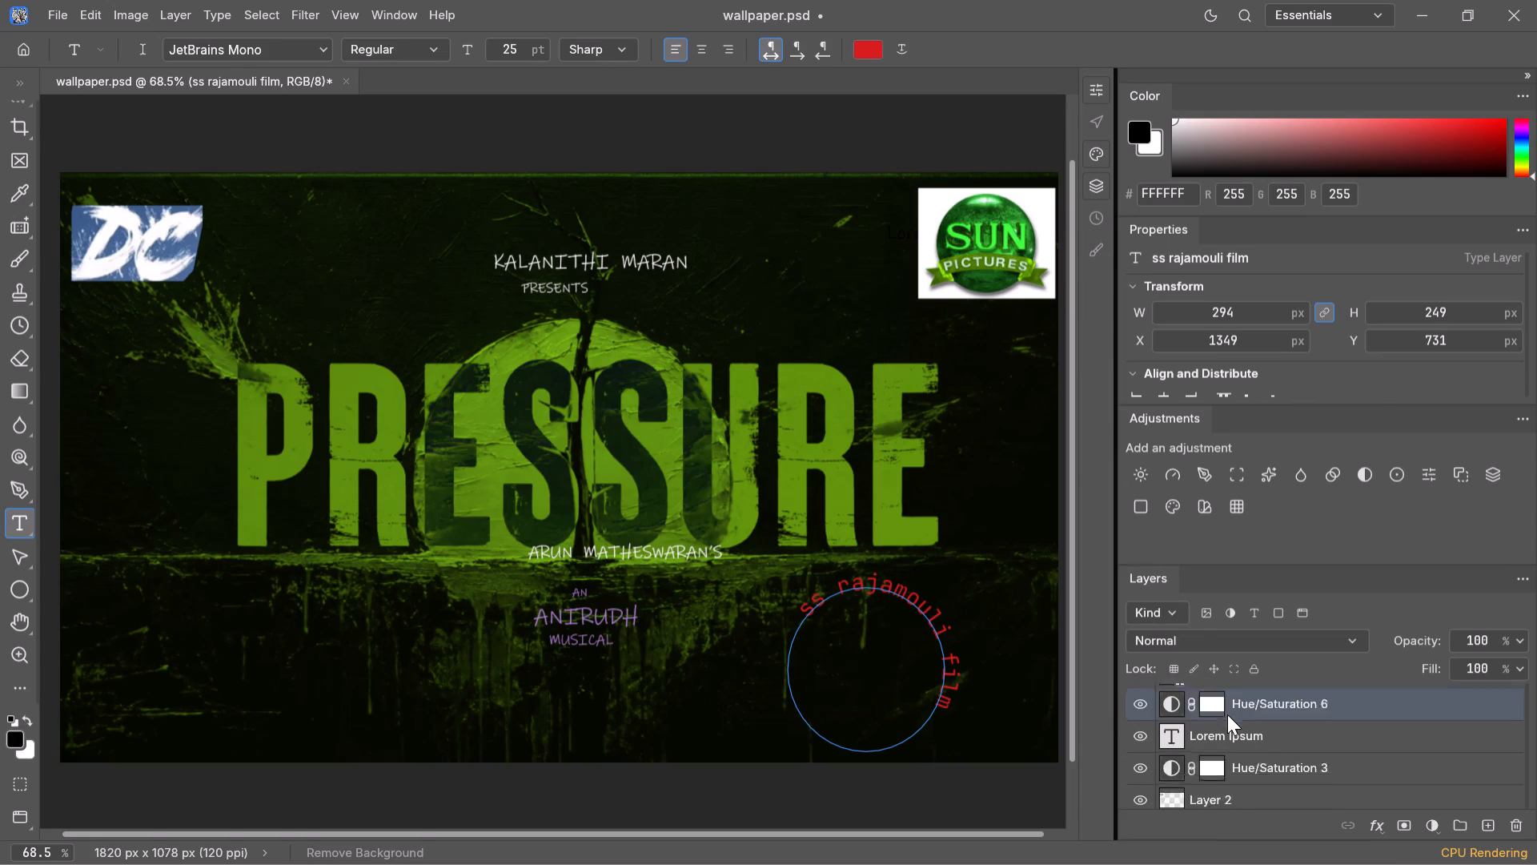
{"action": "scroll", "coordinate": [1226, 705], "scroll_direction": "down", "scroll_amount": 12}
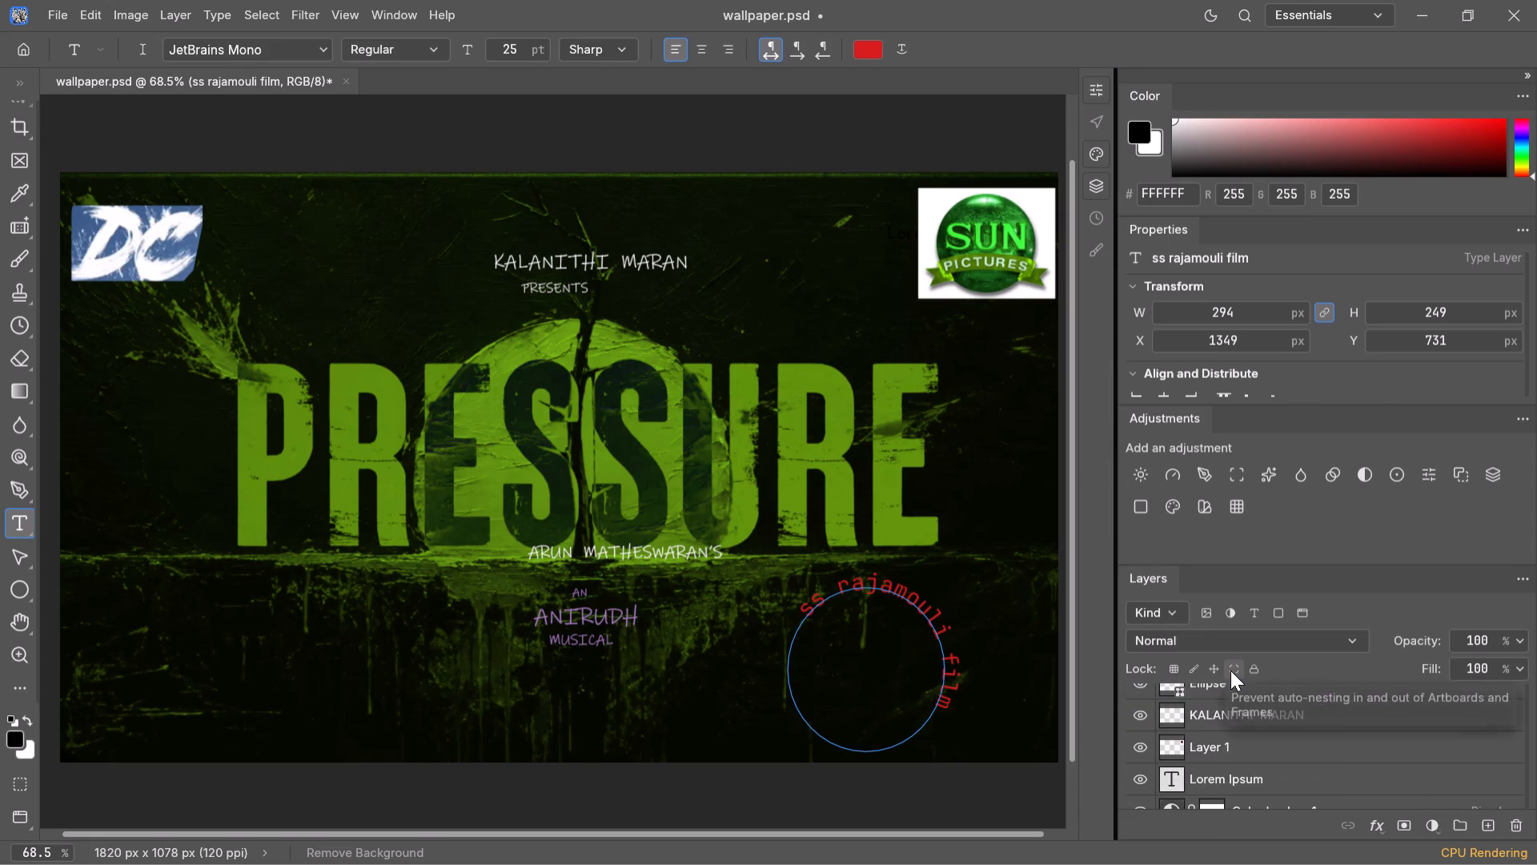
{"action": "scroll", "coordinate": [1232, 707], "scroll_direction": "up", "scroll_amount": 3}
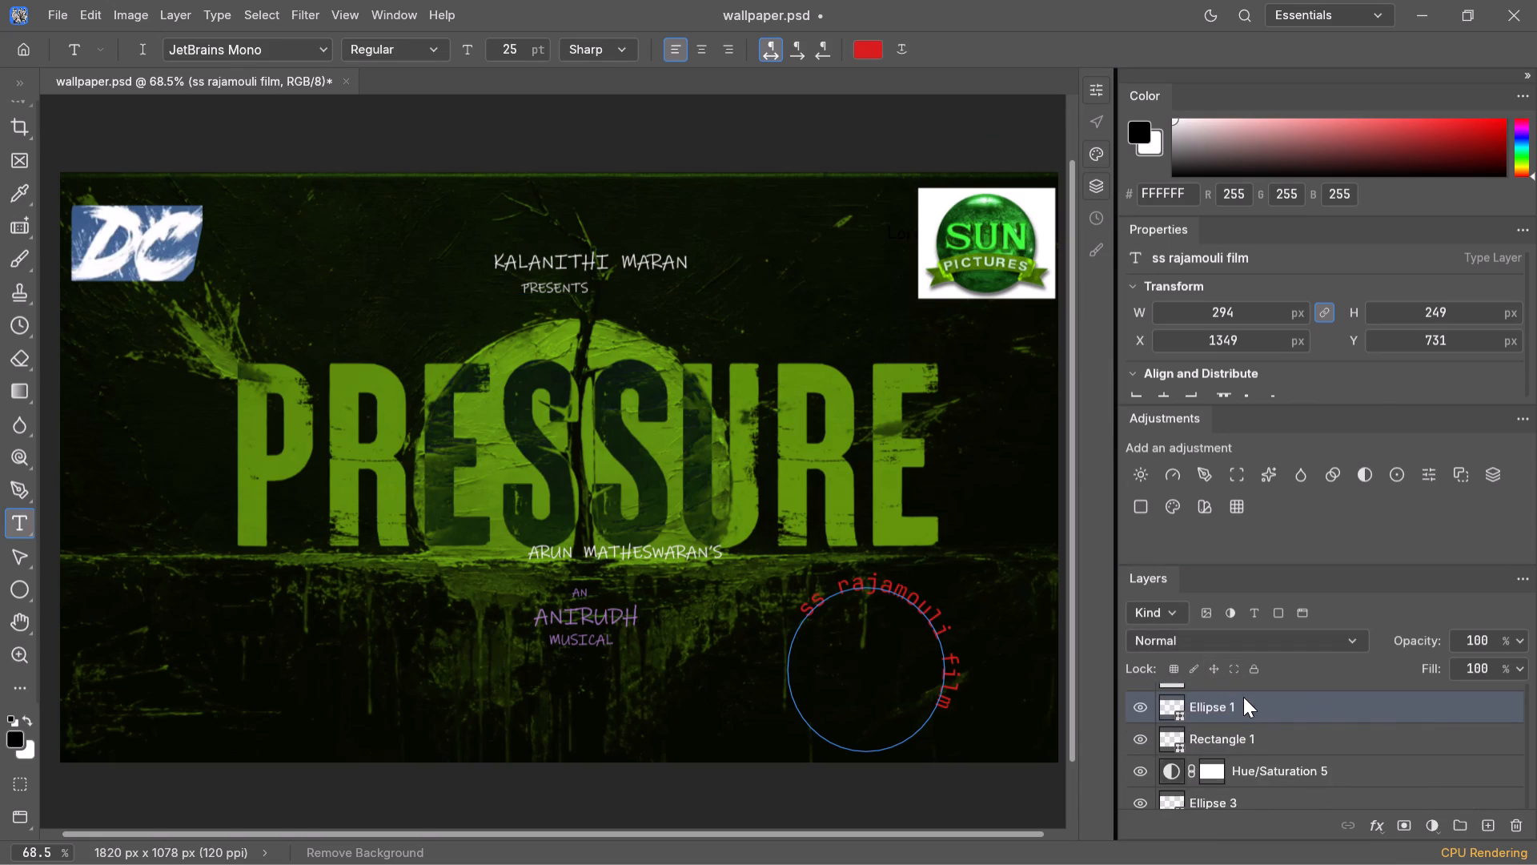
{"action": "scroll", "coordinate": [1243, 697], "scroll_direction": "up", "scroll_amount": 14}
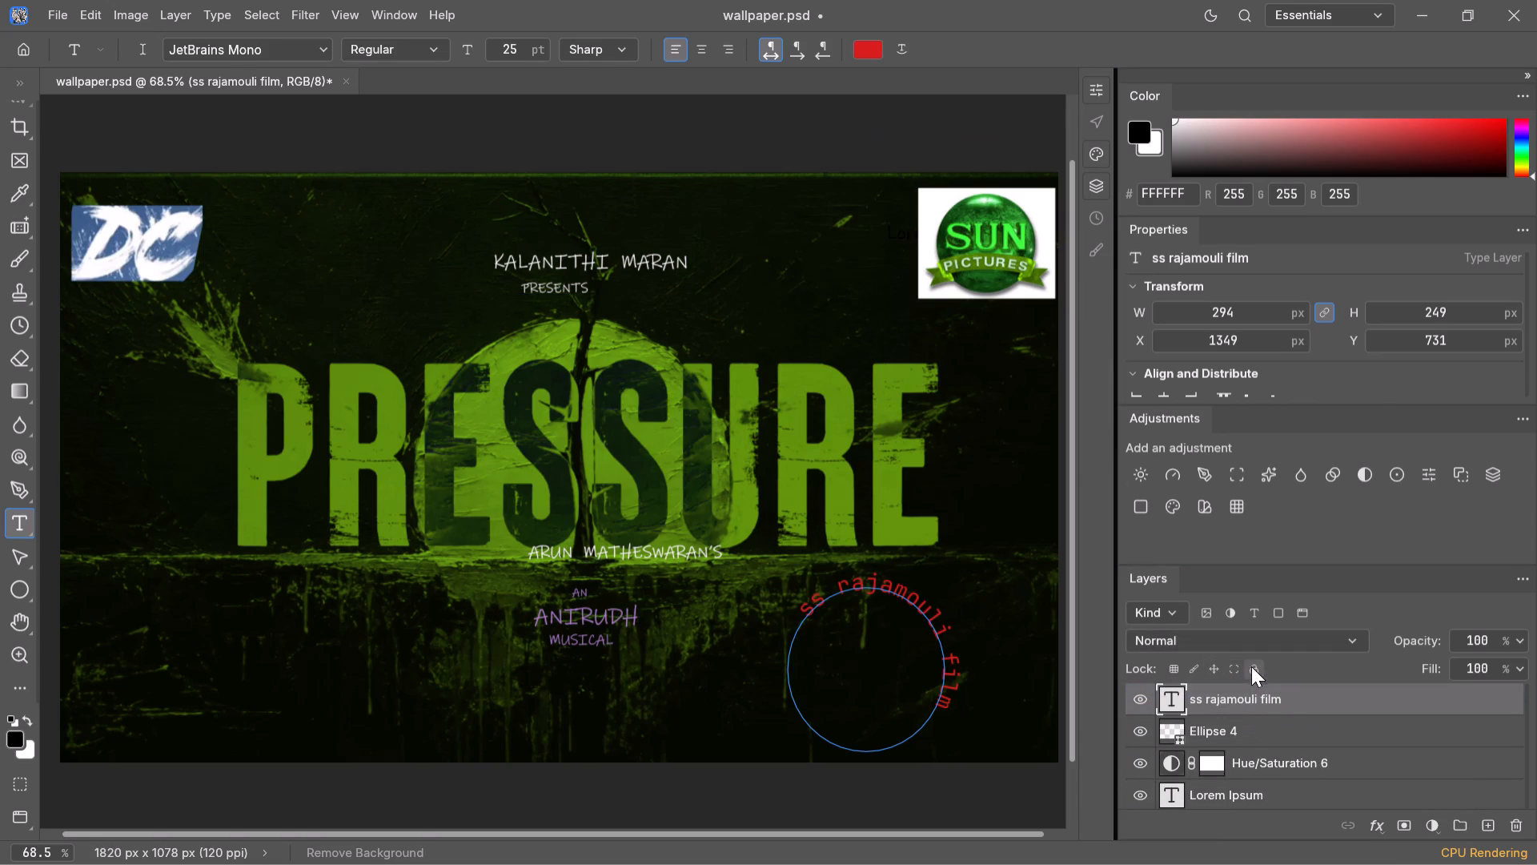
{"action": "scroll", "coordinate": [1251, 664], "scroll_direction": "up", "scroll_amount": 3}
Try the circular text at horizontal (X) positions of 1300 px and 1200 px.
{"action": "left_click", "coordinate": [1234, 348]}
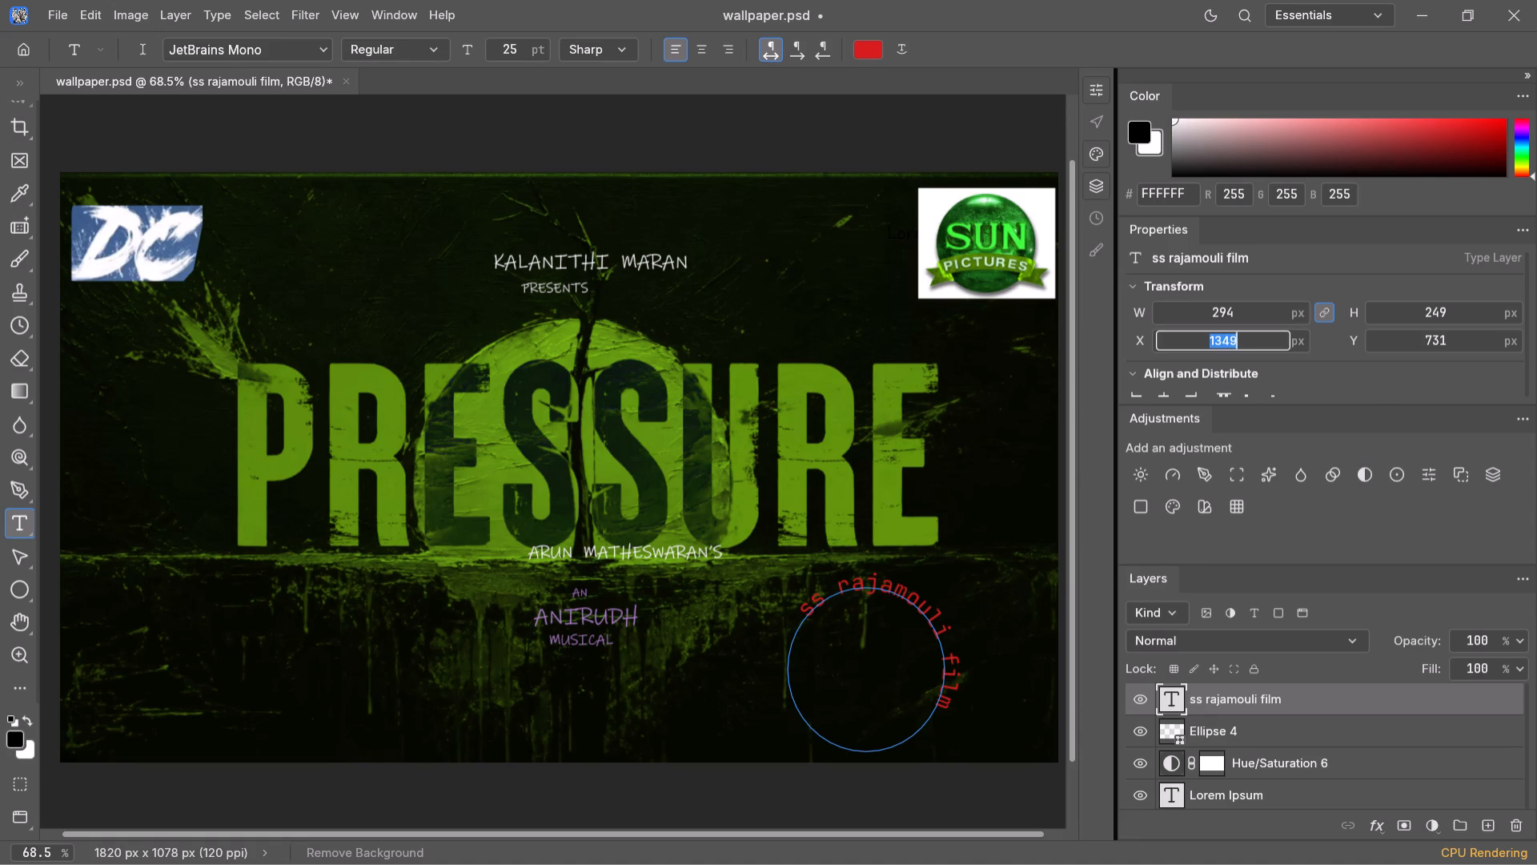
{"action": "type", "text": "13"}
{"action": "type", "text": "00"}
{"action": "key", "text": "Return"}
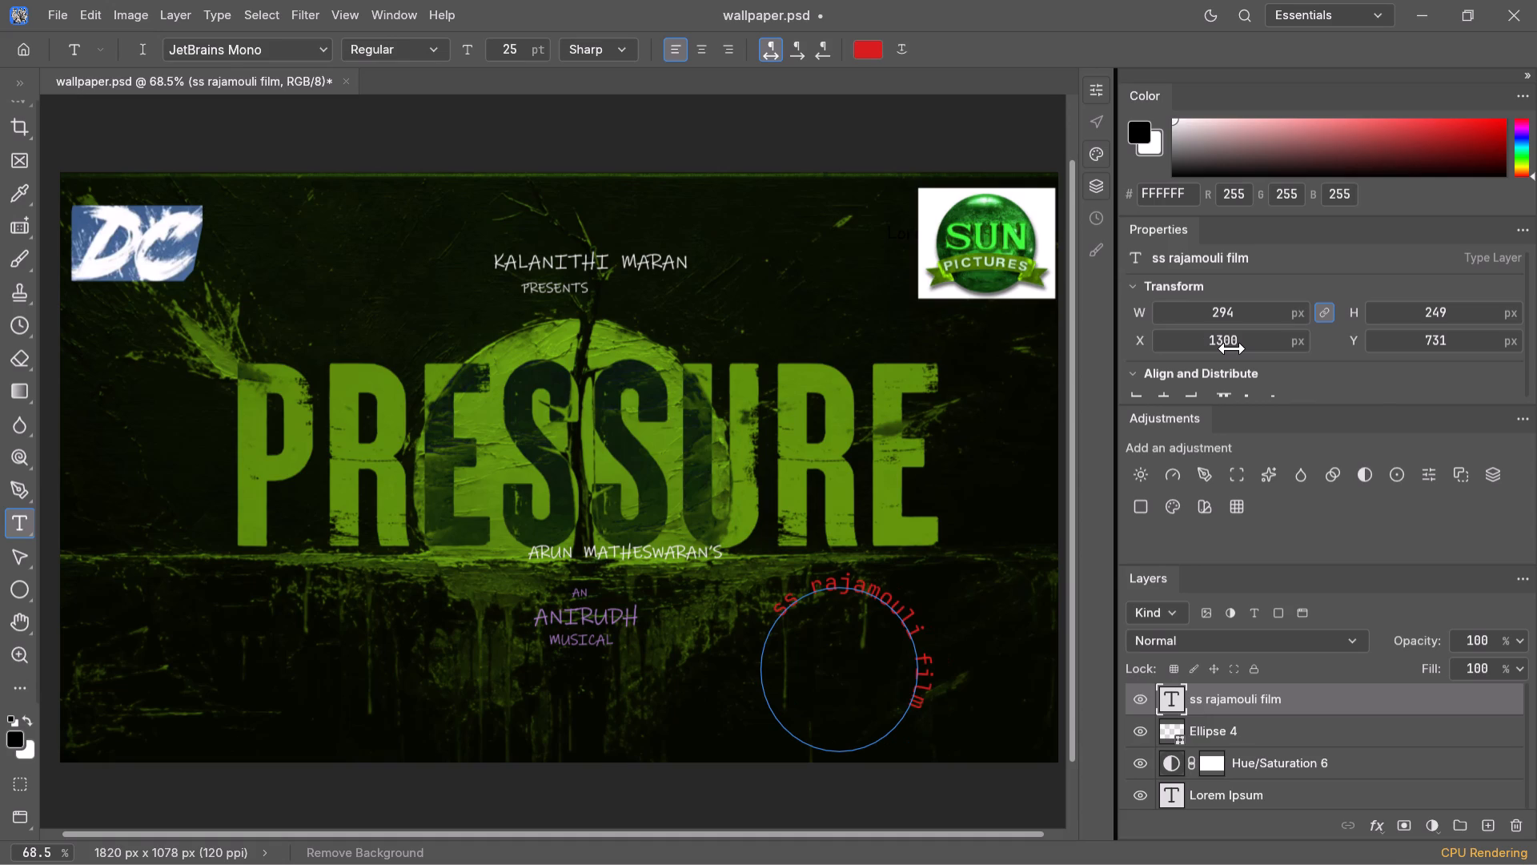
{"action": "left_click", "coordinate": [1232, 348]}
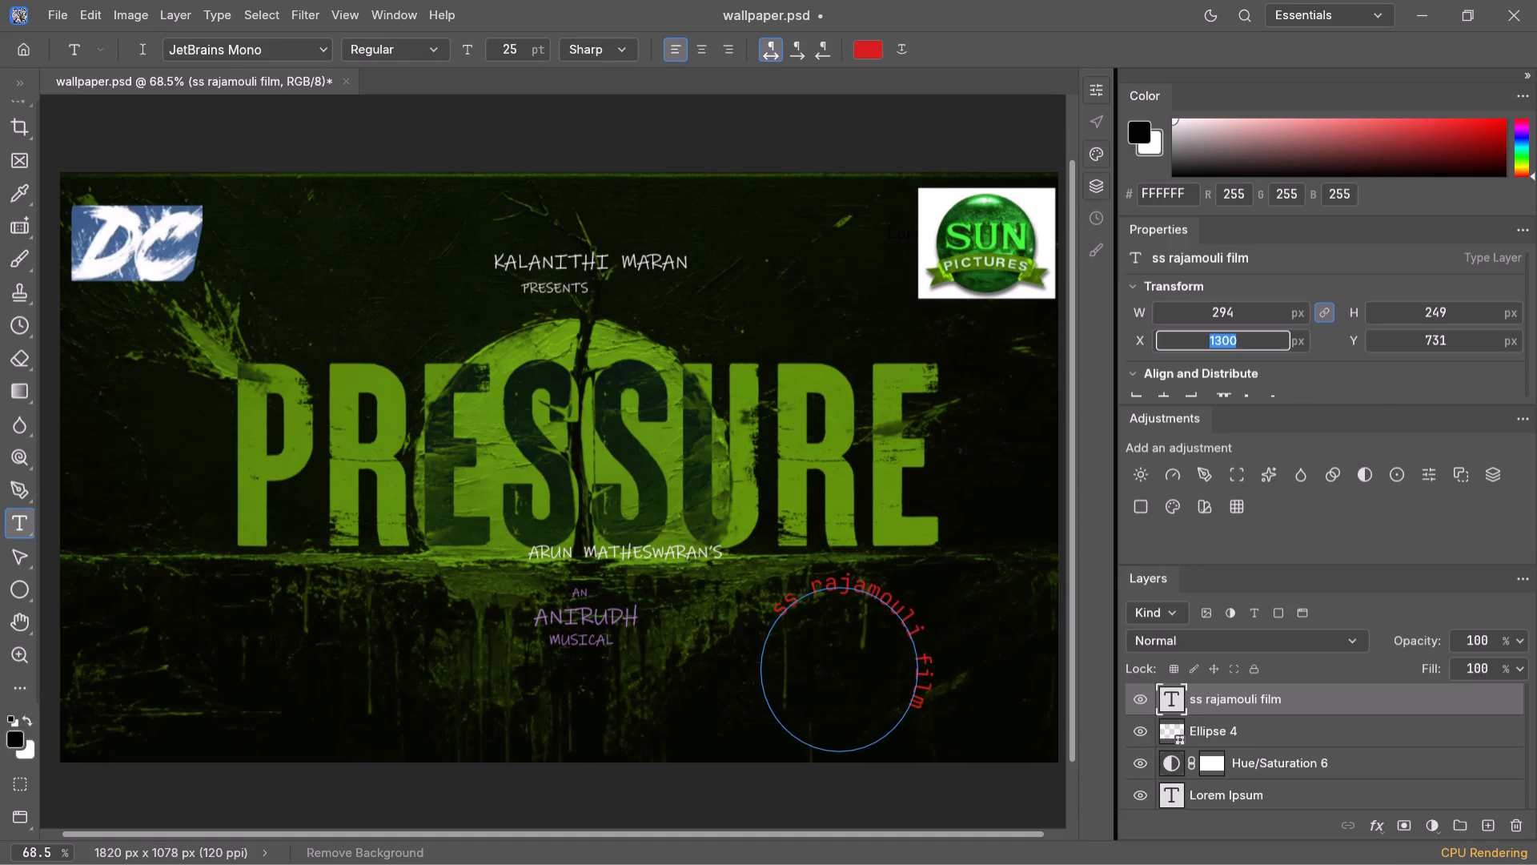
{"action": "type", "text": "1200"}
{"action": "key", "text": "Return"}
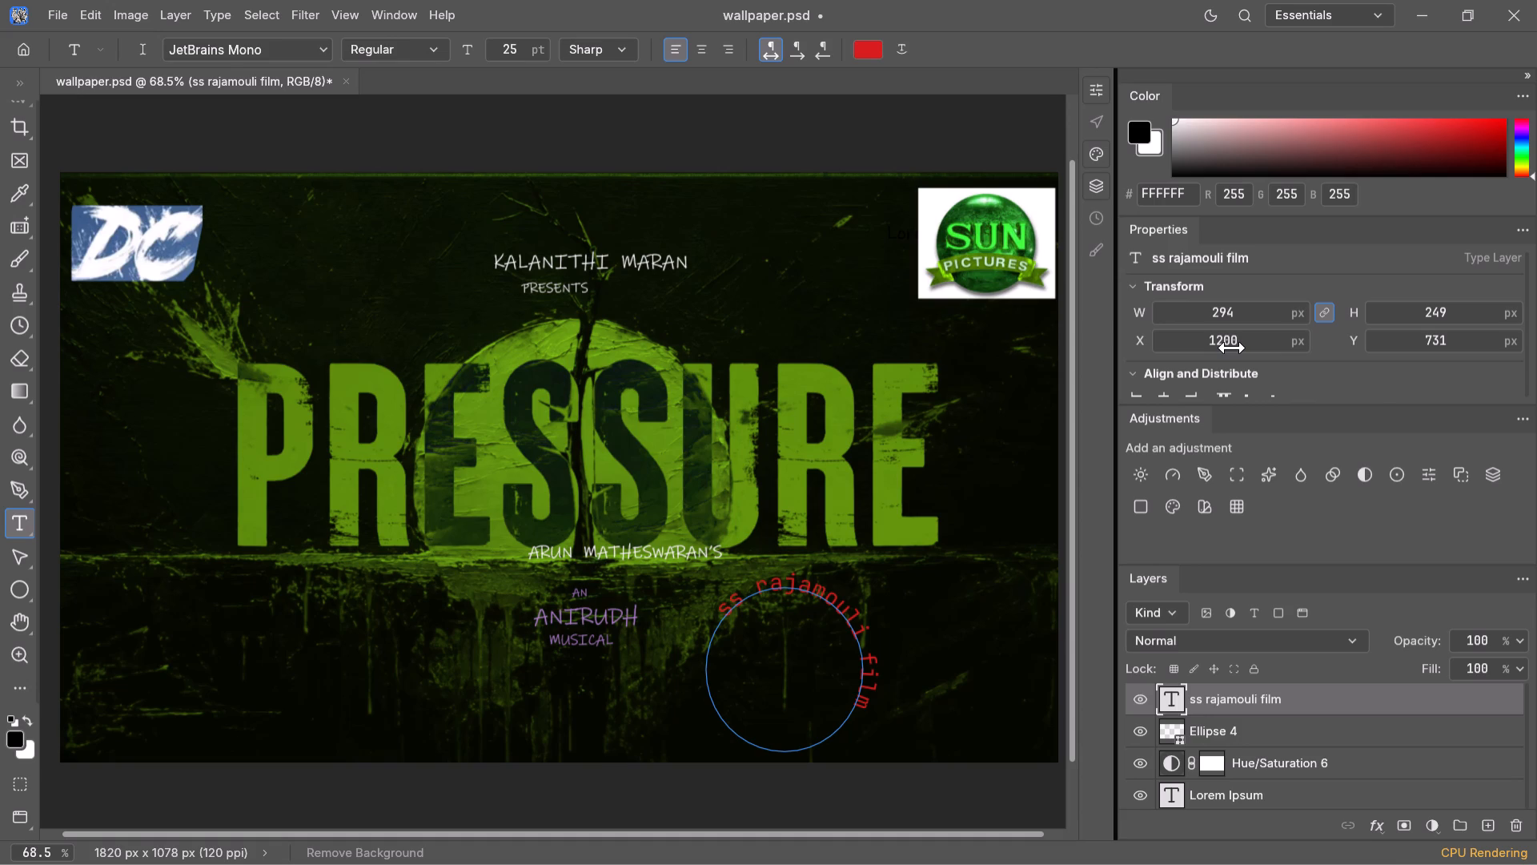
Set the circular text's horizontal (X) position to 1400 px.
{"action": "left_click", "coordinate": [1232, 348]}
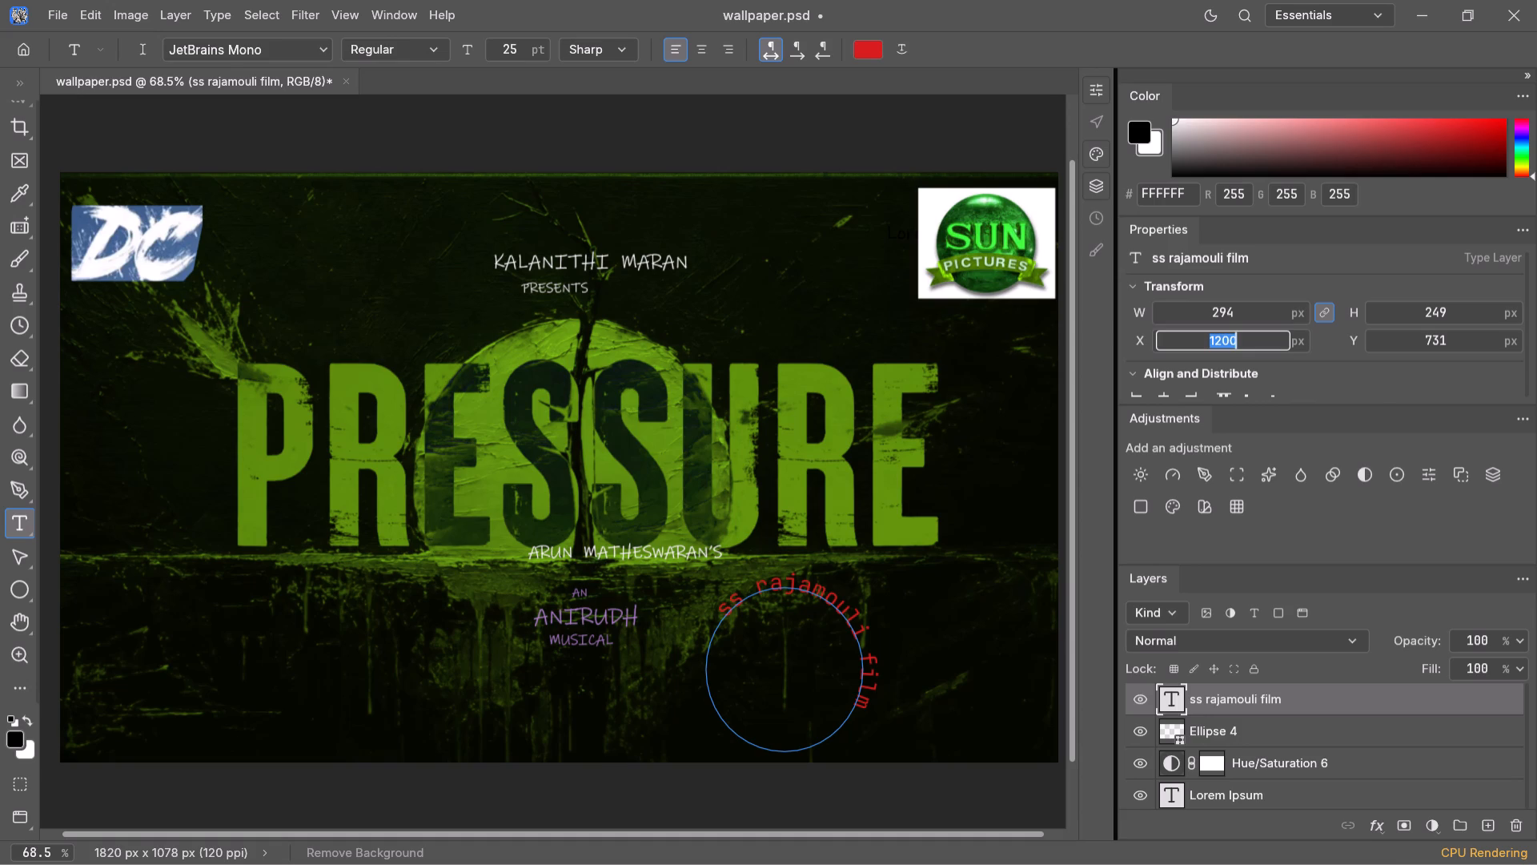
{"action": "type", "text": "1400"}
{"action": "key", "text": "Return"}
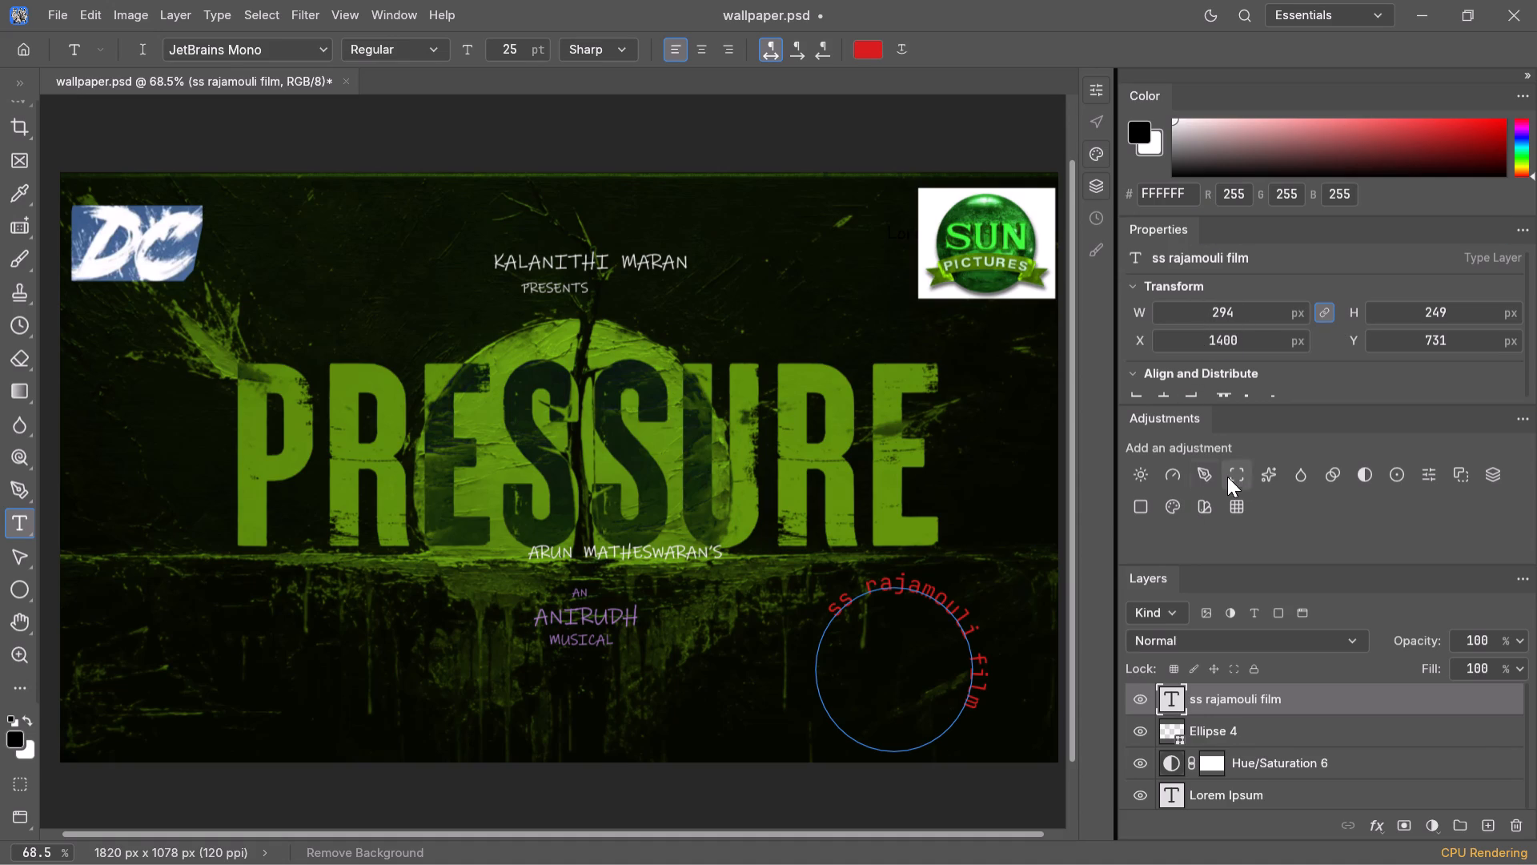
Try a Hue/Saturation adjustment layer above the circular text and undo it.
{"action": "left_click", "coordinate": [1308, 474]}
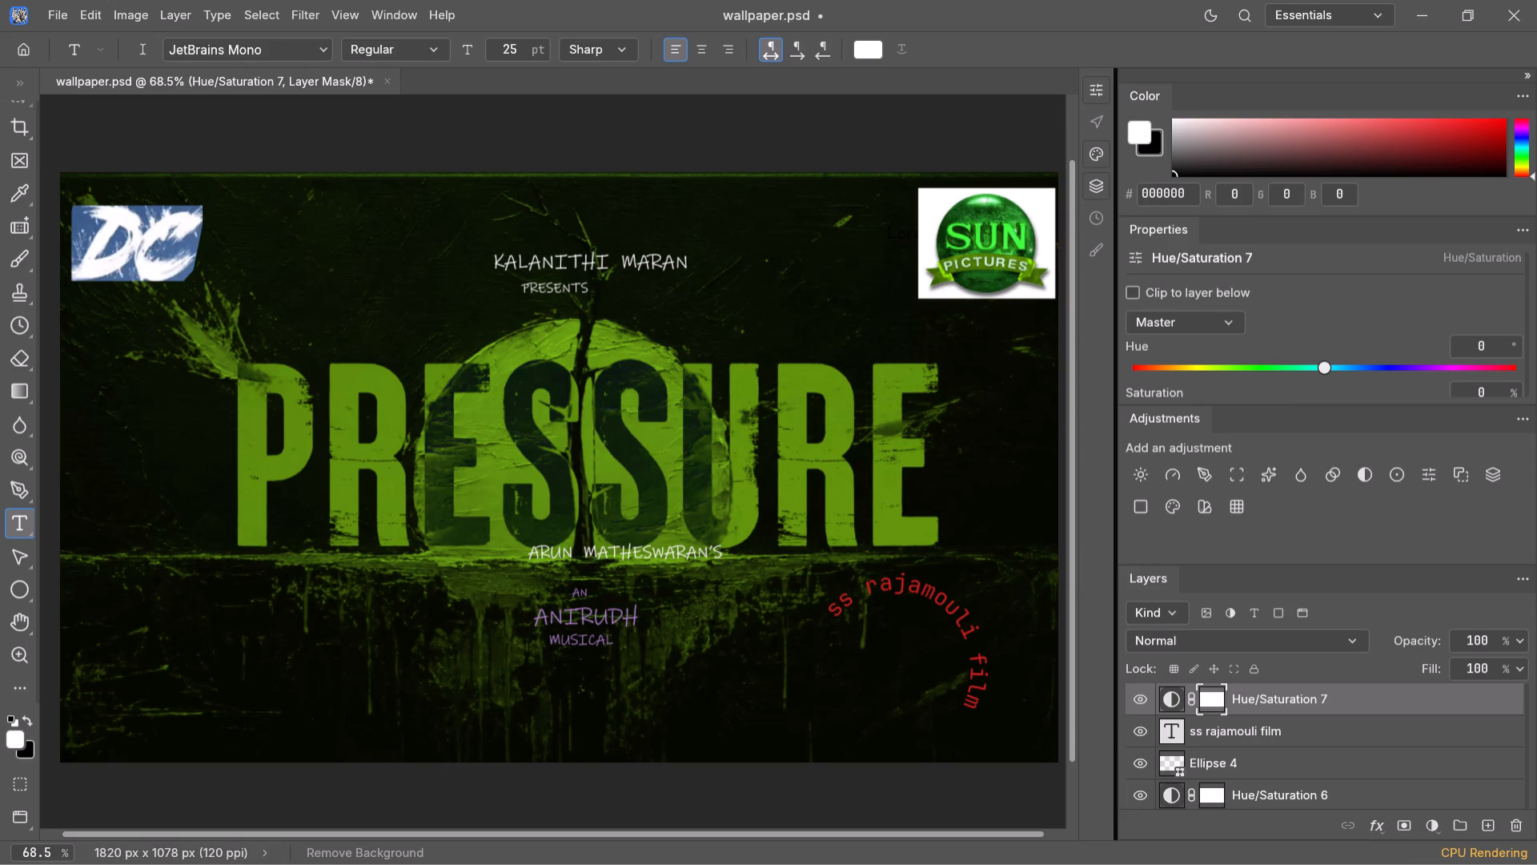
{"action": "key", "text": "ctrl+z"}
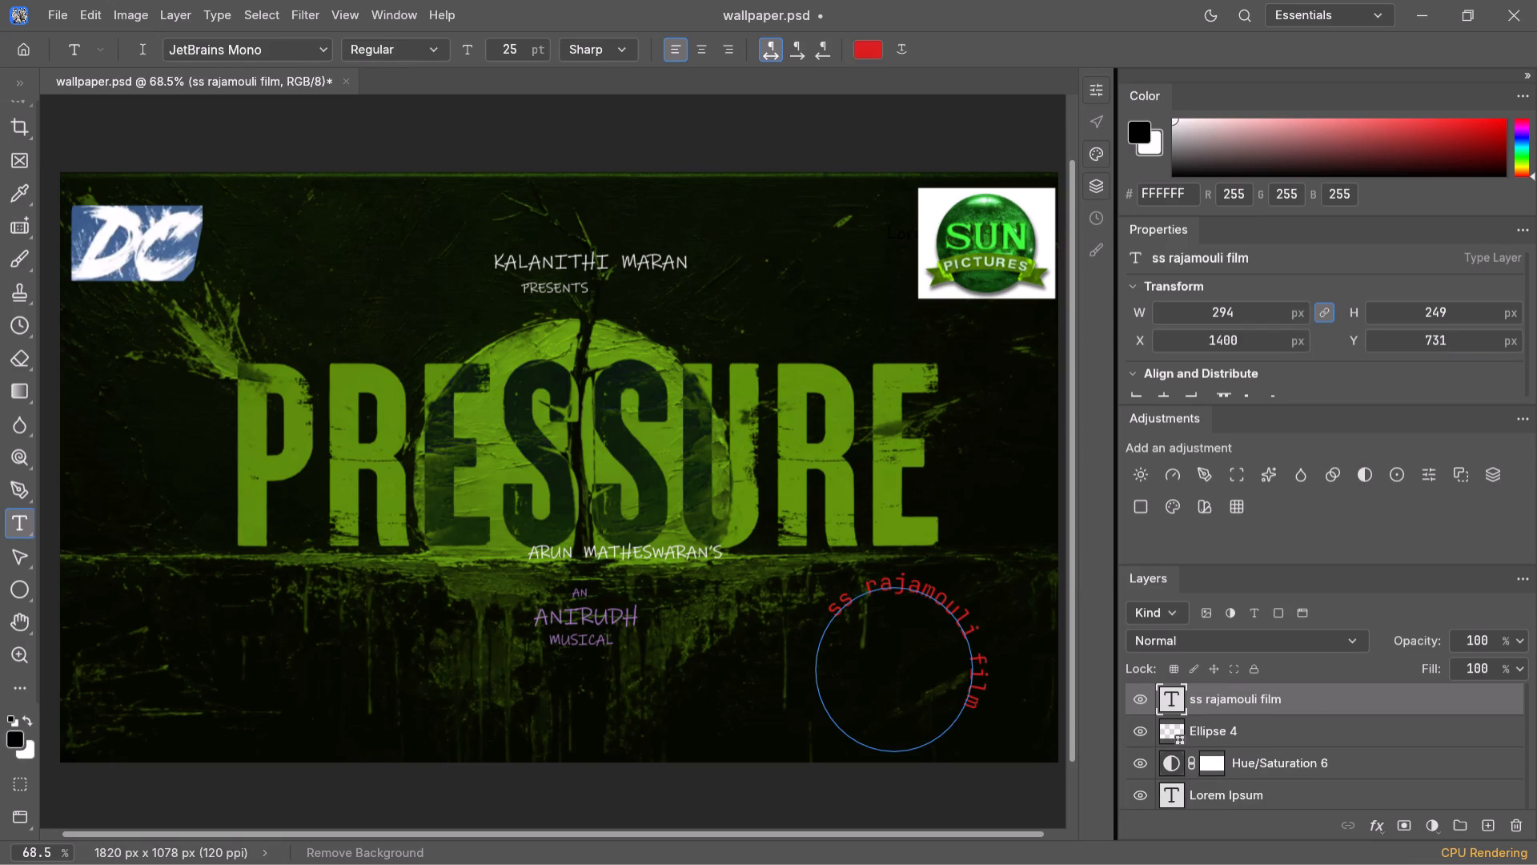
Append "since 1992" to the end of the circular "ss rajamouli film" text with the Type tool.
{"action": "left_click", "coordinate": [6, 517]}
{"action": "left_click", "coordinate": [26, 528]}
{"action": "left_click", "coordinate": [27, 528]}
{"action": "left_click", "coordinate": [958, 714]}
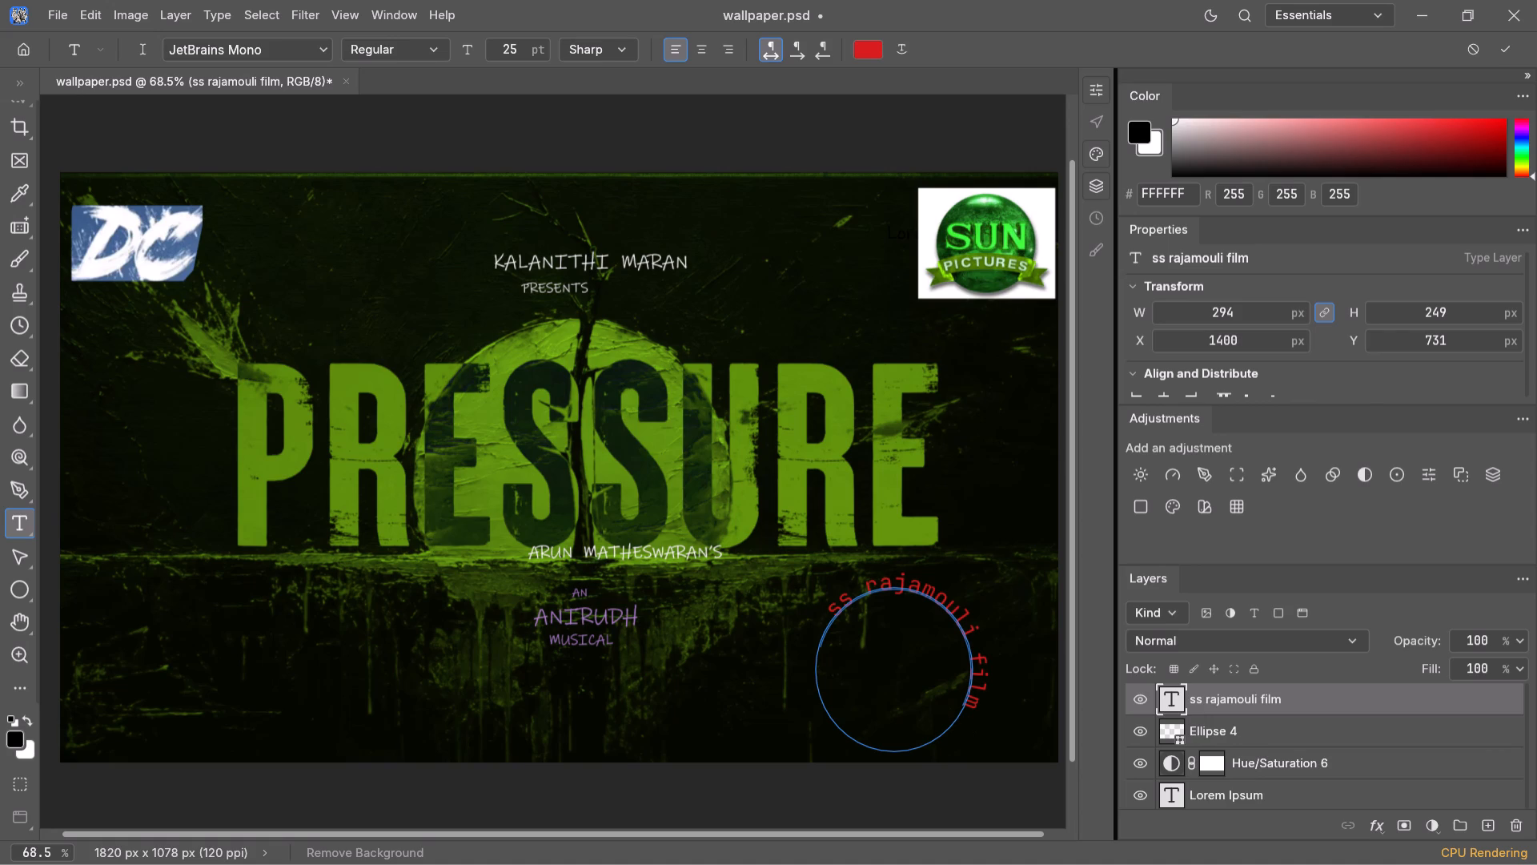
{"action": "type", "text": "si"}
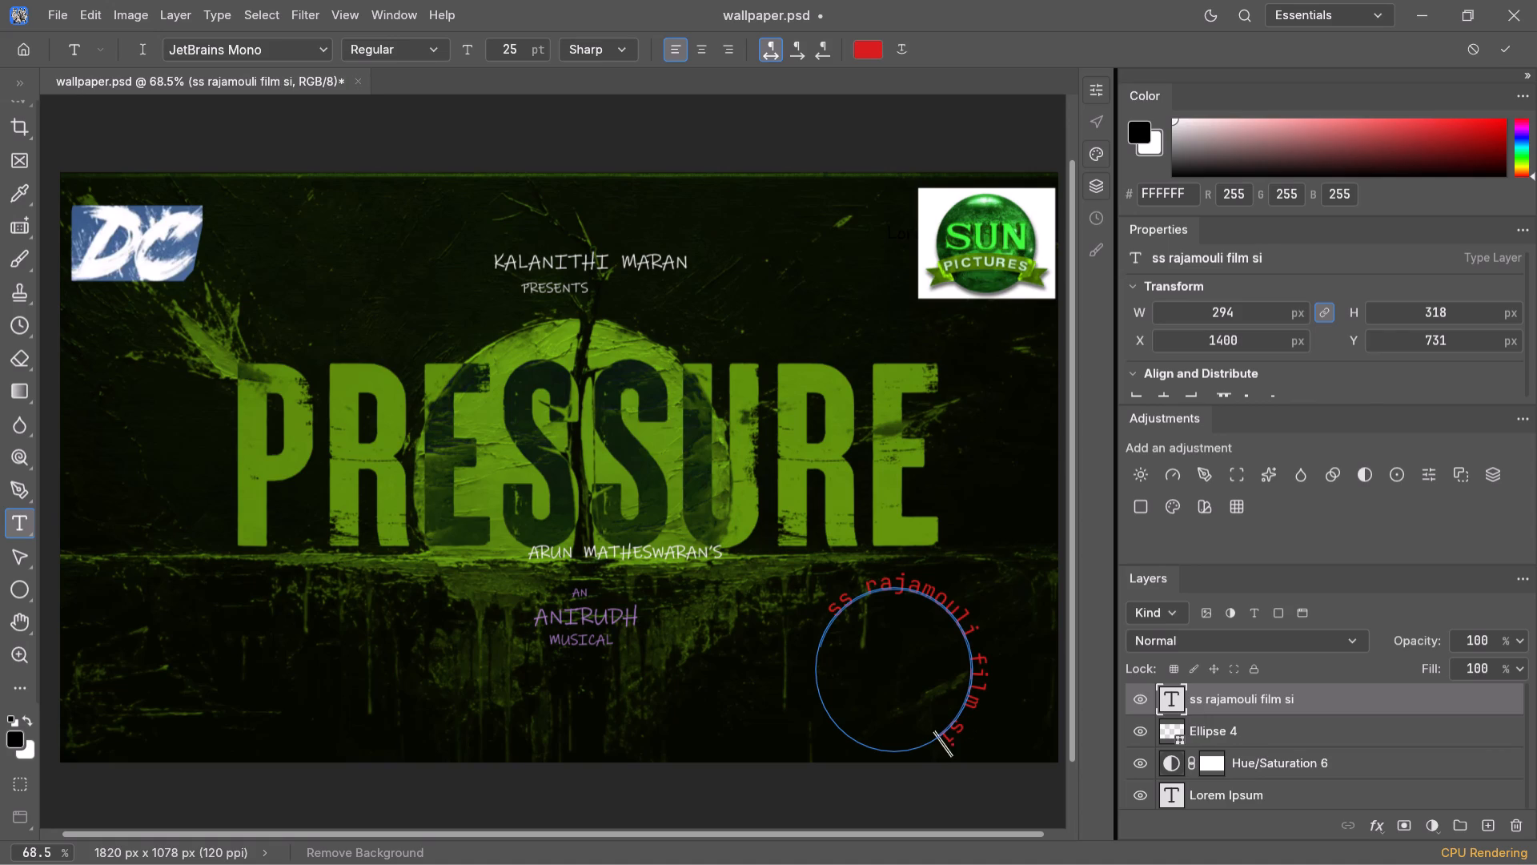
{"action": "type", "text": "nc"}
{"action": "key", "text": "e"}
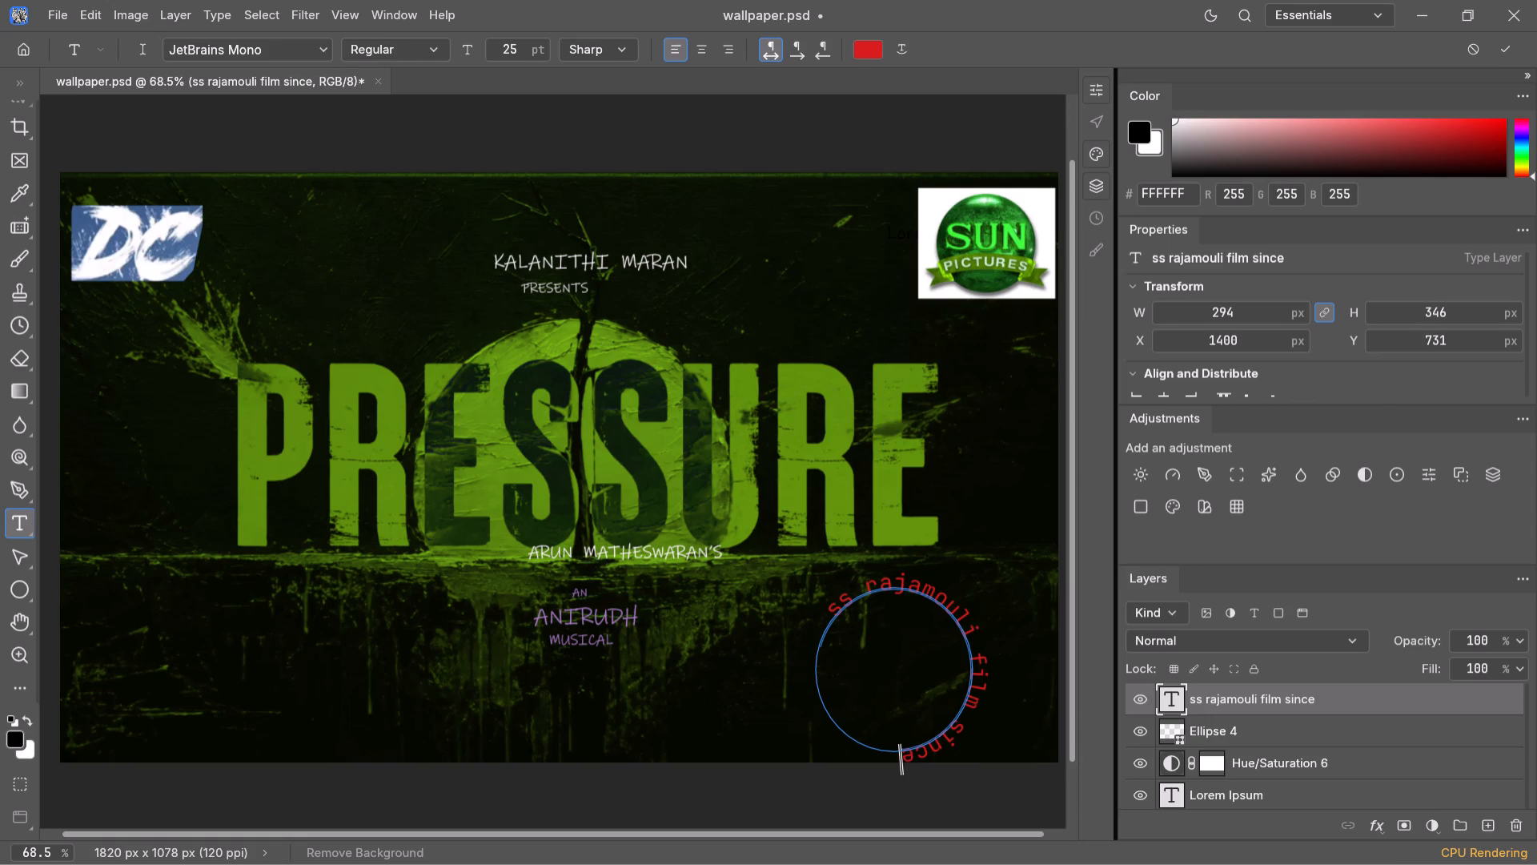
{"action": "key", "text": "space"}
{"action": "type", "text": "199"}
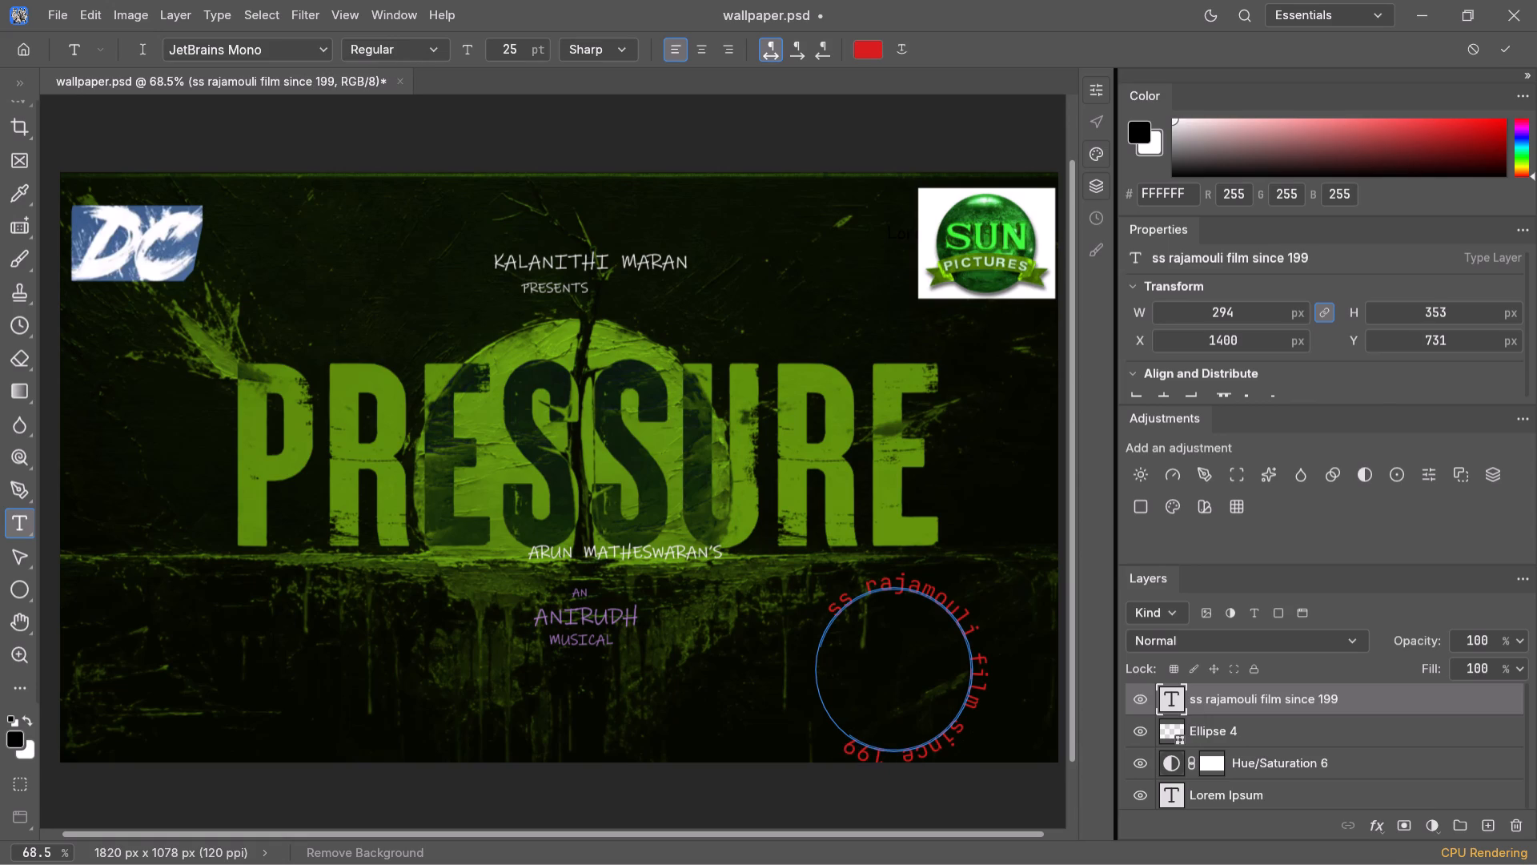
{"action": "key", "text": "2"}
Append "tollywo" after "since 1992" in the circular text, trimming the surplus letters at its end.
{"action": "key", "text": "space"}
{"action": "type", "text": "tol"}
{"action": "type", "text": "ly"}
{"action": "type", "text": "woo"}
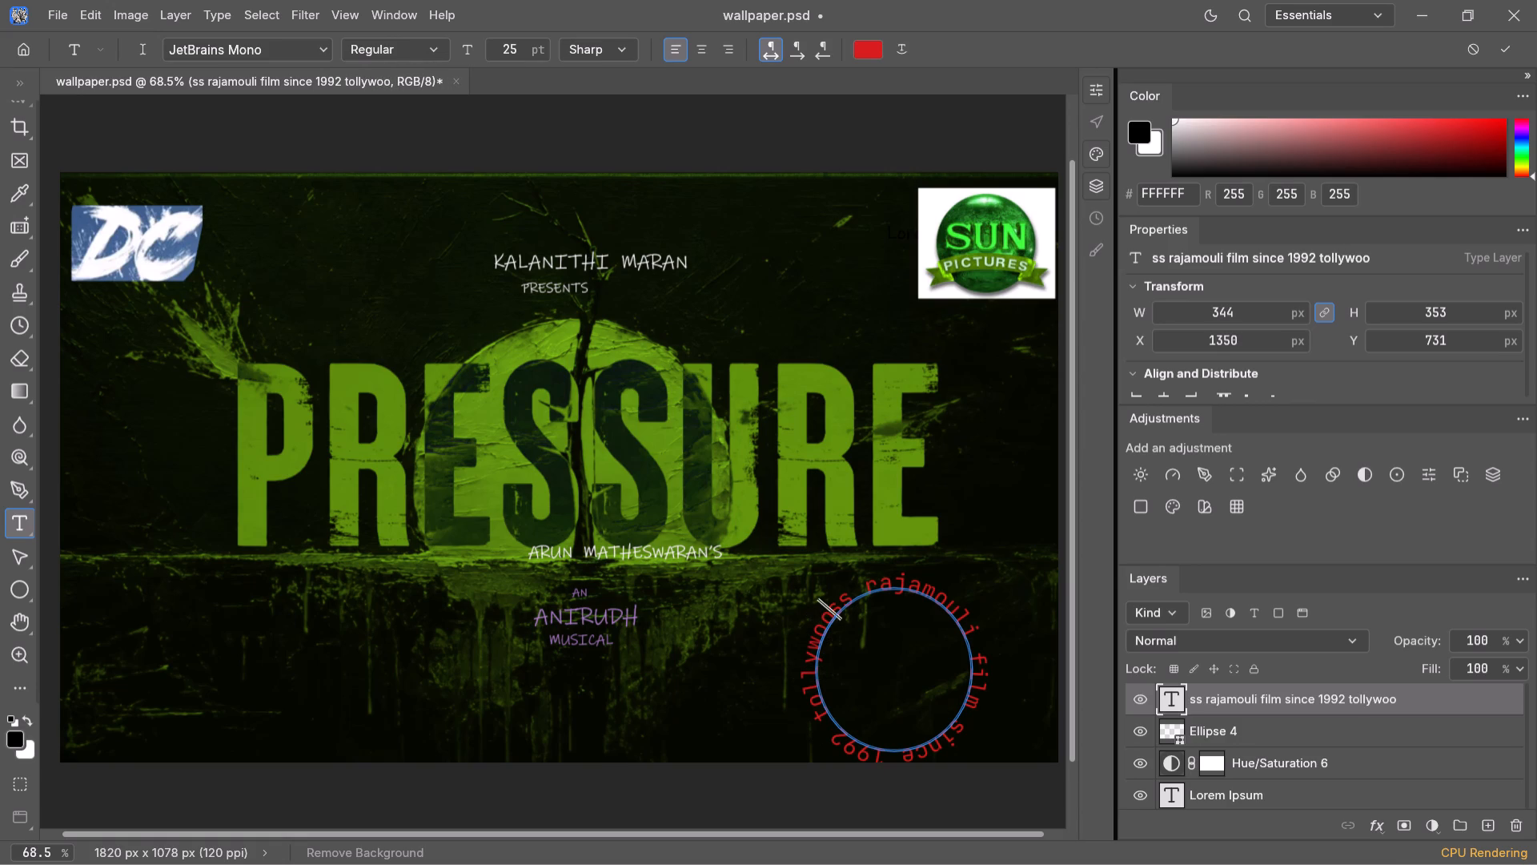
{"action": "key", "text": "d"}
{"action": "type", "text": "ddddd"}
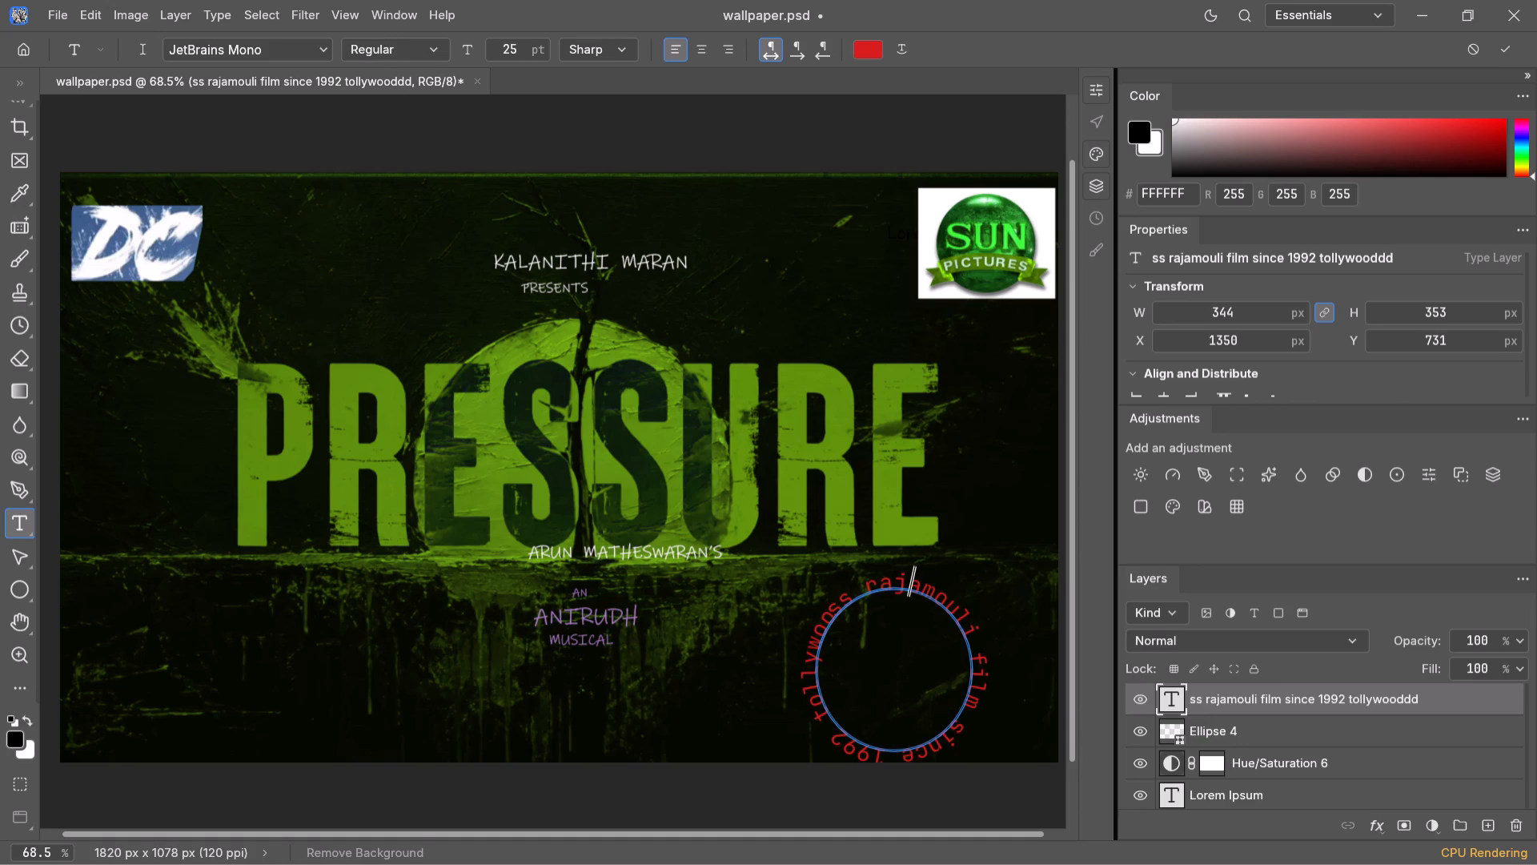
{"action": "key", "text": "BackSpace"}
{"action": "key", "text": "BackSpace"}
{"action": "key", "text": "BackSpace"}
{"action": "key", "text": "BackSpace"}
{"action": "key", "text": "BackSpace"}
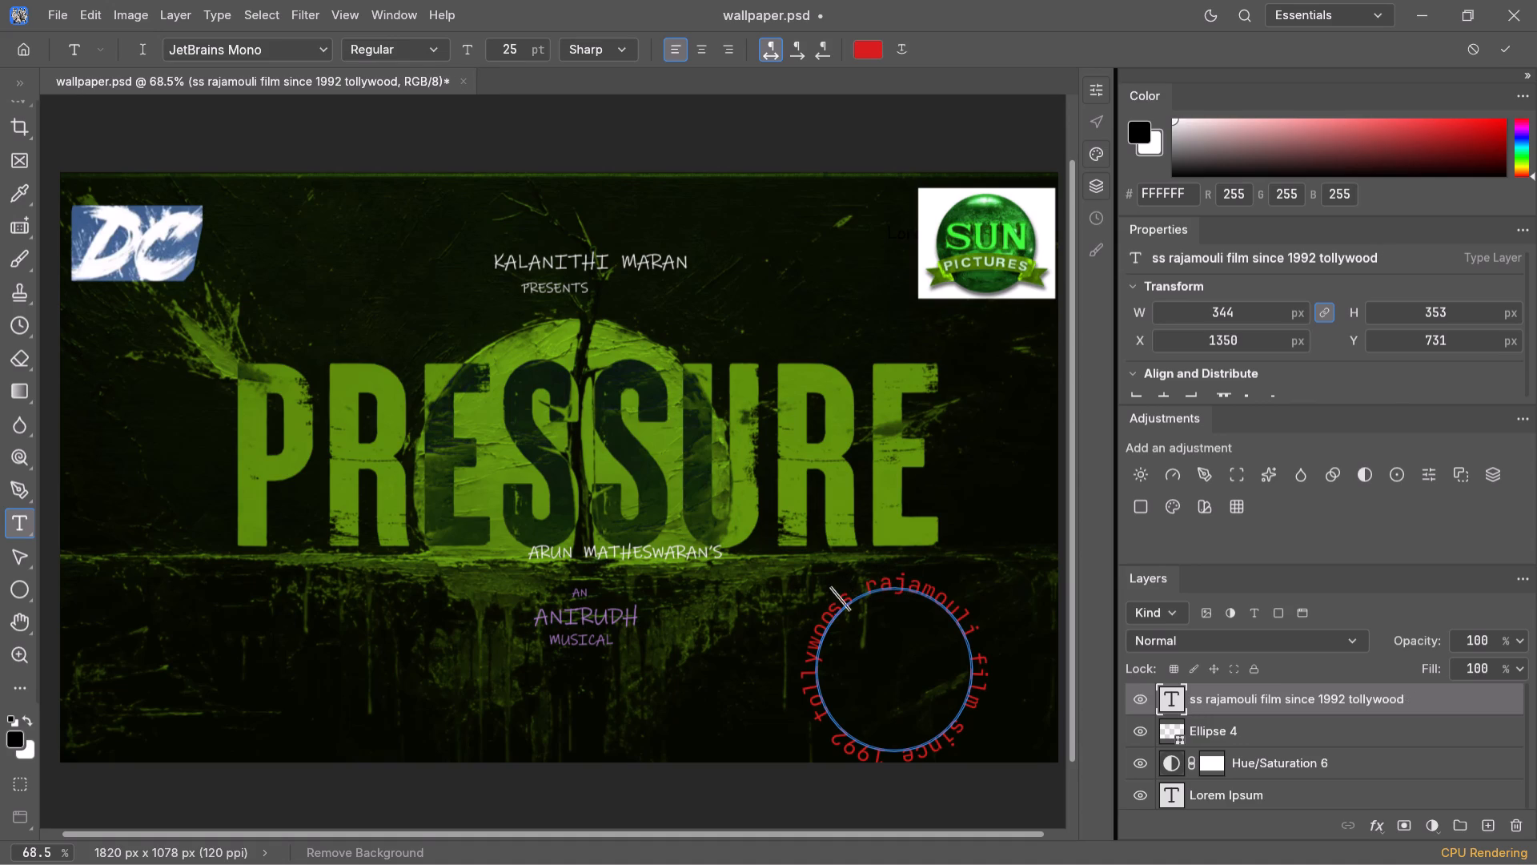
{"action": "key", "text": "BackSpace"}
{"action": "key", "text": "BackSpace"}
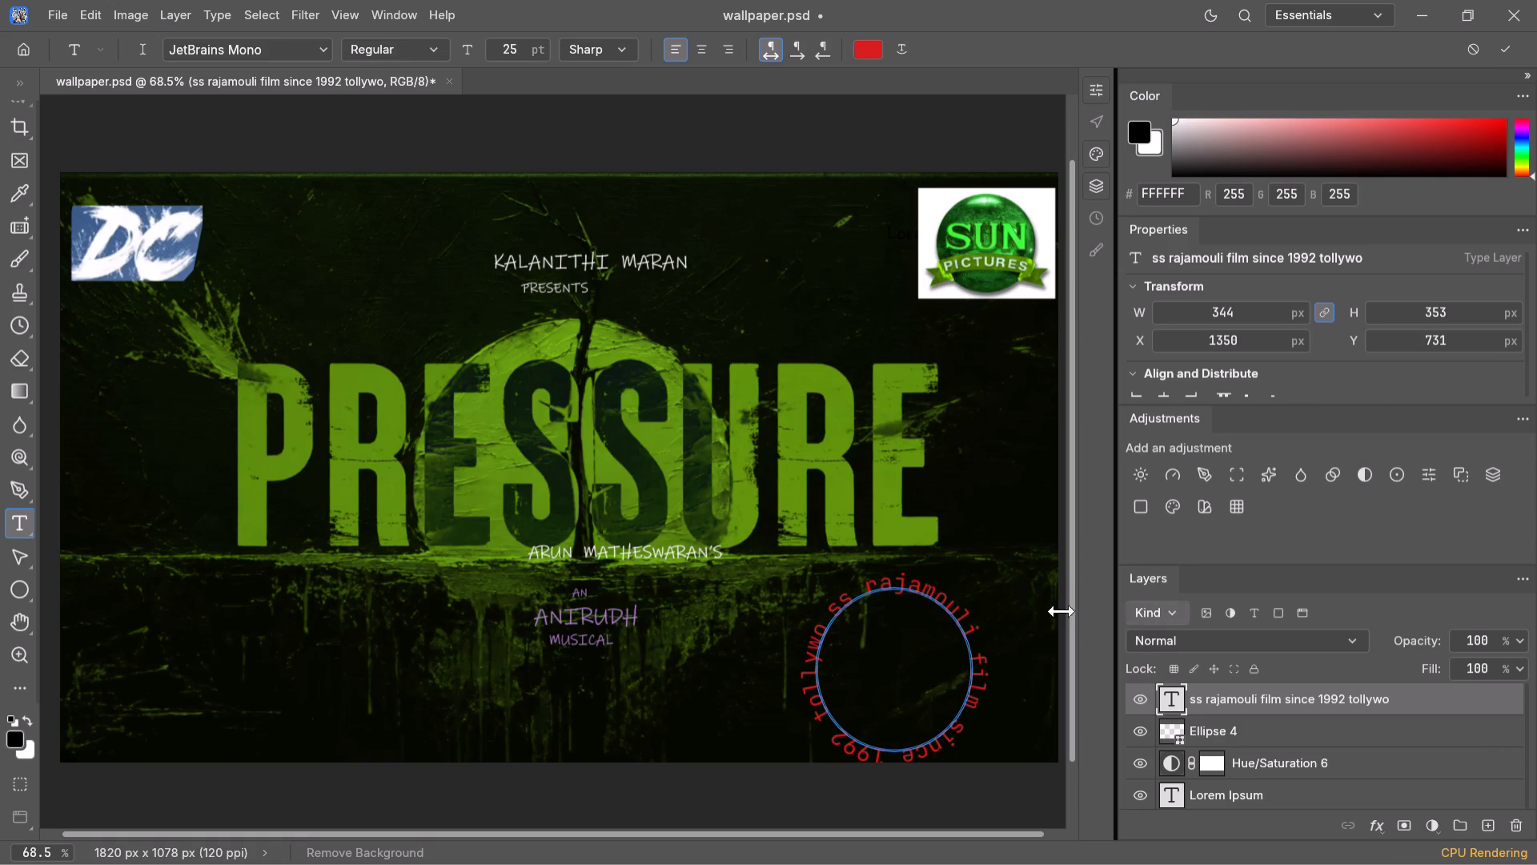
Remove the space between "ss" and "rajamouli" in the circular text.
{"action": "left_click", "coordinate": [880, 582]}
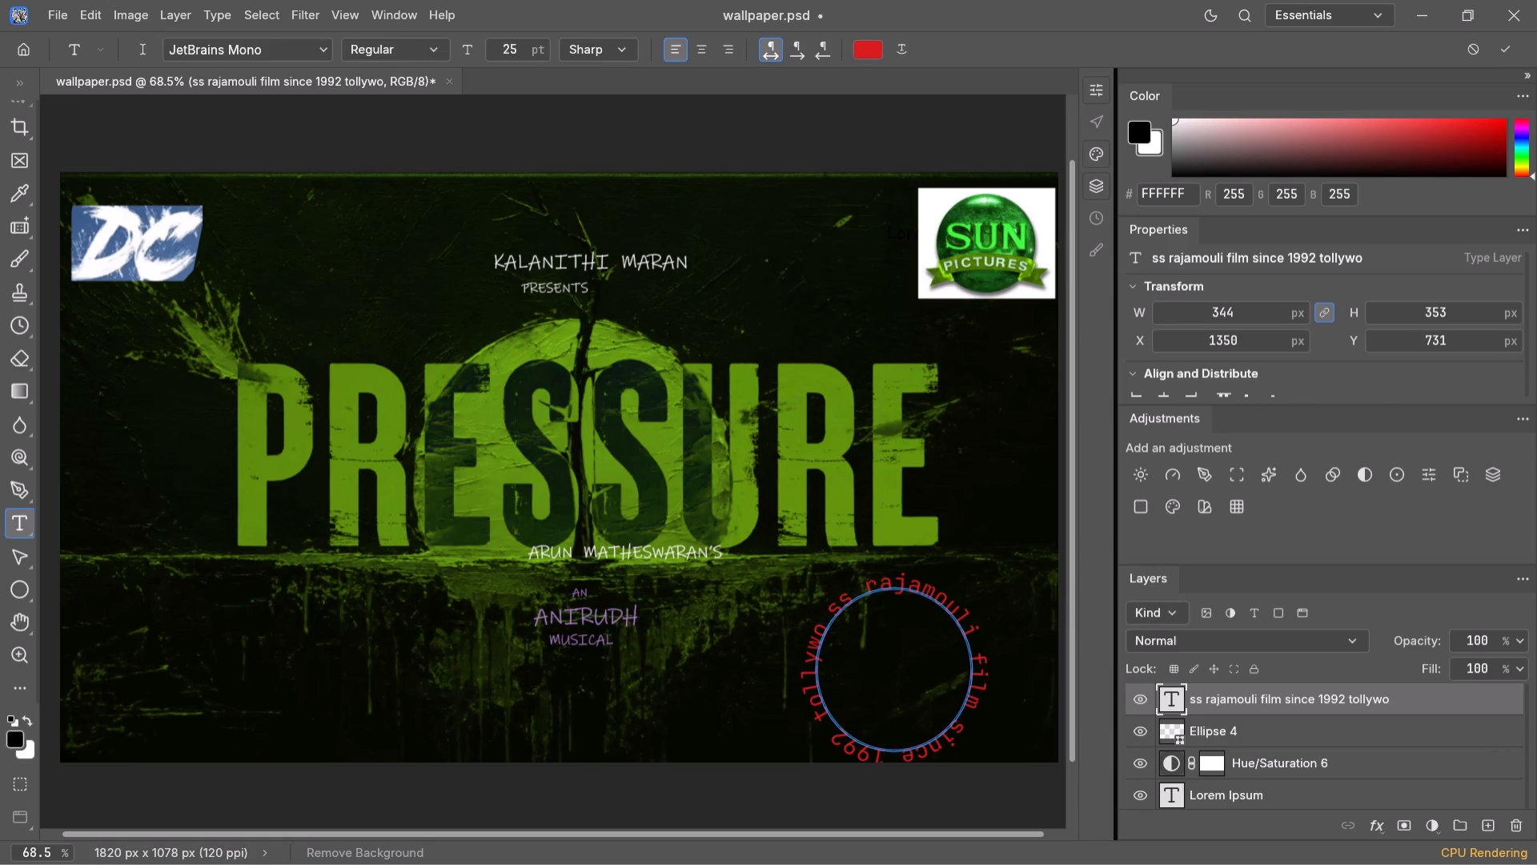
{"action": "key", "text": "Left"}
{"action": "key", "text": "BackSpace"}
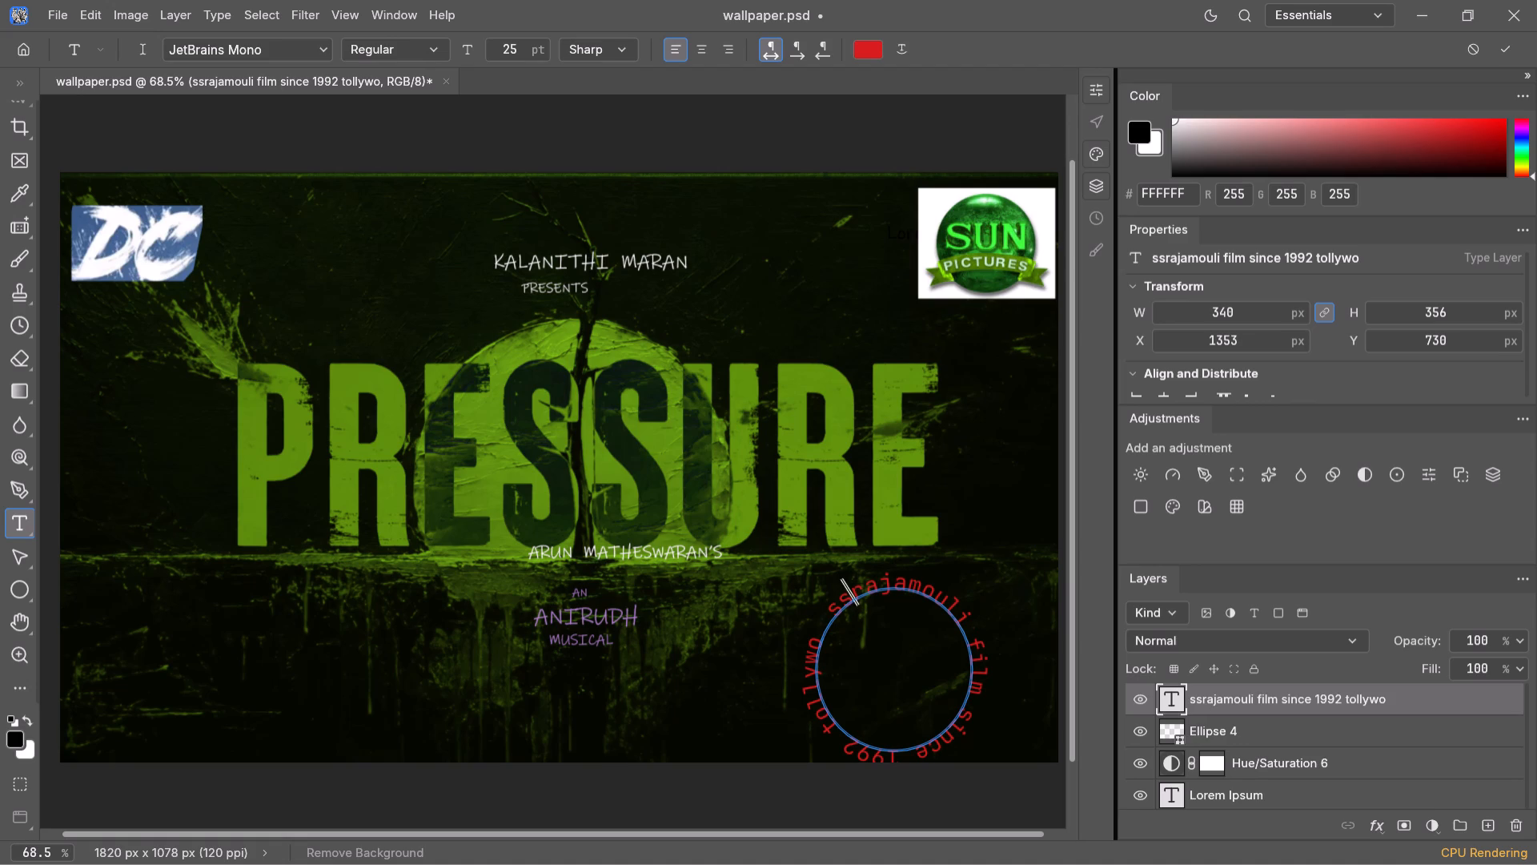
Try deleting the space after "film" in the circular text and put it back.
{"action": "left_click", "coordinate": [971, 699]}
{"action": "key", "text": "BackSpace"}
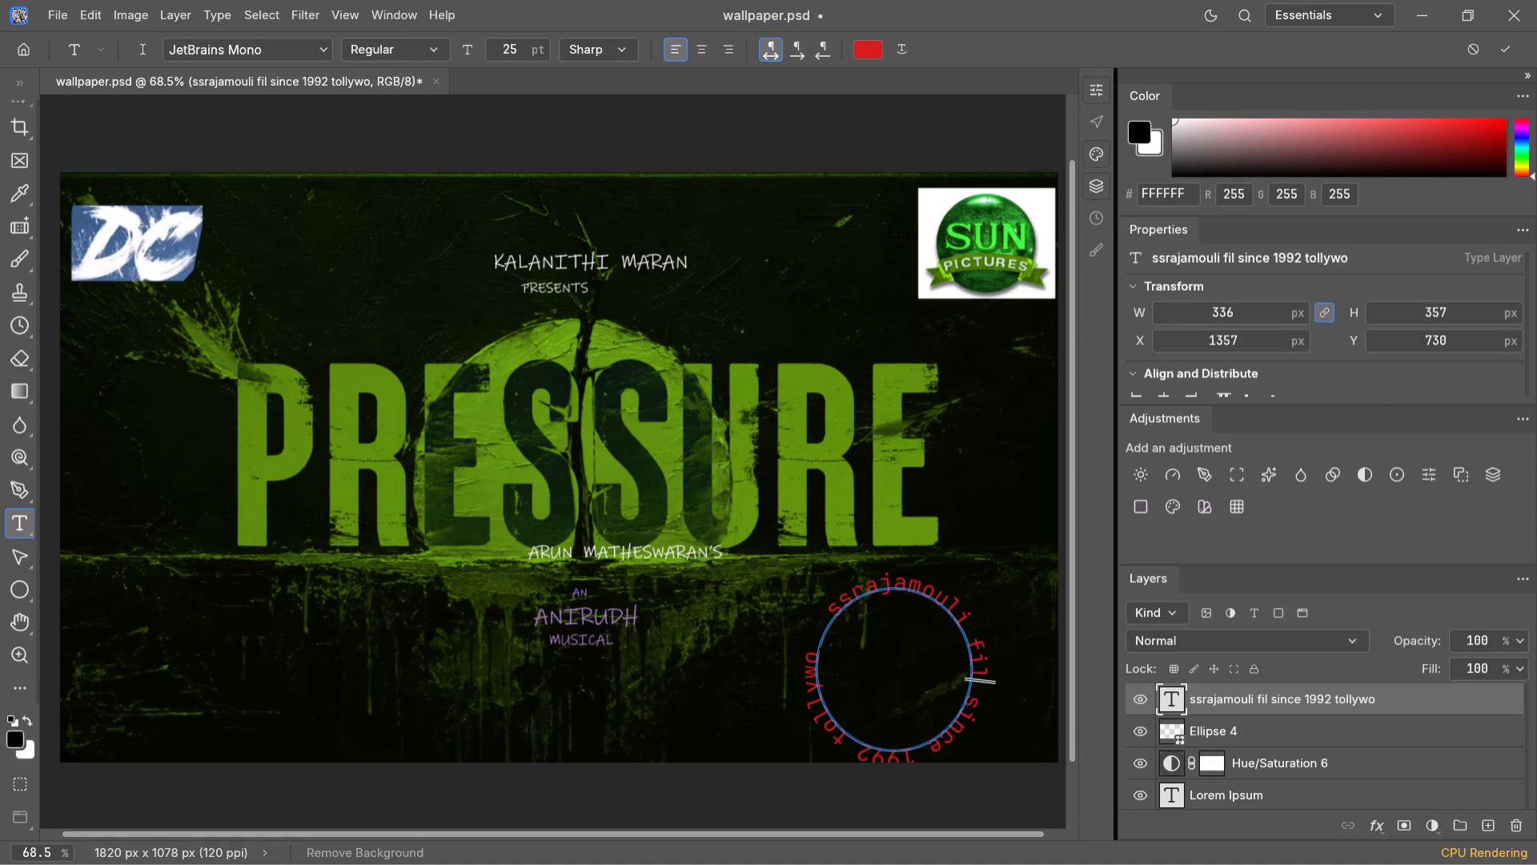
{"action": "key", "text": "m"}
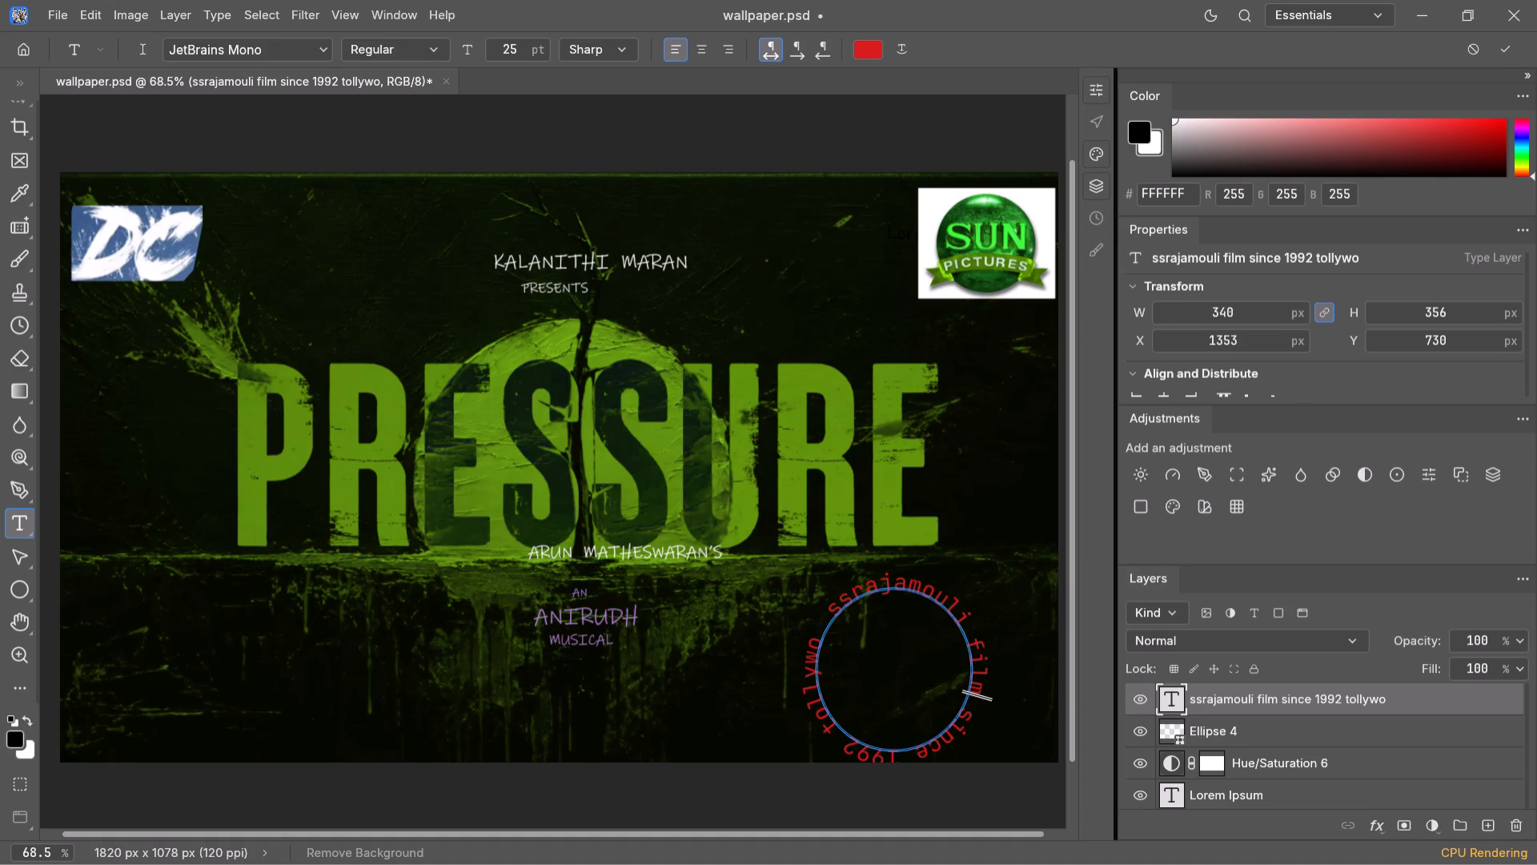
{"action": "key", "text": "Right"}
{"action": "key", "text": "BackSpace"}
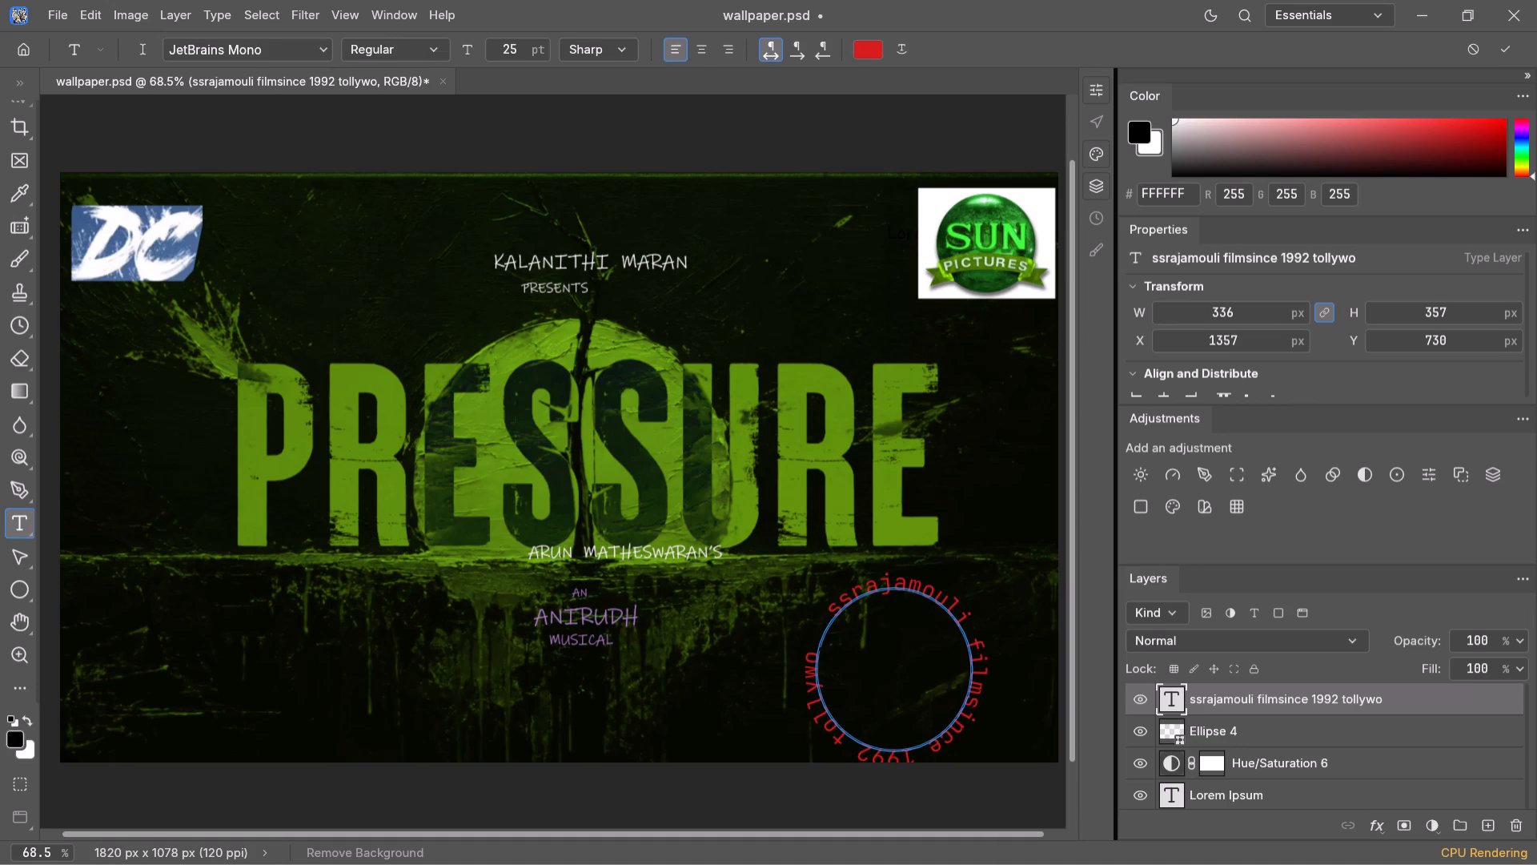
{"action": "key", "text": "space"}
Remove the space between "since" and "1992" in the circular text.
{"action": "left_click", "coordinate": [912, 753]}
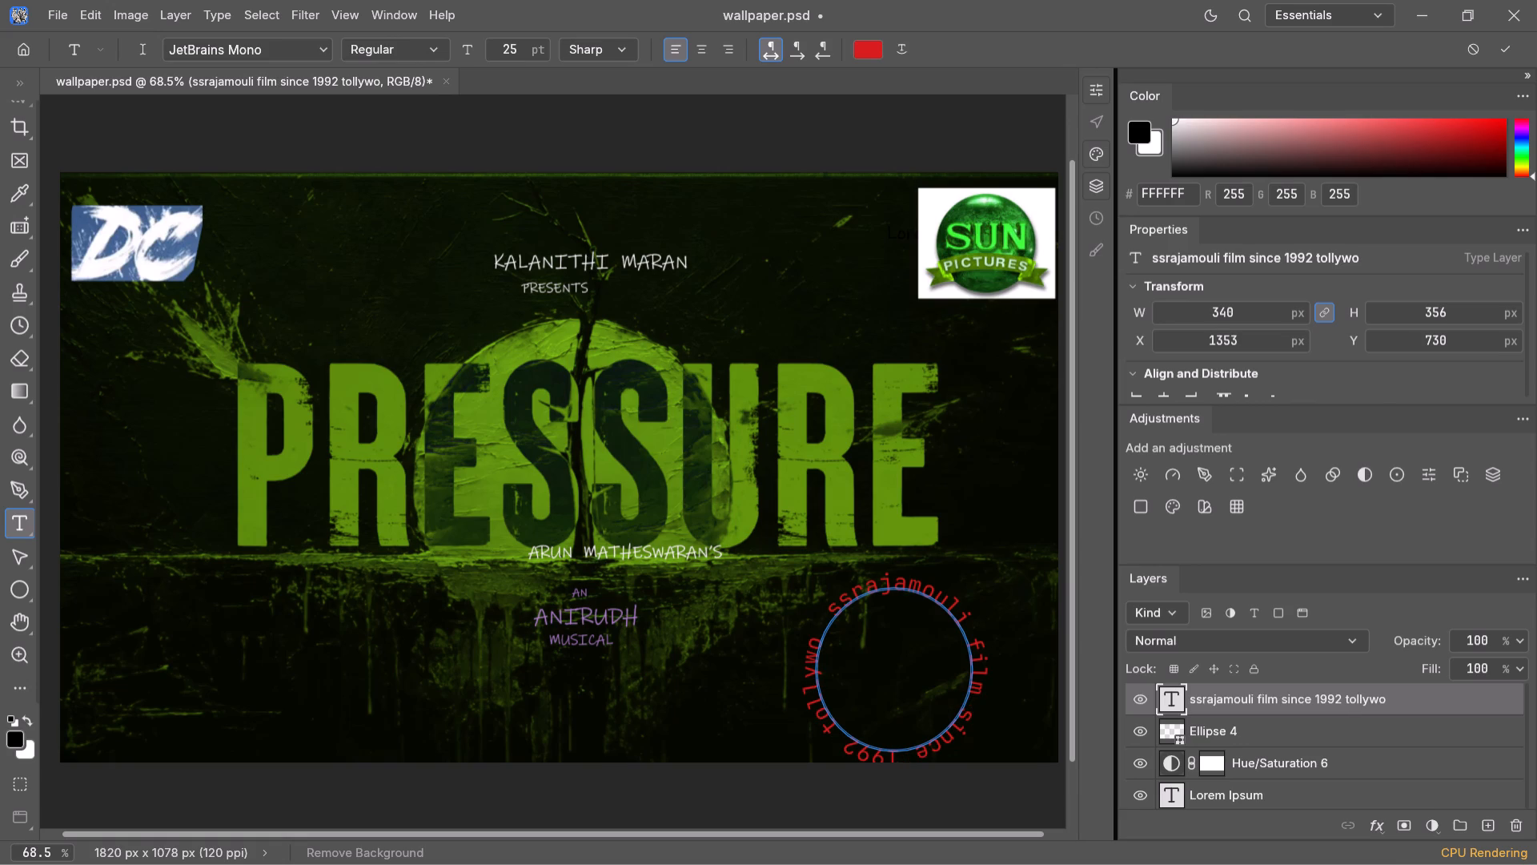
{"action": "key", "text": "BackSpace"}
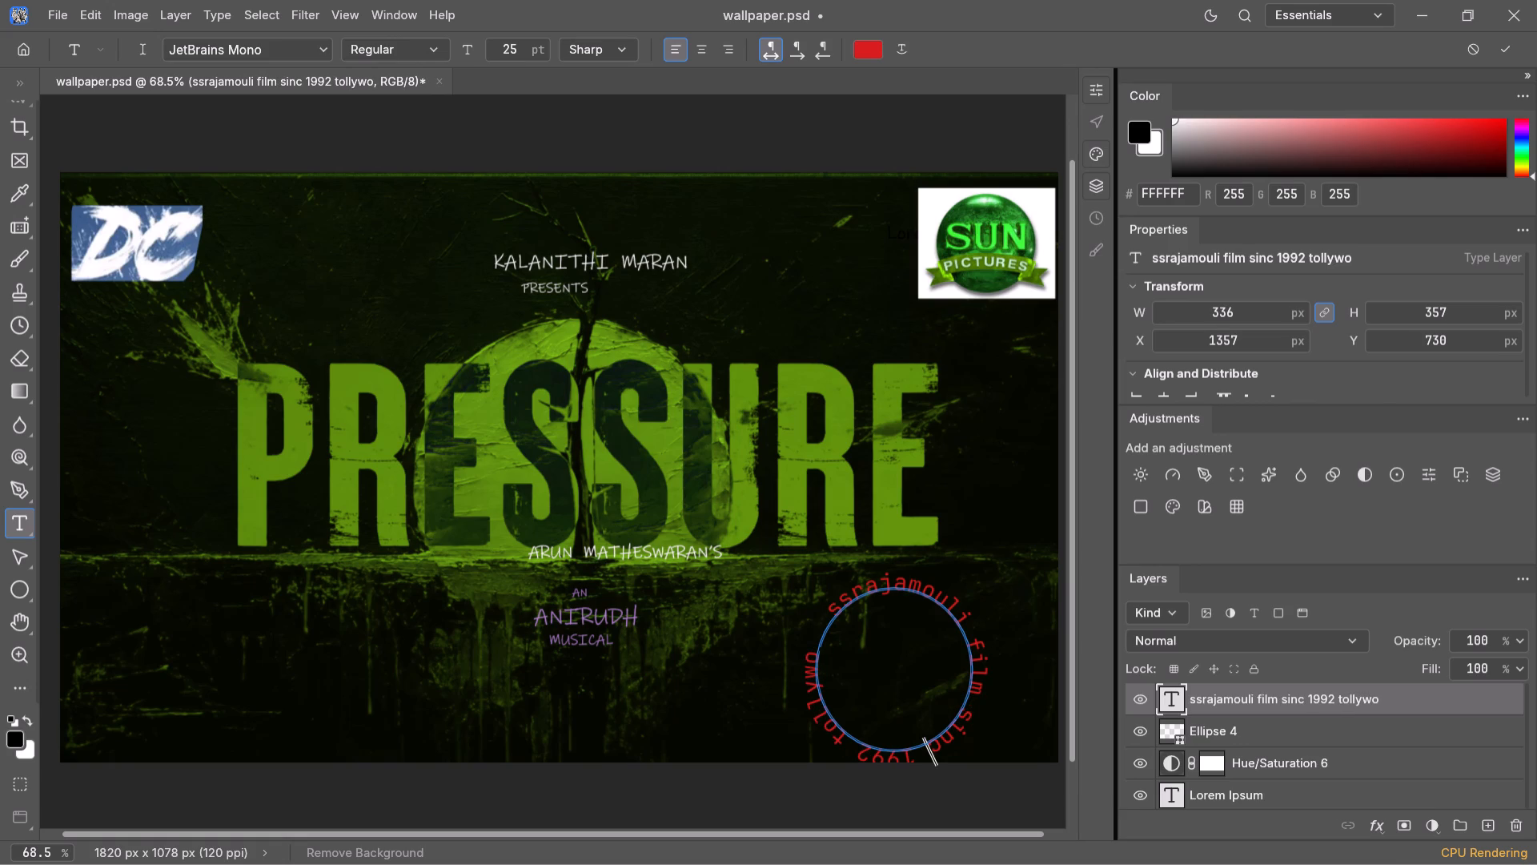
{"action": "key", "text": "e"}
{"action": "key", "text": "Left"}
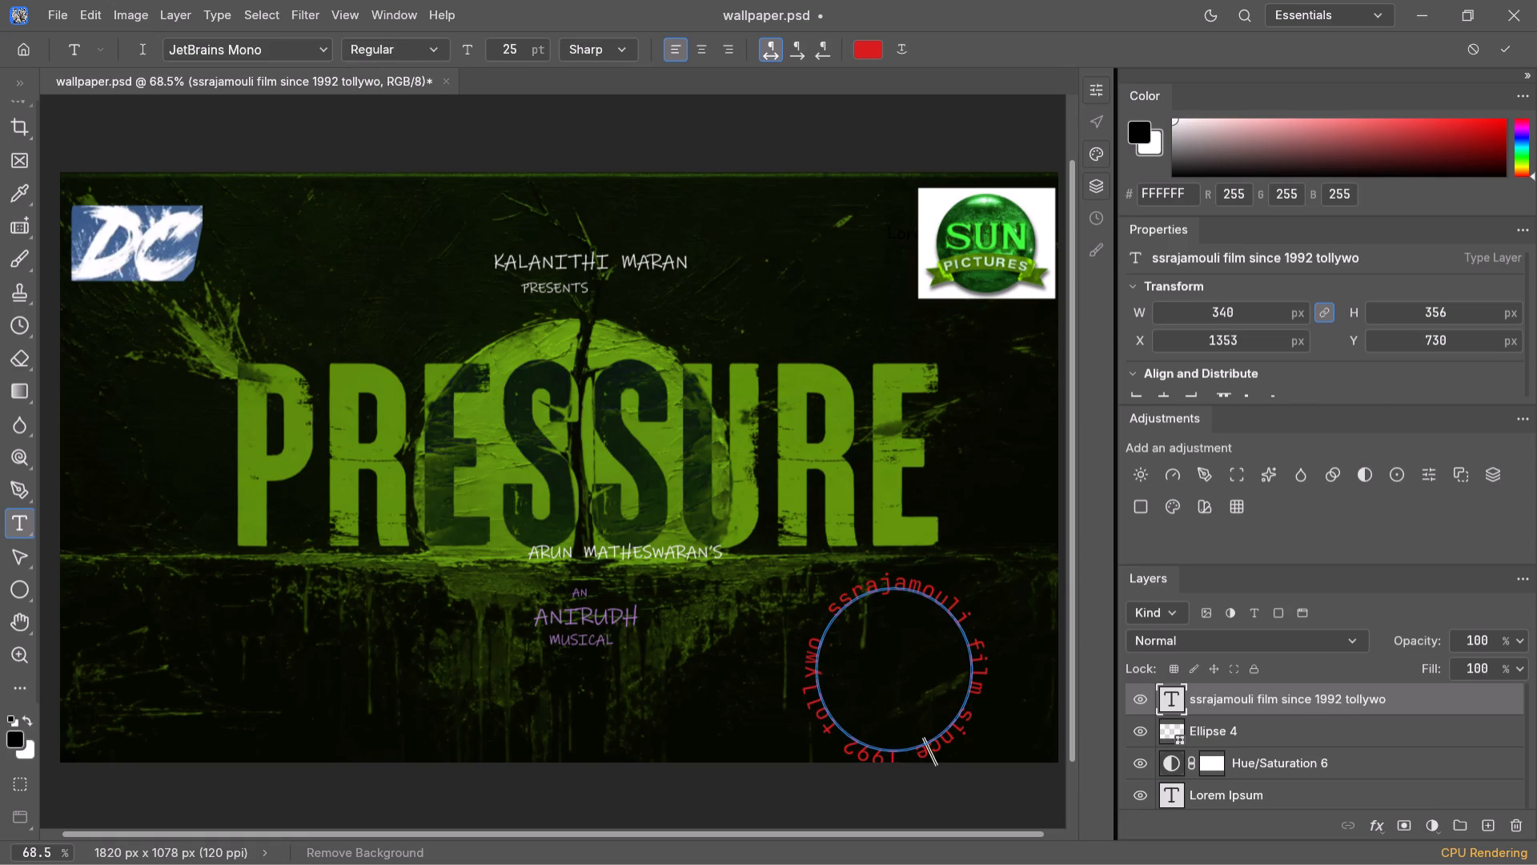
{"action": "key", "text": "Right"}
{"action": "key", "text": "Right"}
{"action": "key", "text": "BackSpace"}
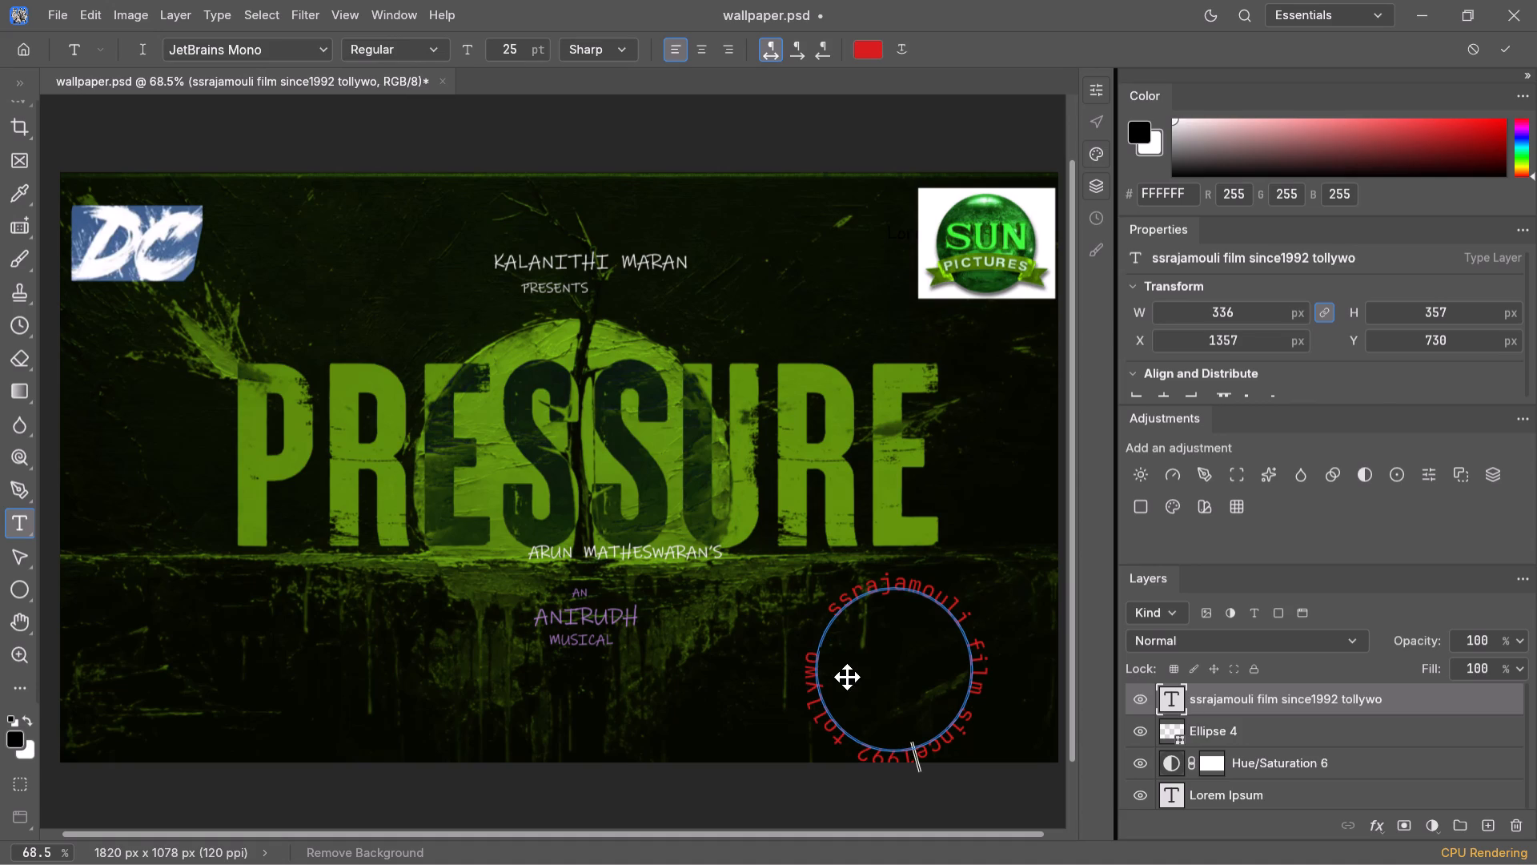
Add "od" at the end of the circular text to complete the word "tollywood".
{"action": "key", "text": "Right"}
{"action": "key", "text": "Right"}
{"action": "key", "text": "Right"}
{"action": "key", "text": "Right"}
{"action": "key", "text": "Right"}
{"action": "key", "text": "Right"}
{"action": "key", "text": "Right"}
{"action": "key", "text": "Right"}
{"action": "key", "text": "Right"}
{"action": "key", "text": "Right"}
{"action": "key", "text": "Right"}
{"action": "key", "text": "Right"}
{"action": "type", "text": "od"}
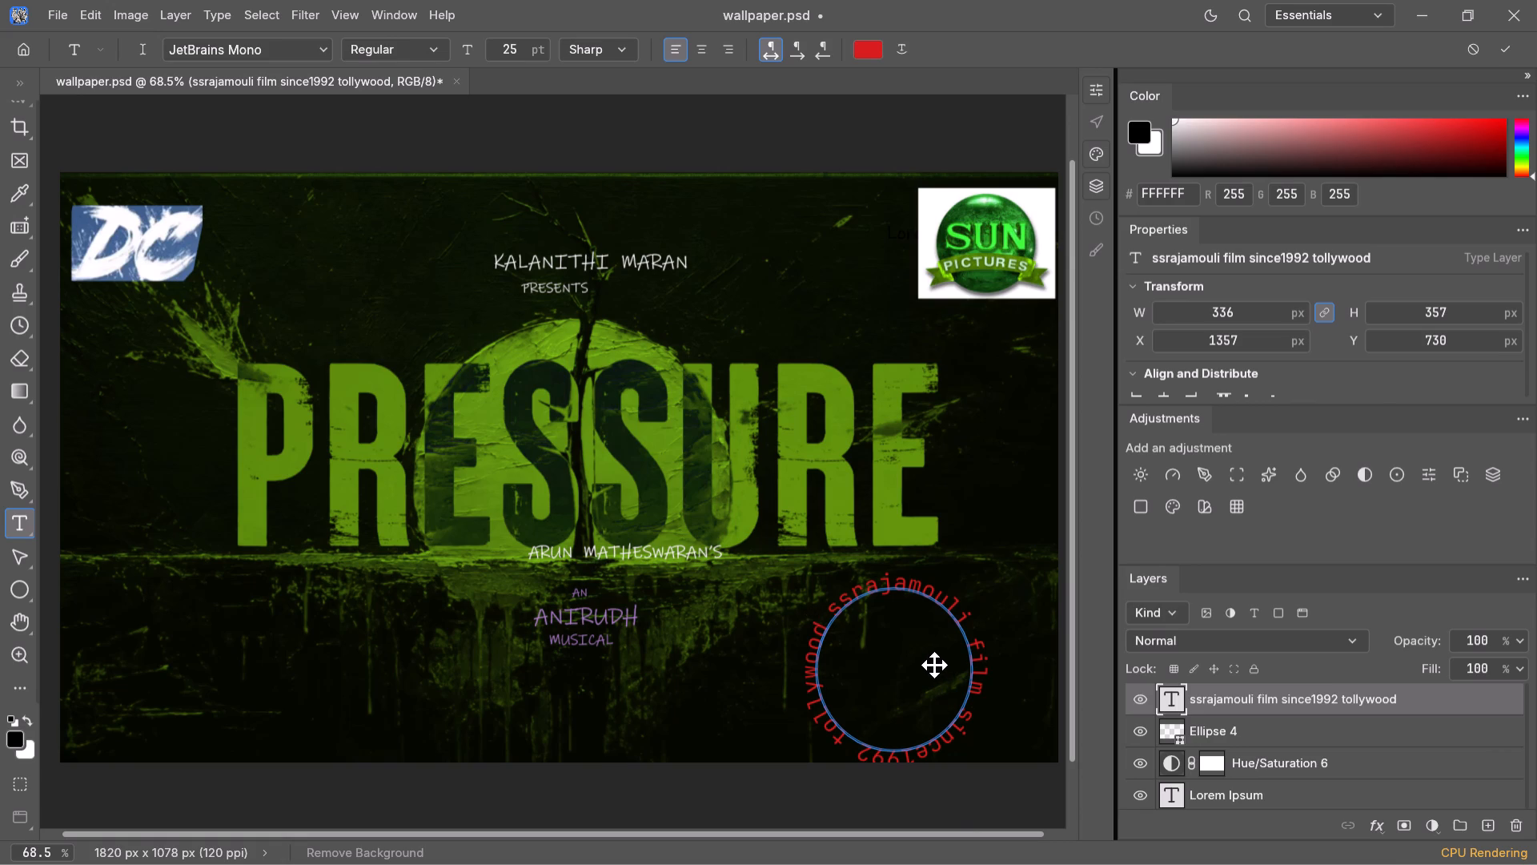
{"action": "key", "text": "Return"}
Toggle the visibility of the circular text and Ellipse 4 layers, then undo back to only the circular text hidden.
{"action": "left_click", "coordinate": [1139, 692]}
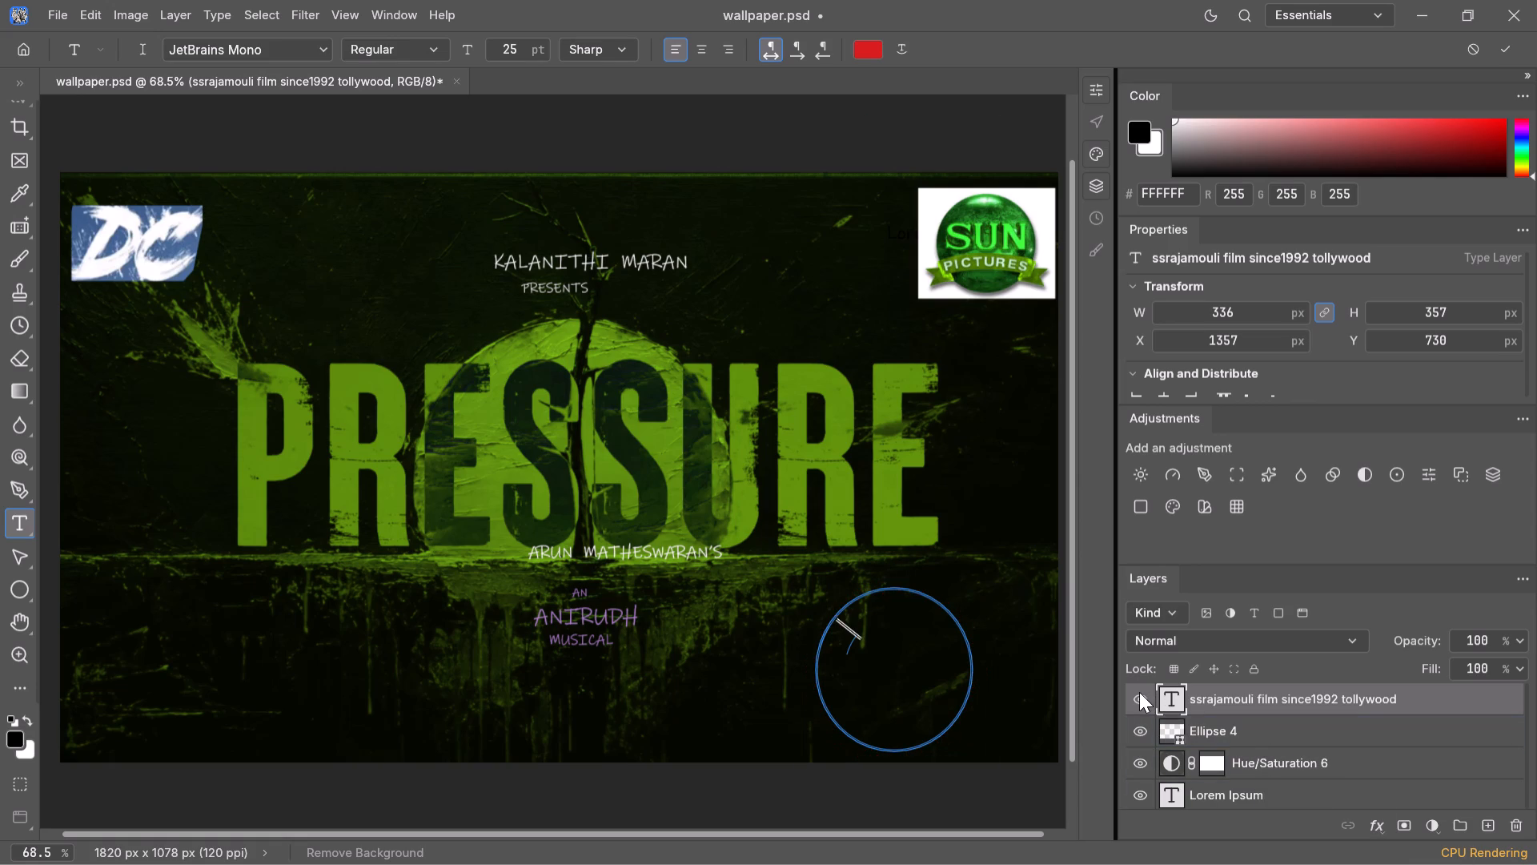
{"action": "left_click", "coordinate": [1139, 692]}
{"action": "left_click", "coordinate": [1165, 731]}
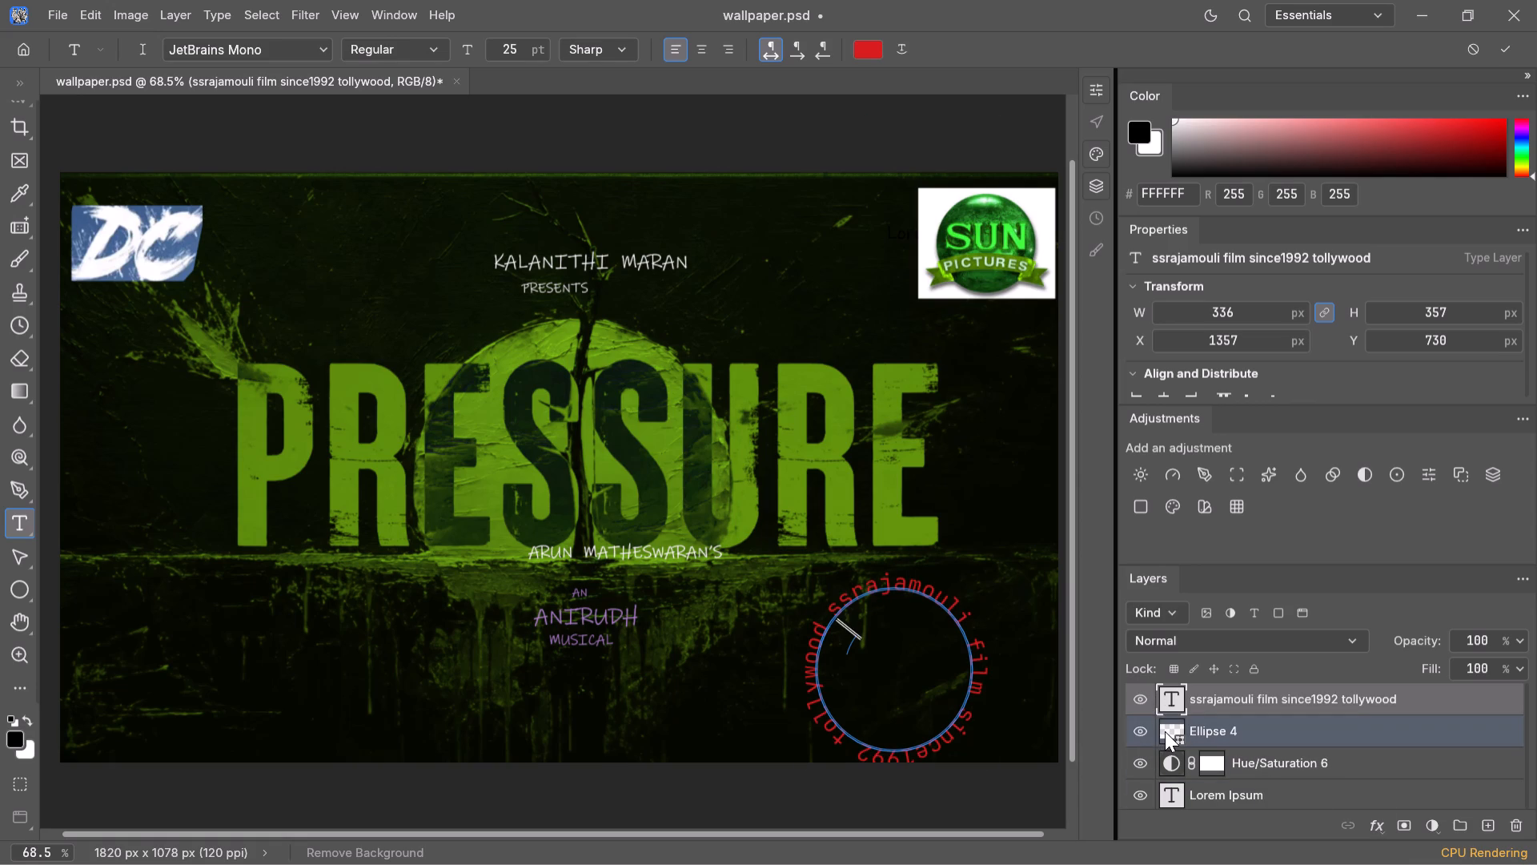
{"action": "left_click", "coordinate": [1138, 730]}
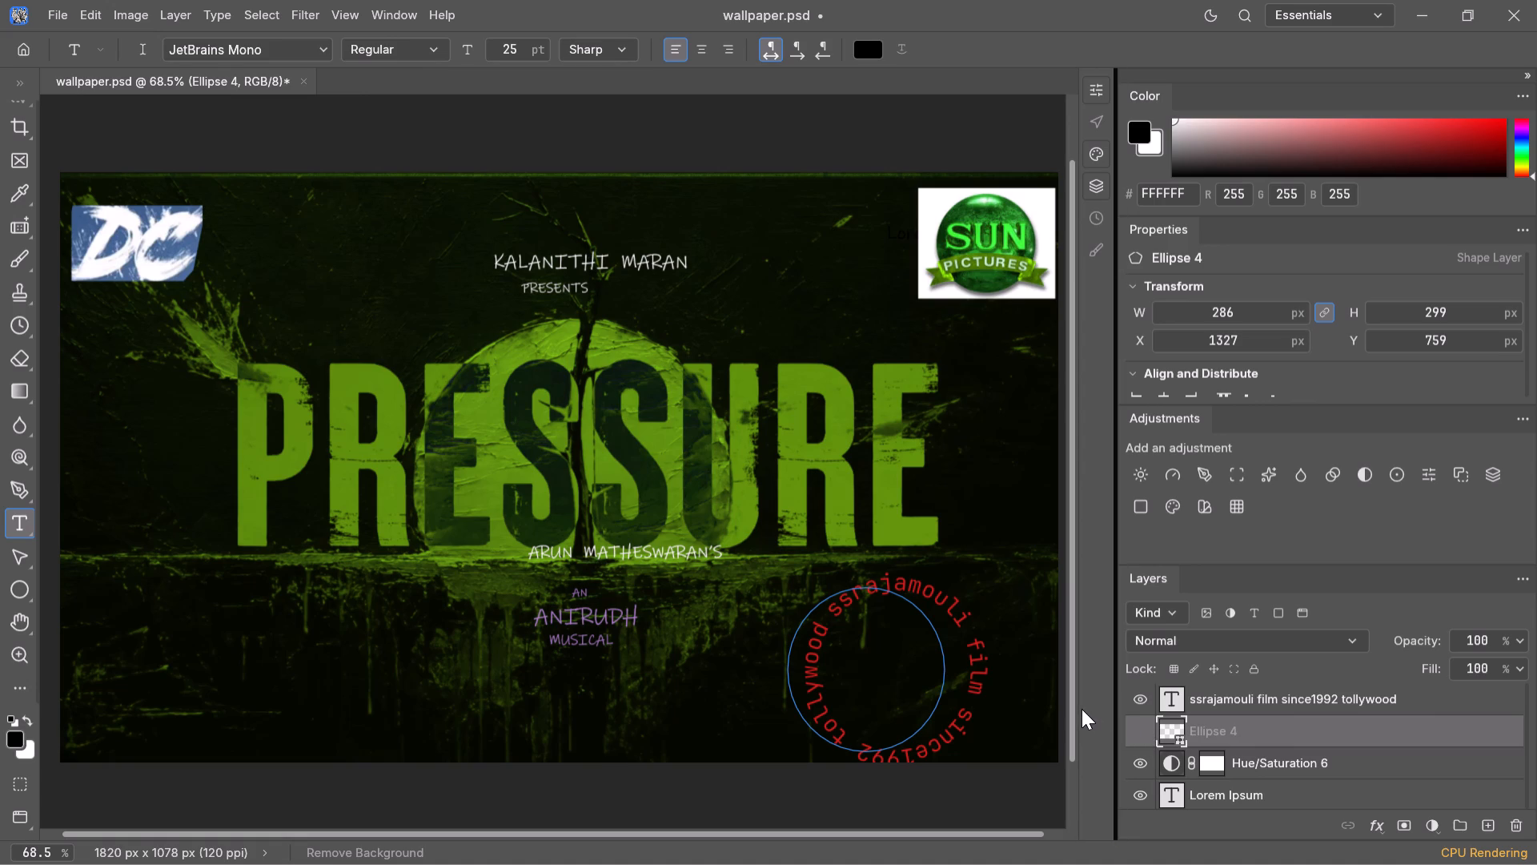
{"action": "key", "text": "ctrl+z"}
{"action": "key", "text": "ctrl+z"}
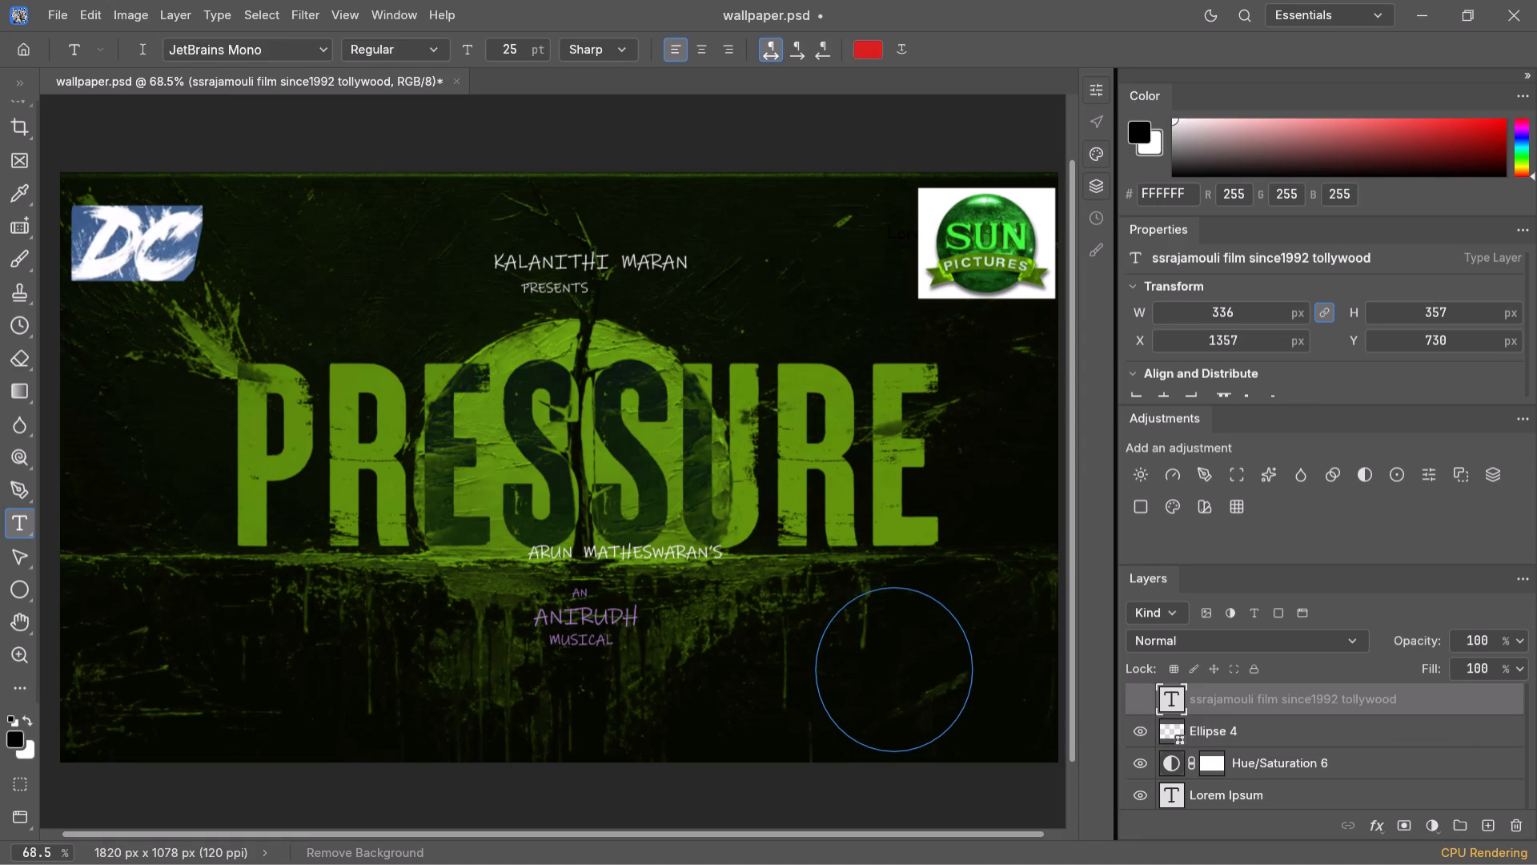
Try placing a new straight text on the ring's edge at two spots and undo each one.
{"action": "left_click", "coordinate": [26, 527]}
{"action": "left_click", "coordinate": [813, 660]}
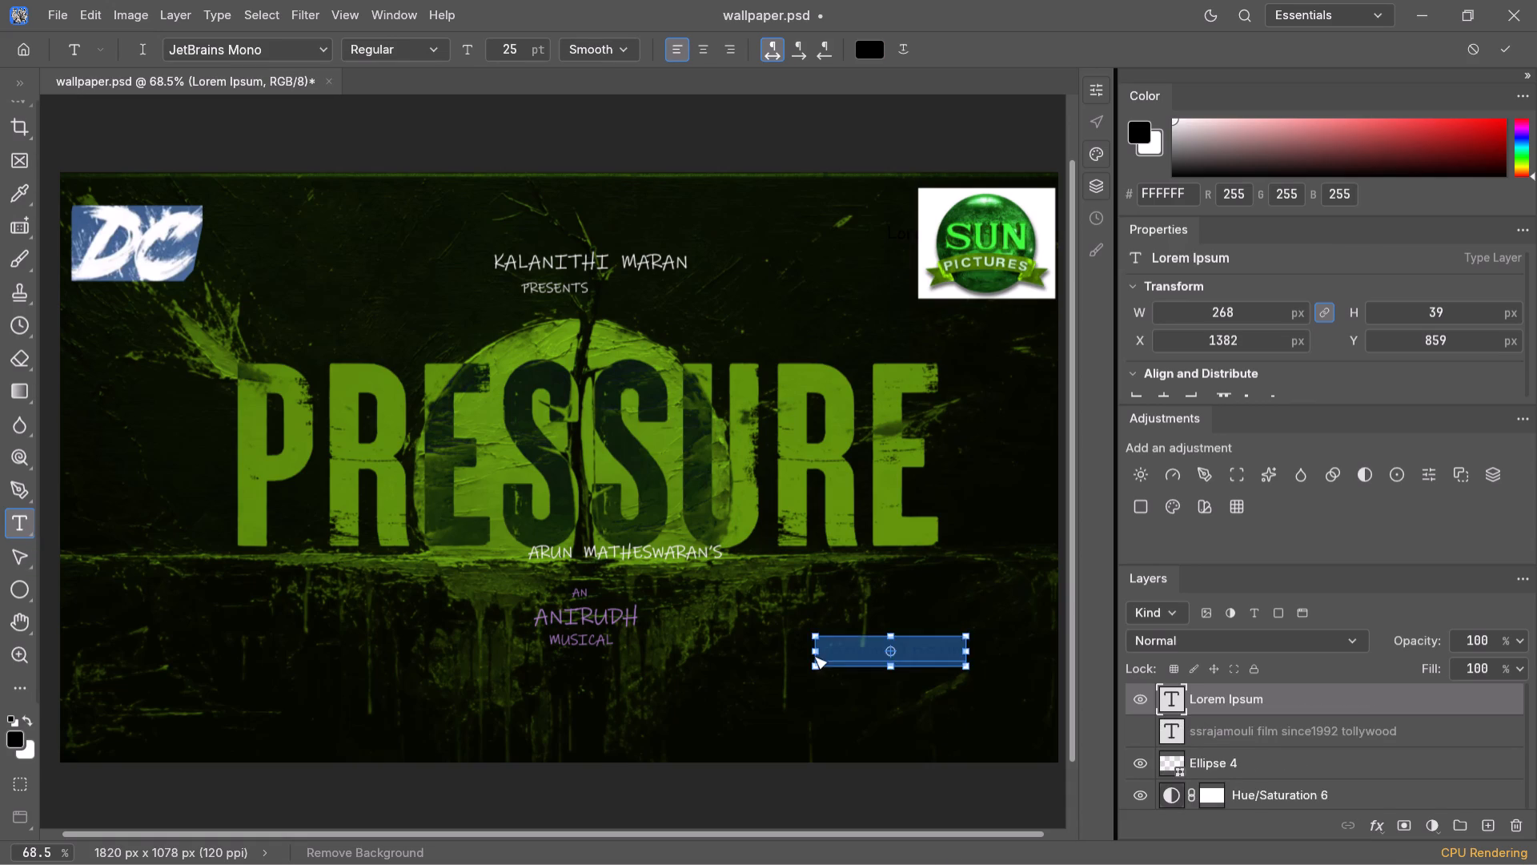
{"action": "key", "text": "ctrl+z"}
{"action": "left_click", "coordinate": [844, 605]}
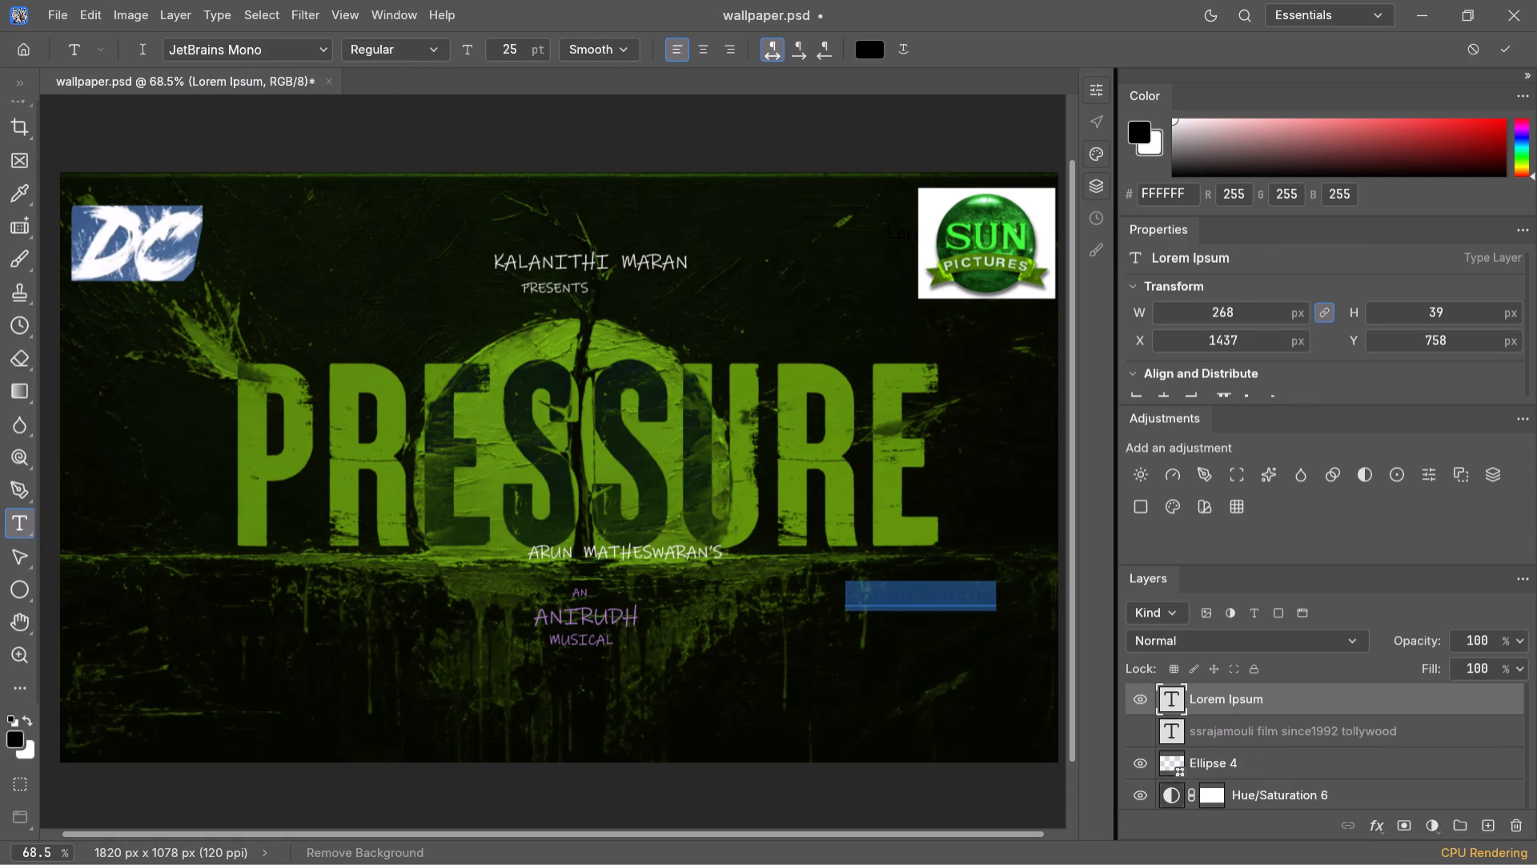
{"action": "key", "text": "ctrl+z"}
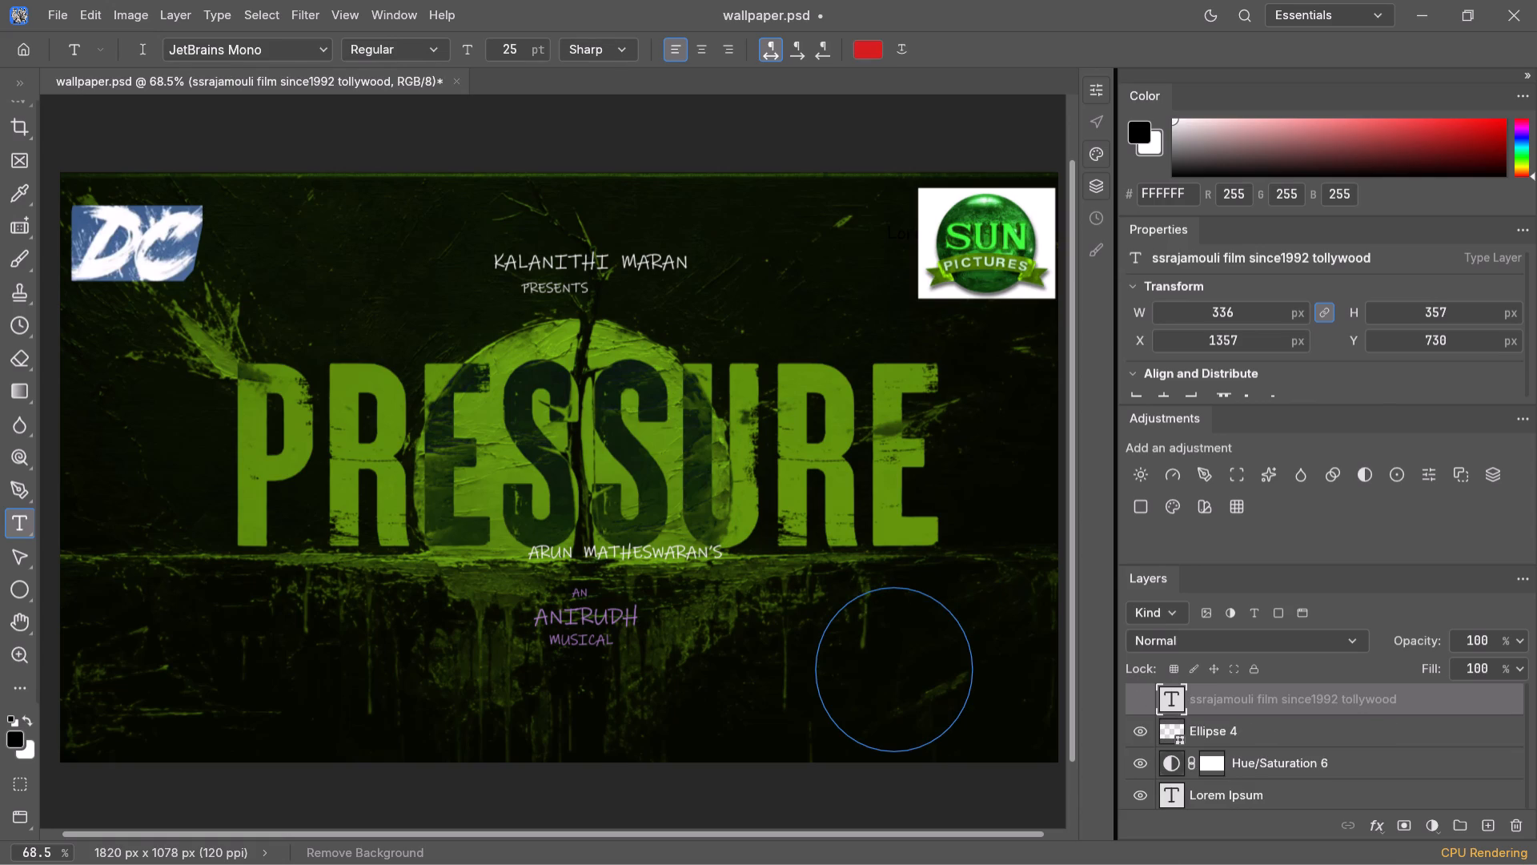
Start a new type layer along the circular path of the Ellipse 4 shape.
{"action": "left_click", "coordinate": [1277, 721]}
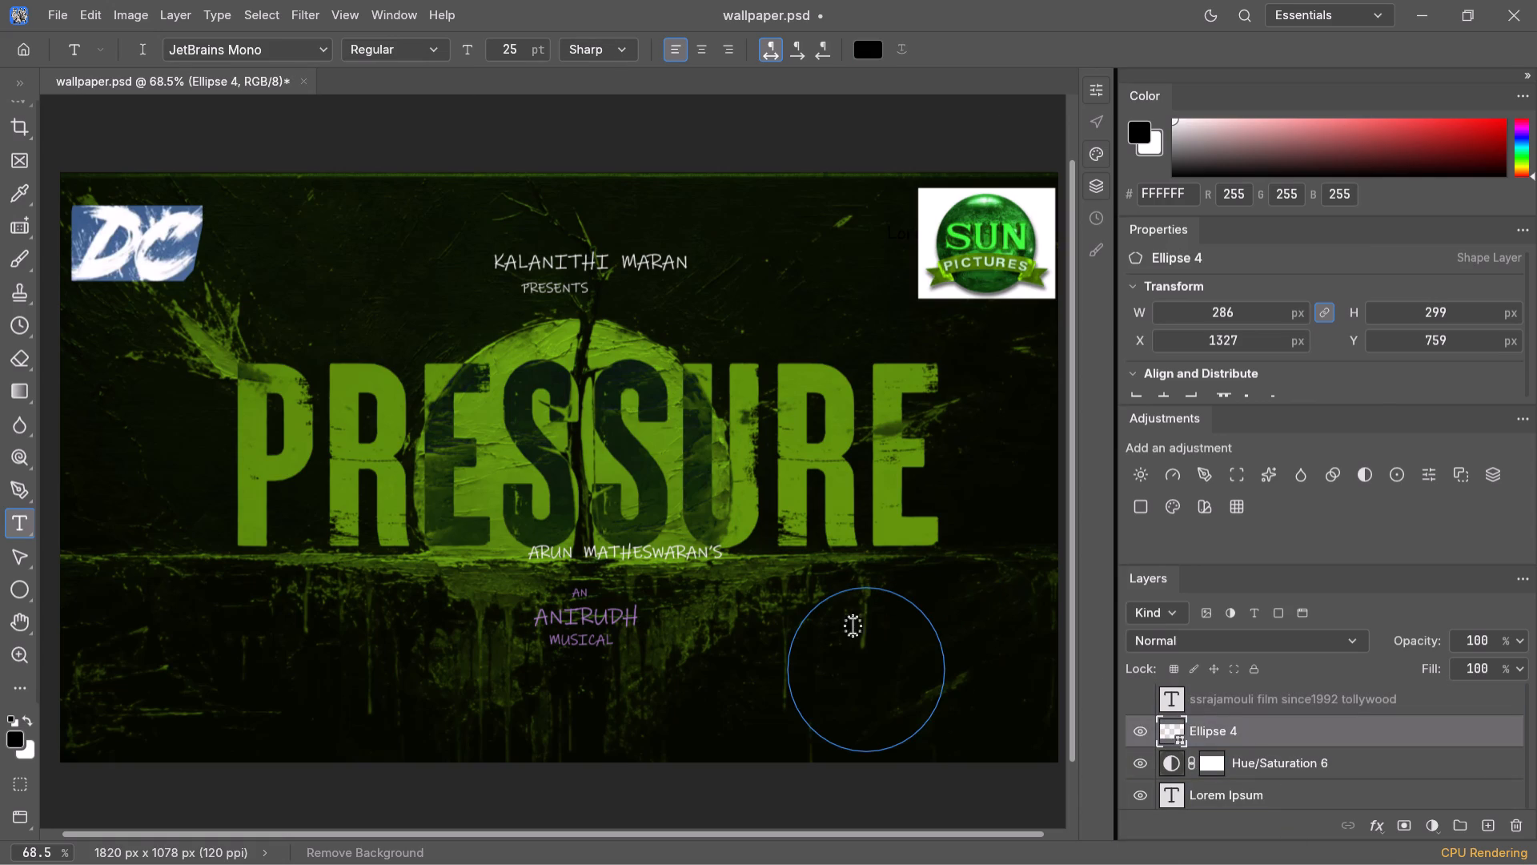
{"action": "left_click", "coordinate": [798, 634]}
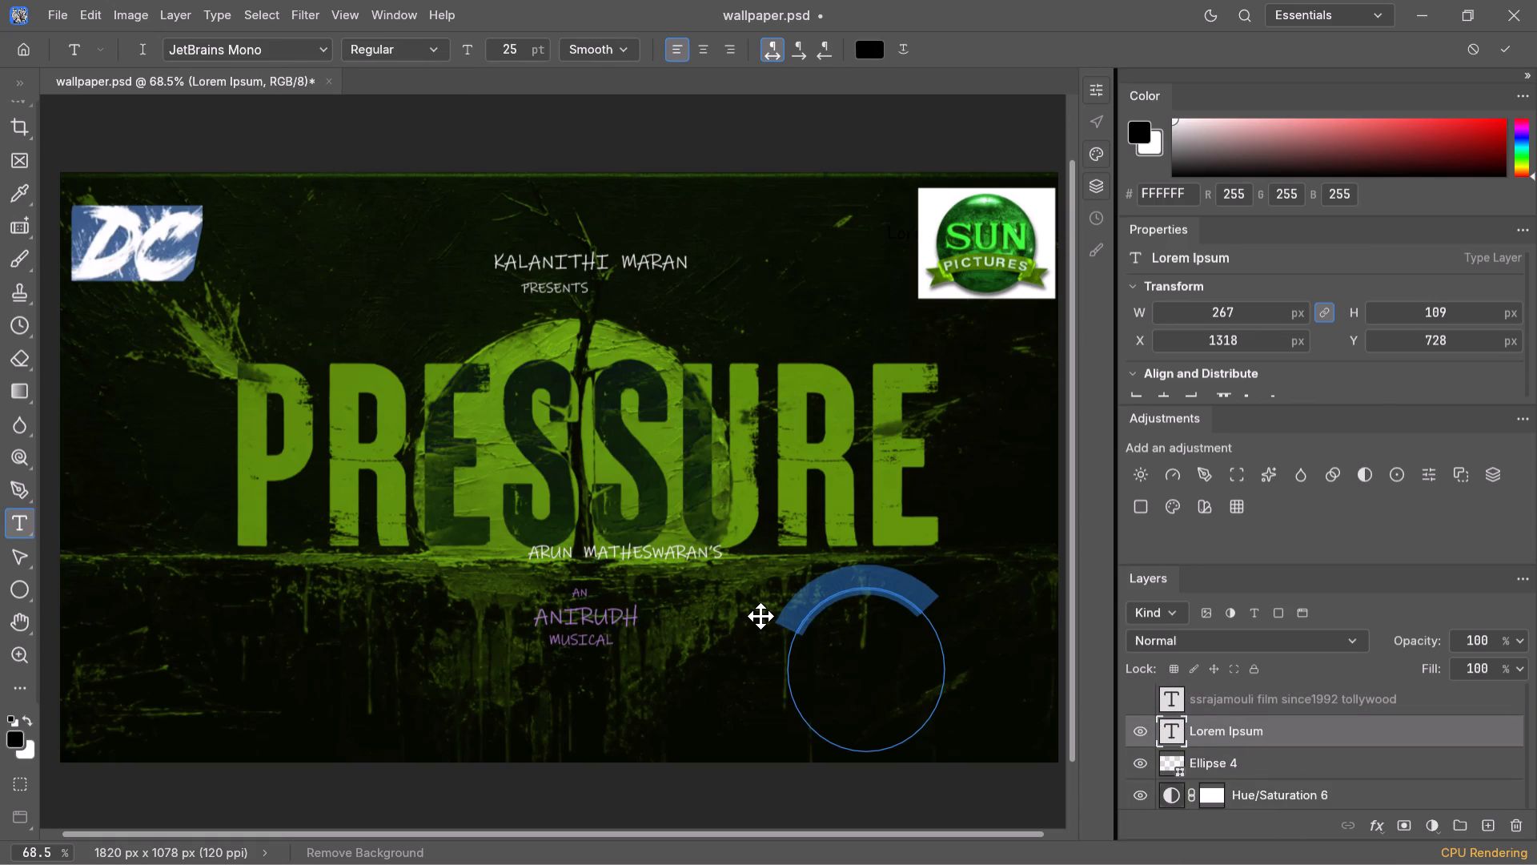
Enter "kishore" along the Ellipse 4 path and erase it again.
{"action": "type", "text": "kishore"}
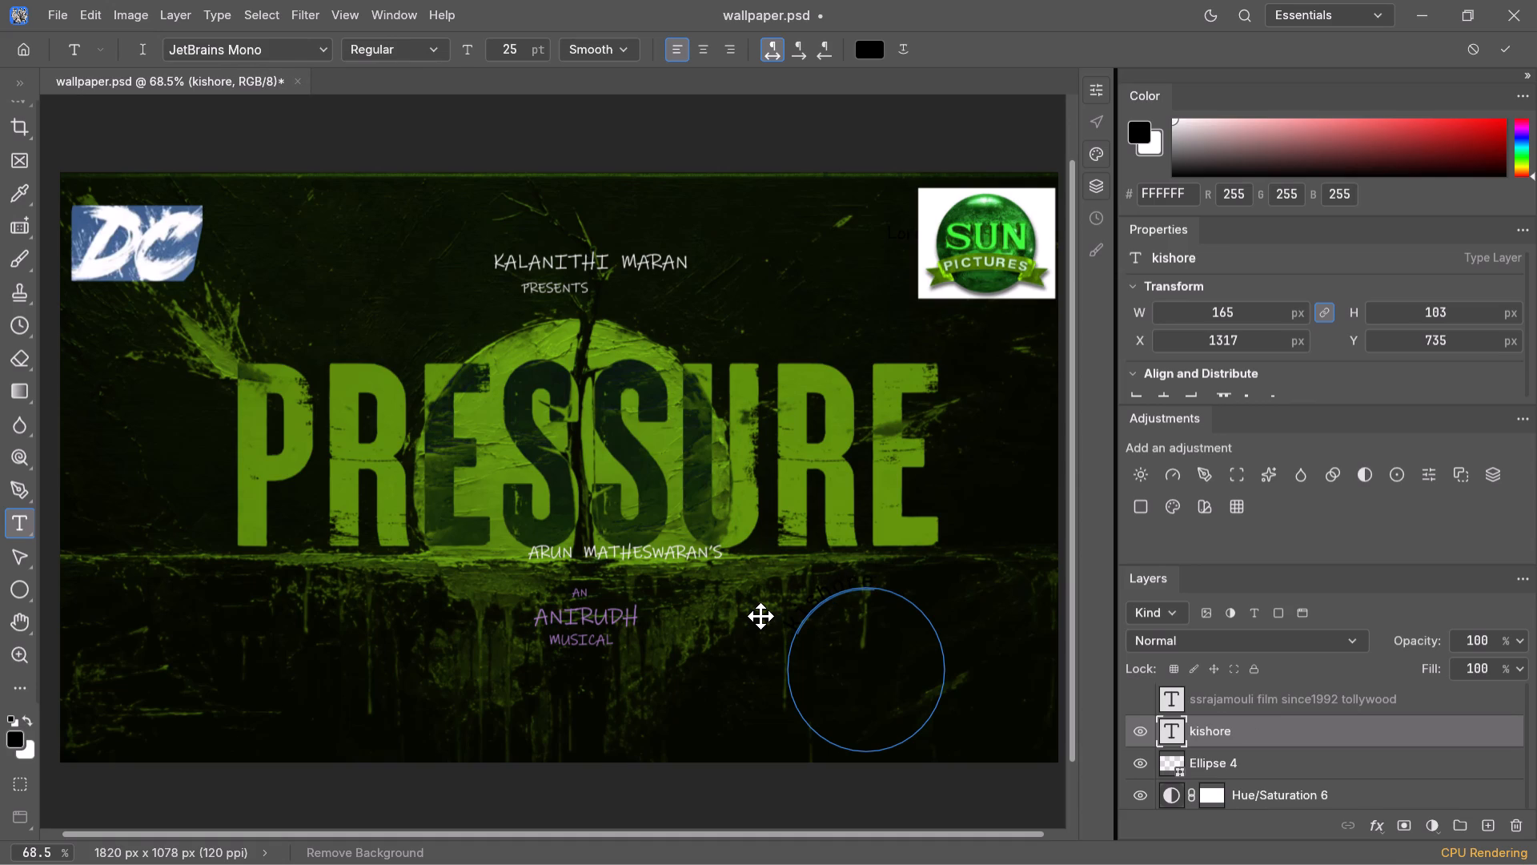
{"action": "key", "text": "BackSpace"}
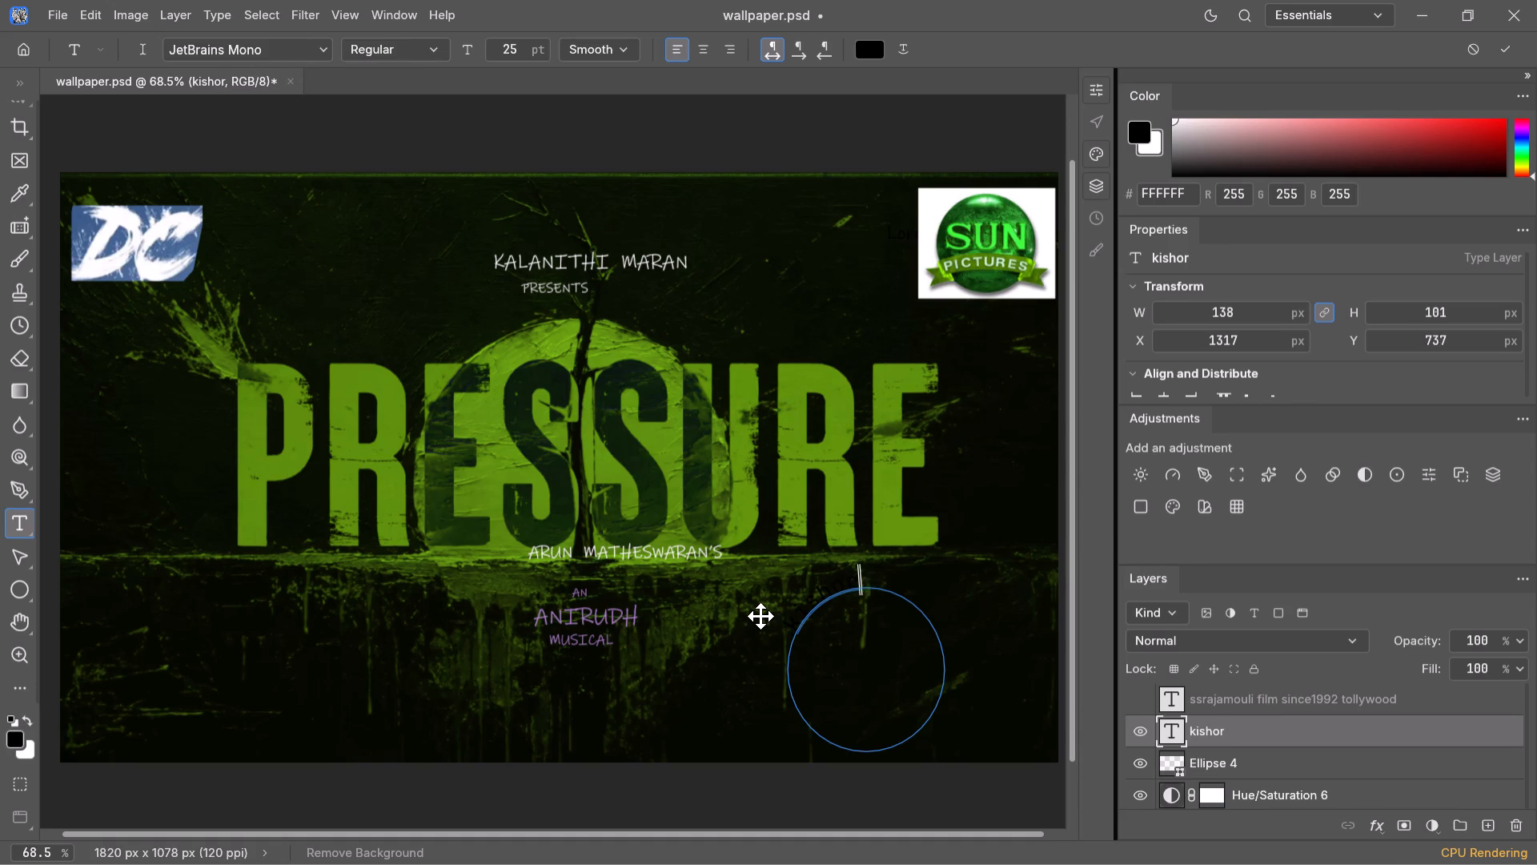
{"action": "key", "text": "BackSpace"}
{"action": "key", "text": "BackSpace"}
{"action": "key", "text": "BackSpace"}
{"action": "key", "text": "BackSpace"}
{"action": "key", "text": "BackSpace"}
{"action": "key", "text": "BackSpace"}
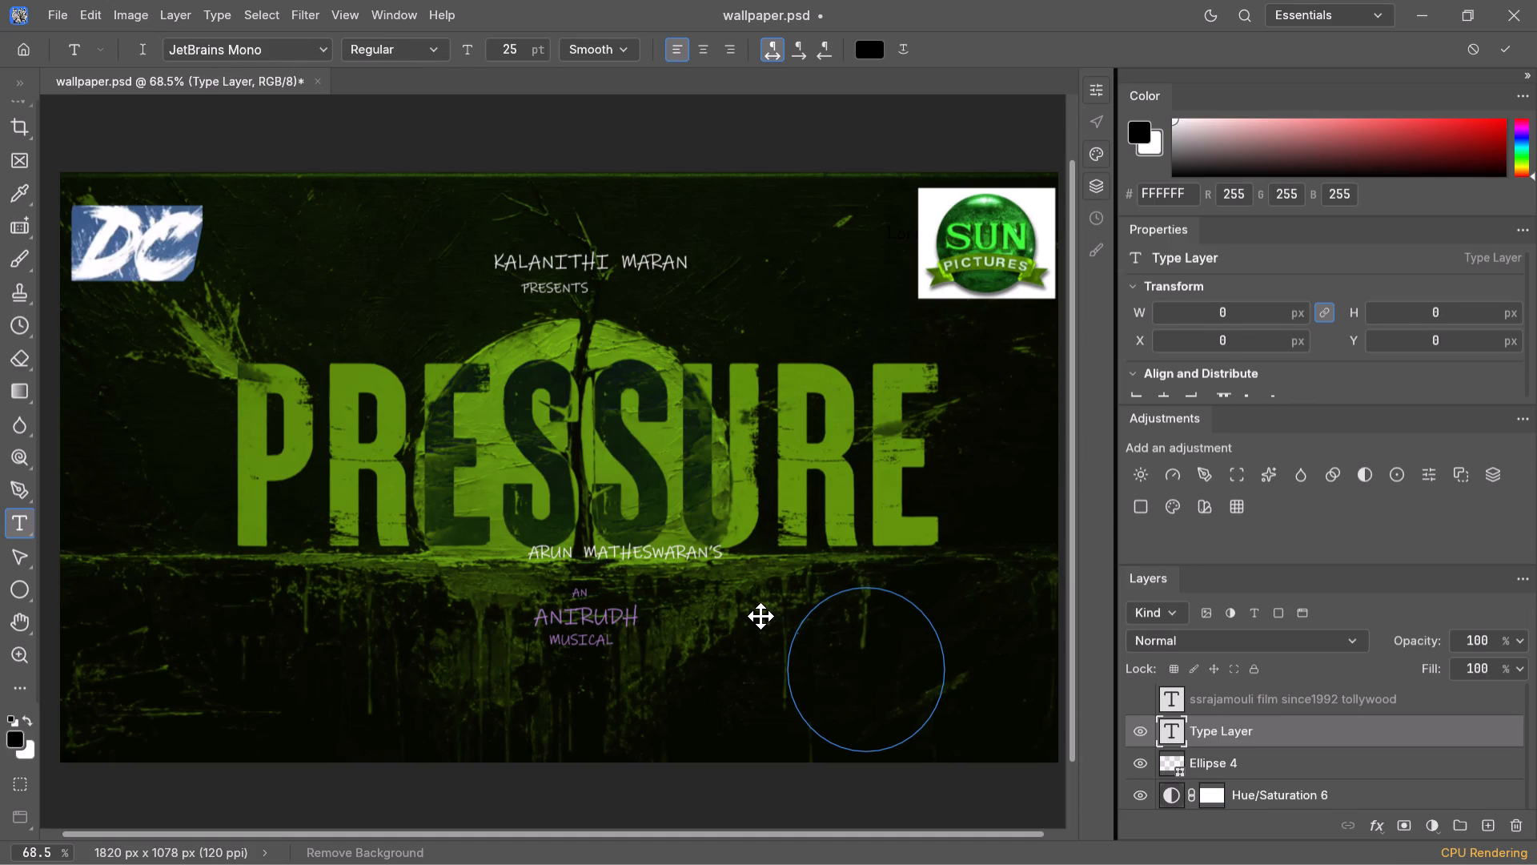
Set the new path text's colour to white (ffffff) with only web colours enabled.
{"action": "left_click", "coordinate": [871, 42]}
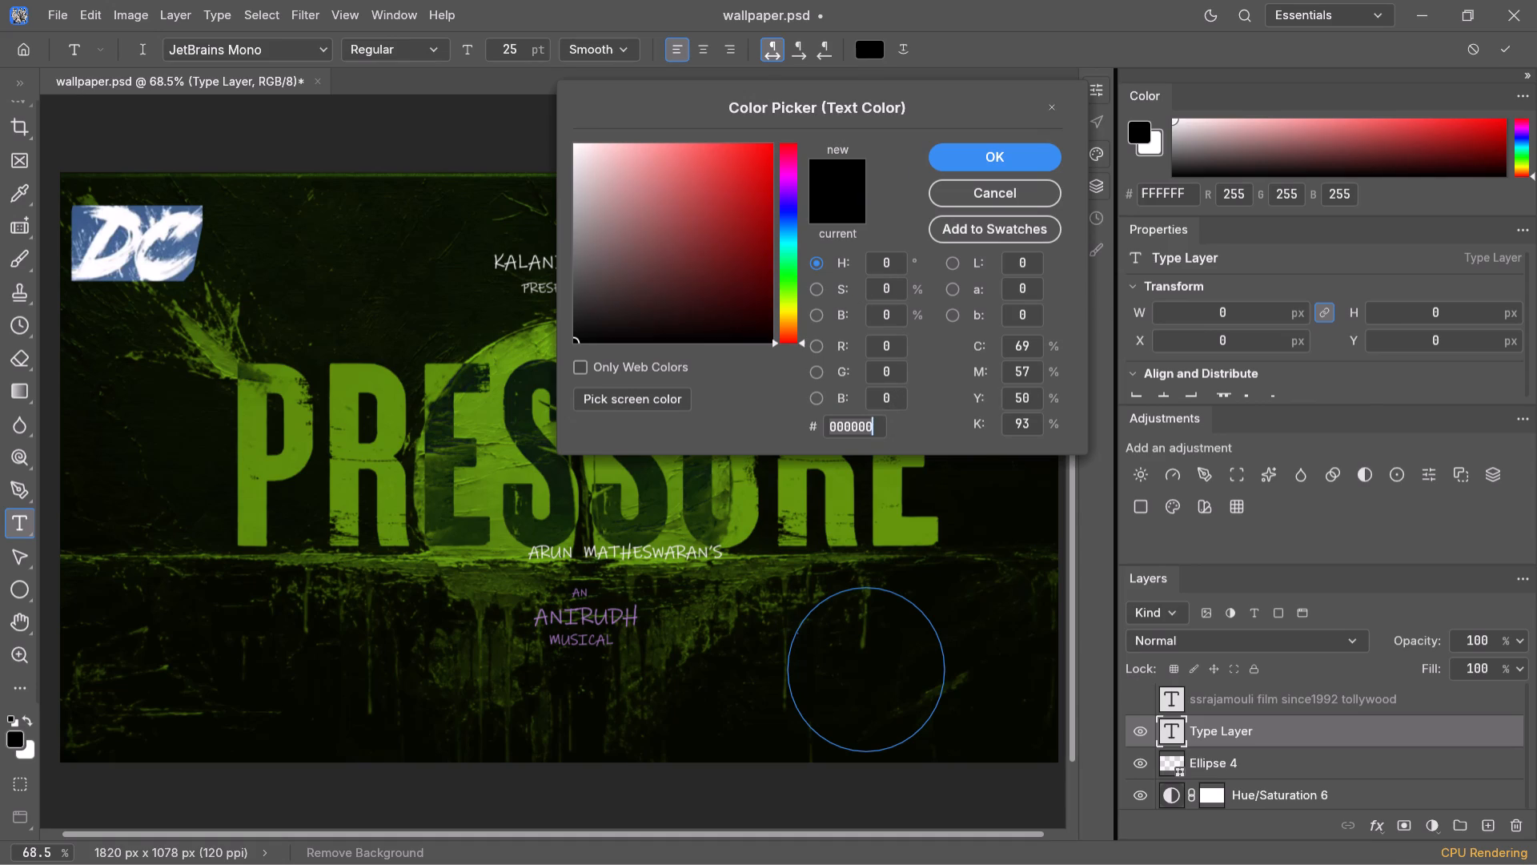
{"action": "key", "text": "BackSpace"}
{"action": "type", "text": "ffffff"}
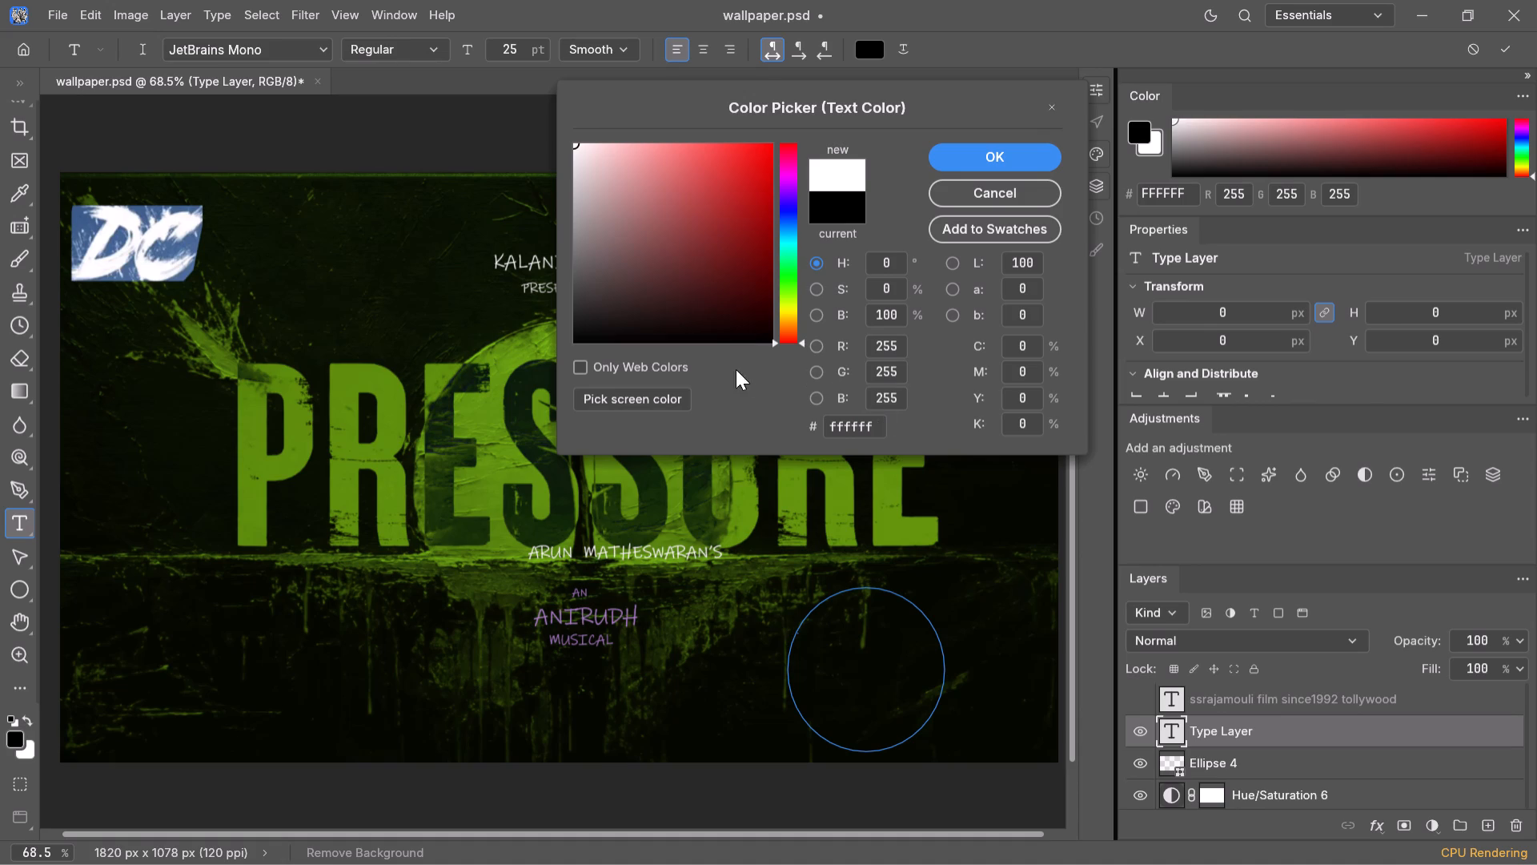
{"action": "left_click", "coordinate": [576, 367]}
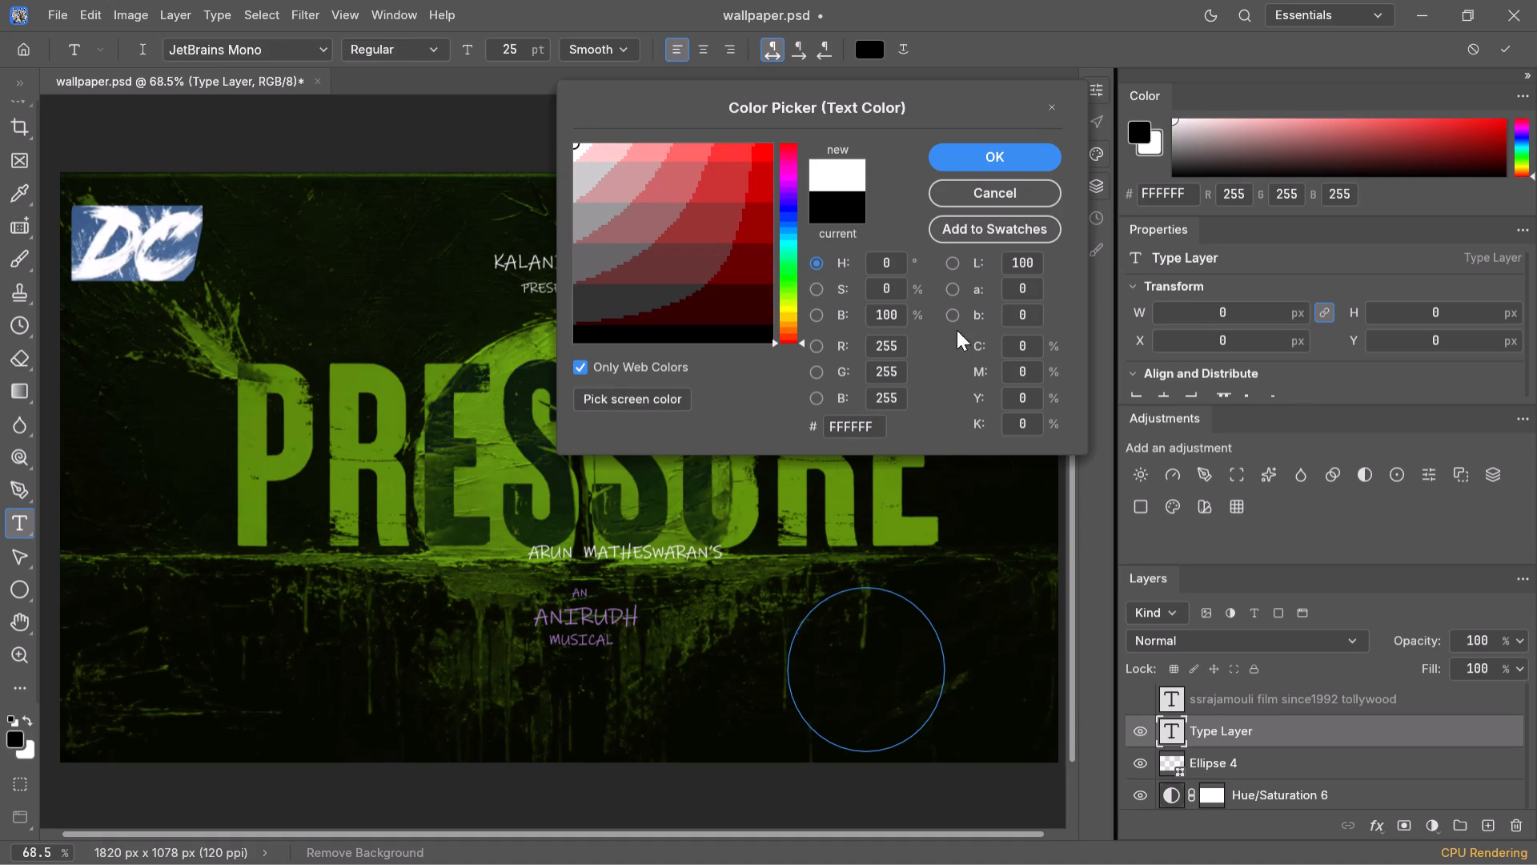
{"action": "left_click", "coordinate": [1021, 155]}
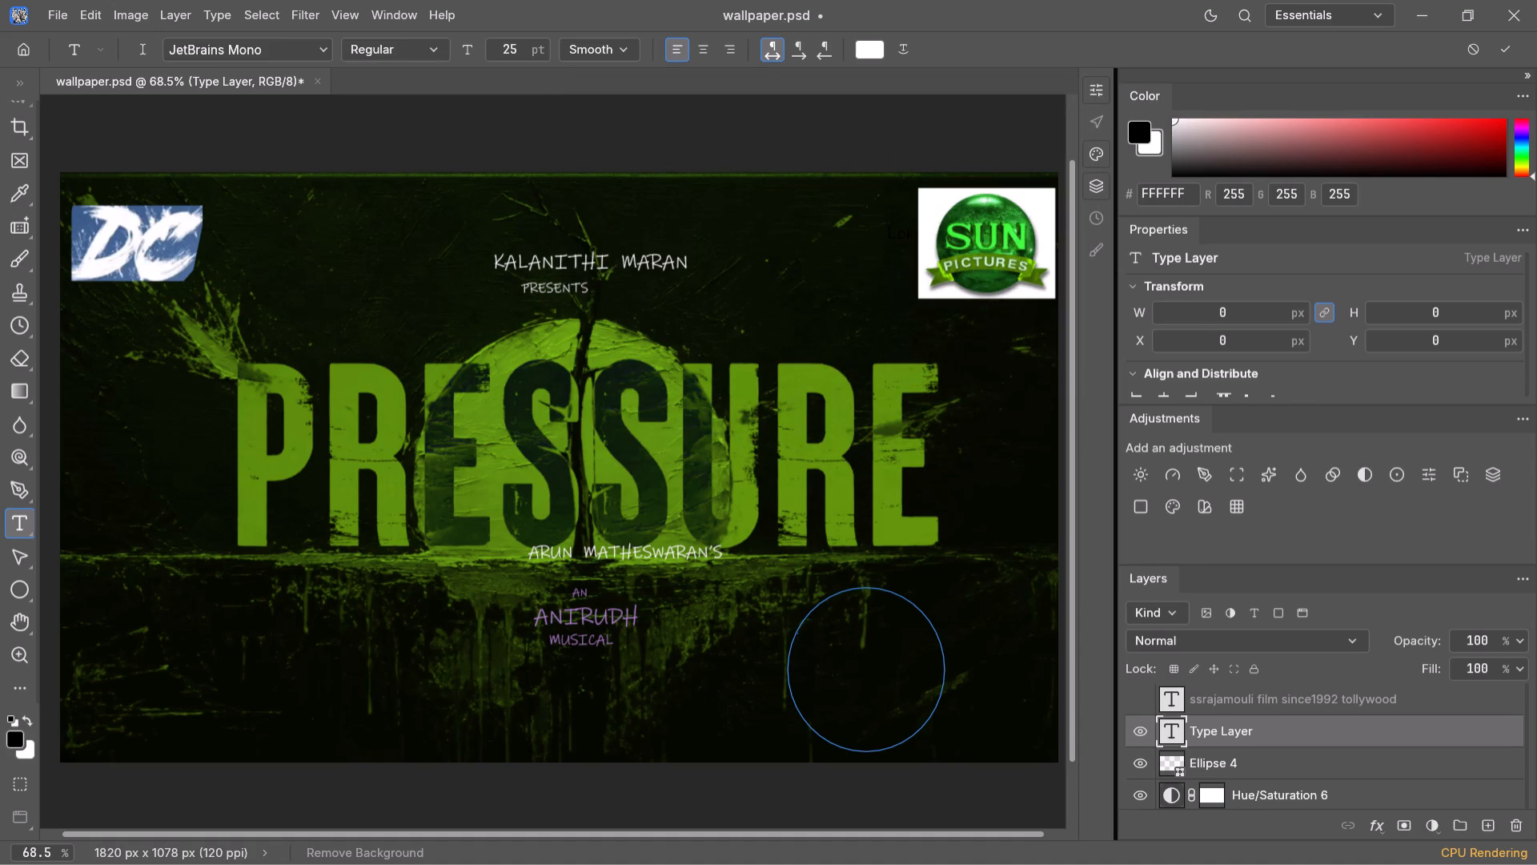
Enter "kishore 2007" along the Ellipse 4 circular path.
{"action": "type", "text": "ki"}
{"action": "type", "text": "shore"}
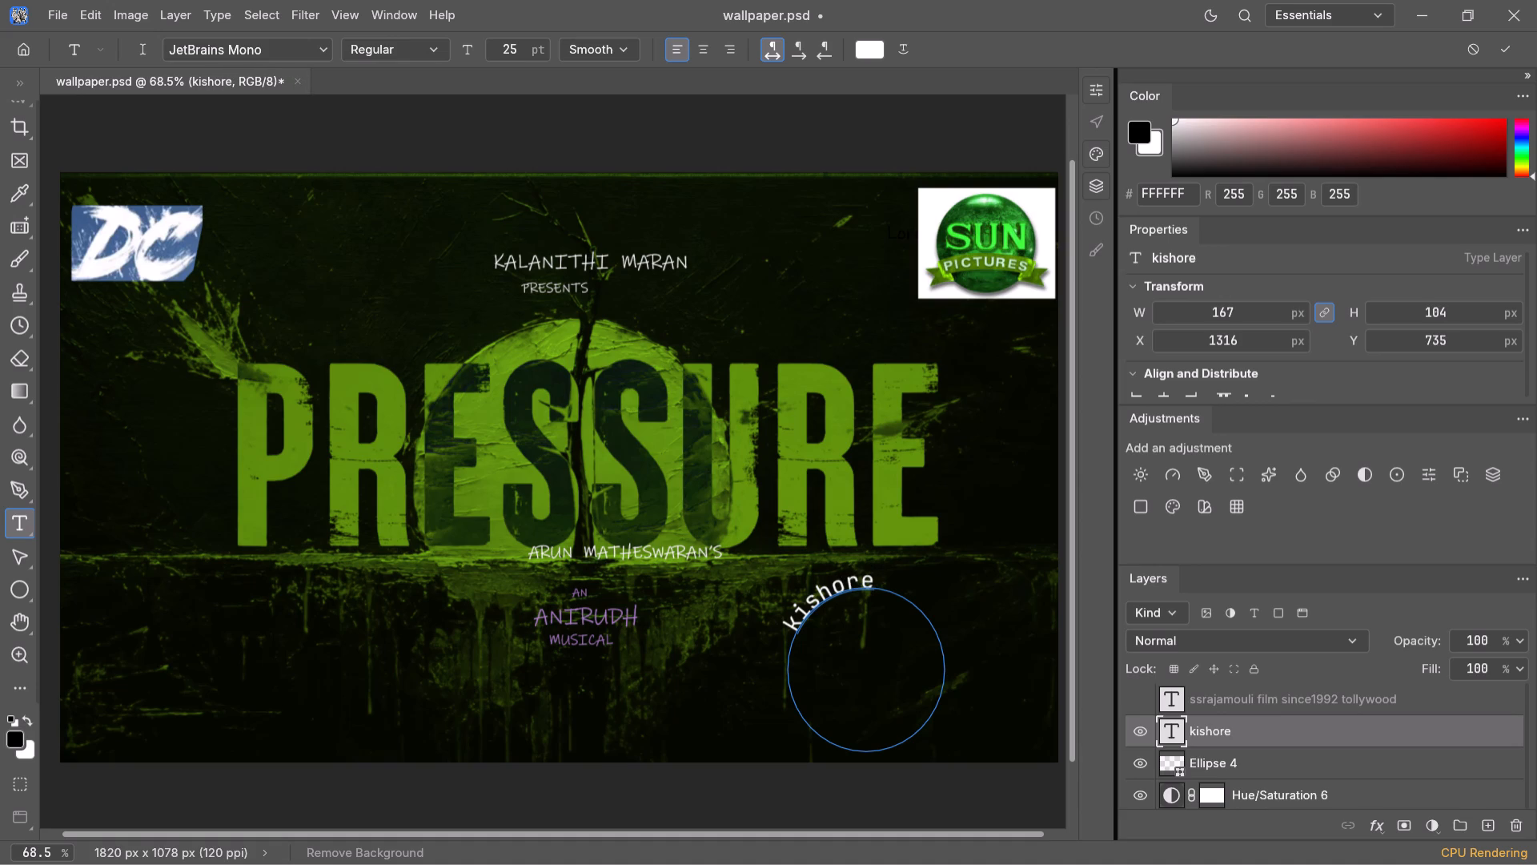
{"action": "key", "text": "space"}
{"action": "type", "text": "19"}
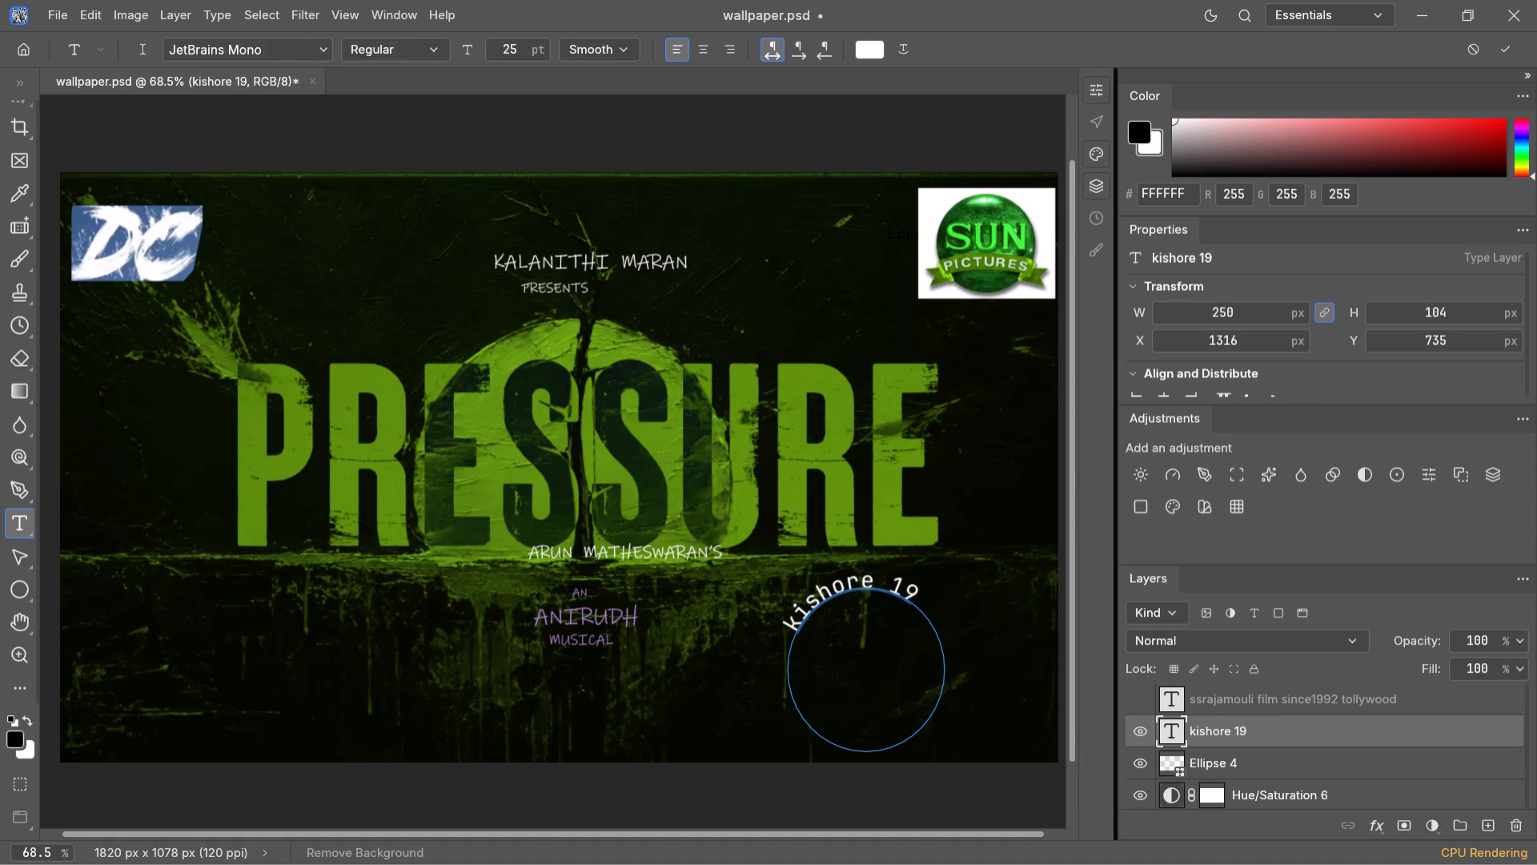
{"action": "key", "text": "BackSpace"}
{"action": "key", "text": "BackSpace"}
{"action": "type", "text": "2007"}
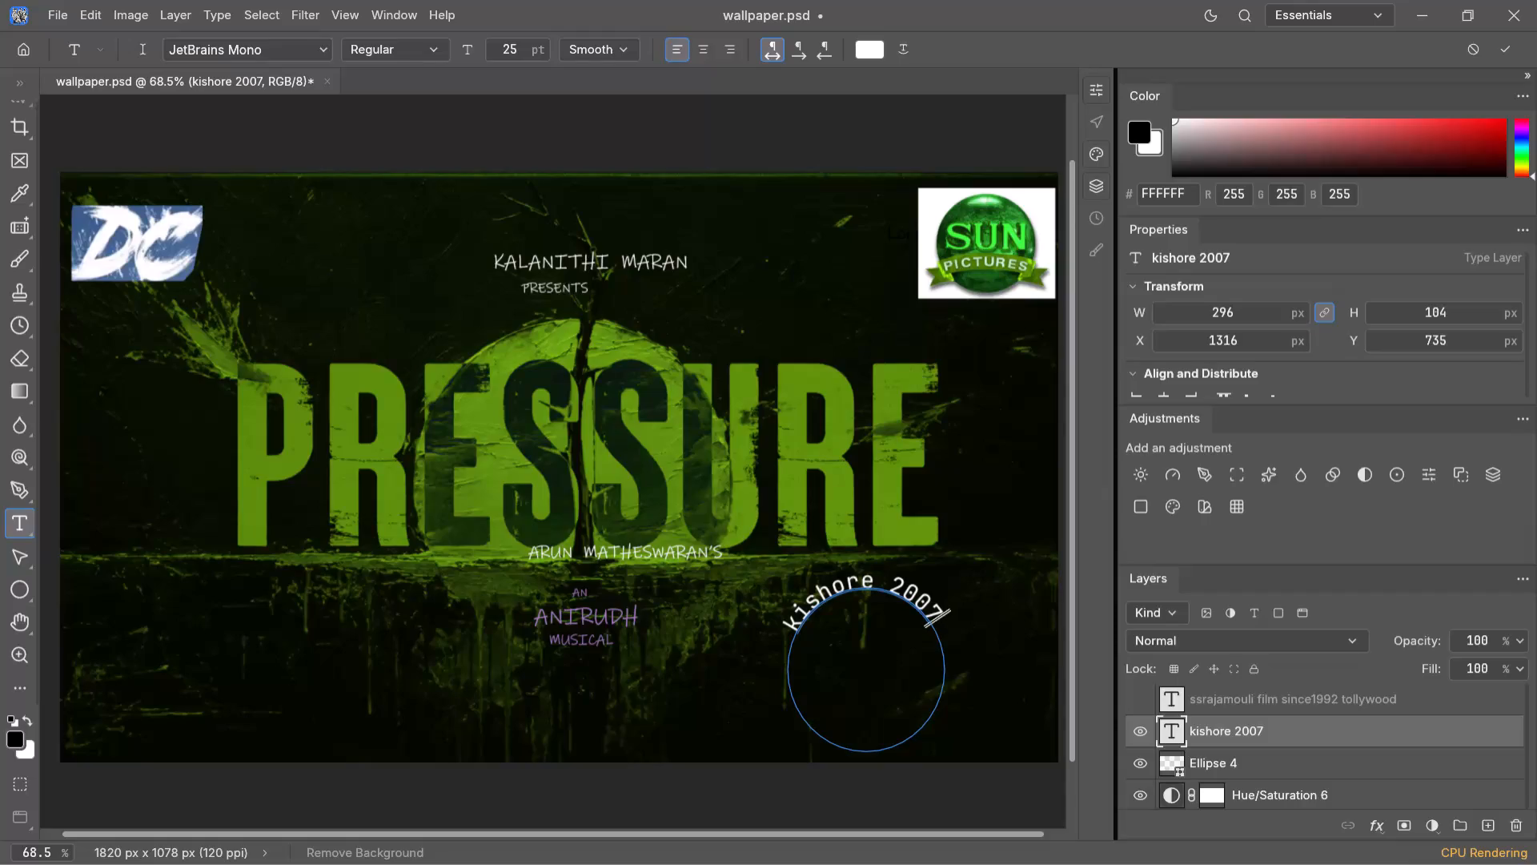
{"action": "key", "text": "Return"}
{"action": "left_click", "coordinate": [941, 624]}
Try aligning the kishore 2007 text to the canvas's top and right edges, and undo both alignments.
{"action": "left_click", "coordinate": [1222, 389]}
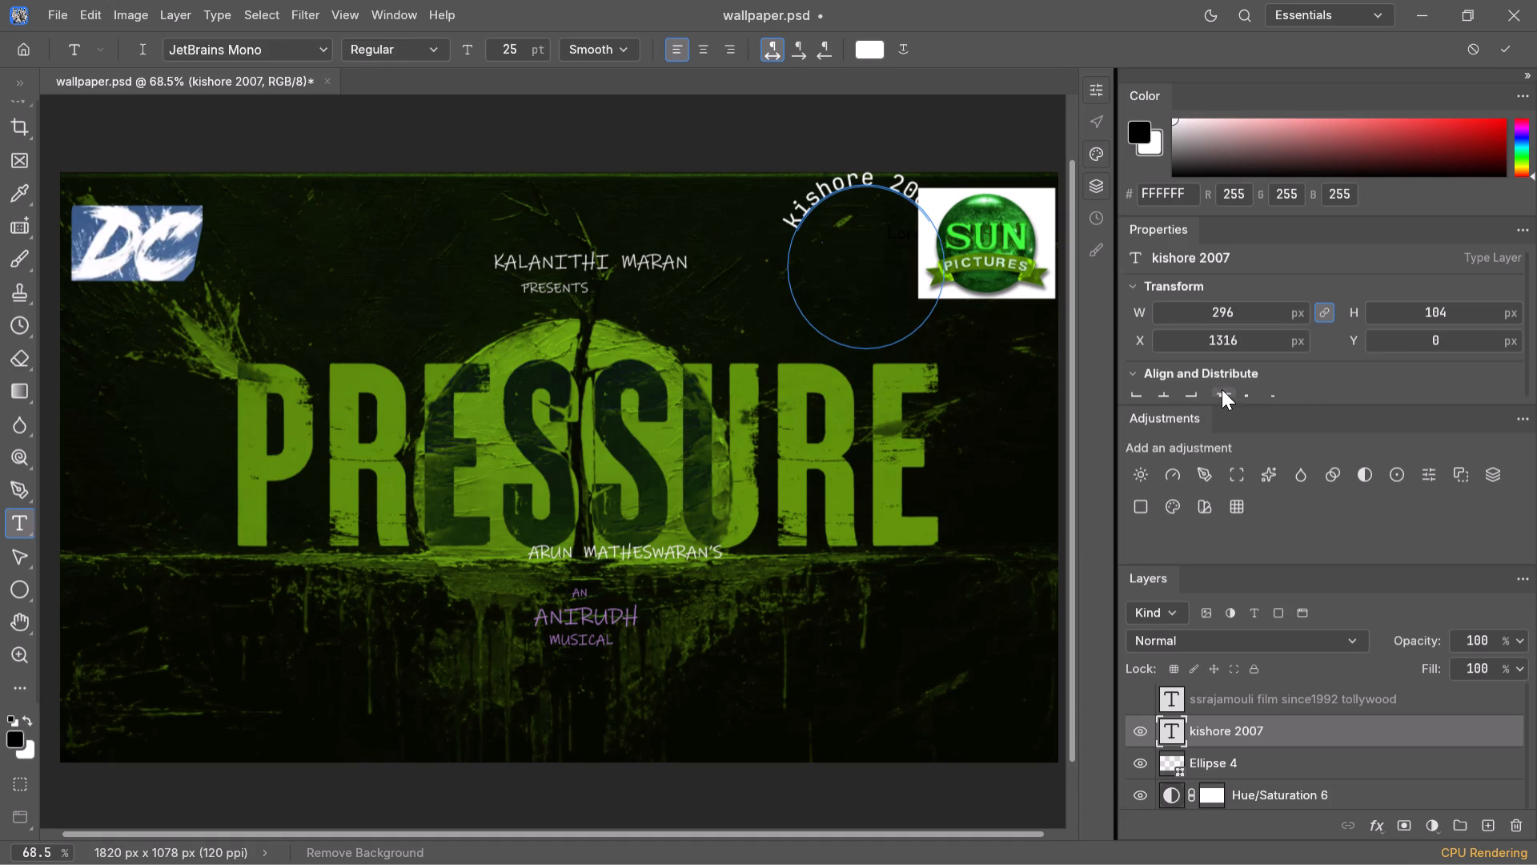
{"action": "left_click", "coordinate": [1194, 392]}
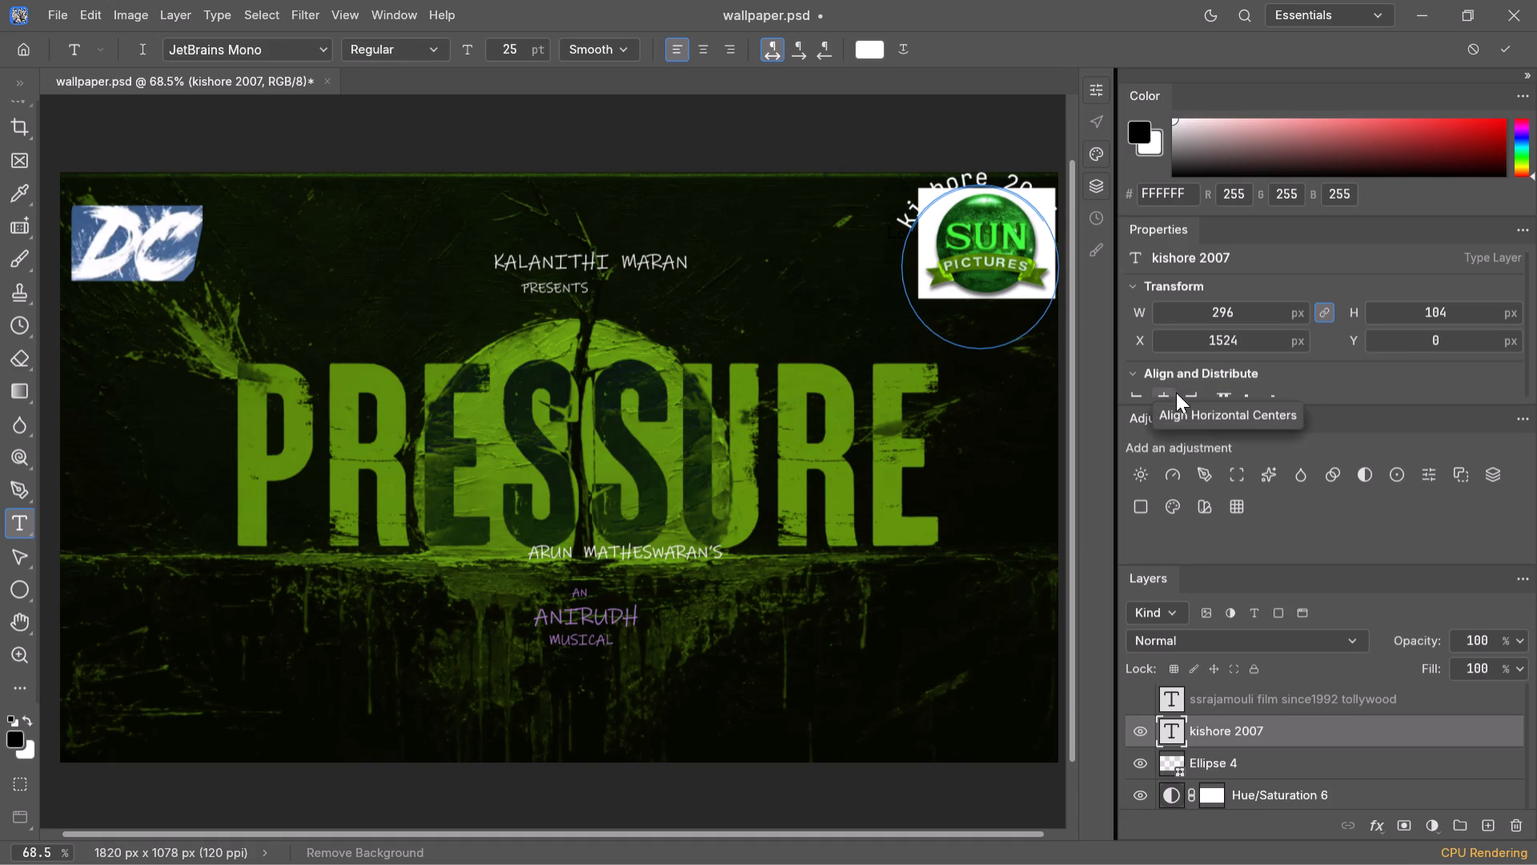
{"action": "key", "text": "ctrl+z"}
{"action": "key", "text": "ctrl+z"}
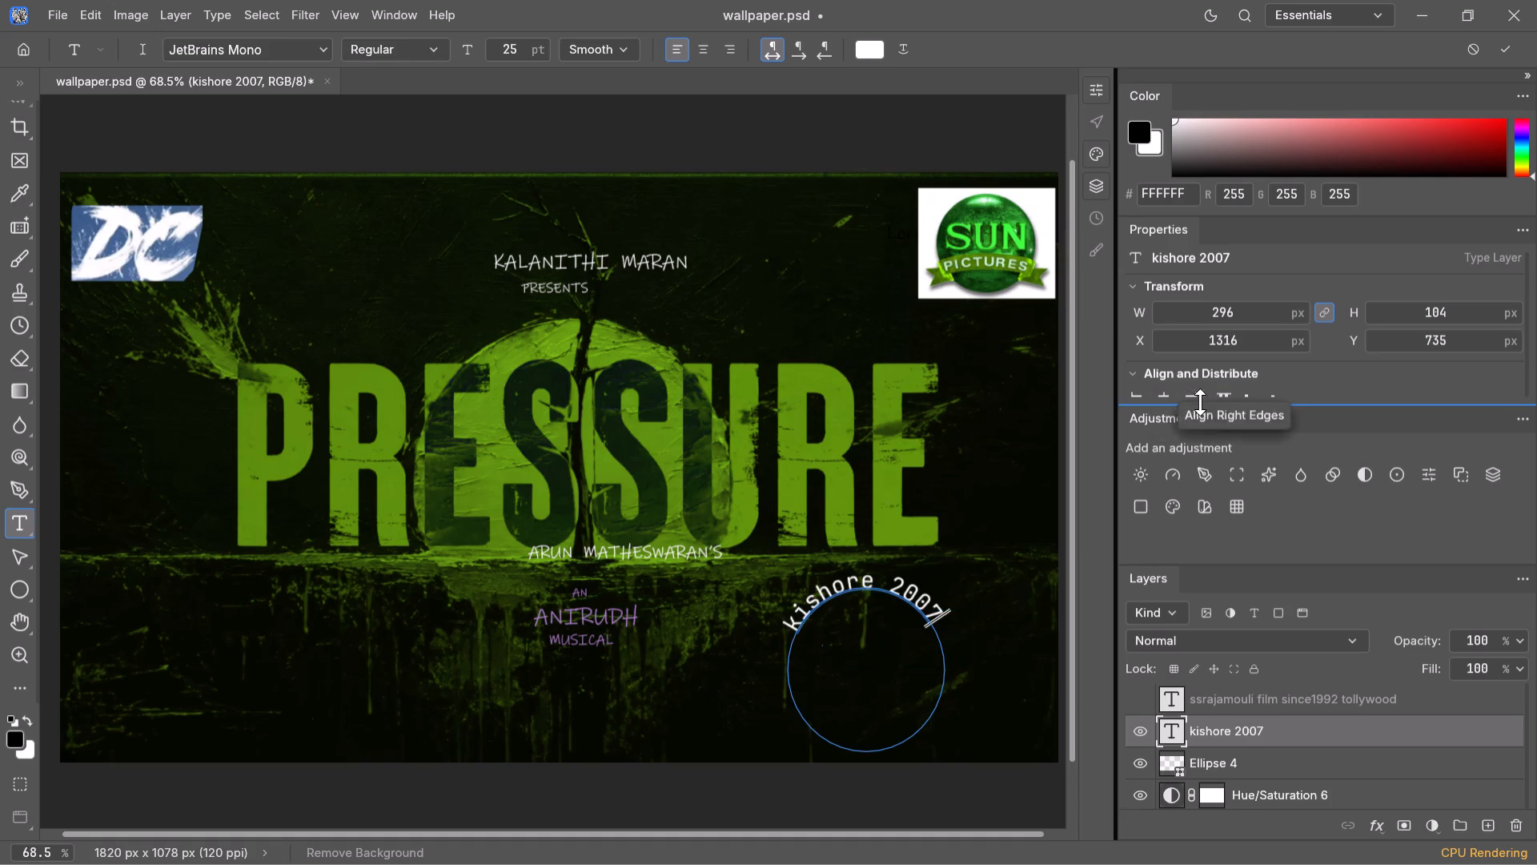
Enlarge the Properties area to show the full alignment and character settings of the kishore 2007 layer.
{"action": "left_click_drag", "start_coordinate": [1366, 407], "coordinate": [1366, 407]}
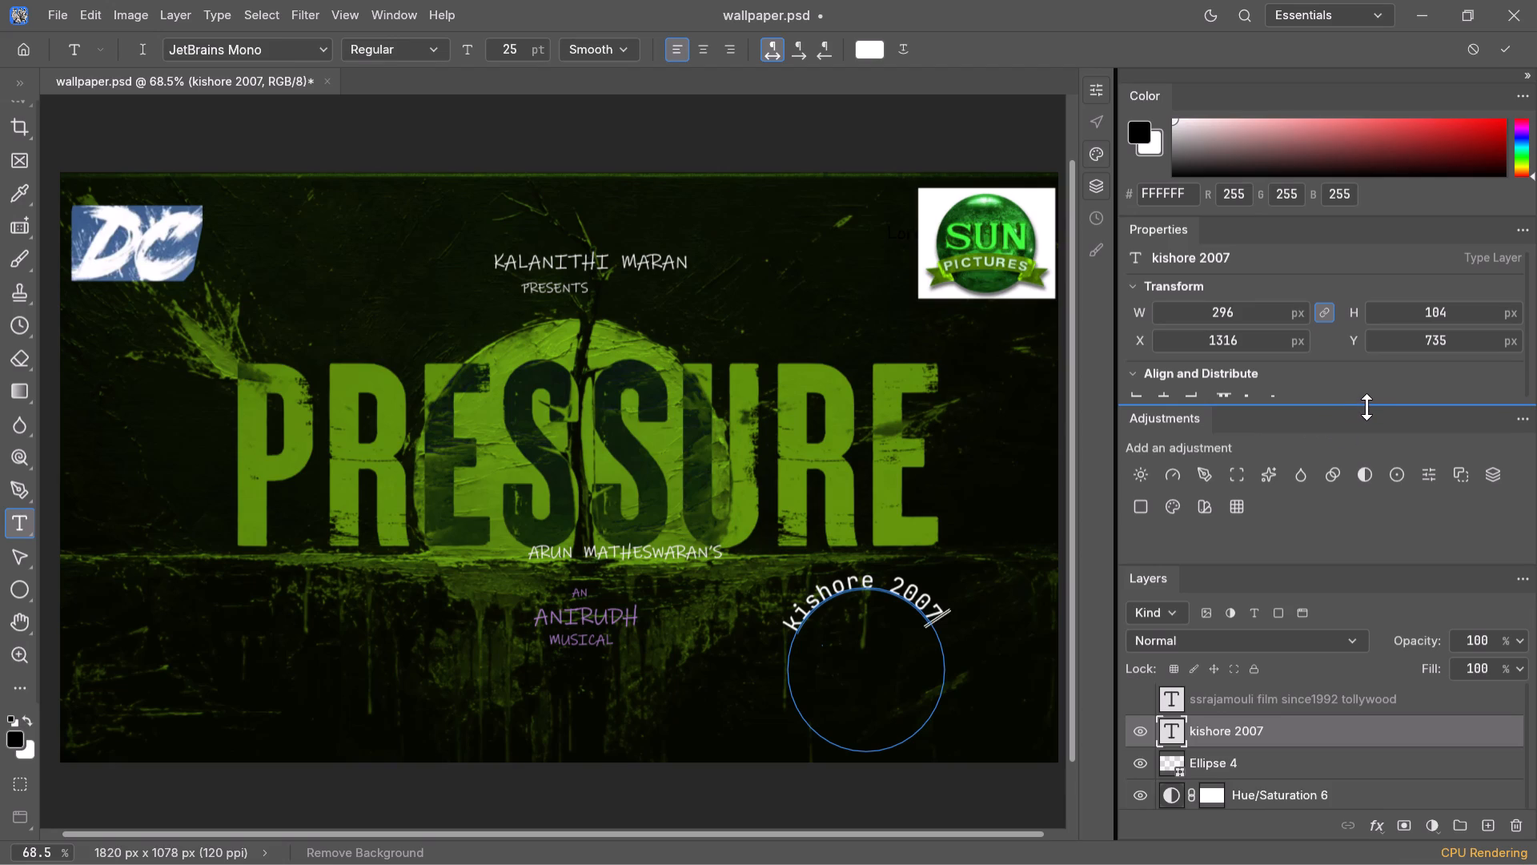
{"action": "left_click_drag", "start_coordinate": [1366, 407], "coordinate": [1325, 721]}
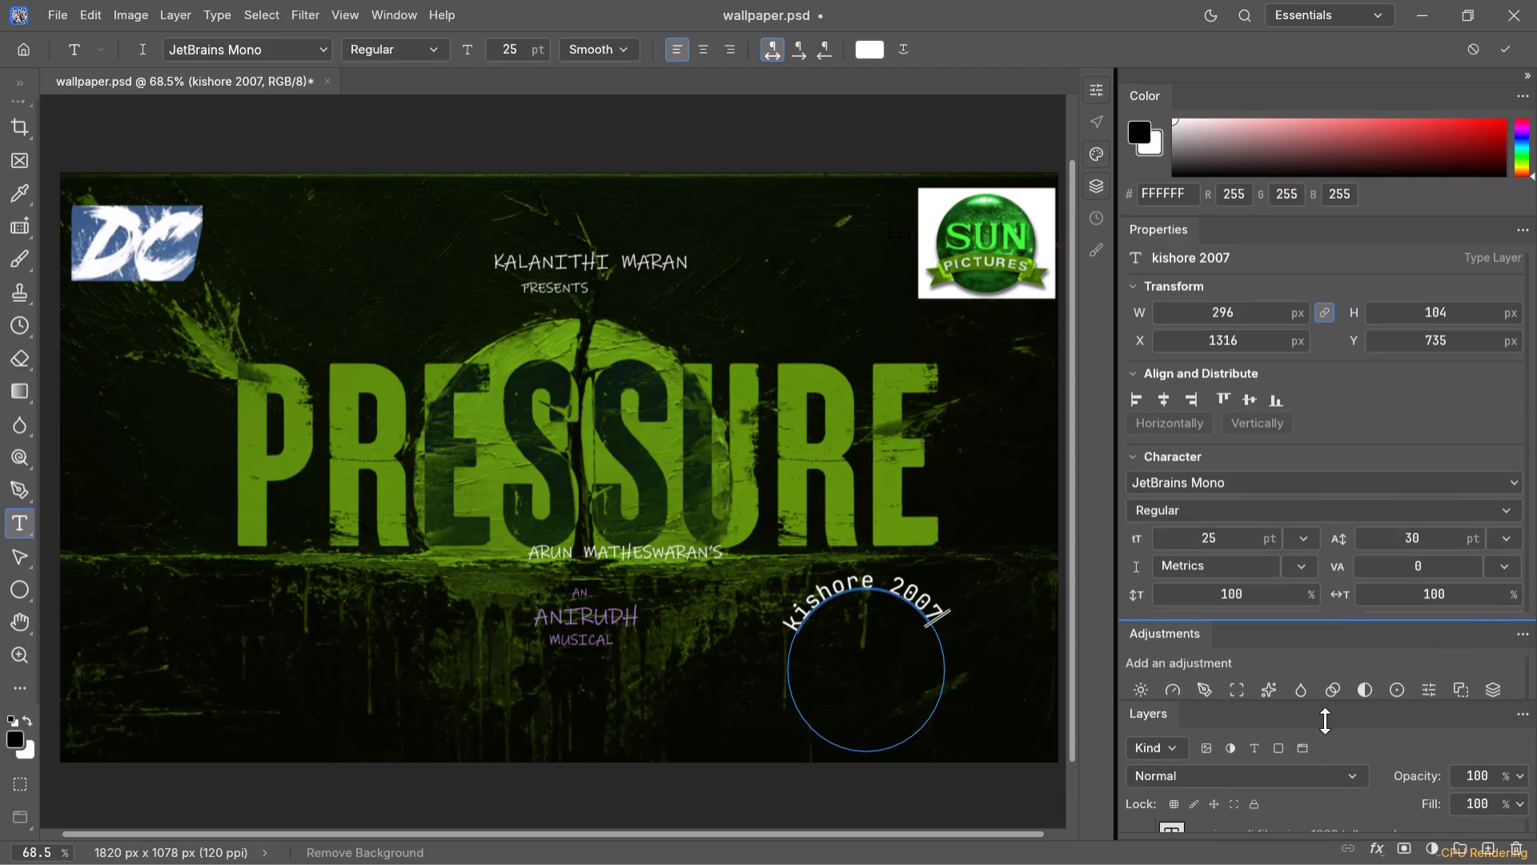
{"action": "left_click_drag", "start_coordinate": [1325, 721], "coordinate": [1320, 721]}
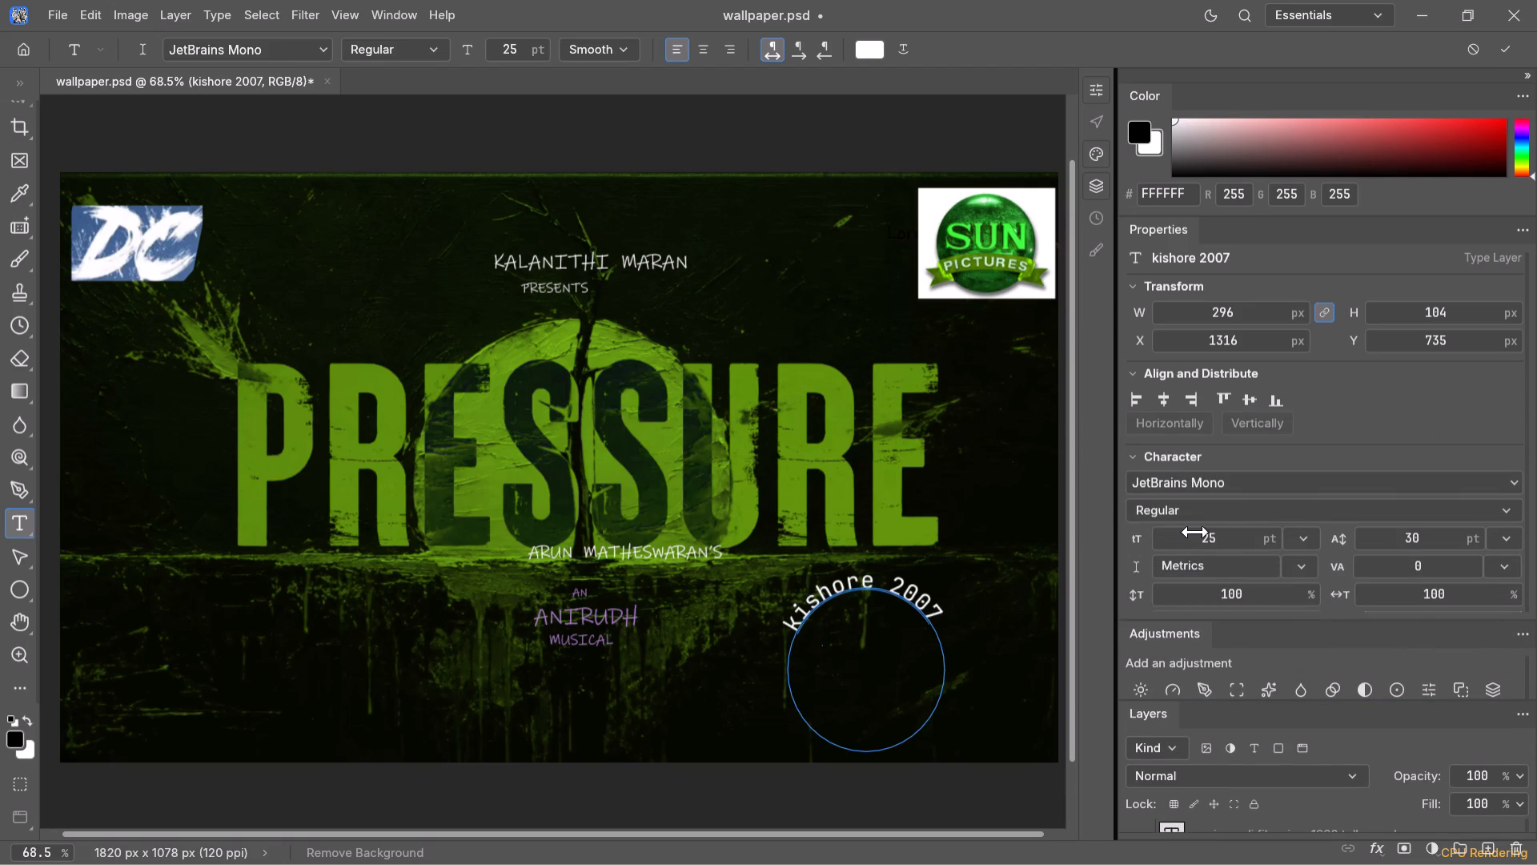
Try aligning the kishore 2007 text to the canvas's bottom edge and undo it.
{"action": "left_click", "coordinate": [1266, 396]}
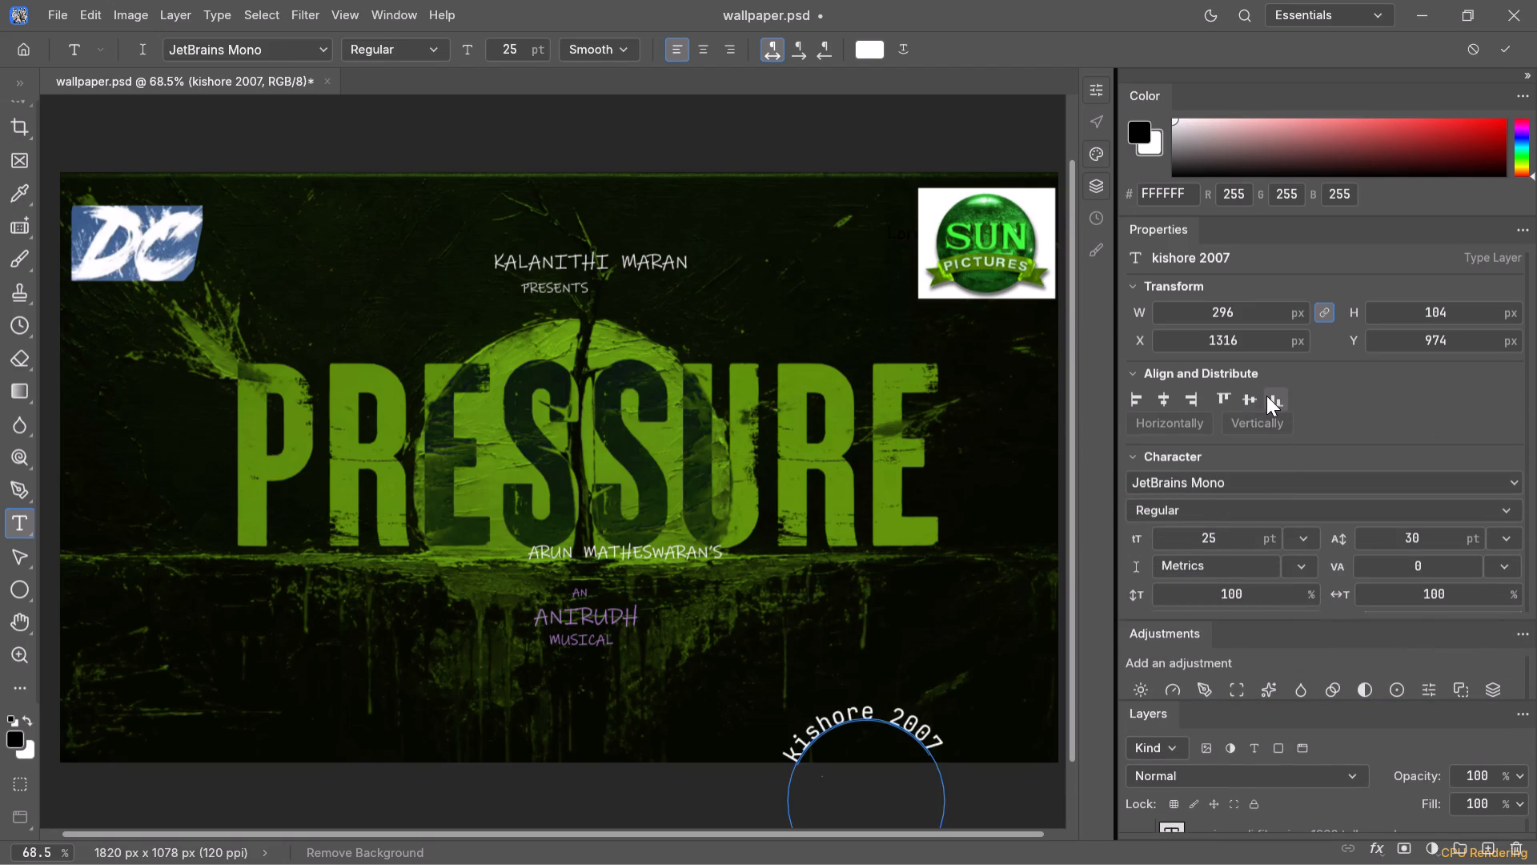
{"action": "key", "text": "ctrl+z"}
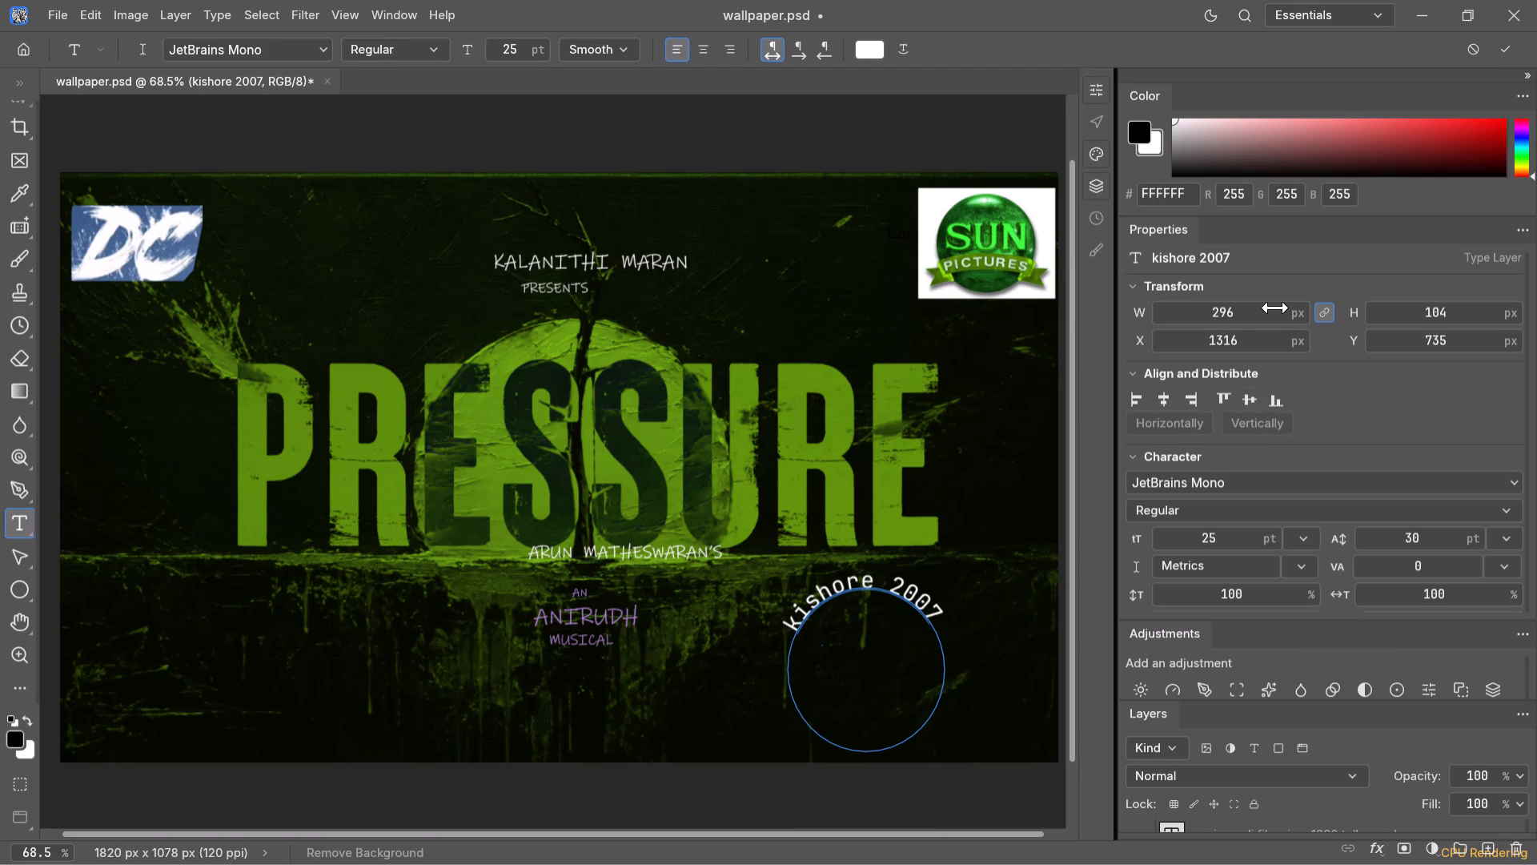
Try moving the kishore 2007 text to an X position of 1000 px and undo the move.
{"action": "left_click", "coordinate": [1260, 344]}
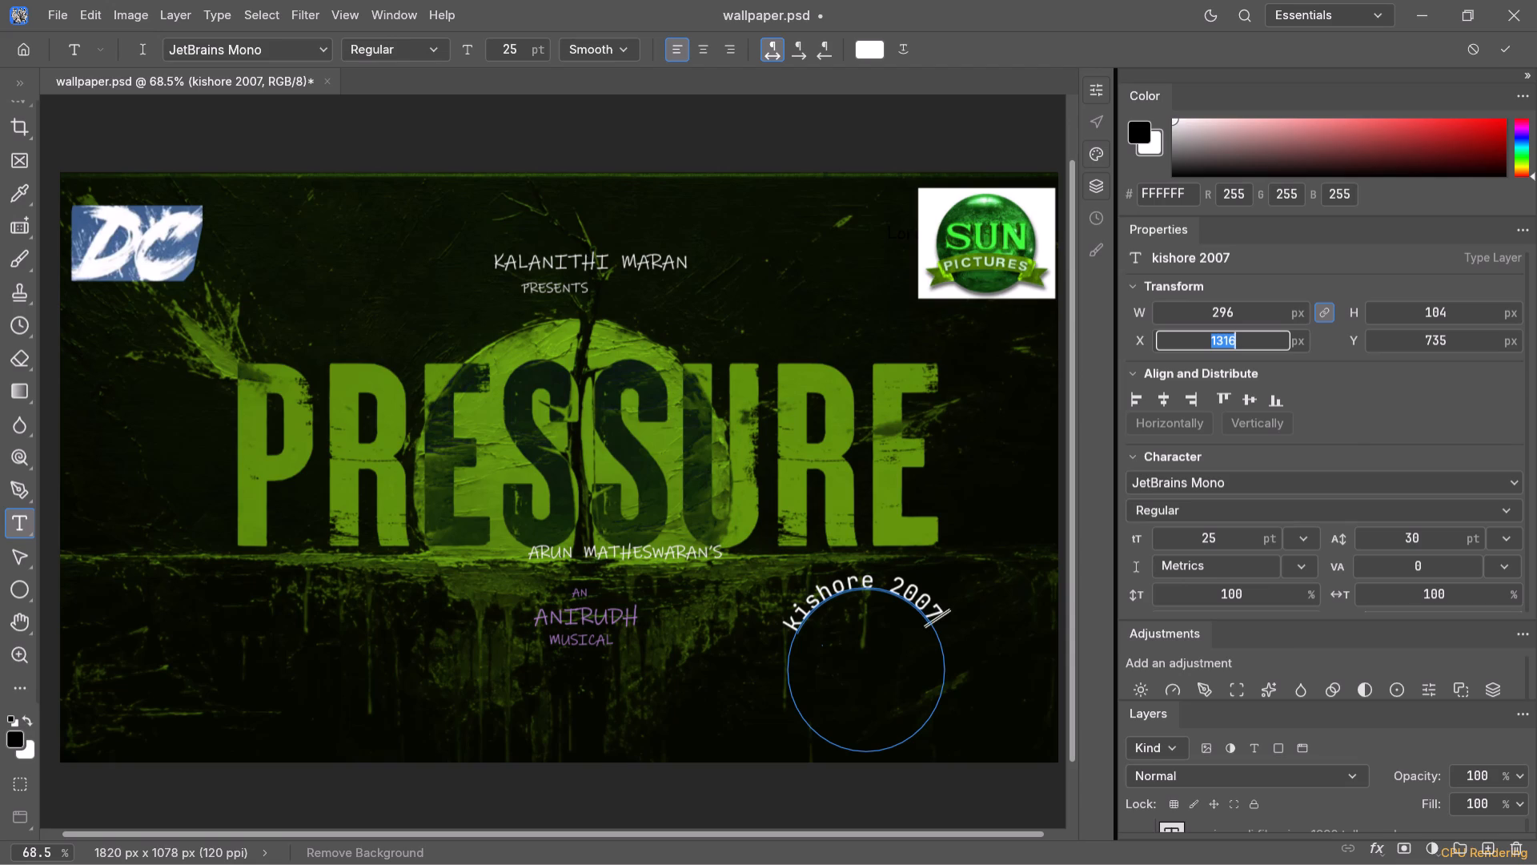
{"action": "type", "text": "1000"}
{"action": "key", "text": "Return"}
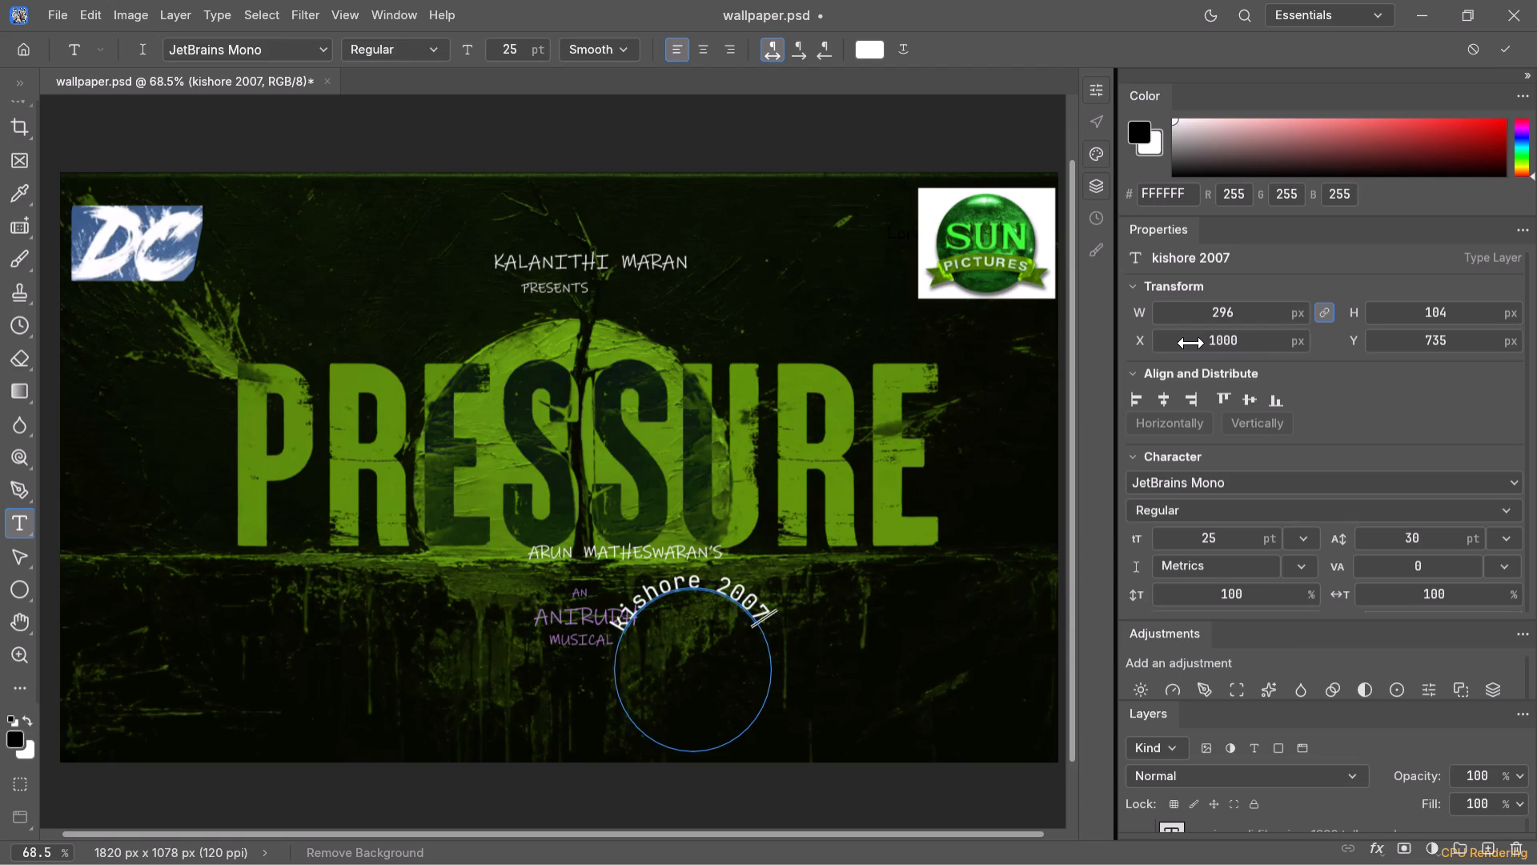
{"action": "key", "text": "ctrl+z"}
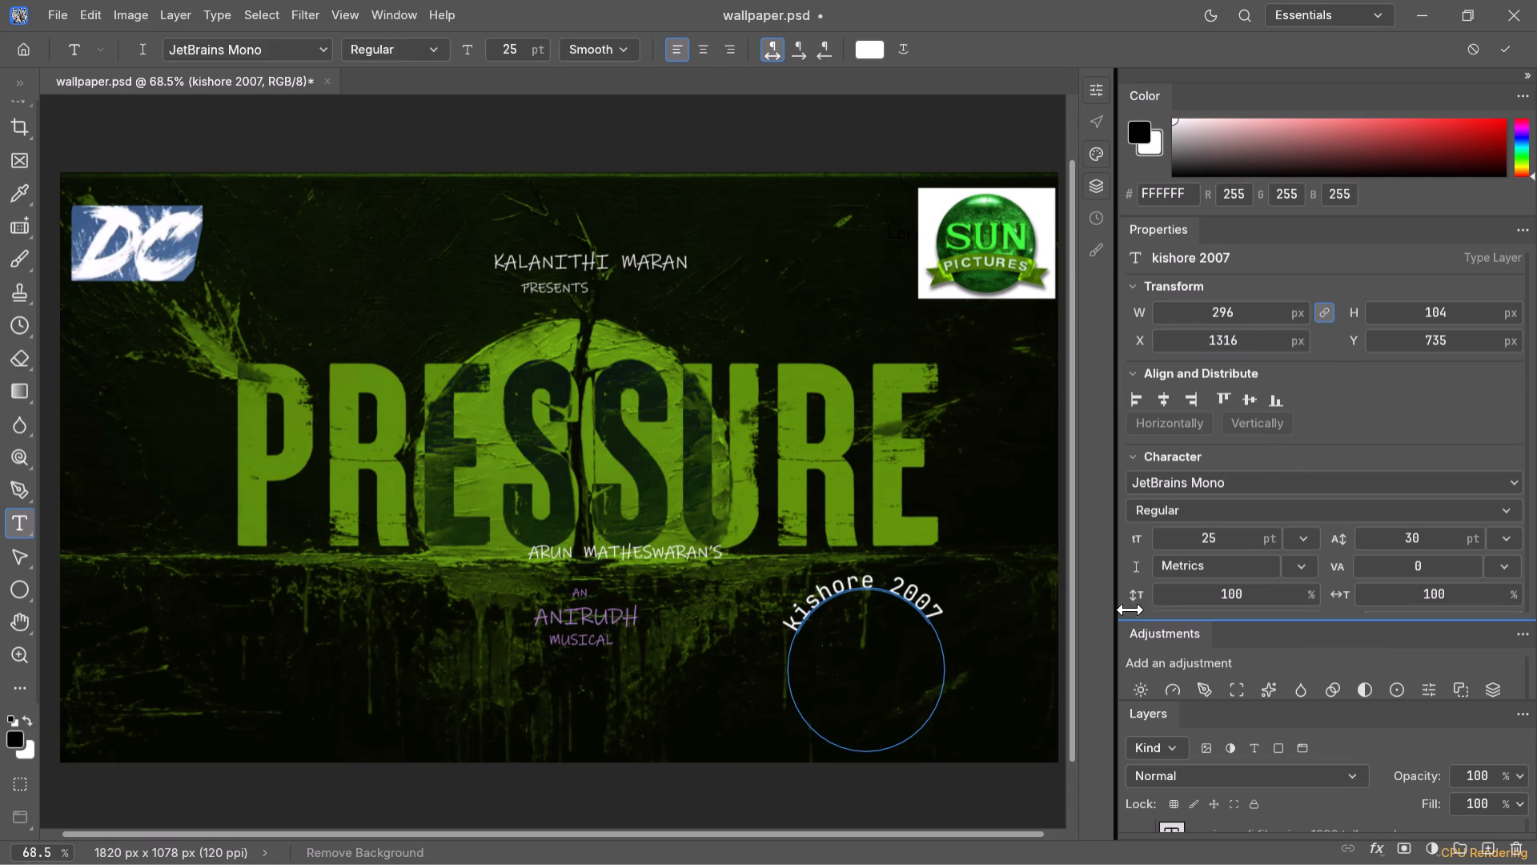
Set the vertical scale of the kishore 2007 text to 80%.
{"action": "left_click", "coordinate": [1216, 598]}
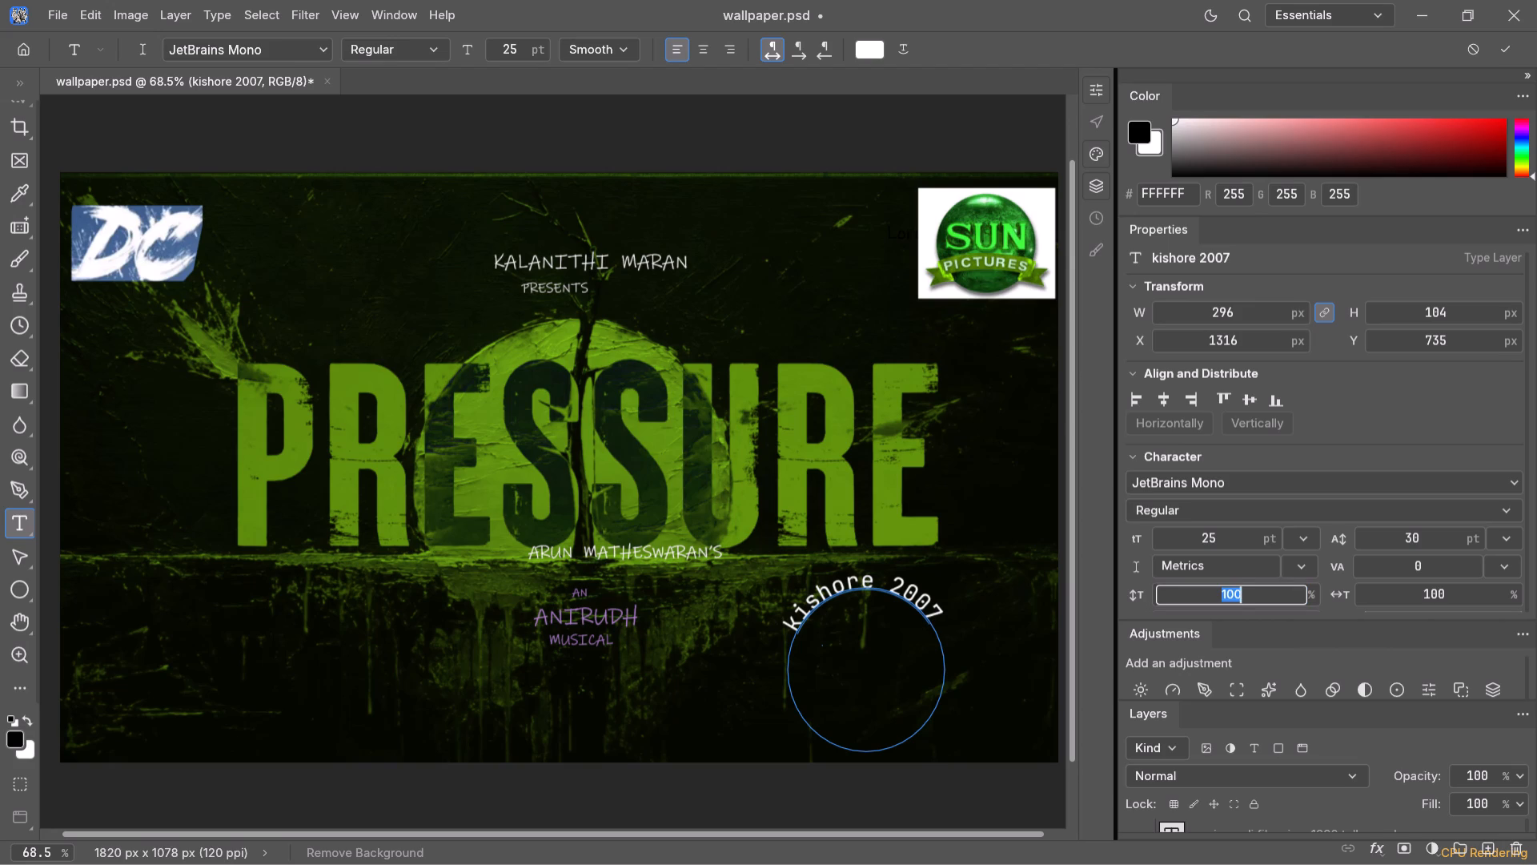
{"action": "key", "text": "8"}
{"action": "key", "text": "0"}
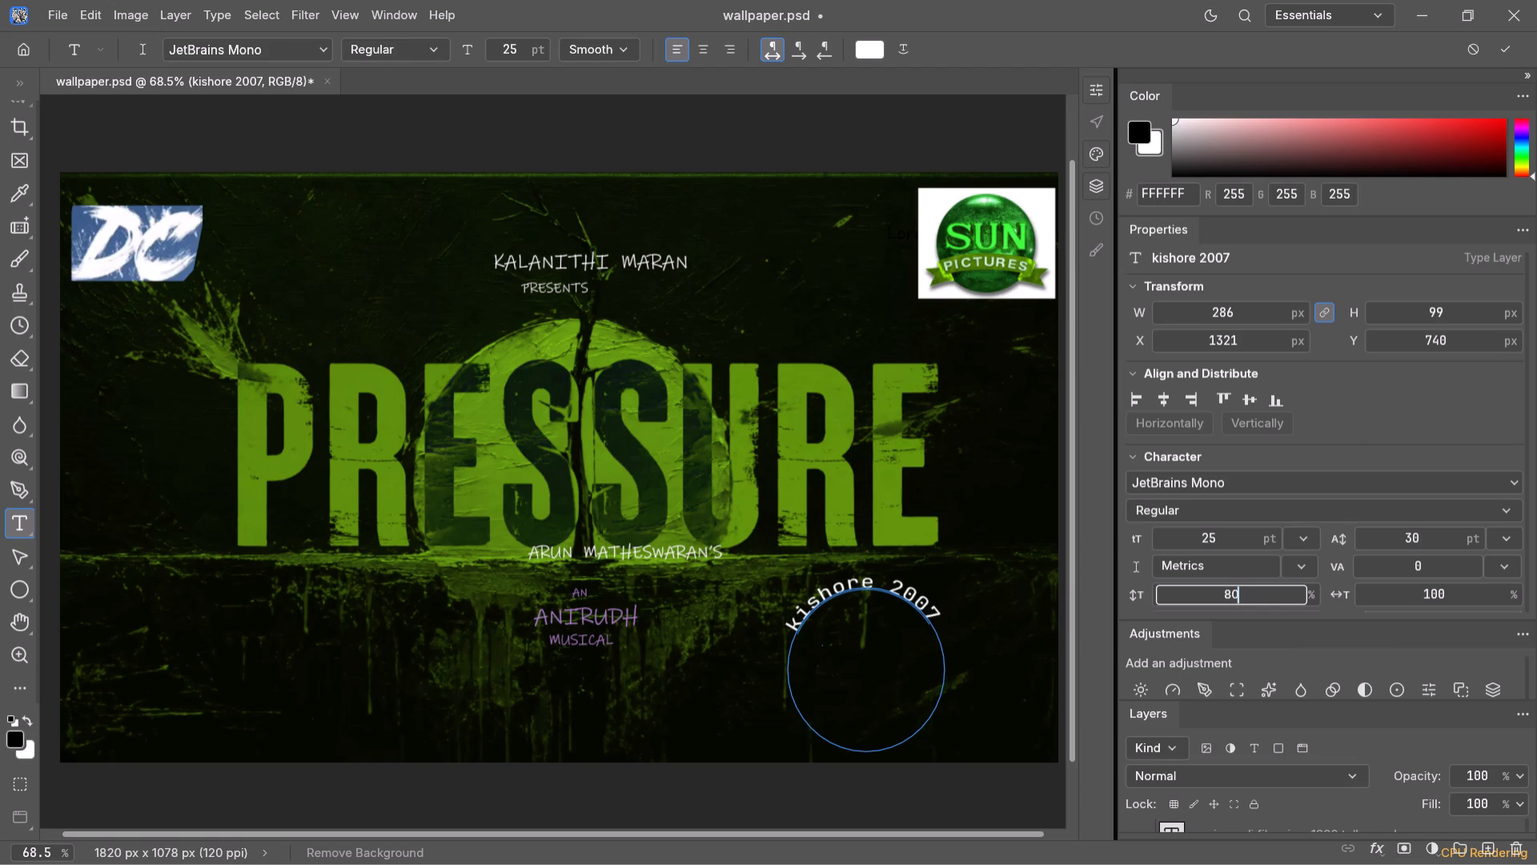
{"action": "key", "text": "Return"}
Change the font of the kishore 2007 text to Segoe Print.
{"action": "left_click", "coordinate": [1441, 512]}
{"action": "left_click", "coordinate": [1463, 487]}
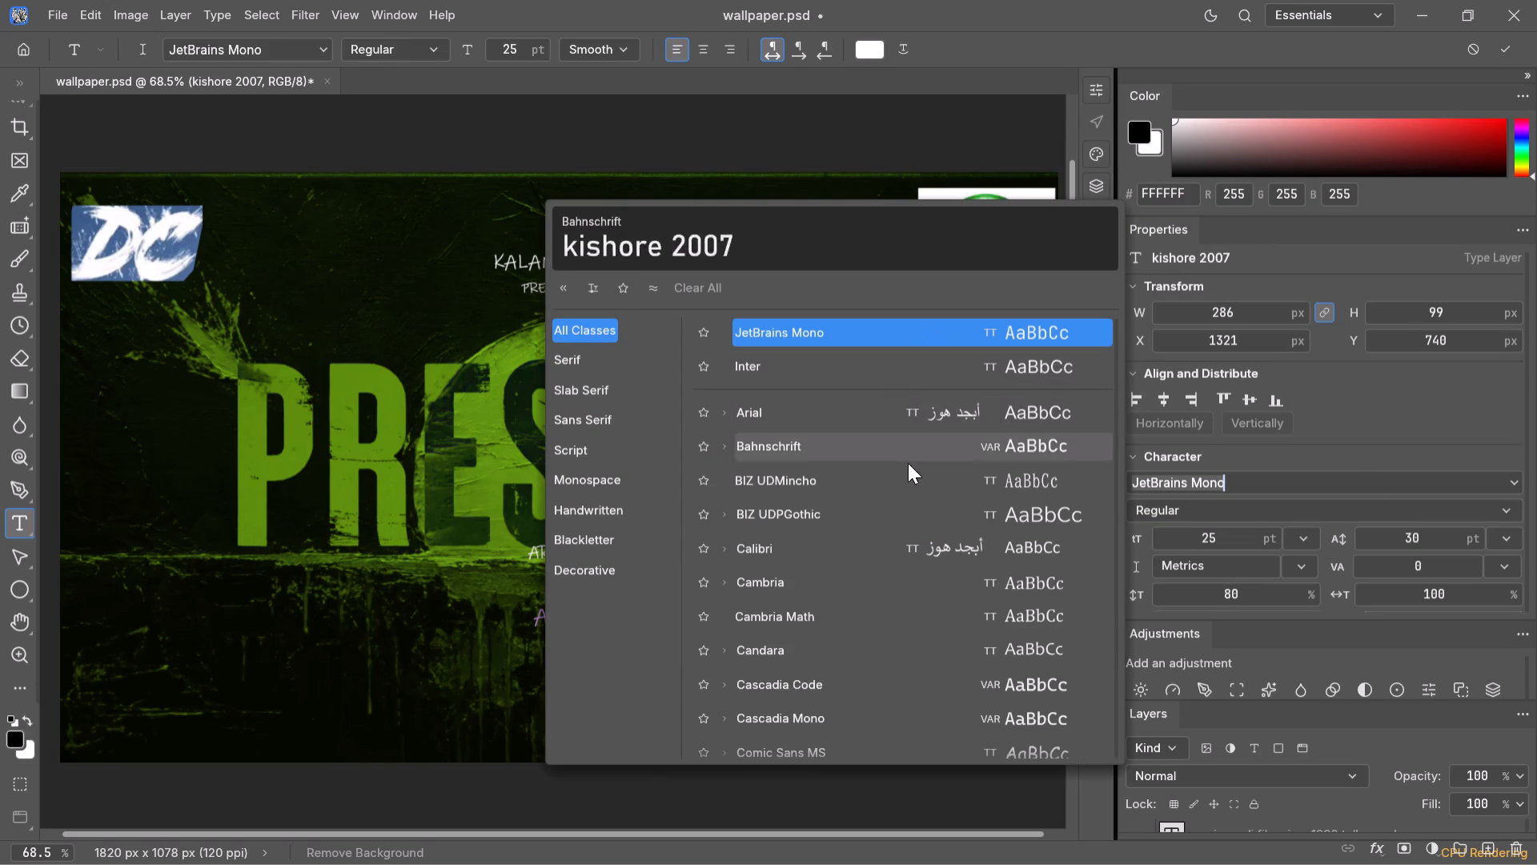
{"action": "scroll", "coordinate": [898, 508], "scroll_direction": "down", "scroll_amount": 20}
{"action": "scroll", "coordinate": [901, 502], "scroll_direction": "down", "scroll_amount": 16}
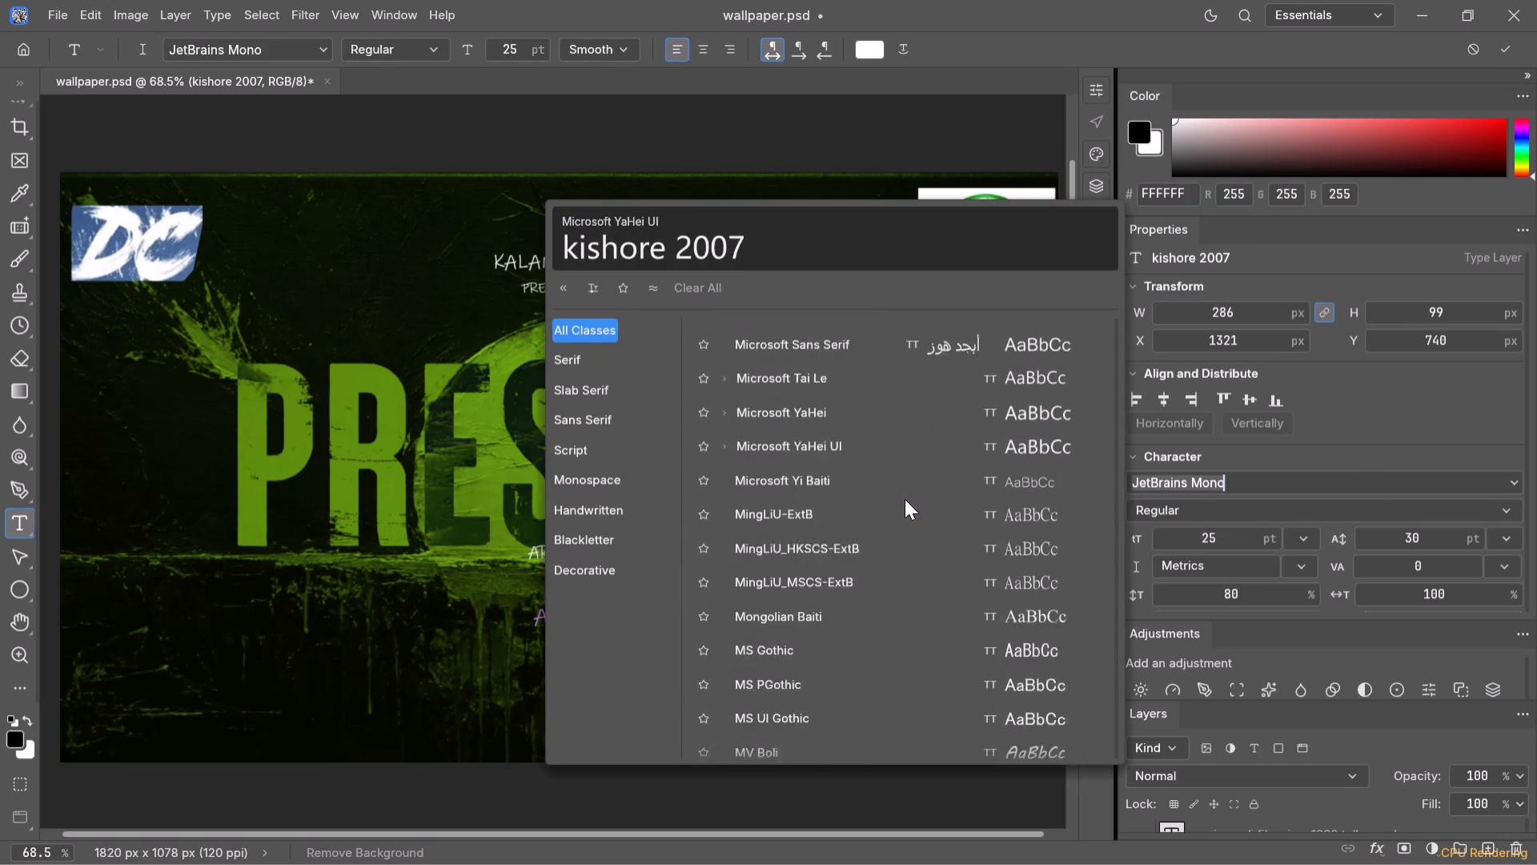
{"action": "scroll", "coordinate": [905, 497], "scroll_direction": "down", "scroll_amount": 7}
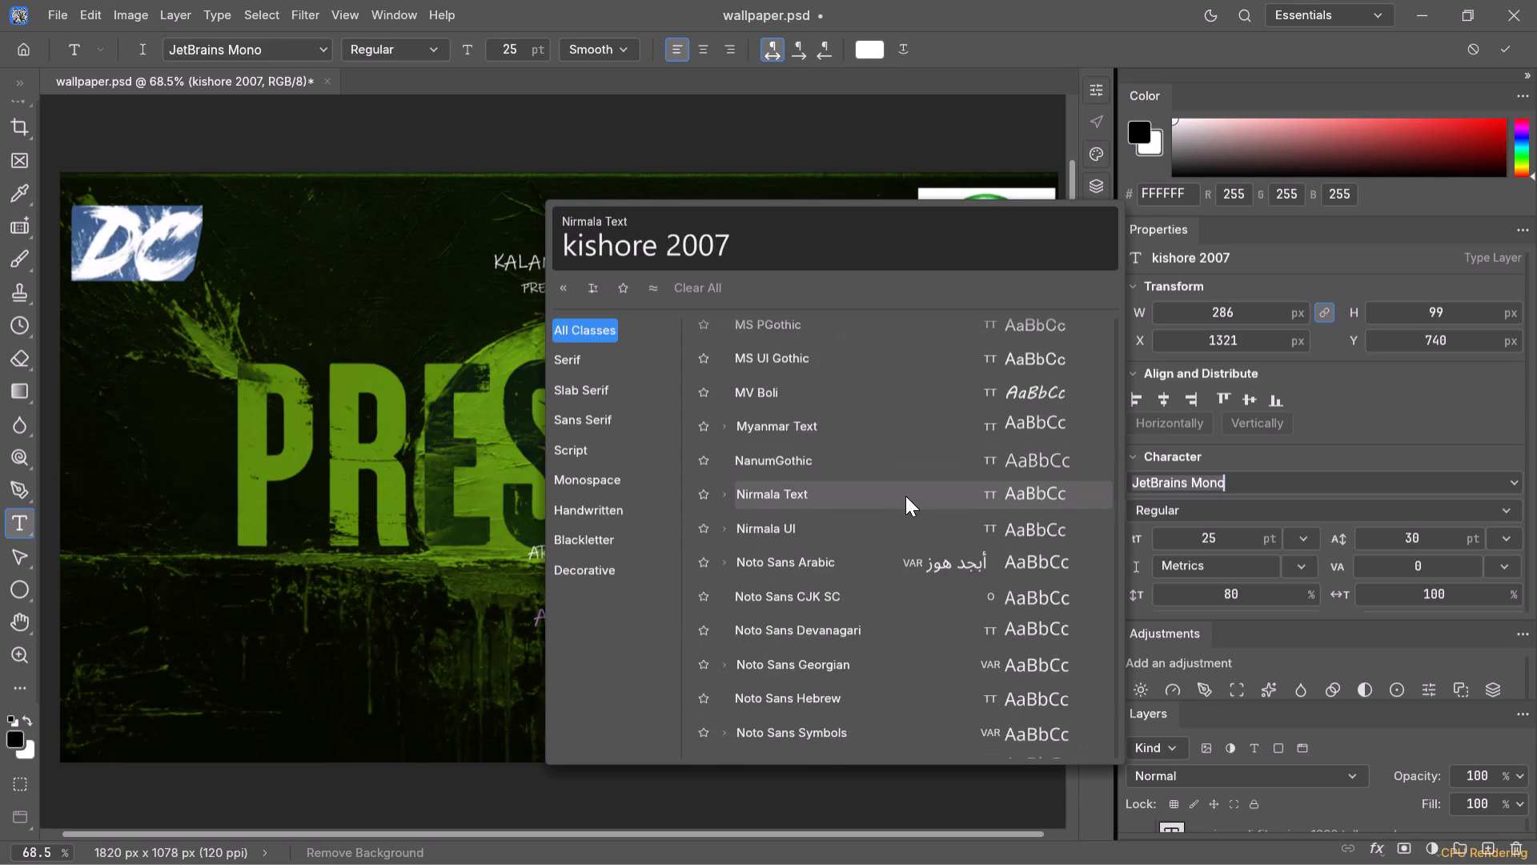
{"action": "scroll", "coordinate": [905, 496], "scroll_direction": "down", "scroll_amount": 1}
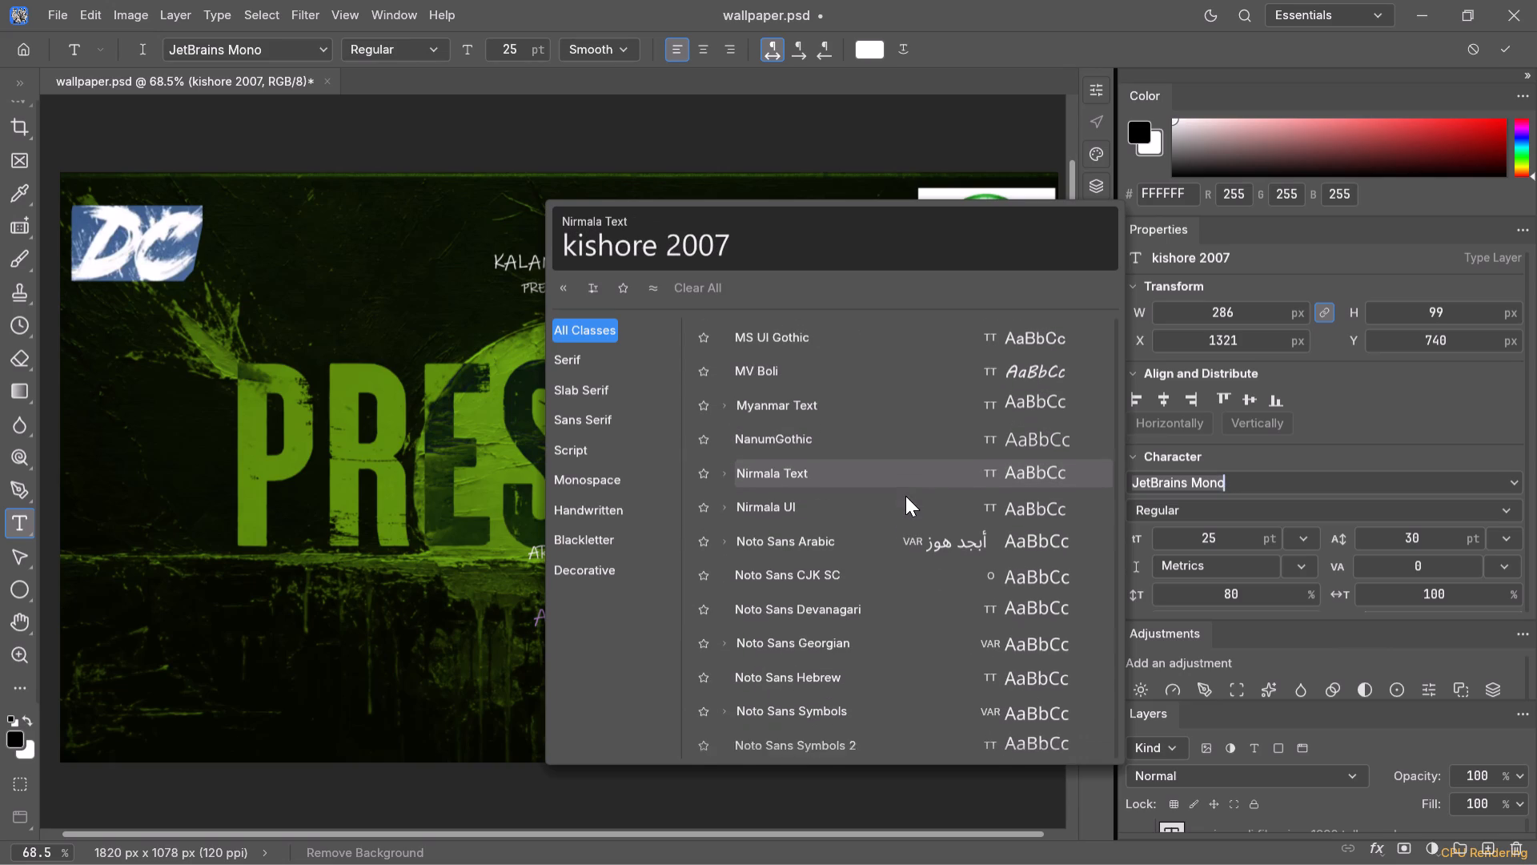
{"action": "scroll", "coordinate": [905, 496], "scroll_direction": "down", "scroll_amount": 9}
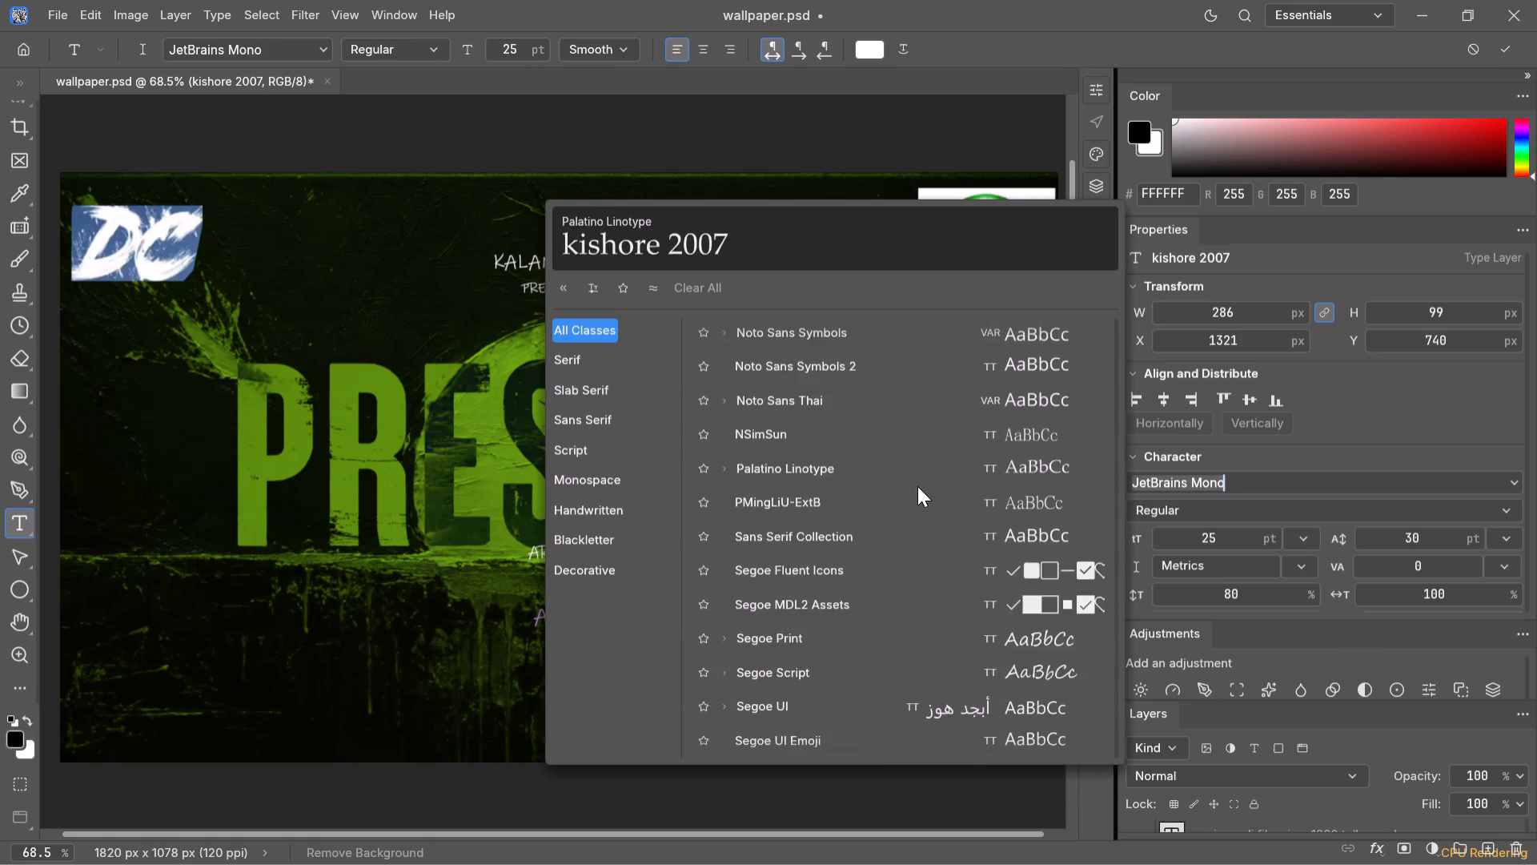
{"action": "scroll", "coordinate": [917, 486], "scroll_direction": "down", "scroll_amount": 7}
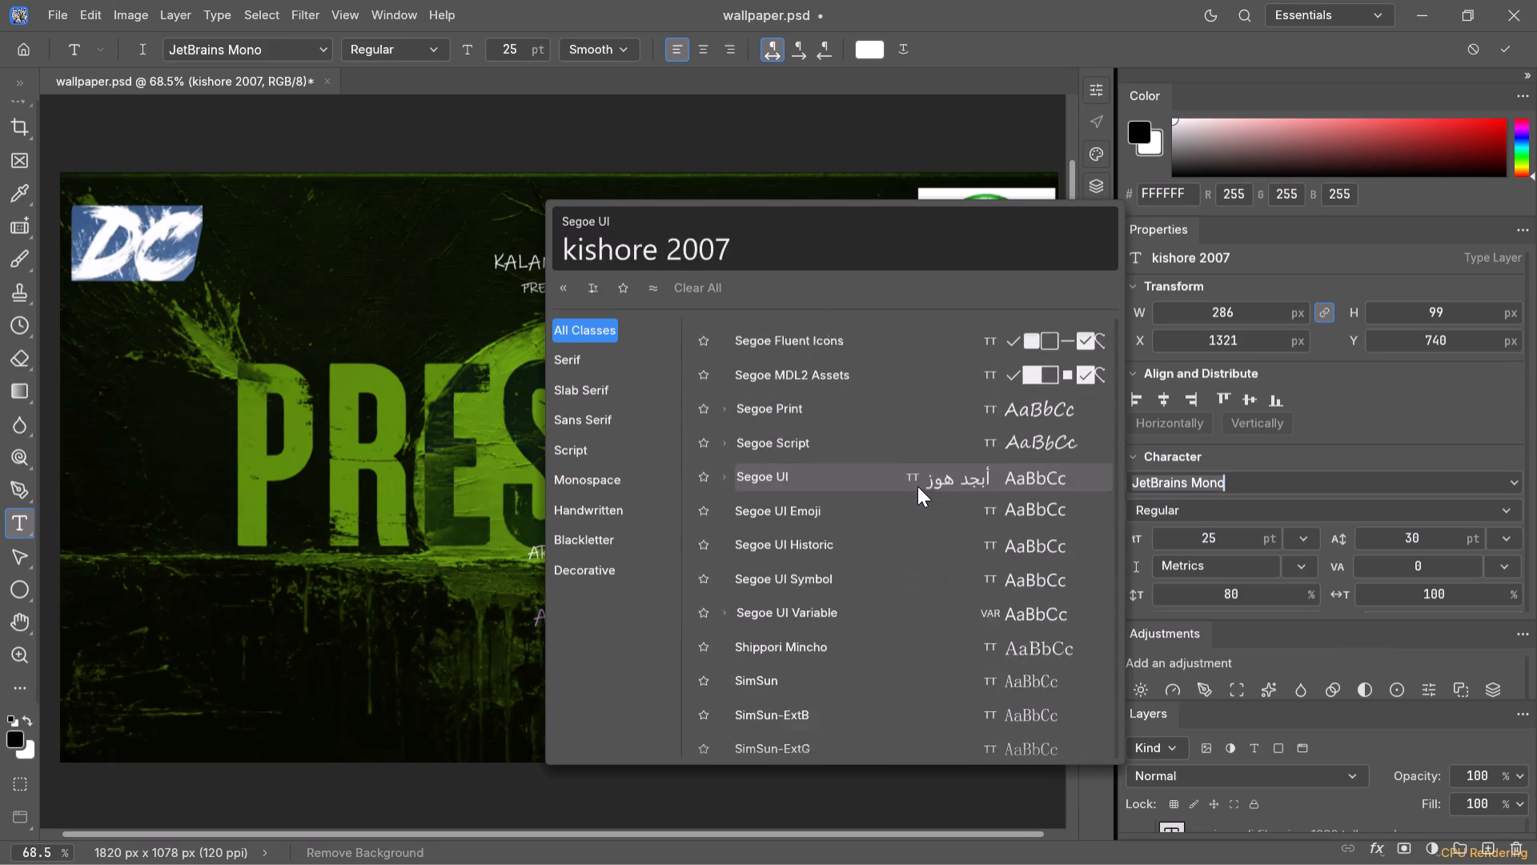
{"action": "scroll", "coordinate": [917, 486], "scroll_direction": "down", "scroll_amount": 12}
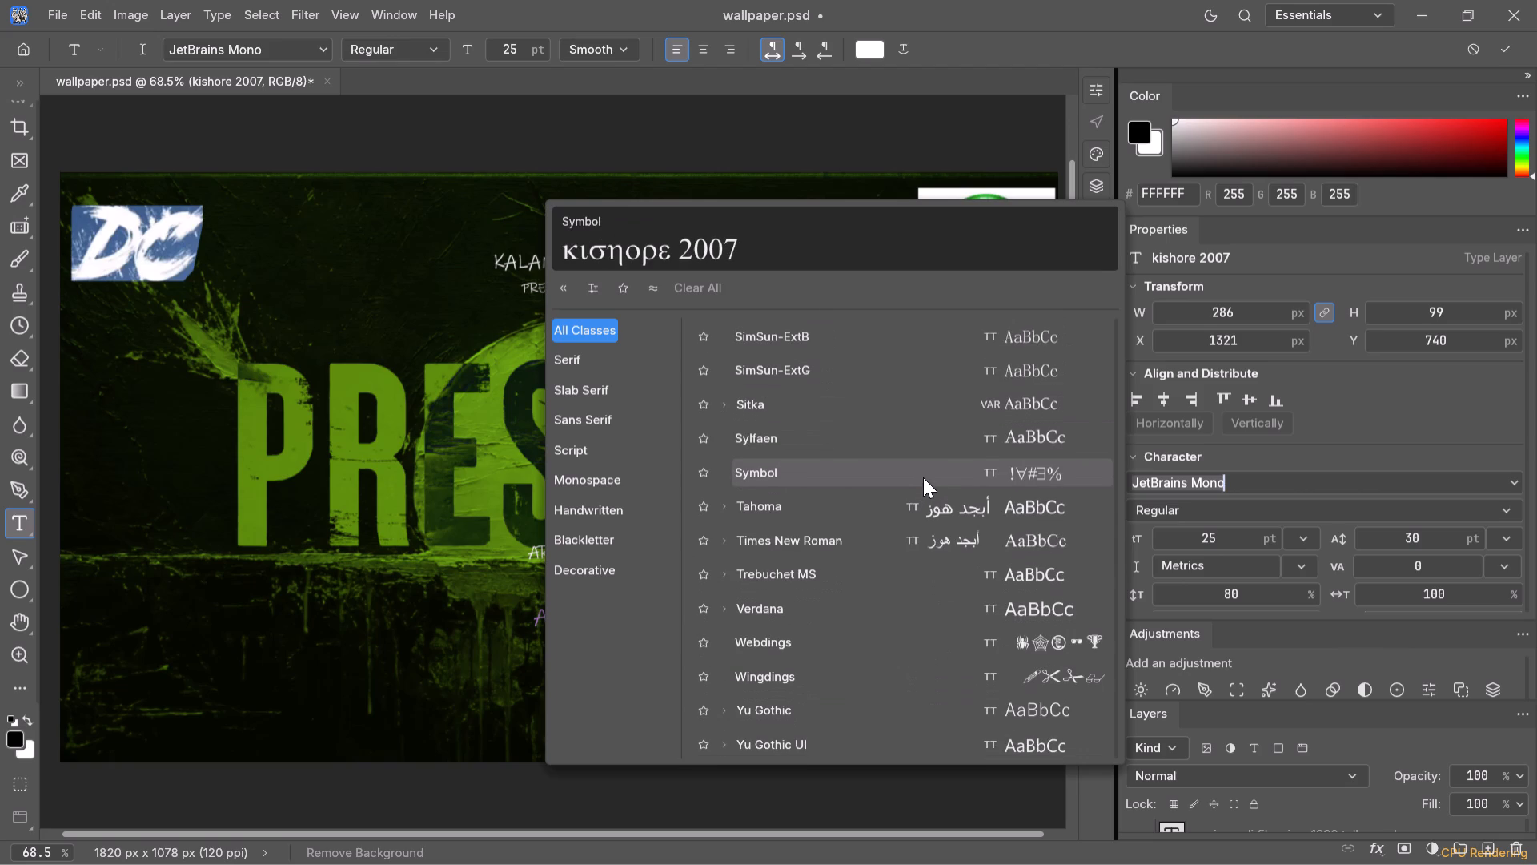
{"action": "scroll", "coordinate": [923, 477], "scroll_direction": "down", "scroll_amount": 9}
{"action": "scroll", "coordinate": [933, 468], "scroll_direction": "up", "scroll_amount": 4}
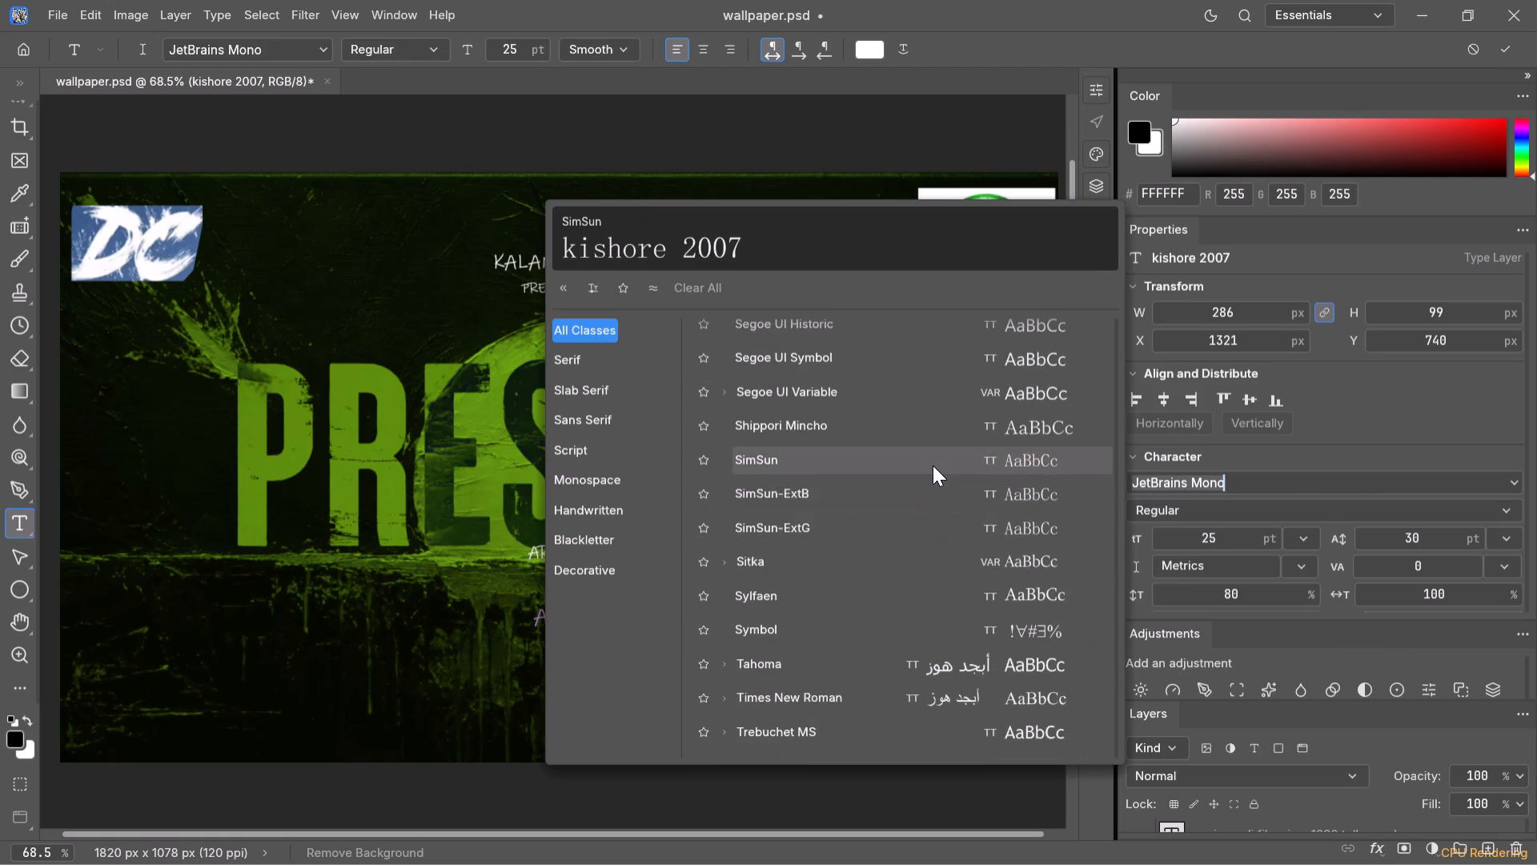
{"action": "scroll", "coordinate": [933, 465], "scroll_direction": "up", "scroll_amount": 5}
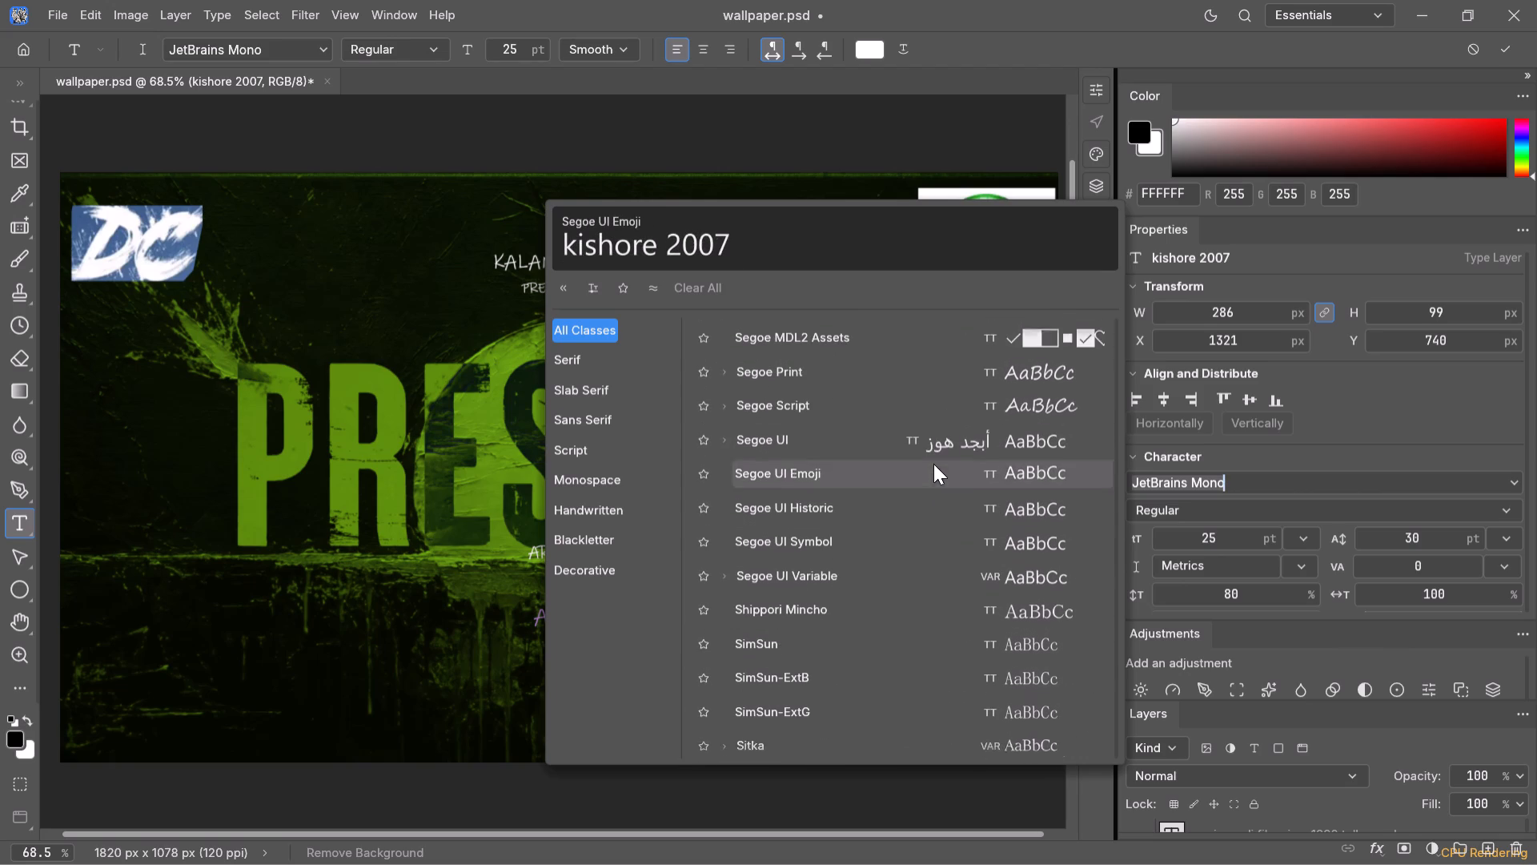
{"action": "scroll", "coordinate": [933, 464], "scroll_direction": "up", "scroll_amount": 2}
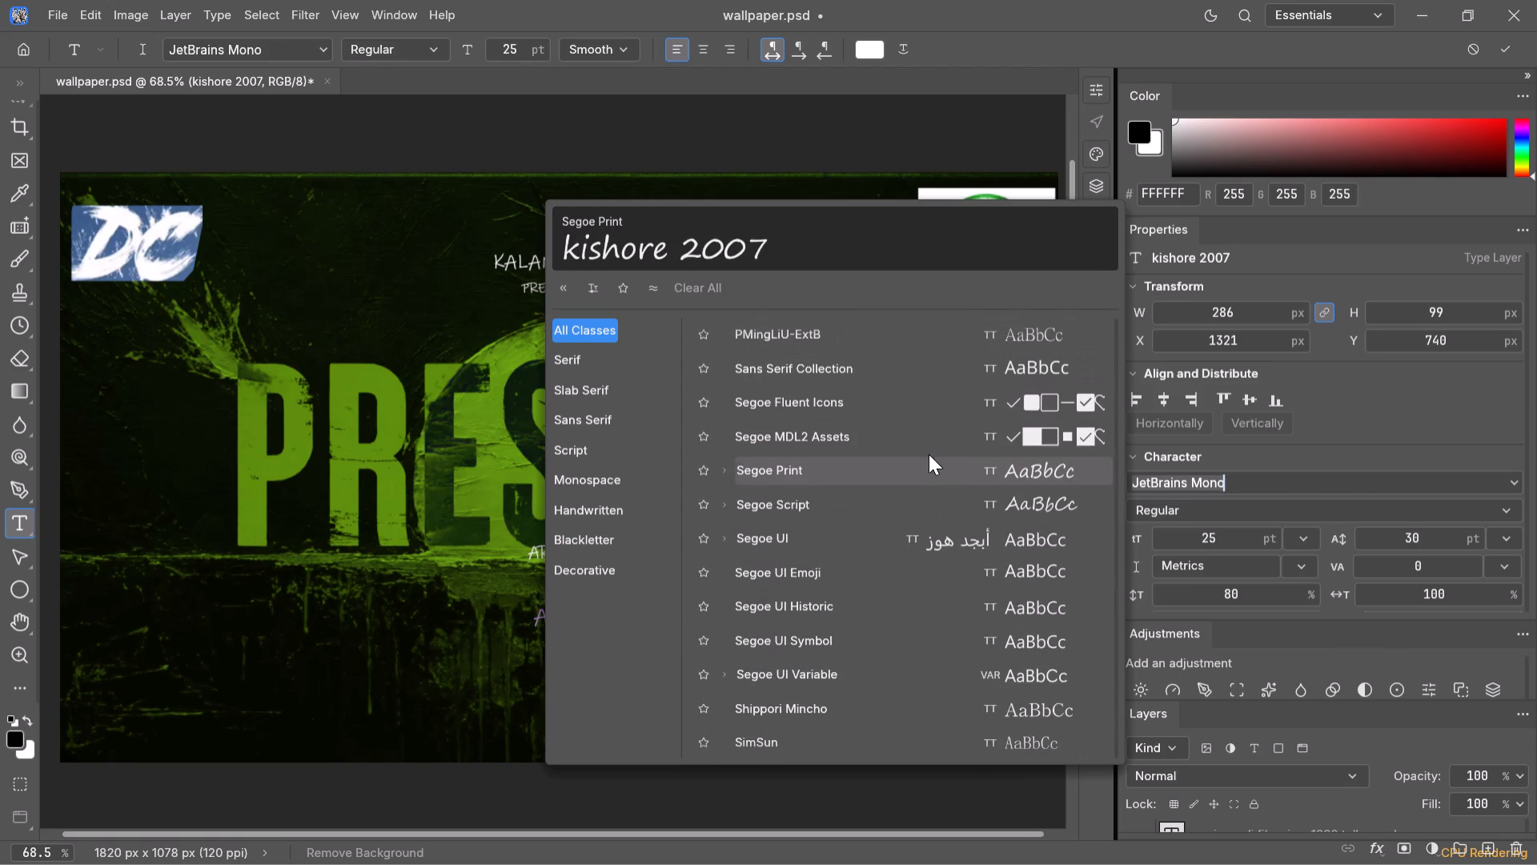
{"action": "left_click", "coordinate": [899, 475]}
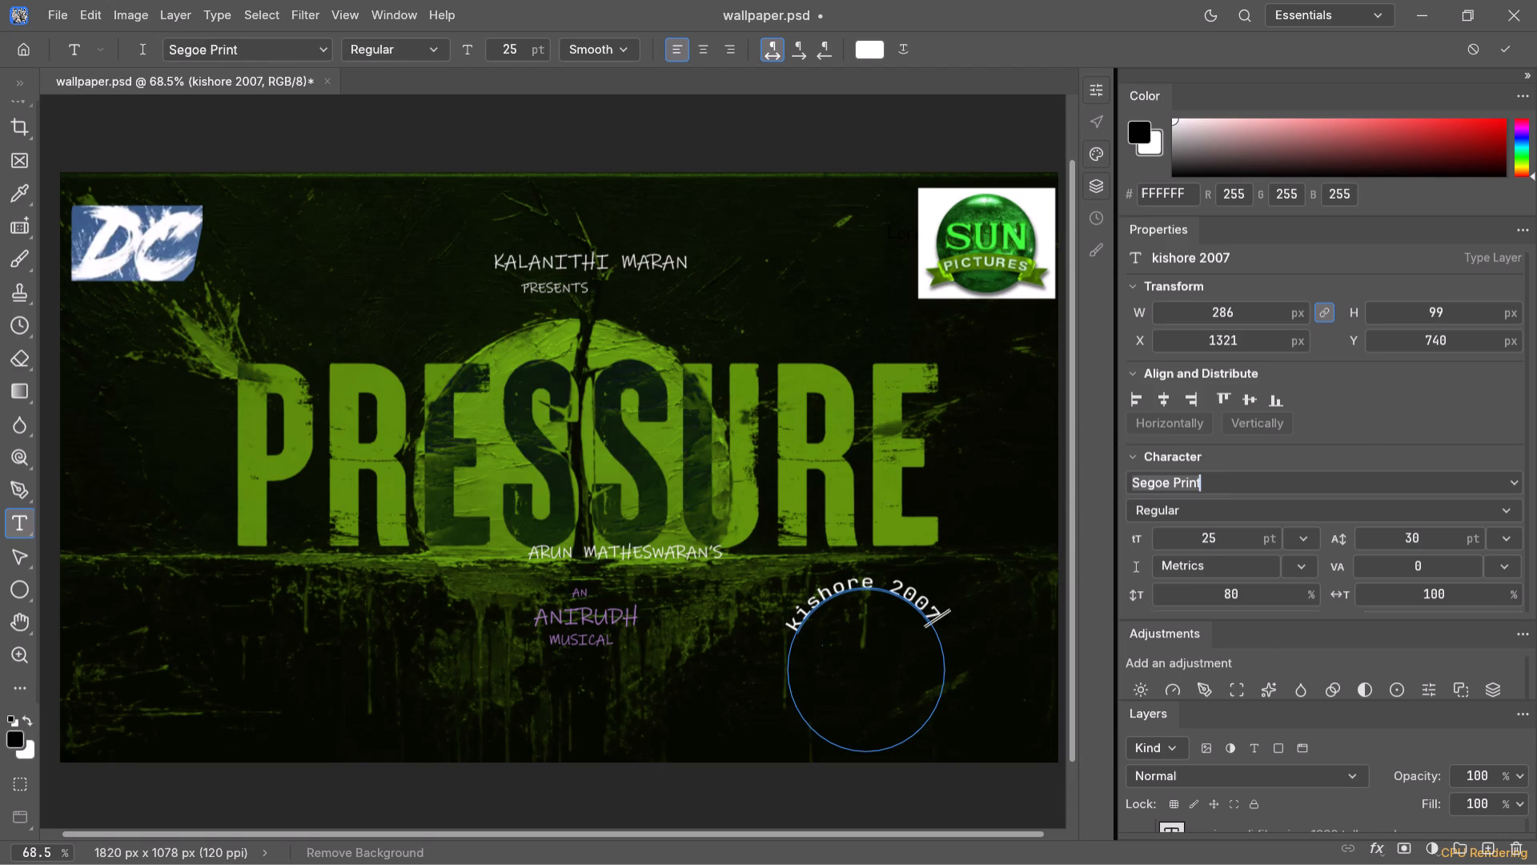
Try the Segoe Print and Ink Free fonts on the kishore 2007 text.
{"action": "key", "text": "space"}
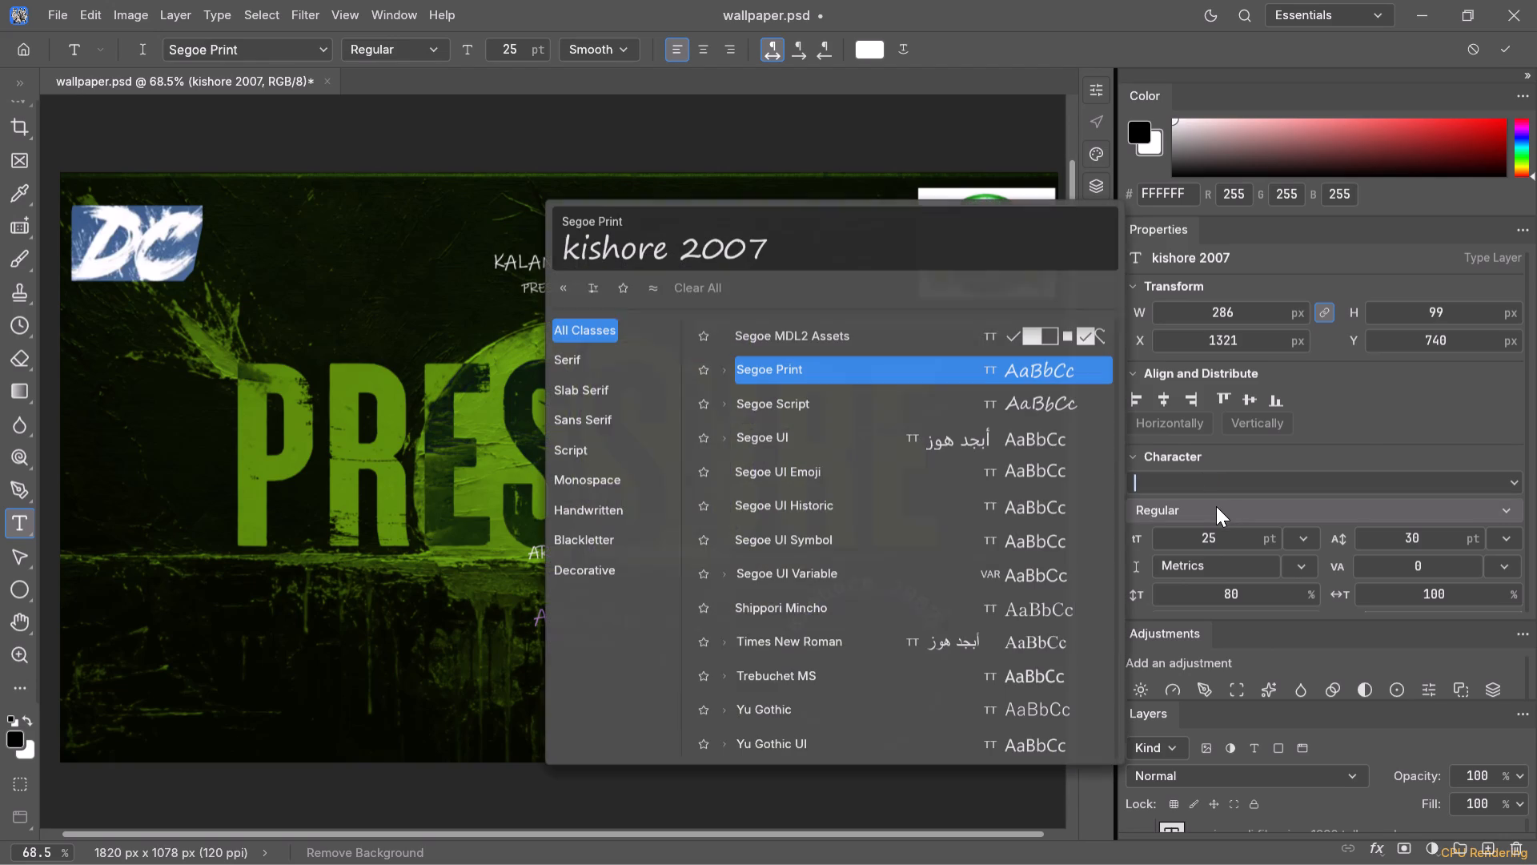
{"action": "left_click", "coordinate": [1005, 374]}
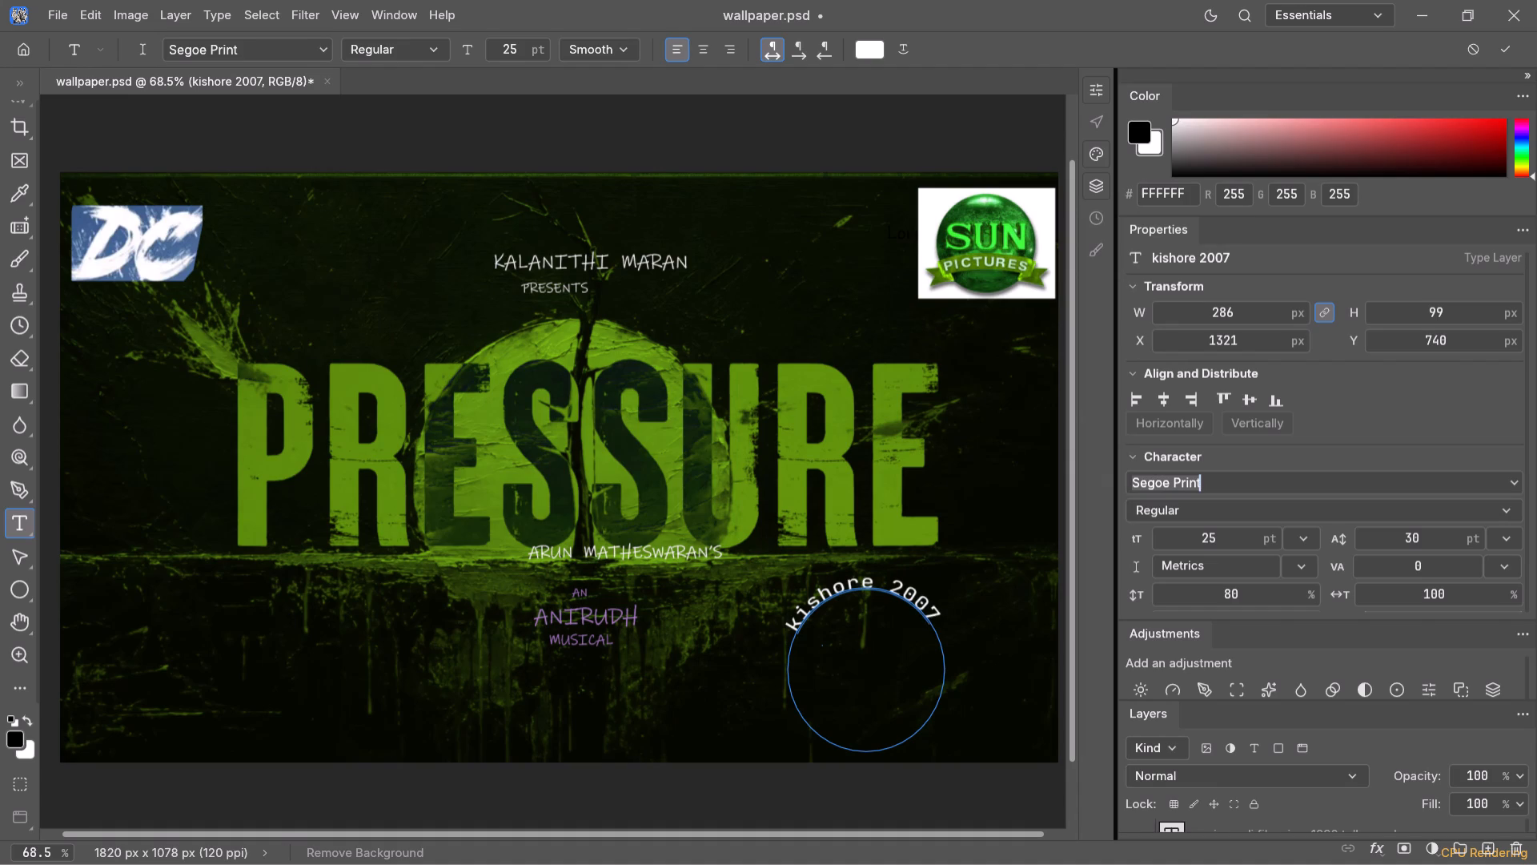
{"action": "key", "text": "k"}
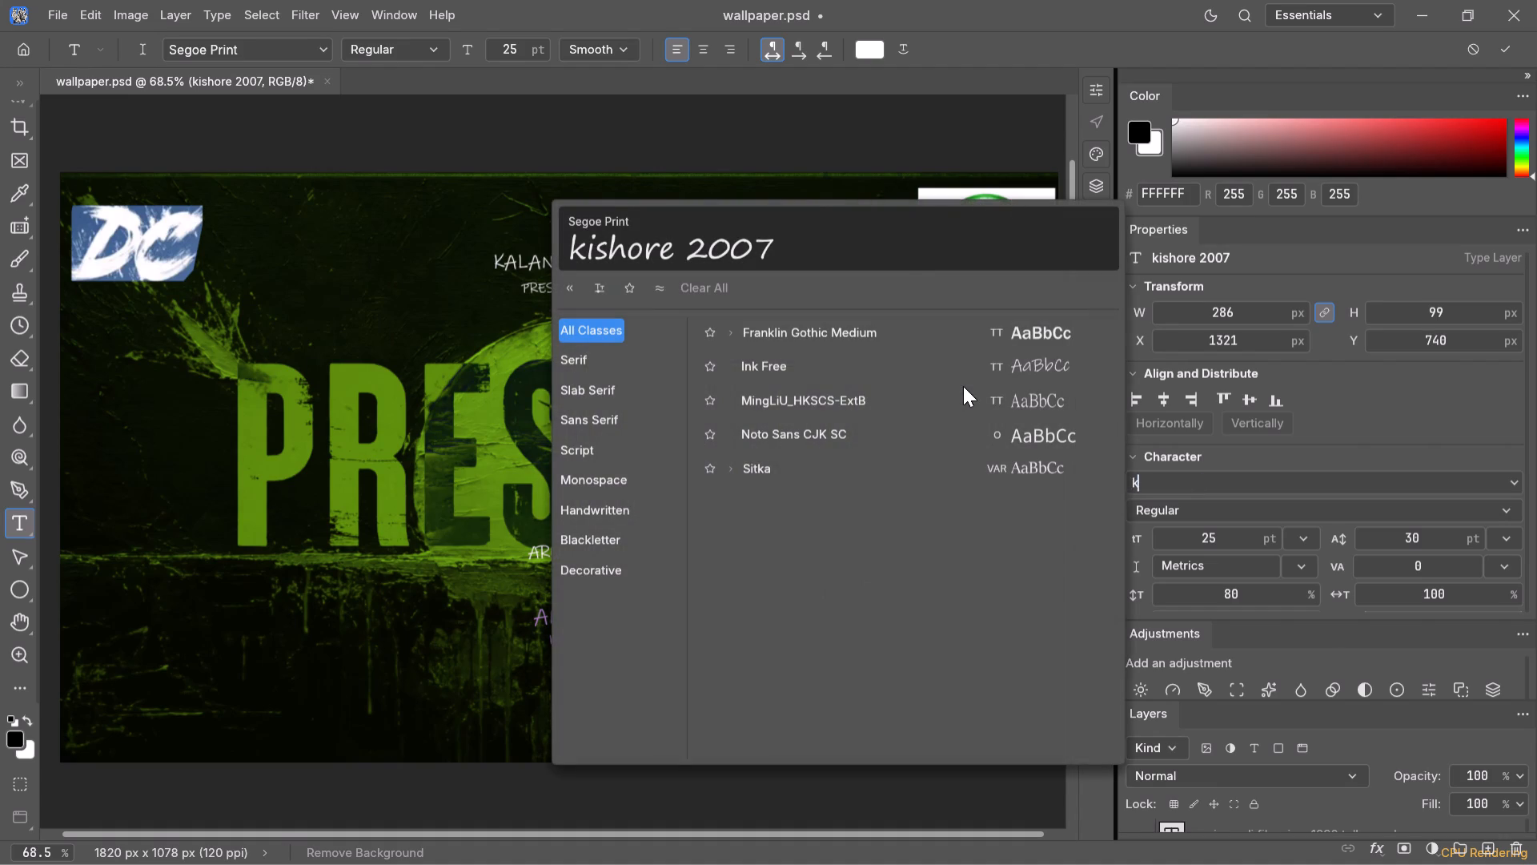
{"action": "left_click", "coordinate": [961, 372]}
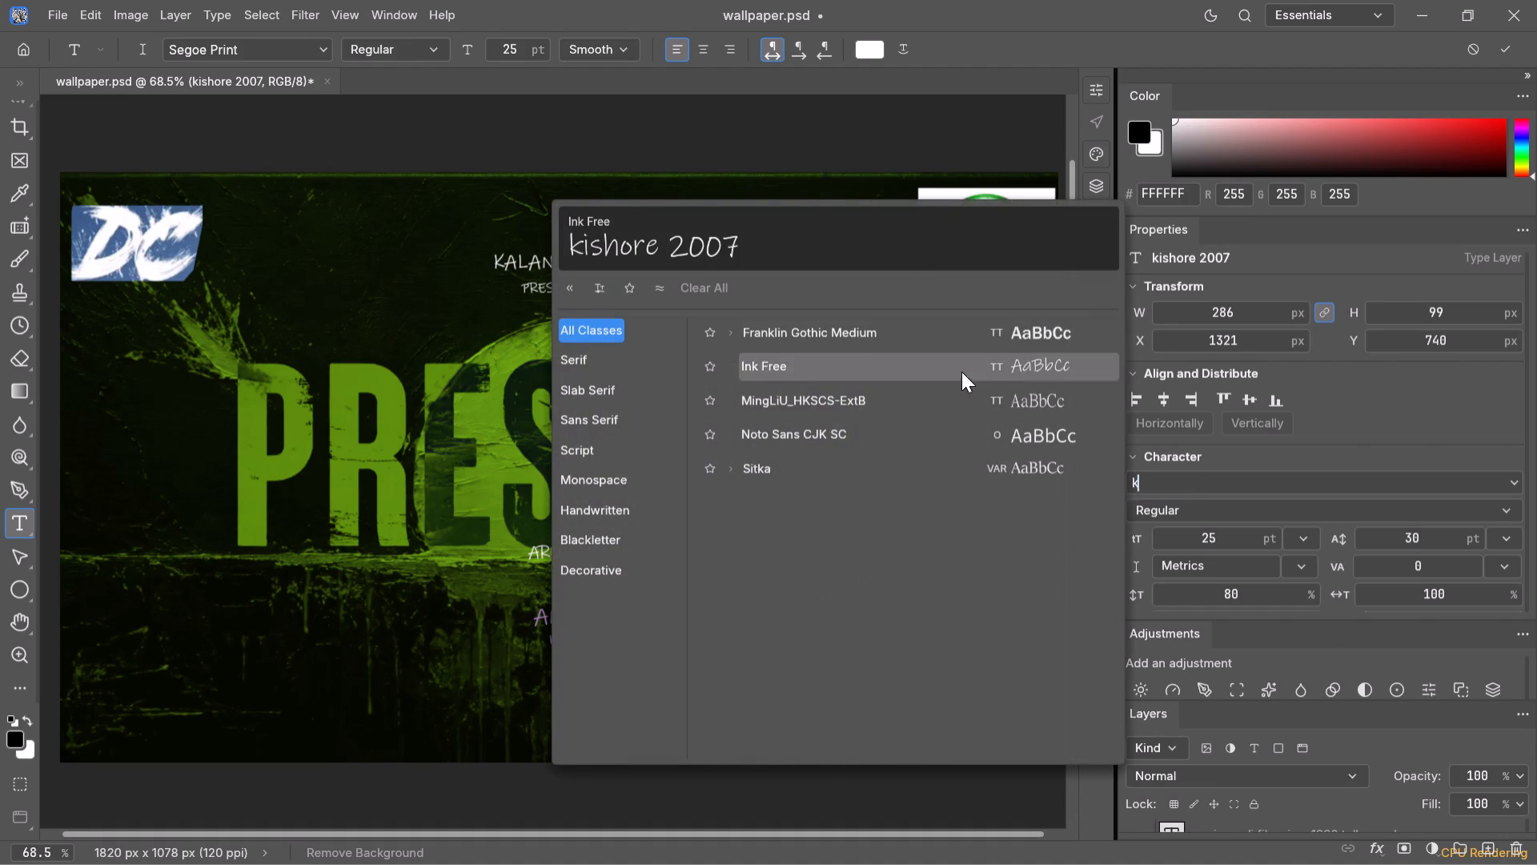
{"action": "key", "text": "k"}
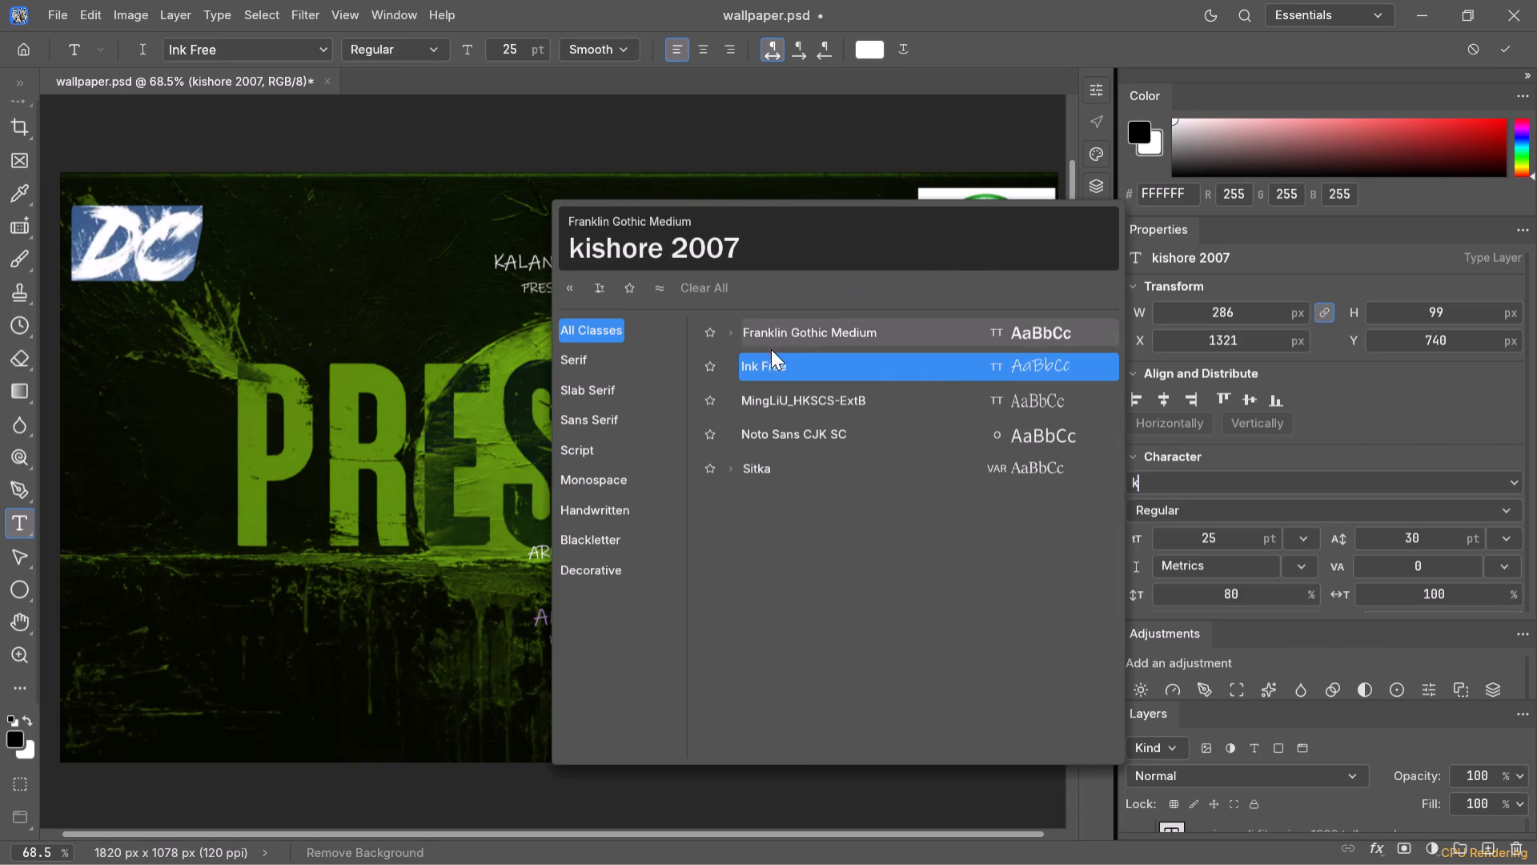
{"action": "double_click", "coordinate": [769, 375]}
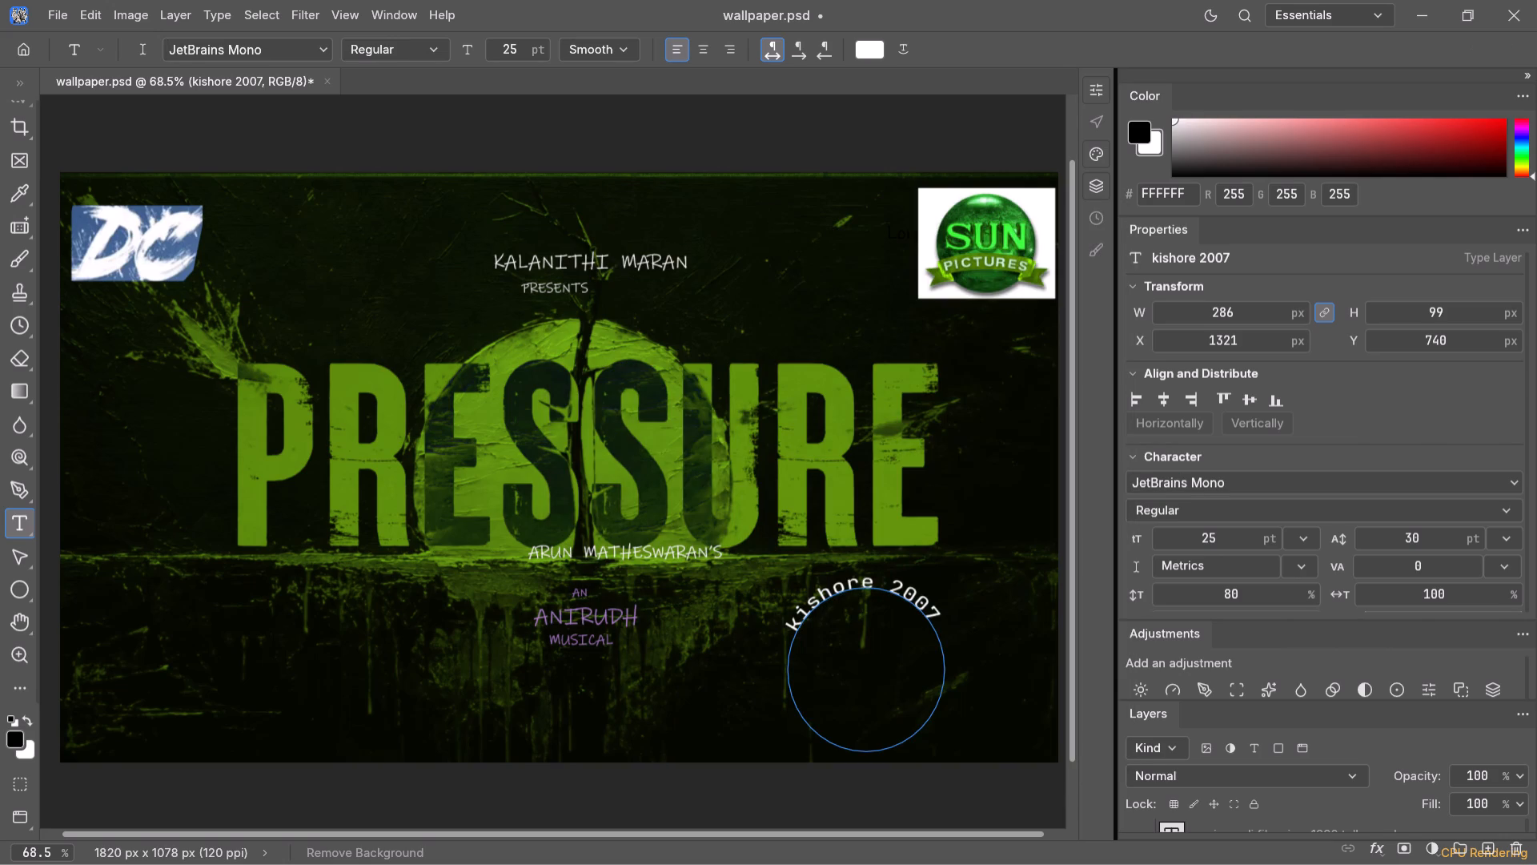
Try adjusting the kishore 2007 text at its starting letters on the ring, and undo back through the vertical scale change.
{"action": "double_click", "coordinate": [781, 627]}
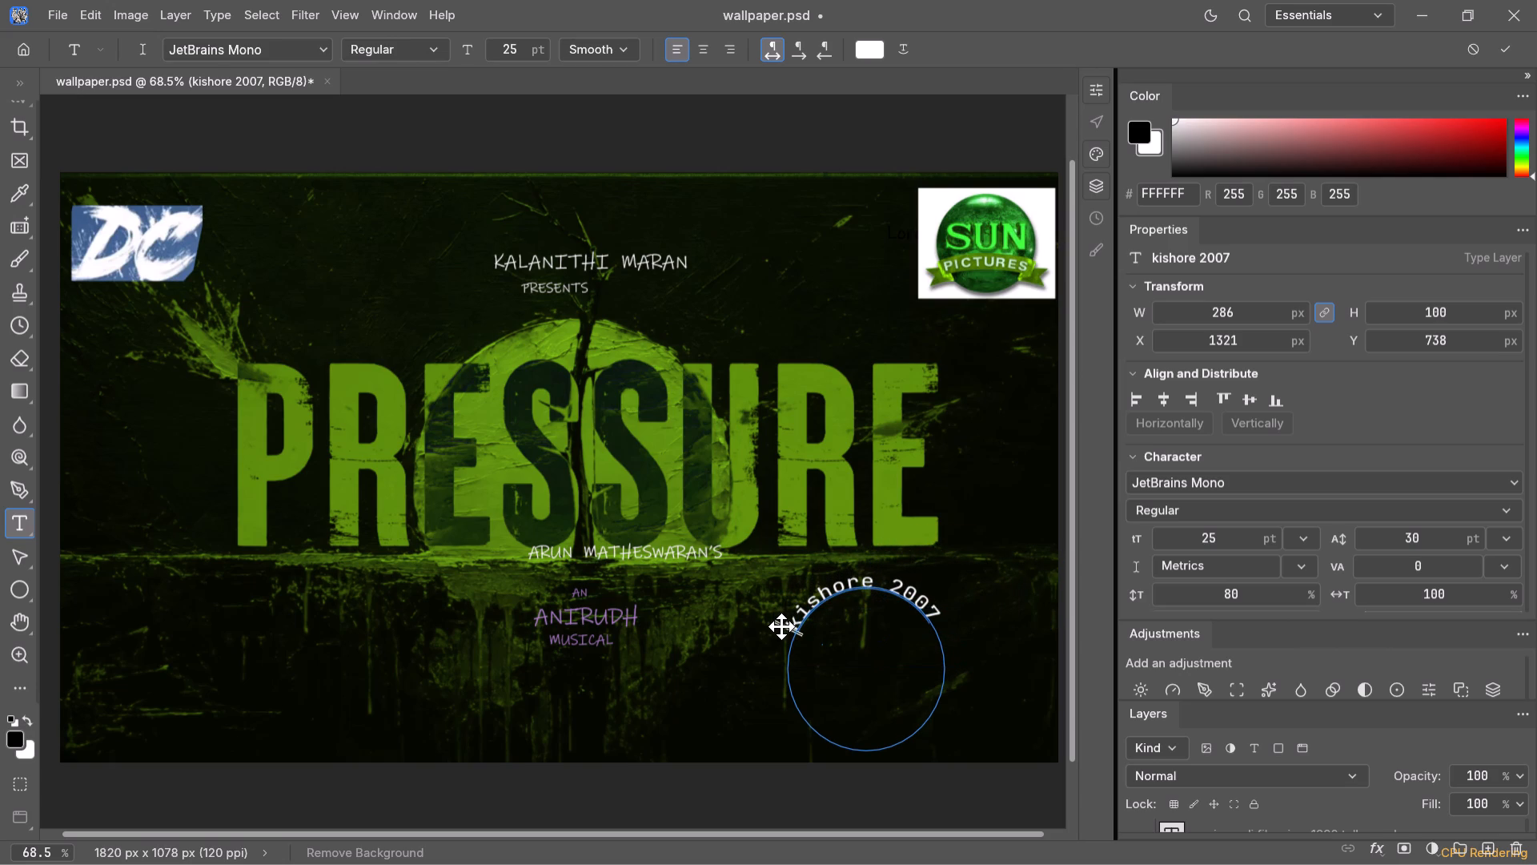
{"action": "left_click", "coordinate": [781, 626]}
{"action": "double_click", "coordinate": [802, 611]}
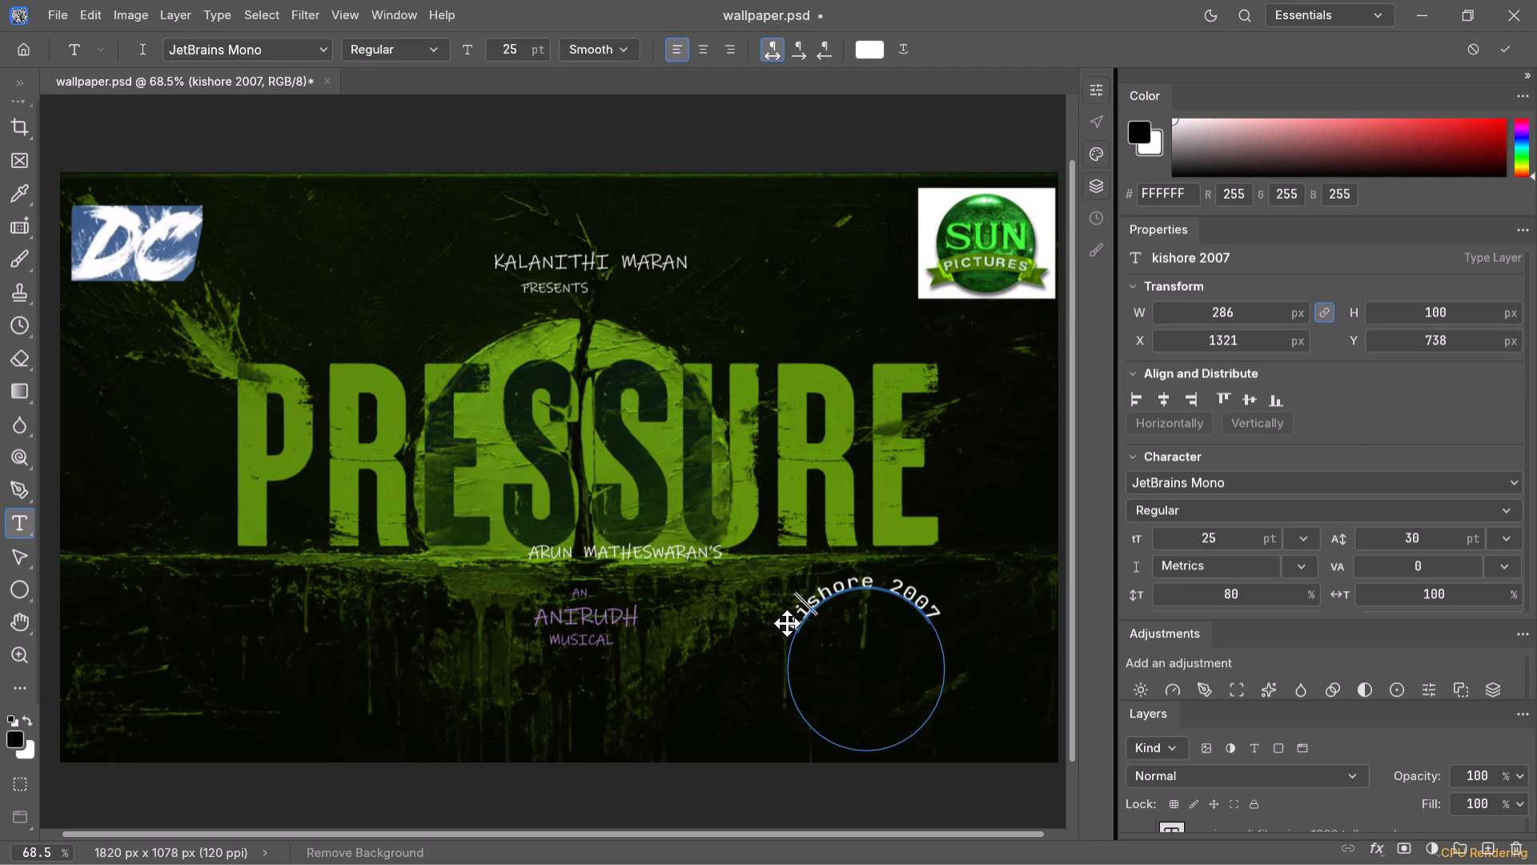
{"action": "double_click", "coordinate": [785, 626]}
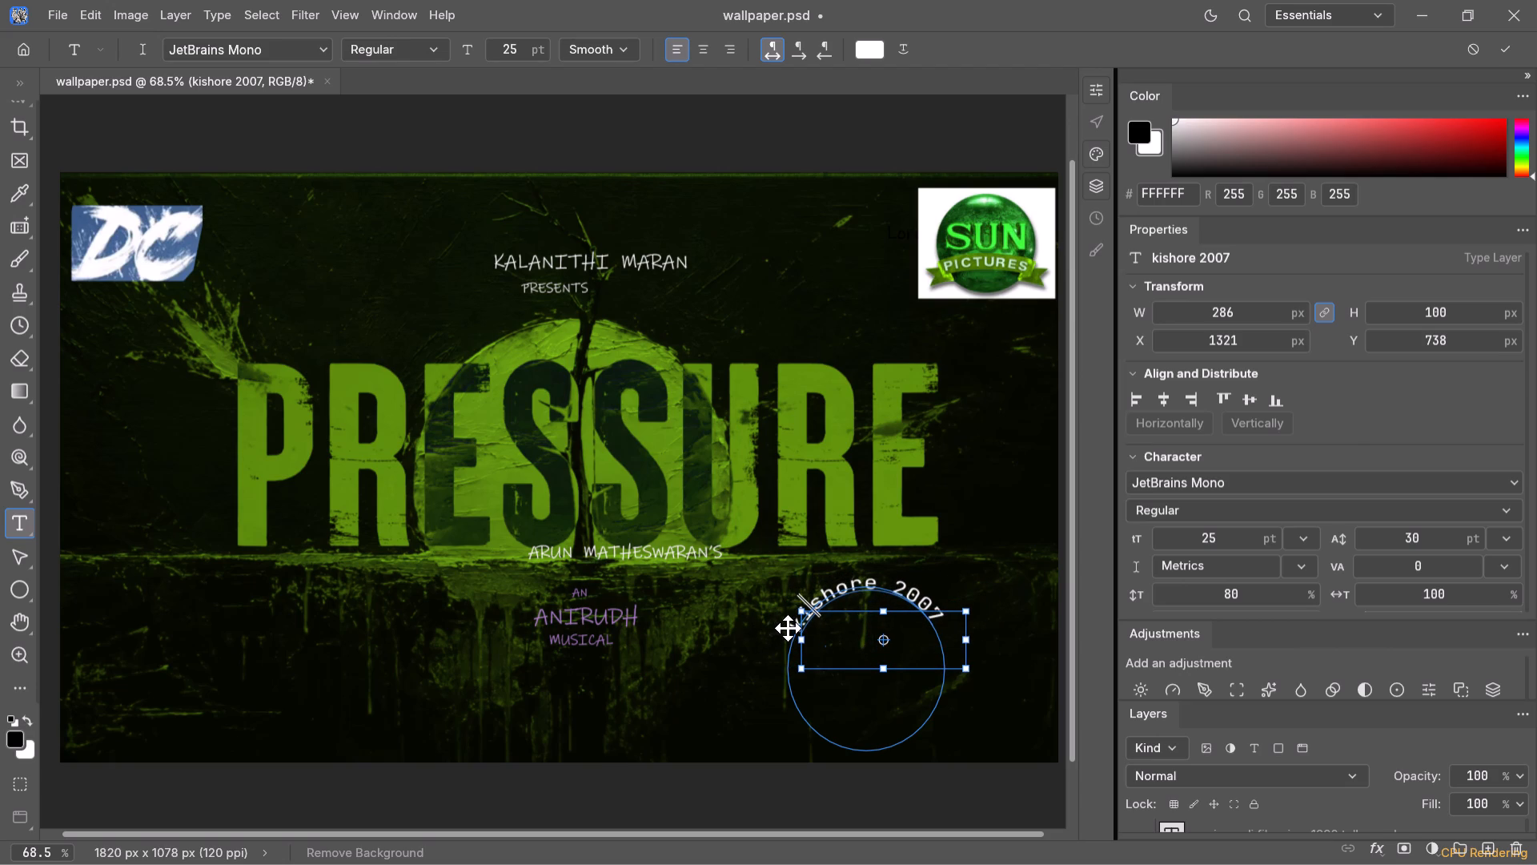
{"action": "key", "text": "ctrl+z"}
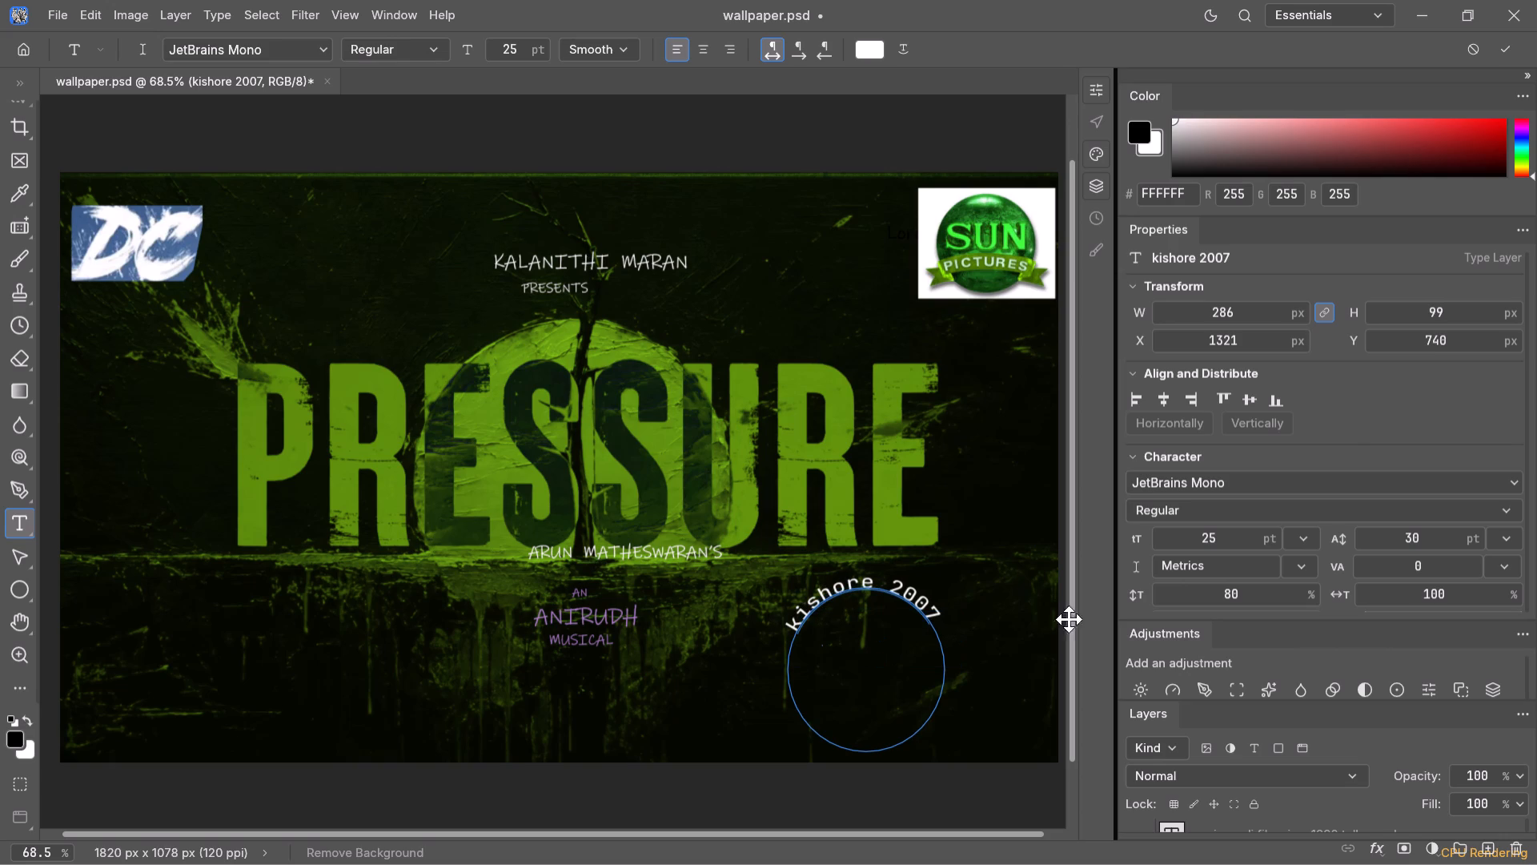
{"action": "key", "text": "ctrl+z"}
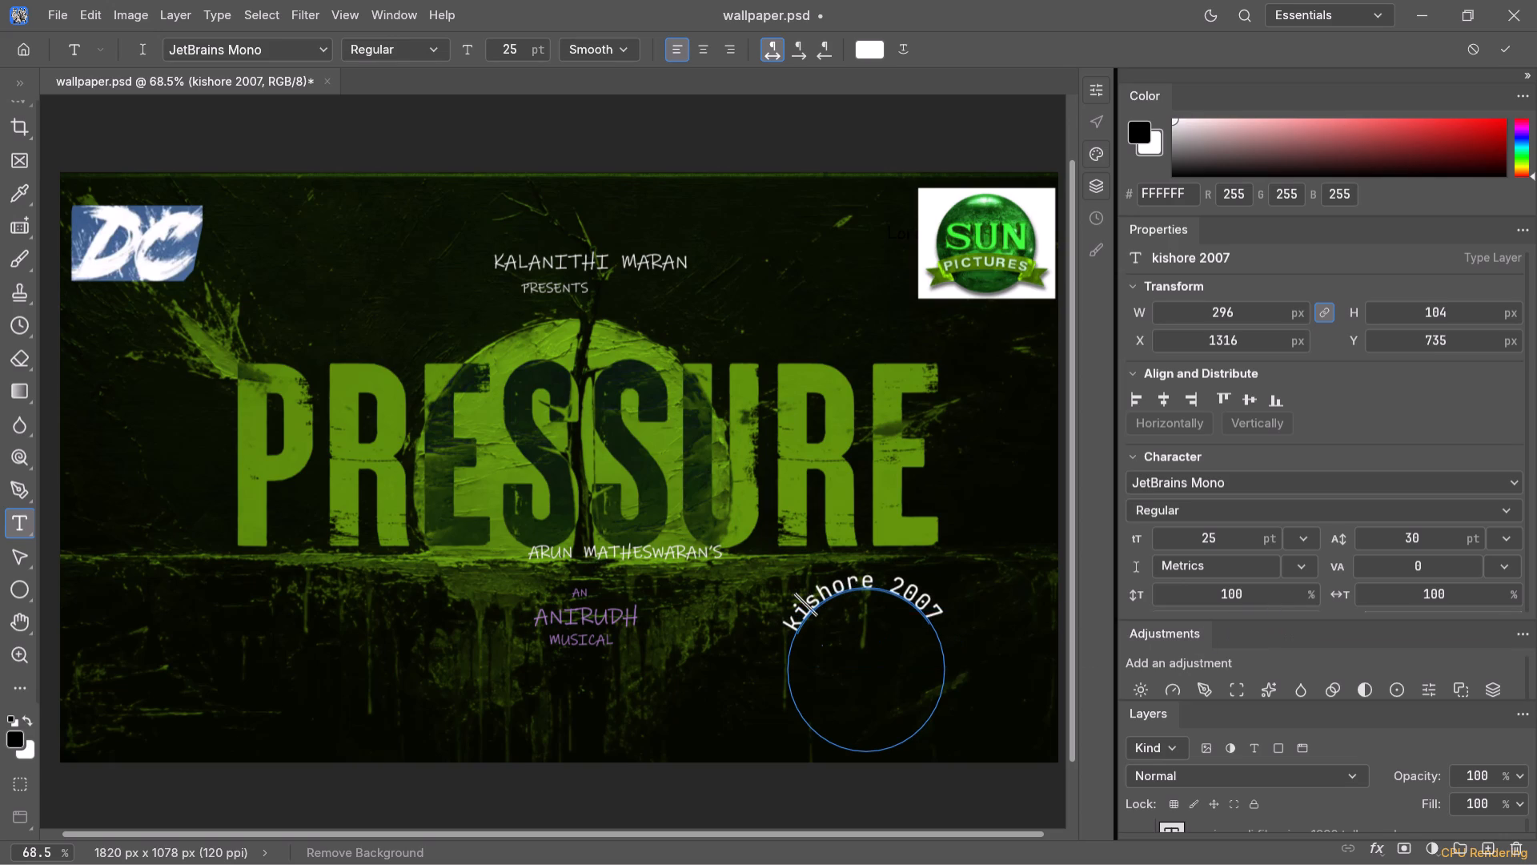
Rotate the kishore 2007 text nearly upside down, to about 169.7°.
{"action": "left_click", "coordinate": [86, 17]}
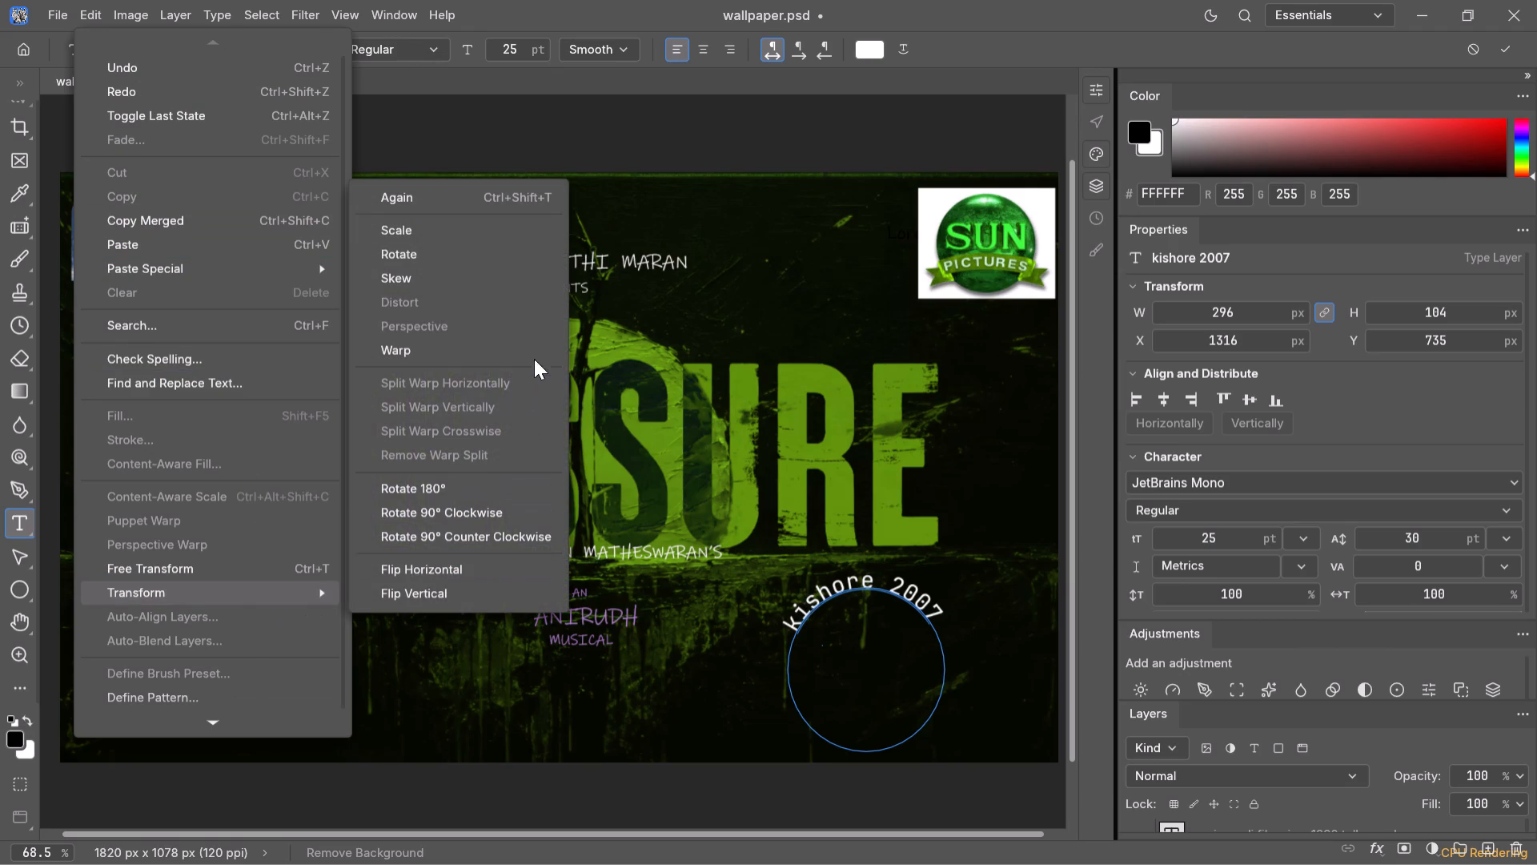
{"action": "left_click", "coordinate": [526, 255]}
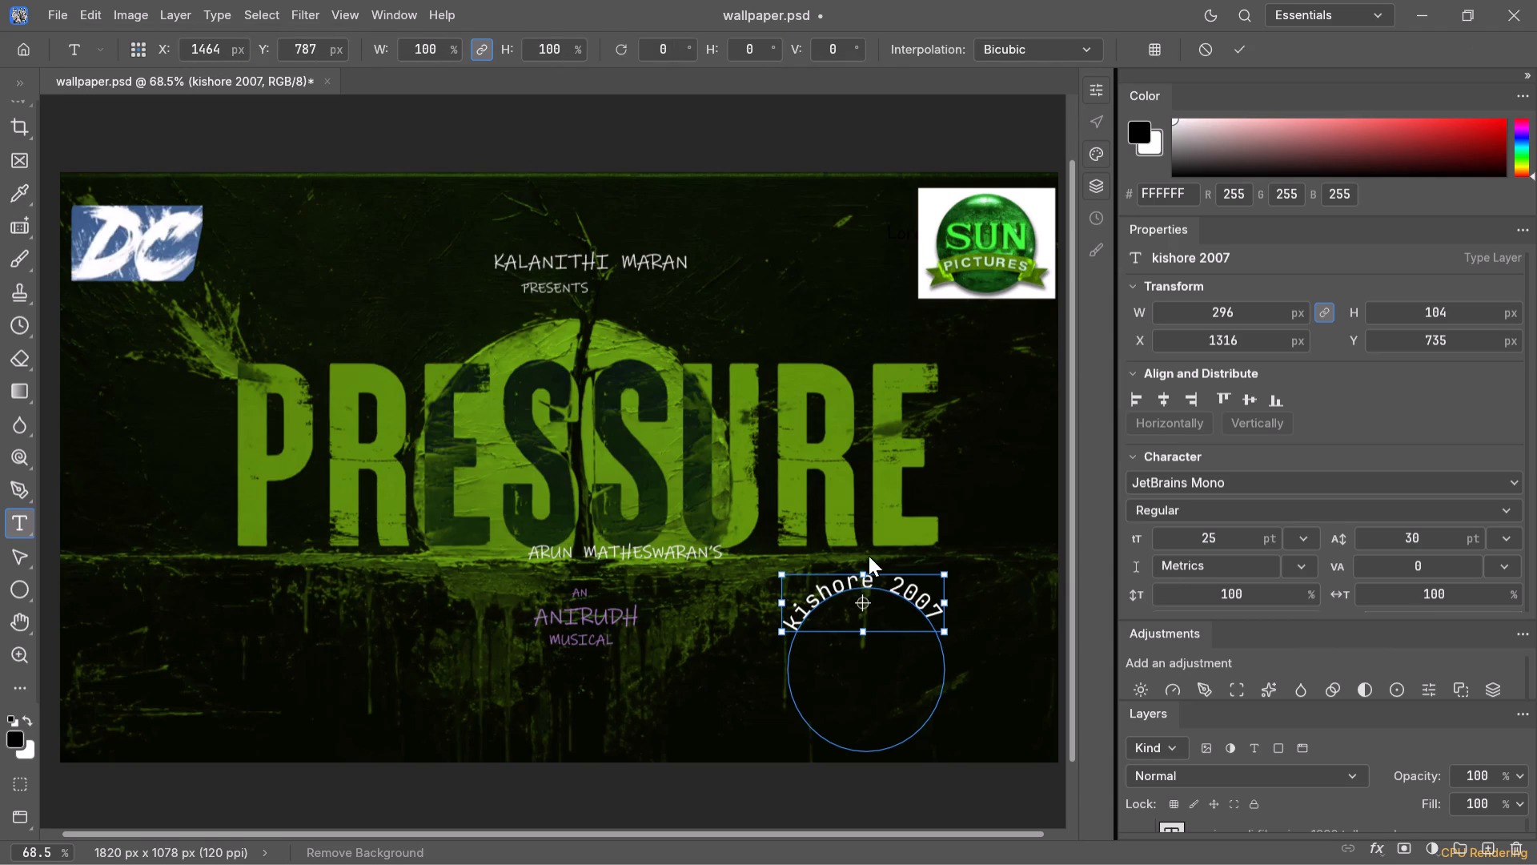
{"action": "left_click_drag", "start_coordinate": [943, 608], "coordinate": [945, 614]}
{"action": "left_click_drag", "start_coordinate": [945, 614], "coordinate": [964, 614]}
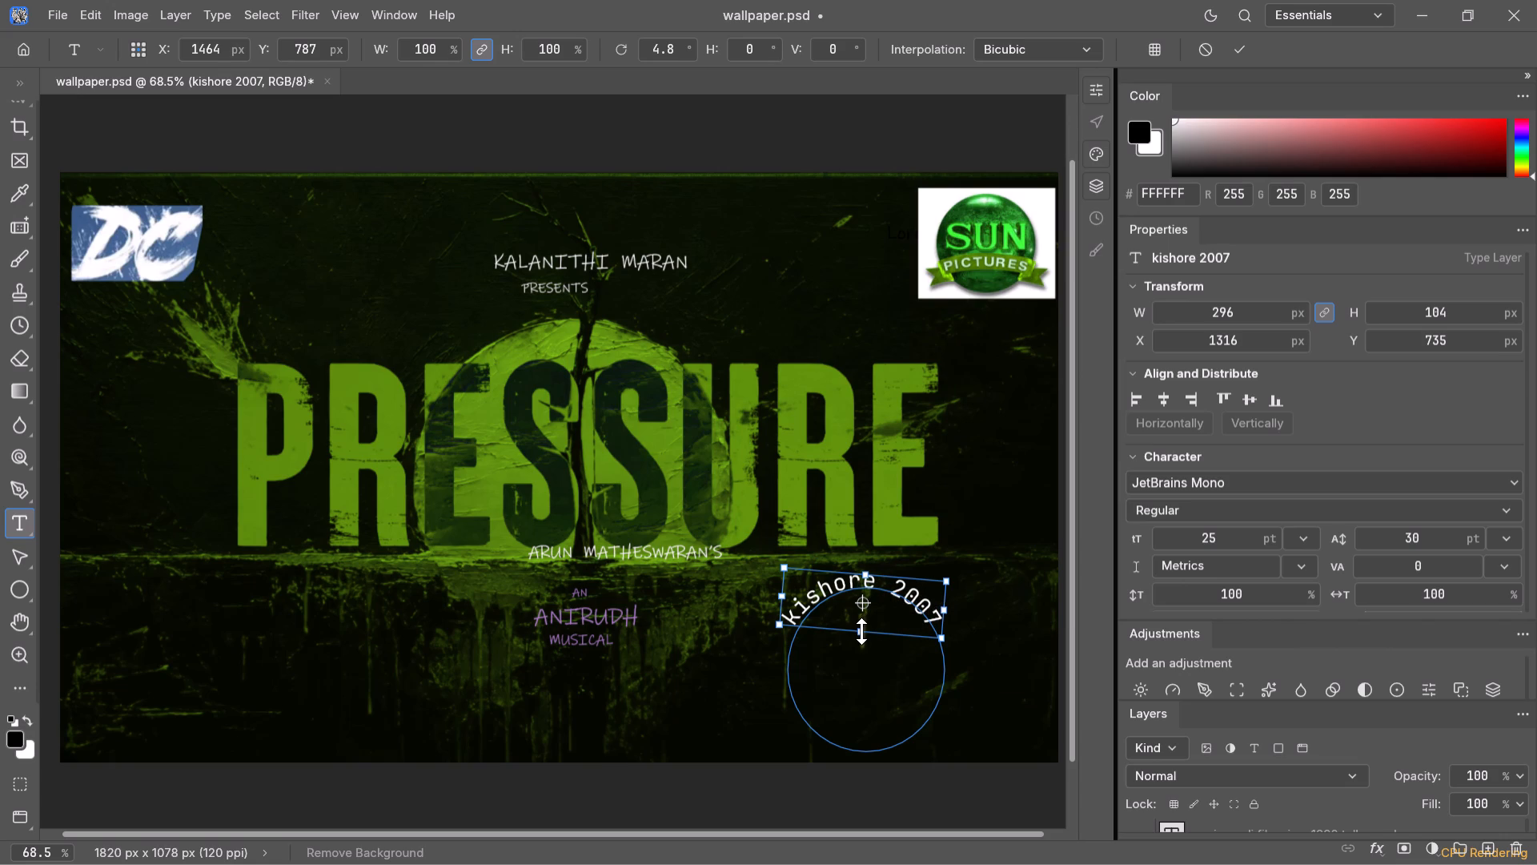
{"action": "left_click_drag", "start_coordinate": [861, 631], "coordinate": [890, 661]}
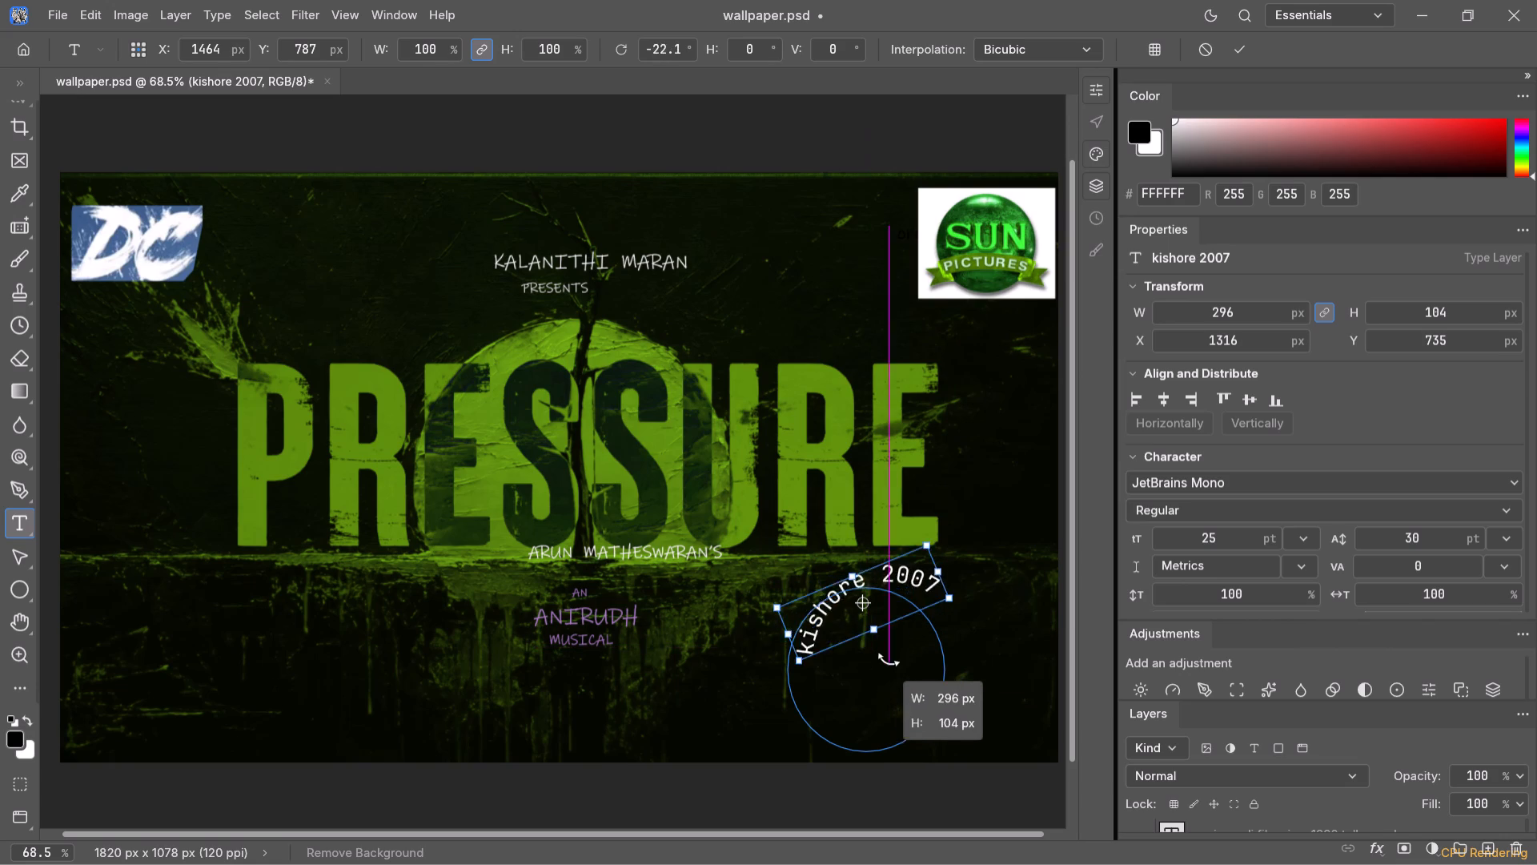
{"action": "left_click_drag", "start_coordinate": [890, 661], "coordinate": [956, 512]}
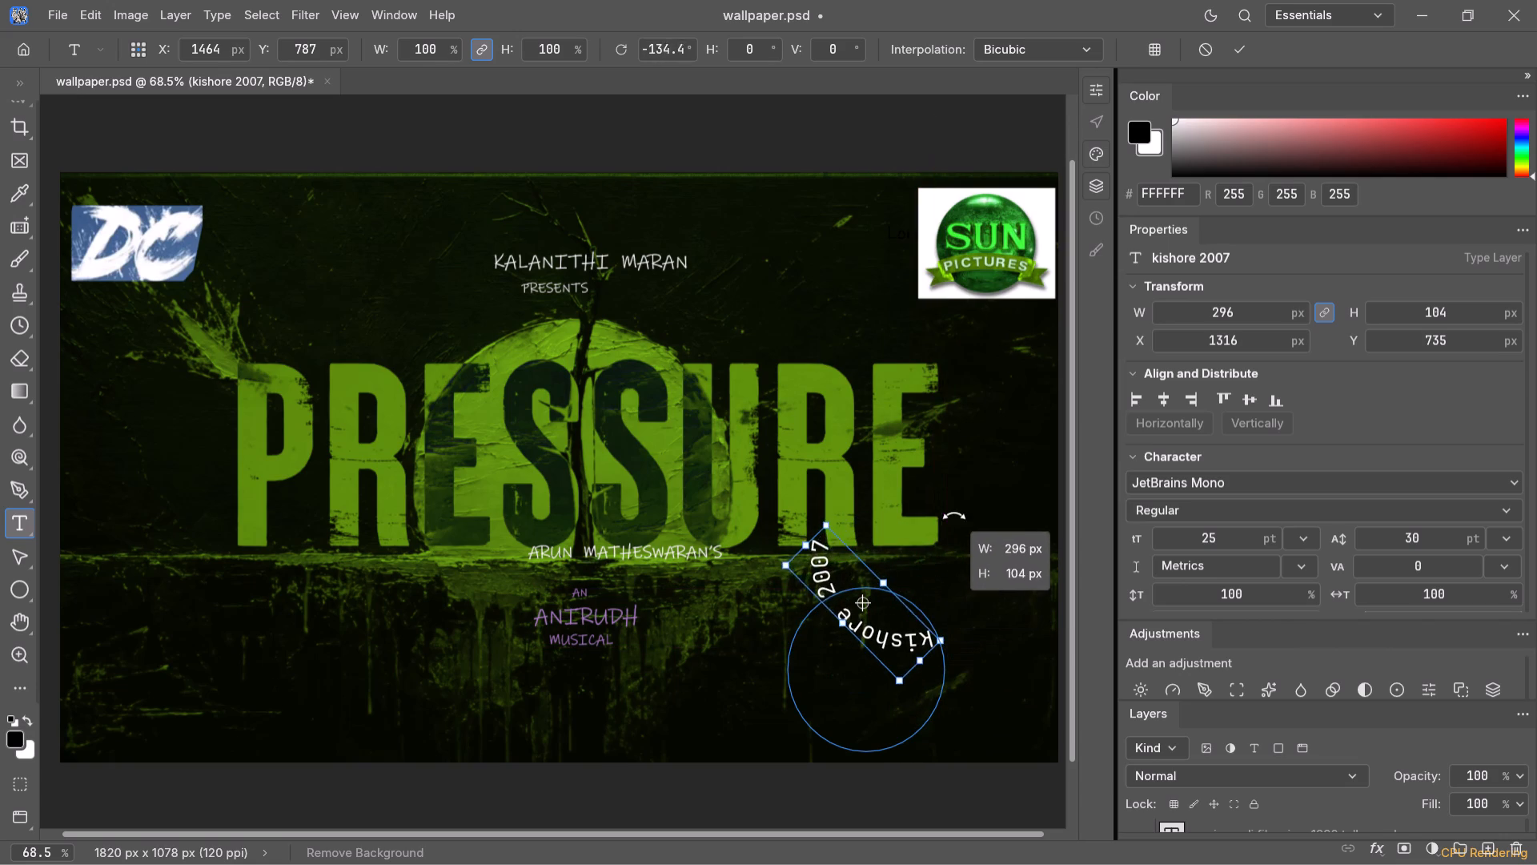
{"action": "left_click_drag", "start_coordinate": [956, 512], "coordinate": [925, 295]}
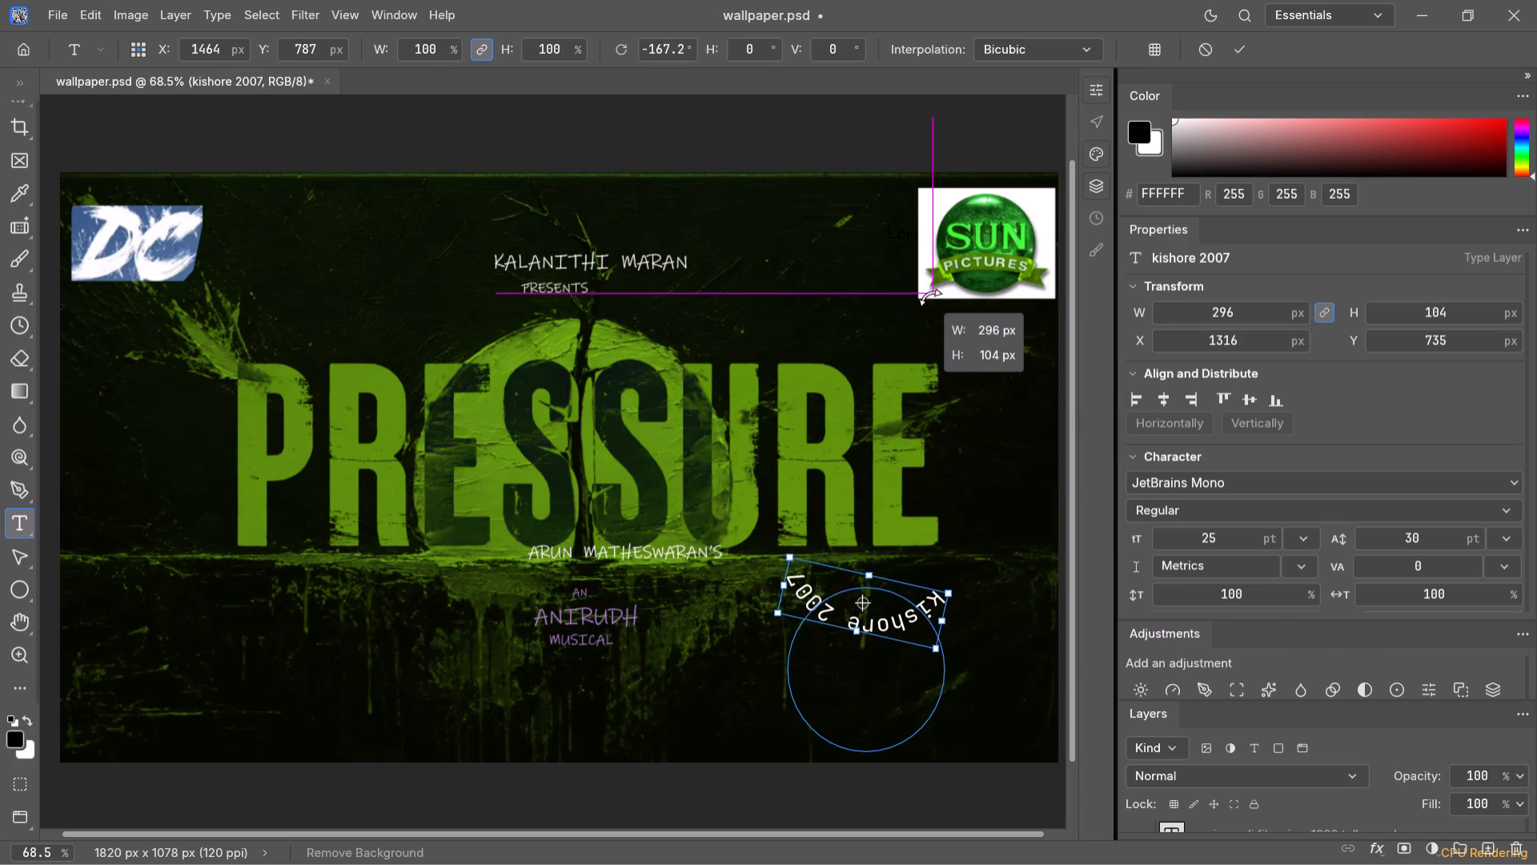
{"action": "left_click_drag", "start_coordinate": [925, 295], "coordinate": [857, 321]}
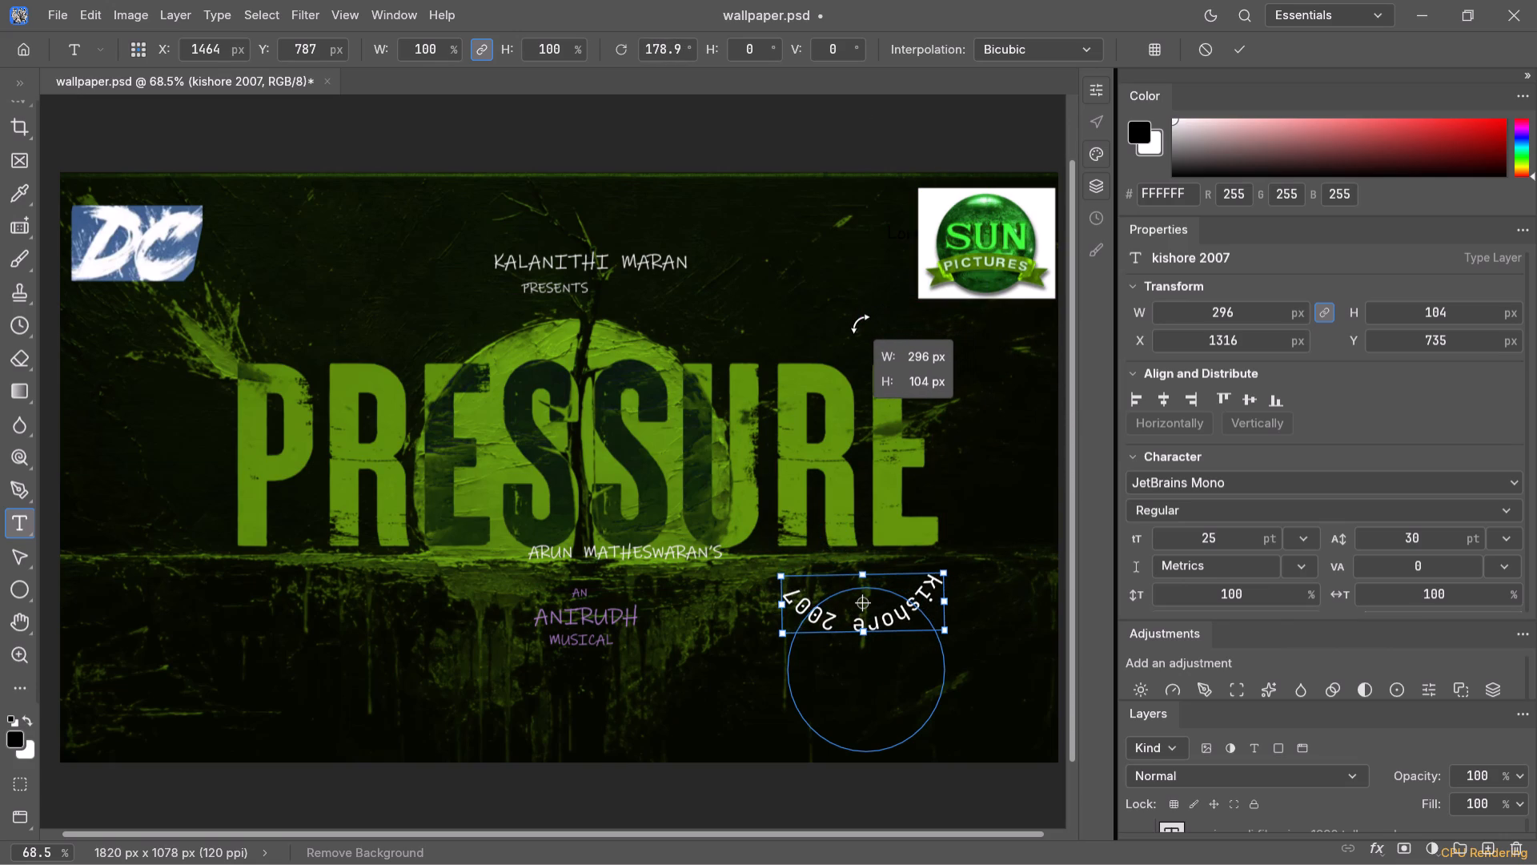
{"action": "left_click_drag", "start_coordinate": [857, 321], "coordinate": [857, 332]}
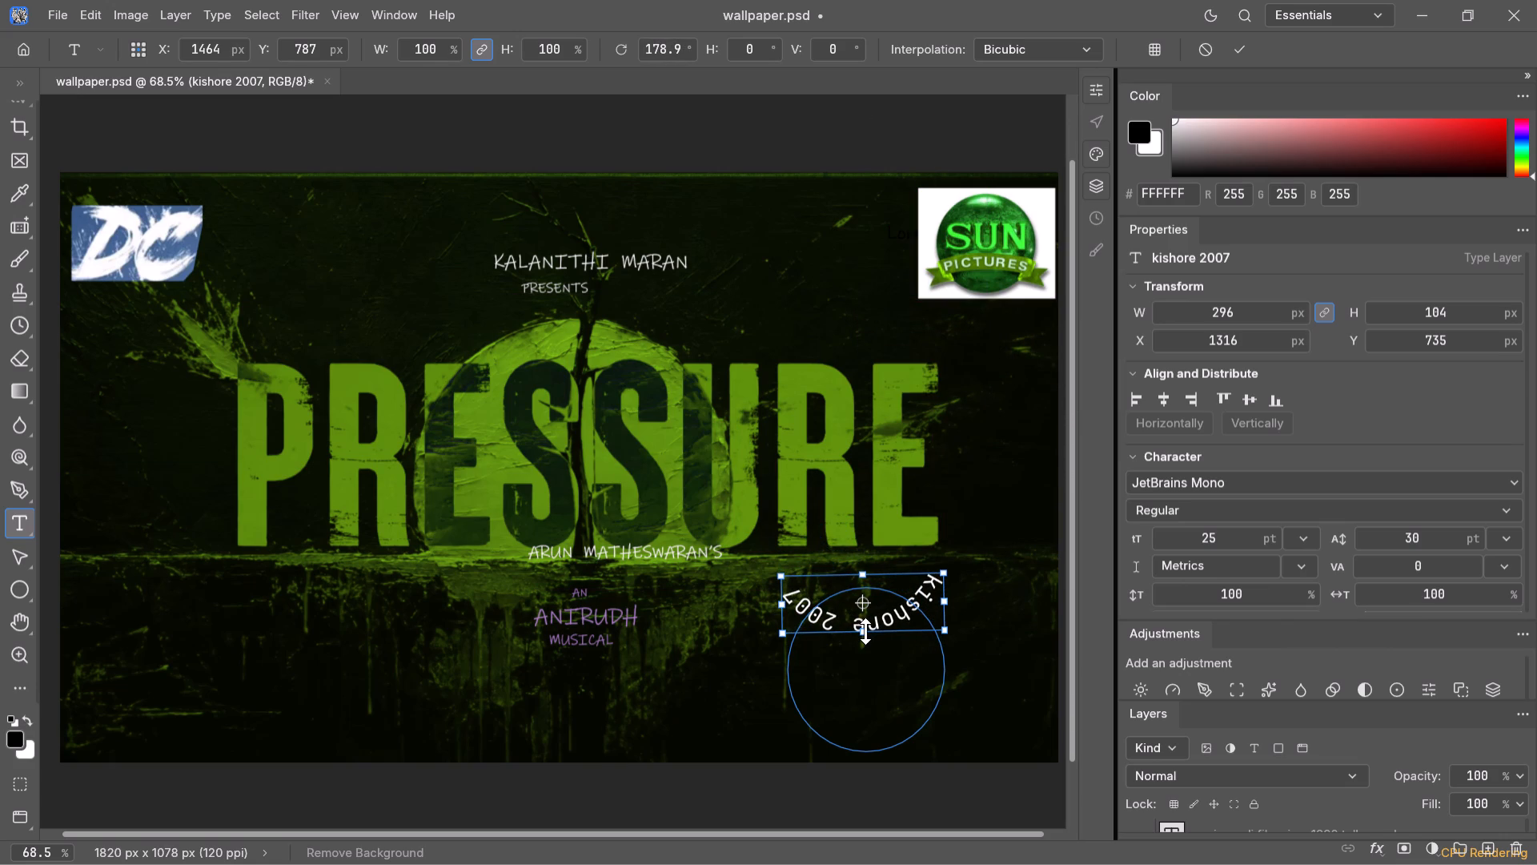
{"action": "left_click_drag", "start_coordinate": [865, 630], "coordinate": [869, 669]}
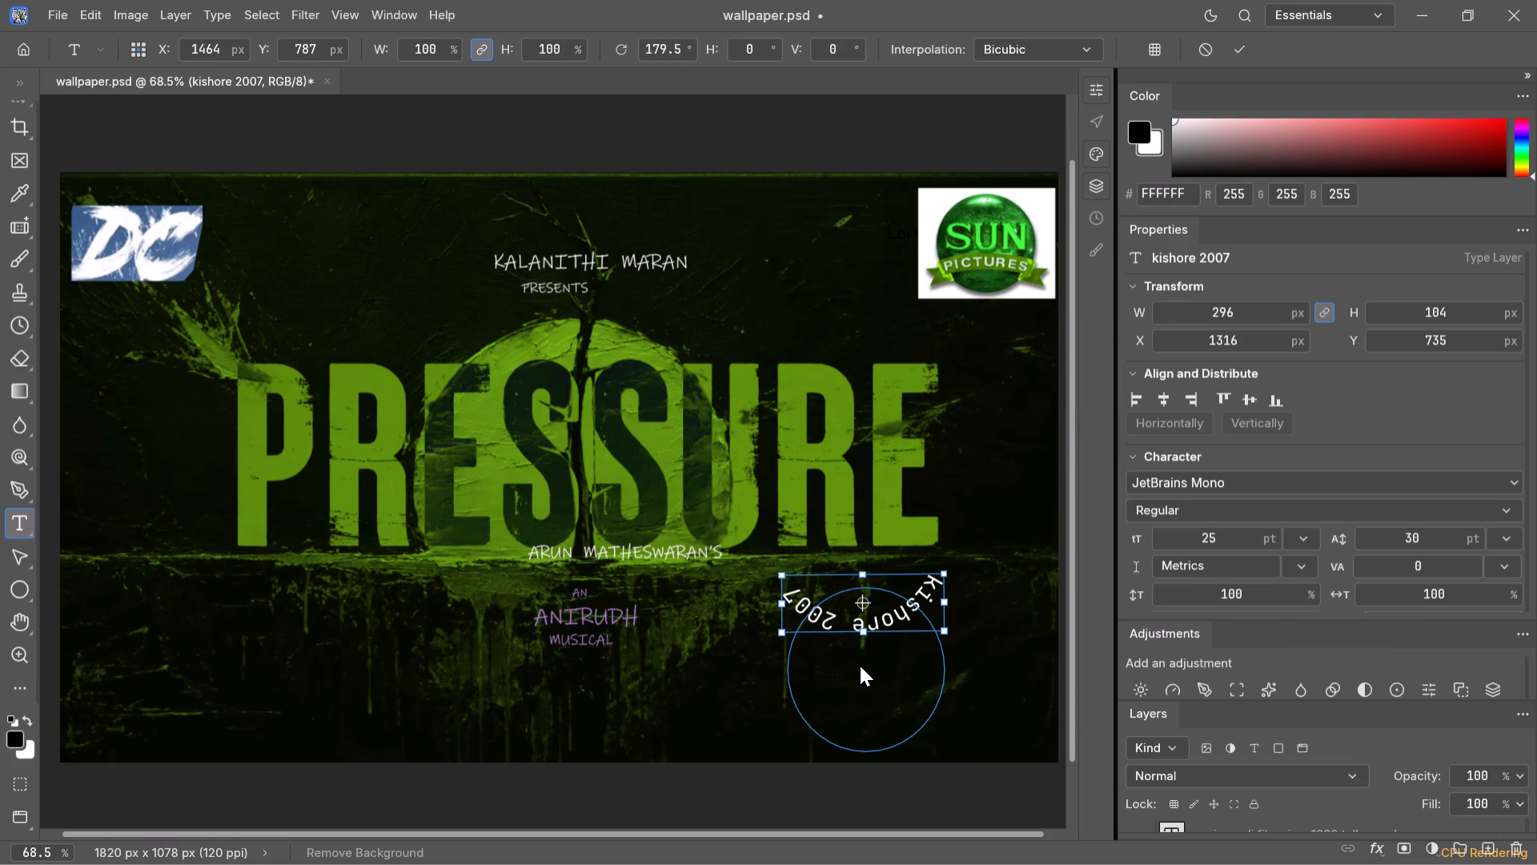
{"action": "left_click_drag", "start_coordinate": [859, 633], "coordinate": [866, 714]}
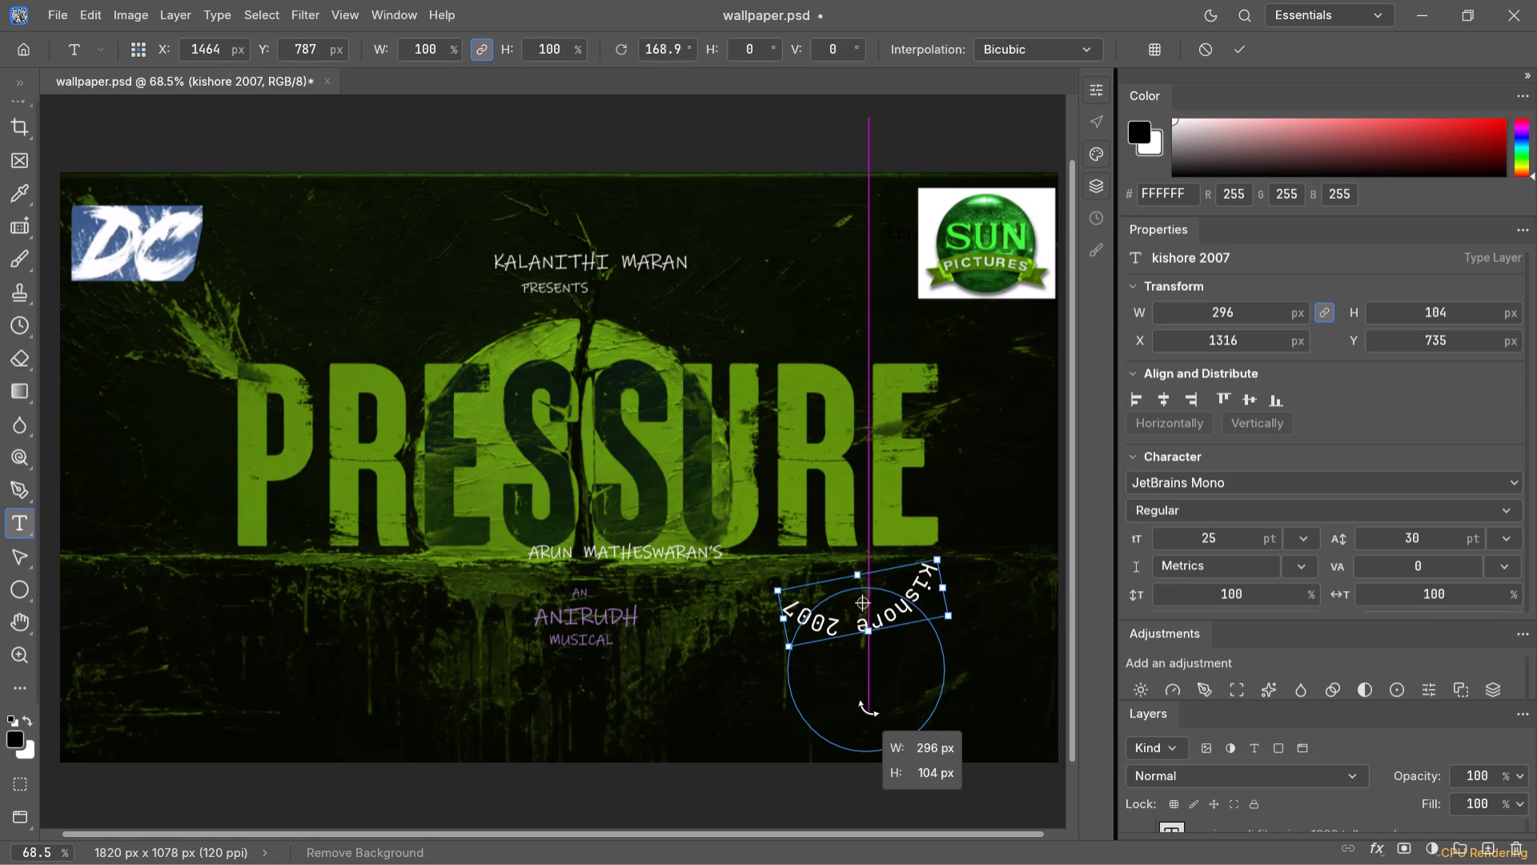
{"action": "left_click_drag", "start_coordinate": [866, 714], "coordinate": [873, 753]}
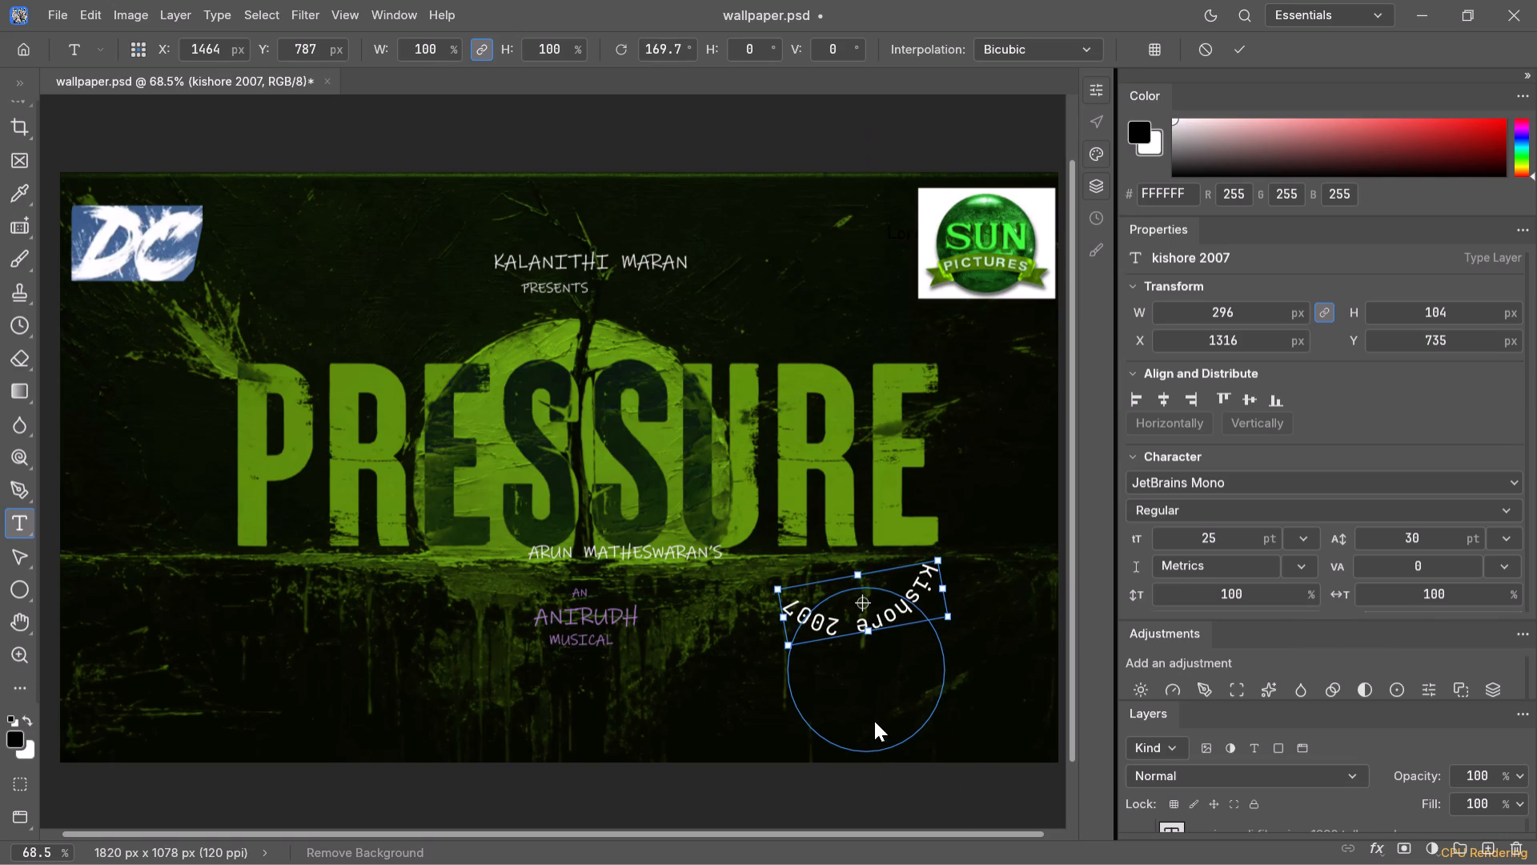
Move the rotated kishore 2007 text down to the ring's lower arc, at about X 1544 px, Y 1211 px.
{"action": "left_click", "coordinate": [865, 613]}
{"action": "left_click_drag", "start_coordinate": [865, 613], "coordinate": [879, 638]}
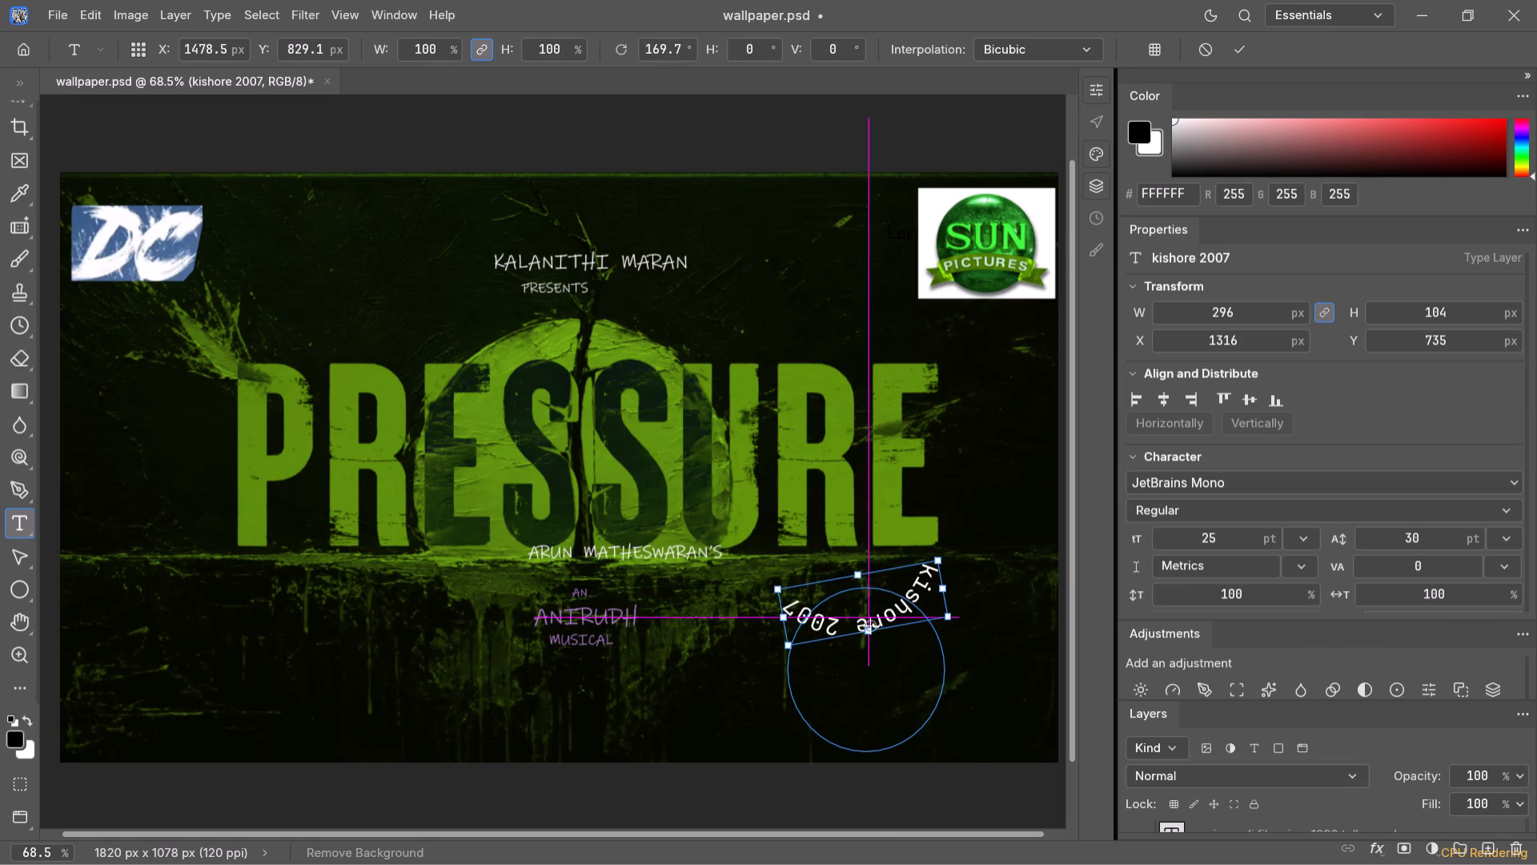
{"action": "left_click_drag", "start_coordinate": [879, 638], "coordinate": [893, 704]}
{"action": "left_click", "coordinate": [877, 602]}
{"action": "left_click_drag", "start_coordinate": [877, 604], "coordinate": [888, 686]}
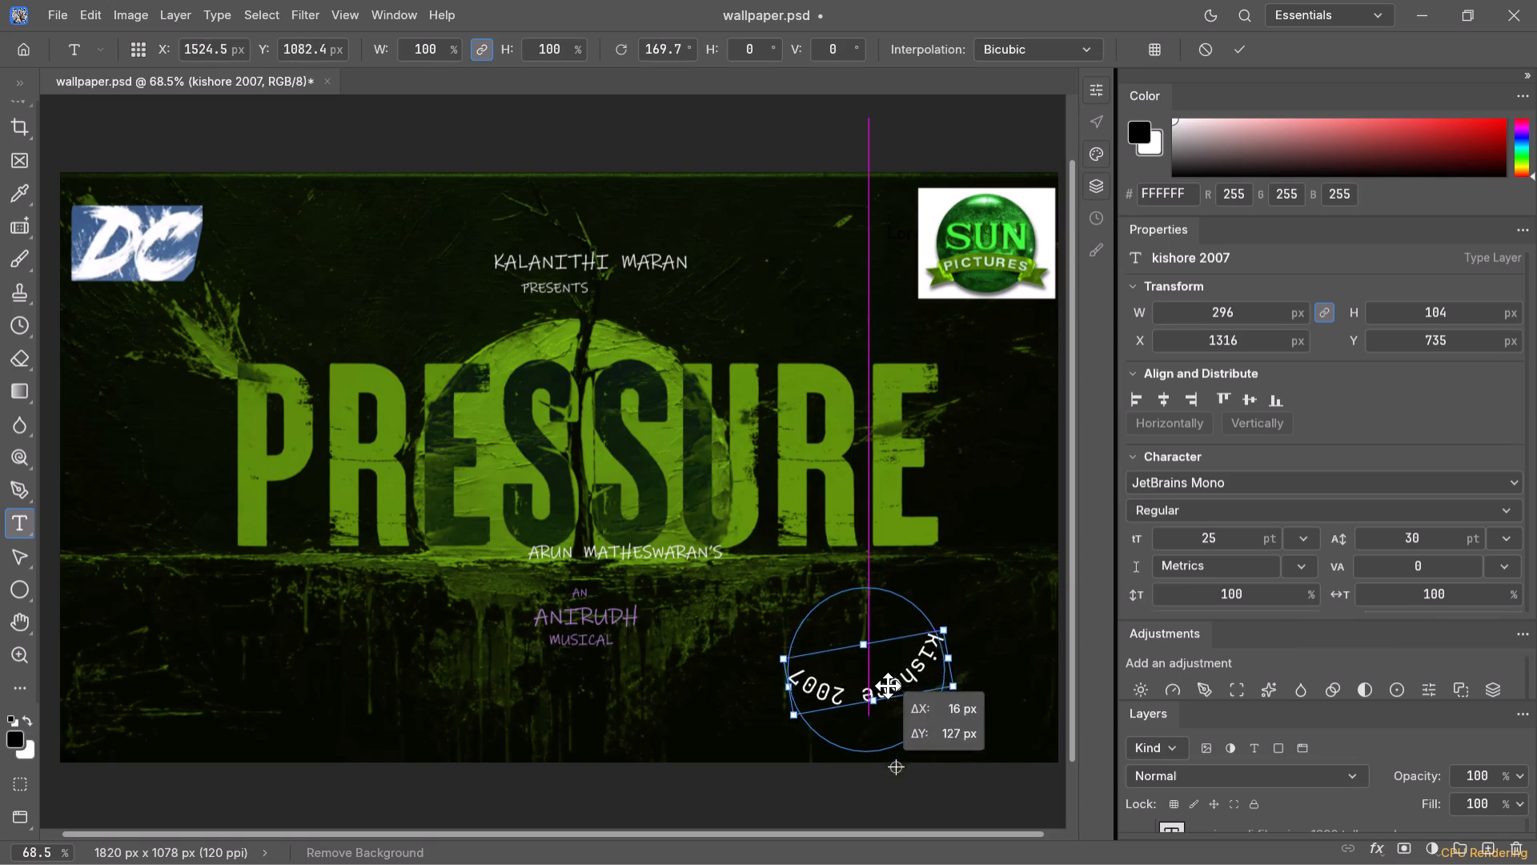
{"action": "left_click_drag", "start_coordinate": [888, 686], "coordinate": [890, 722]}
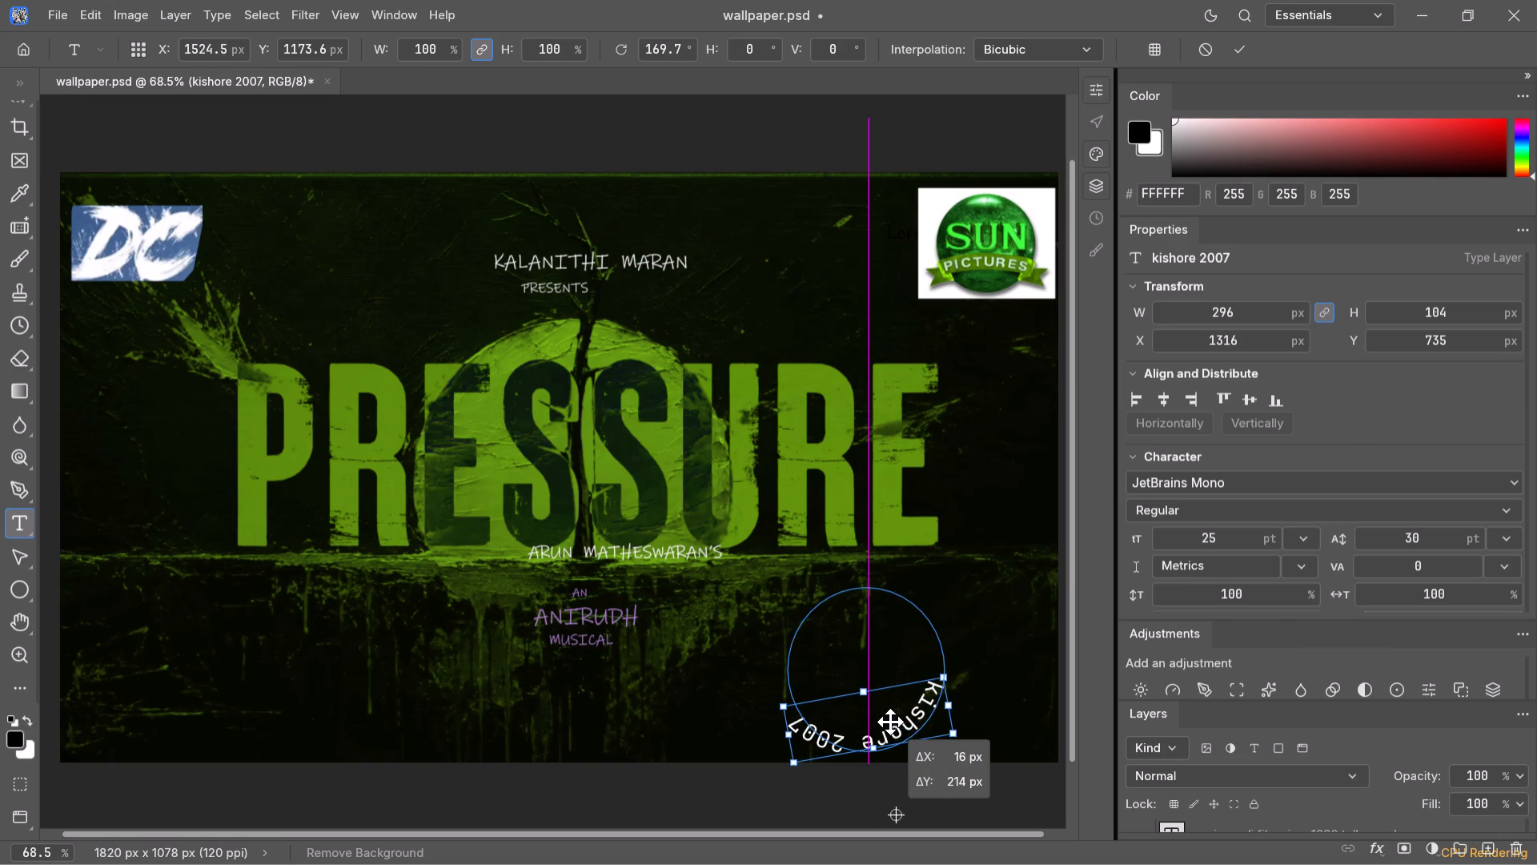
{"action": "left_click_drag", "start_coordinate": [890, 722], "coordinate": [896, 738]}
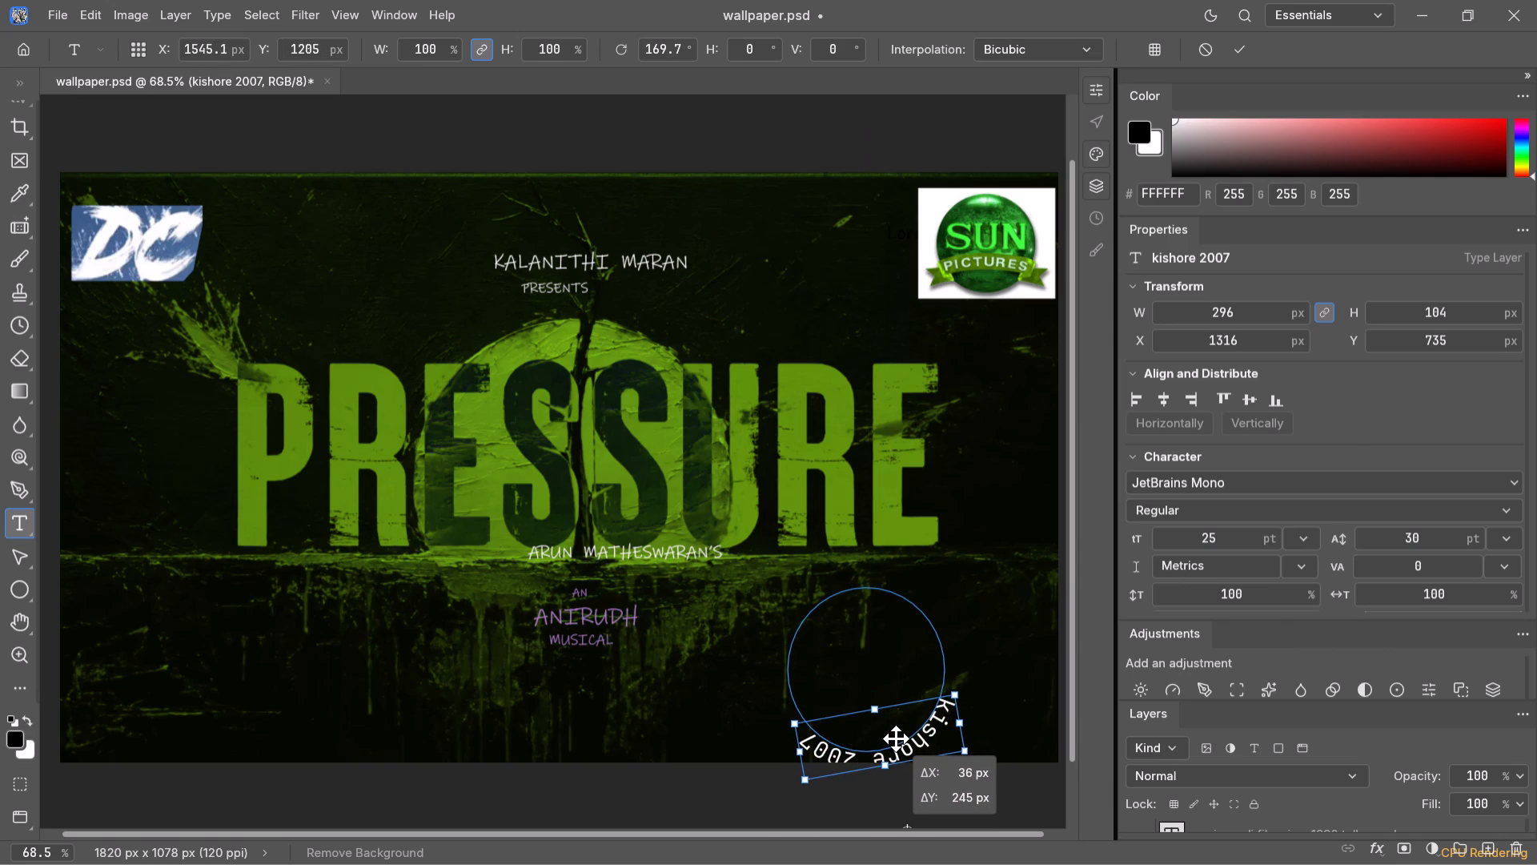
{"action": "left_click_drag", "start_coordinate": [896, 738], "coordinate": [865, 754]}
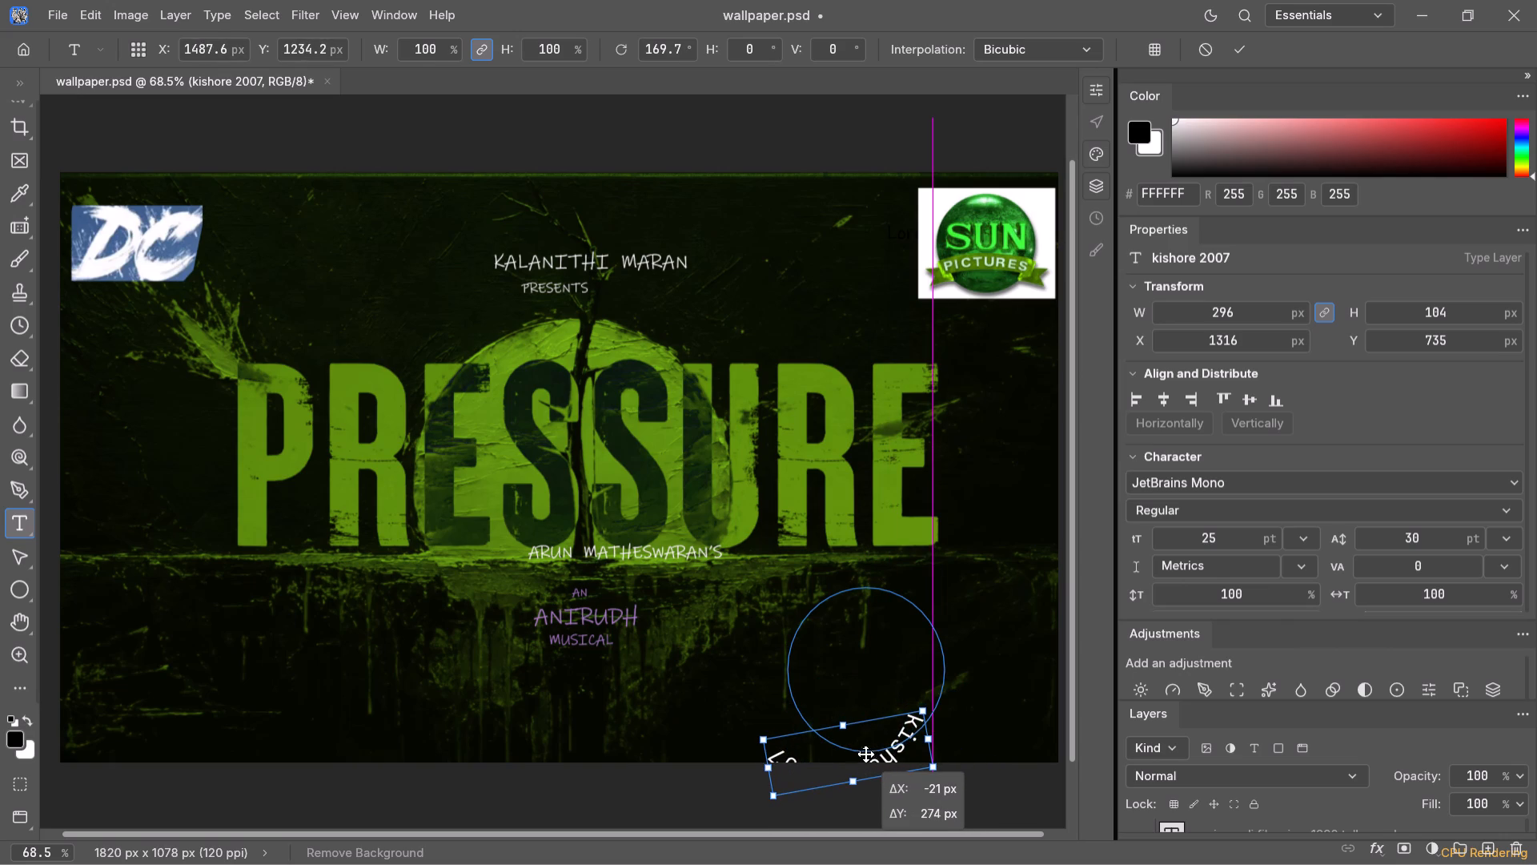
{"action": "left_click_drag", "start_coordinate": [865, 754], "coordinate": [896, 742]}
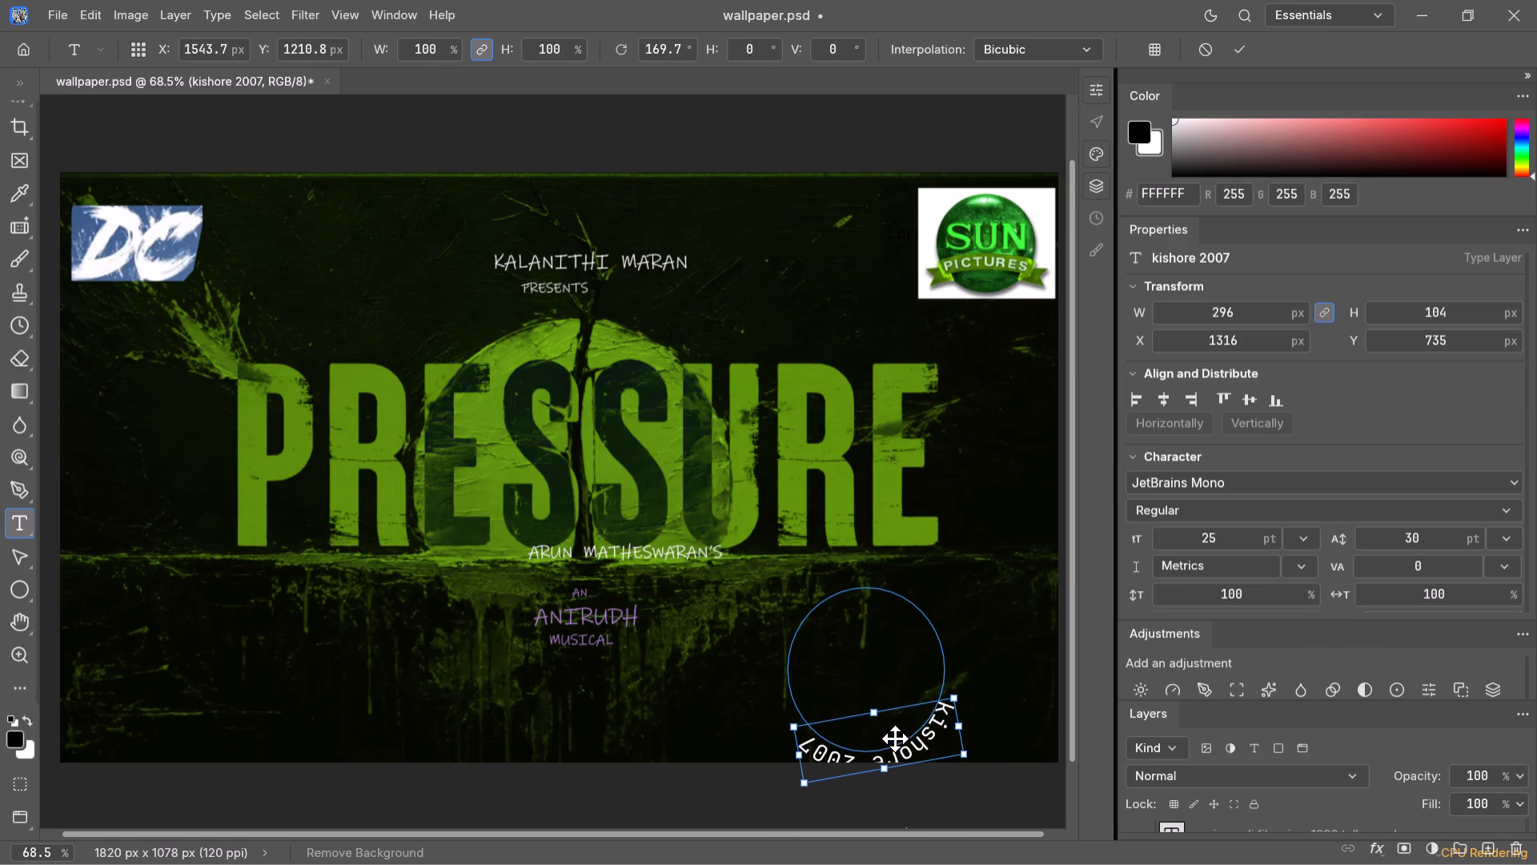
Nudge the kishore 2007 text to about X 1517 px, Y 1206 px and refine its rotation to about 175.3°.
{"action": "left_click_drag", "start_coordinate": [965, 696], "coordinate": [967, 708]}
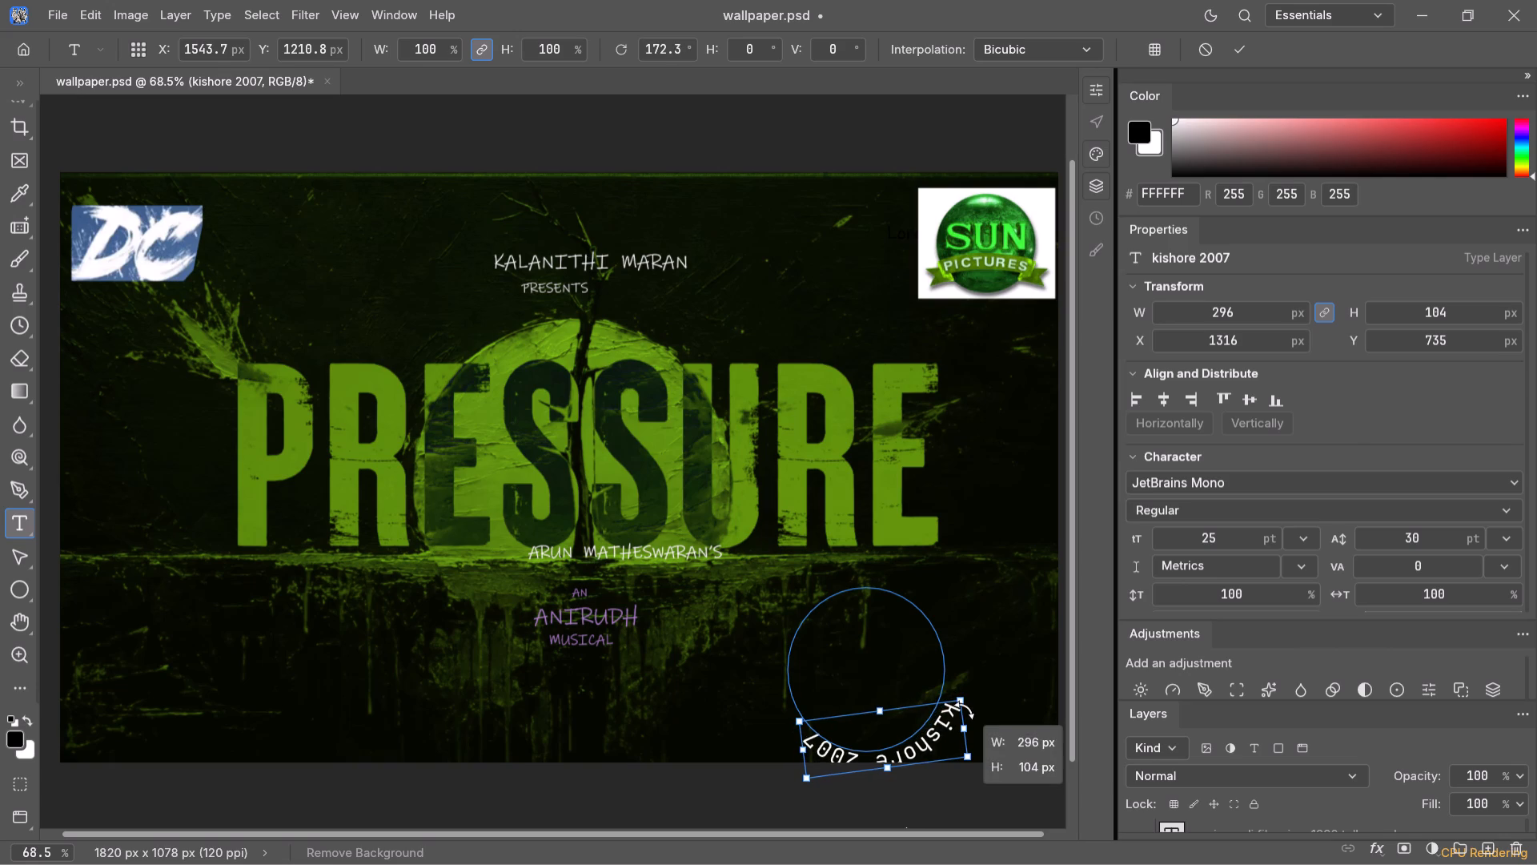
{"action": "left_click_drag", "start_coordinate": [967, 708], "coordinate": [966, 708]}
{"action": "left_click_drag", "start_coordinate": [887, 745], "coordinate": [881, 746]}
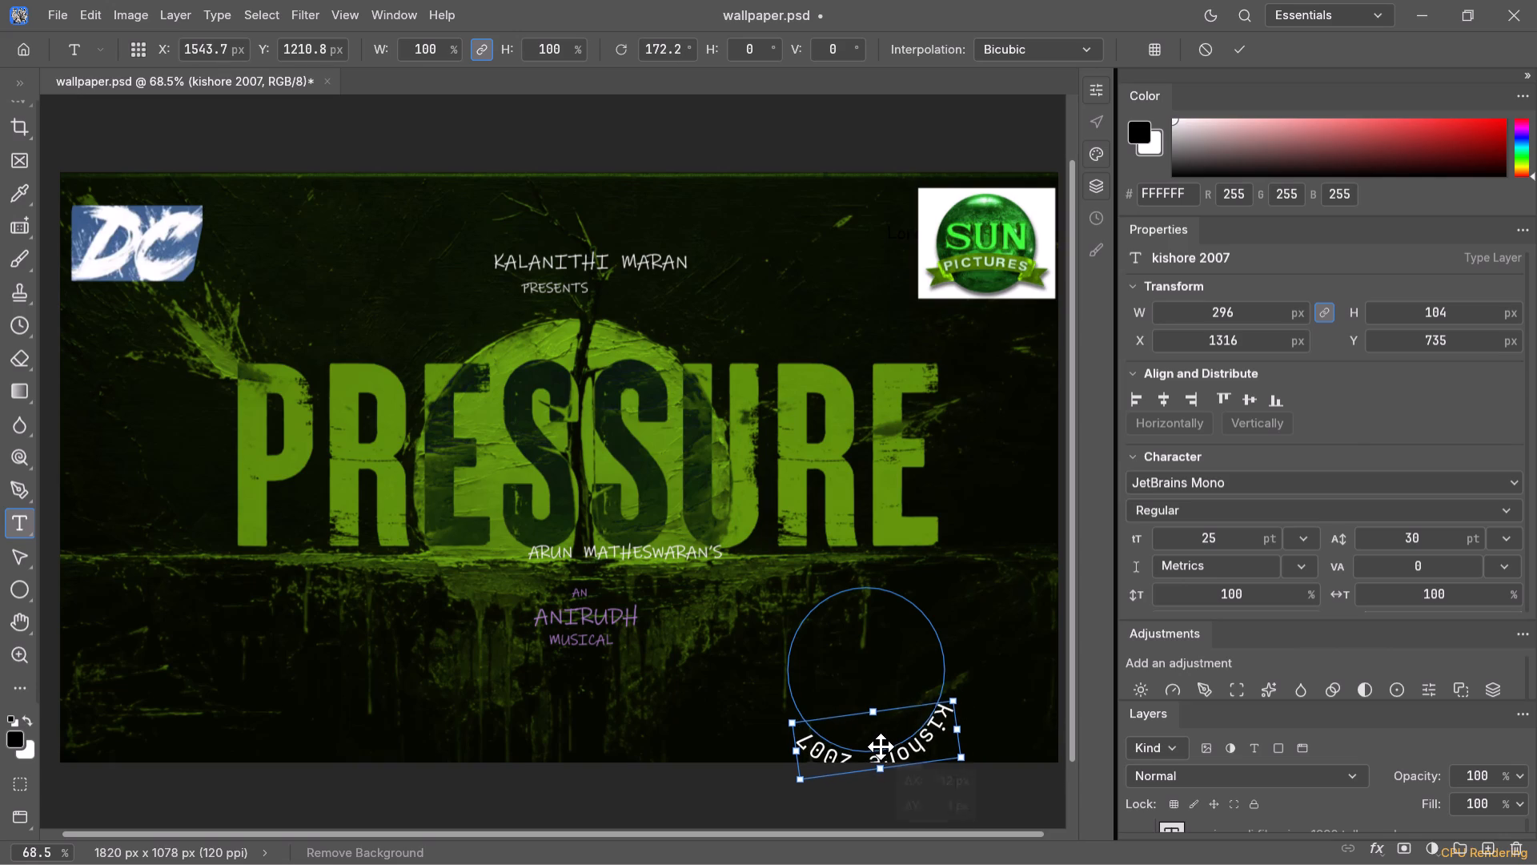
{"action": "left_click_drag", "start_coordinate": [881, 746], "coordinate": [872, 742]}
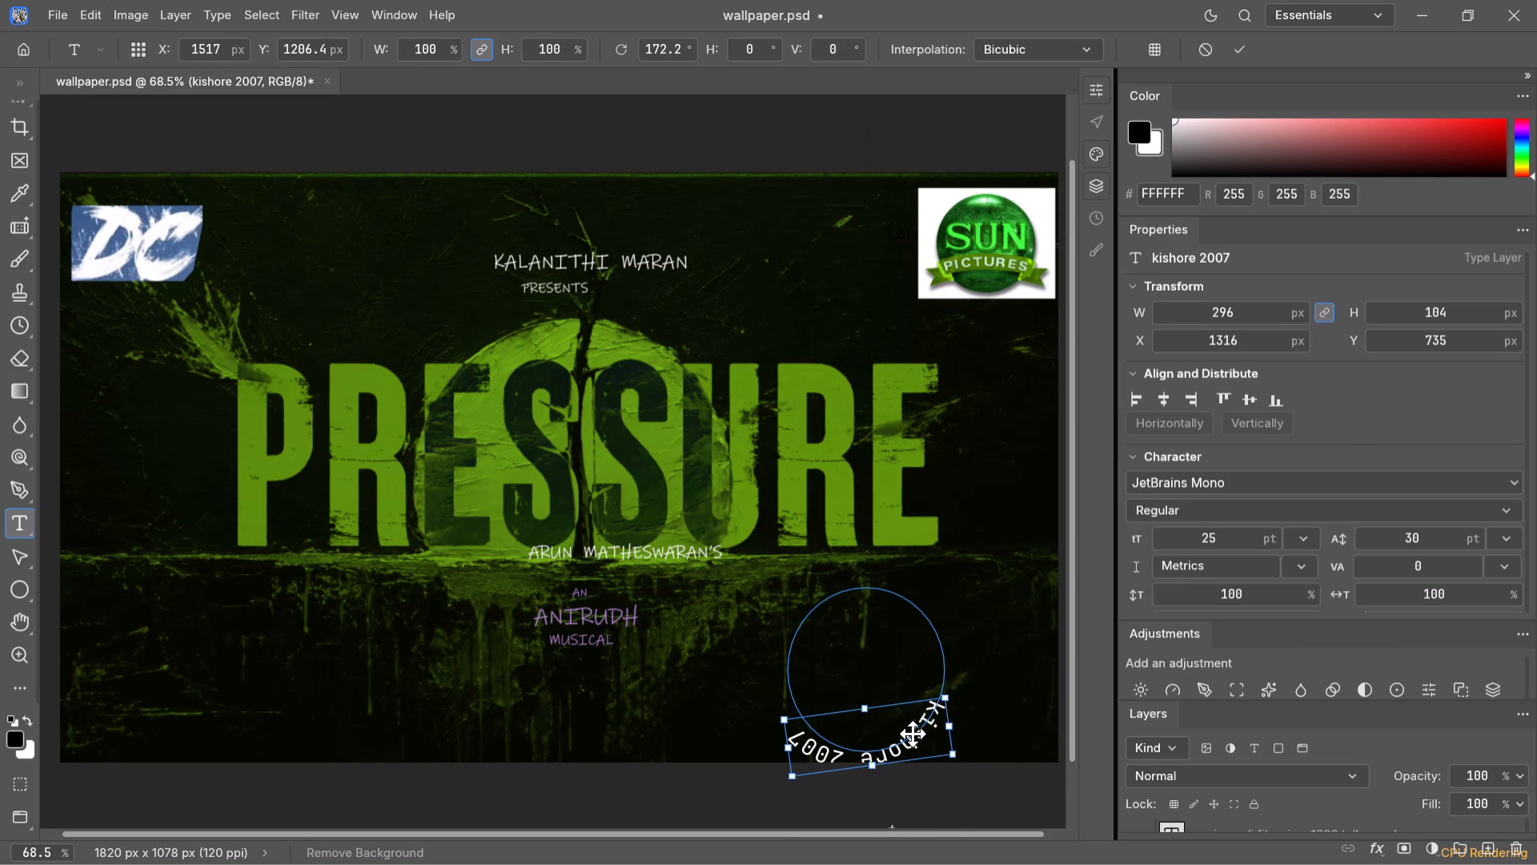
{"action": "left_click_drag", "start_coordinate": [953, 699], "coordinate": [953, 708]}
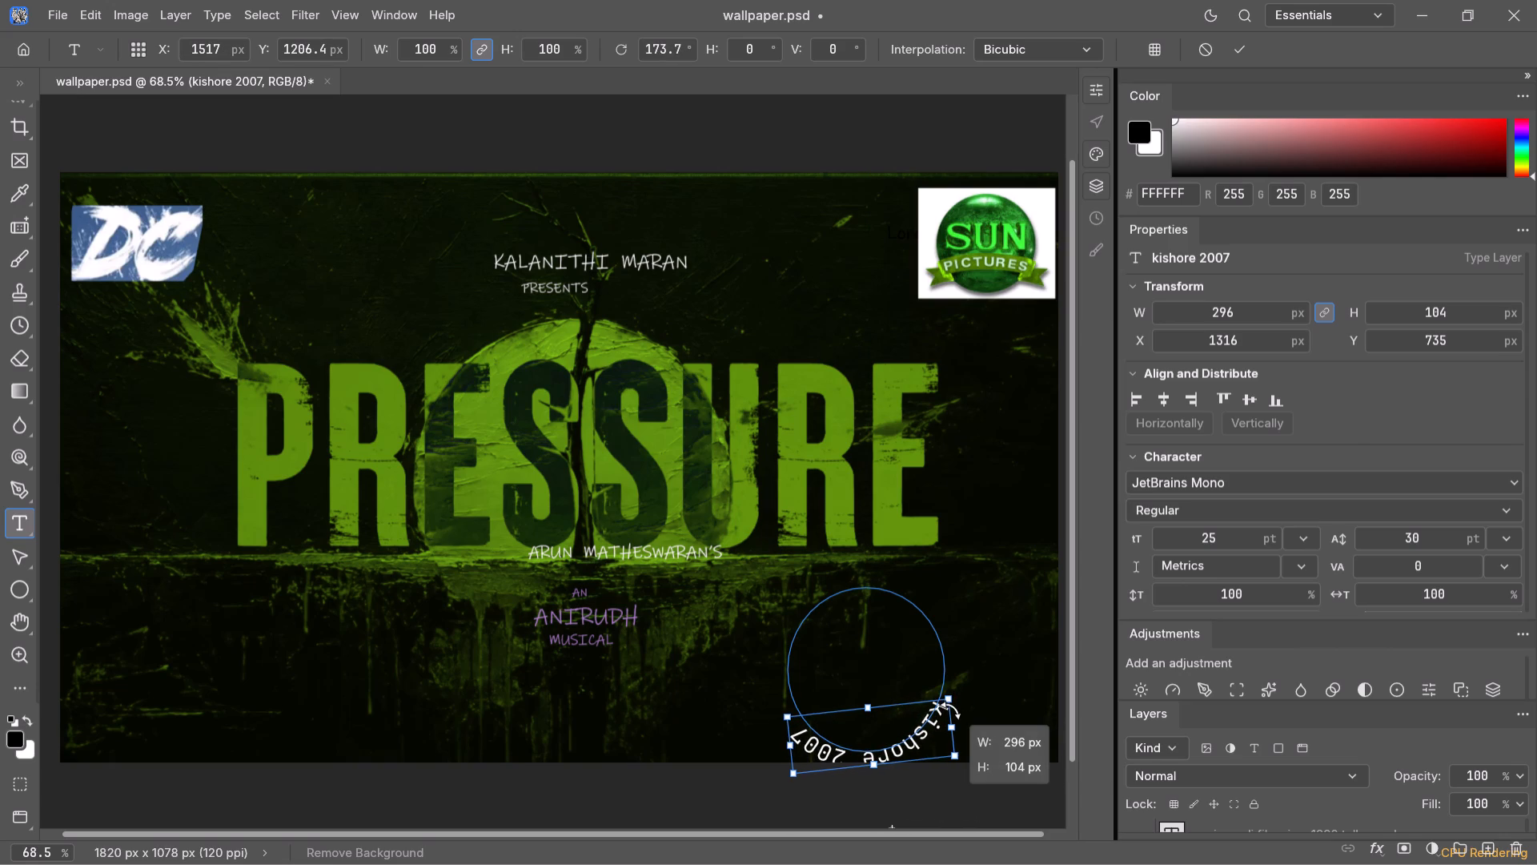
{"action": "left_click_drag", "start_coordinate": [953, 708], "coordinate": [951, 720]}
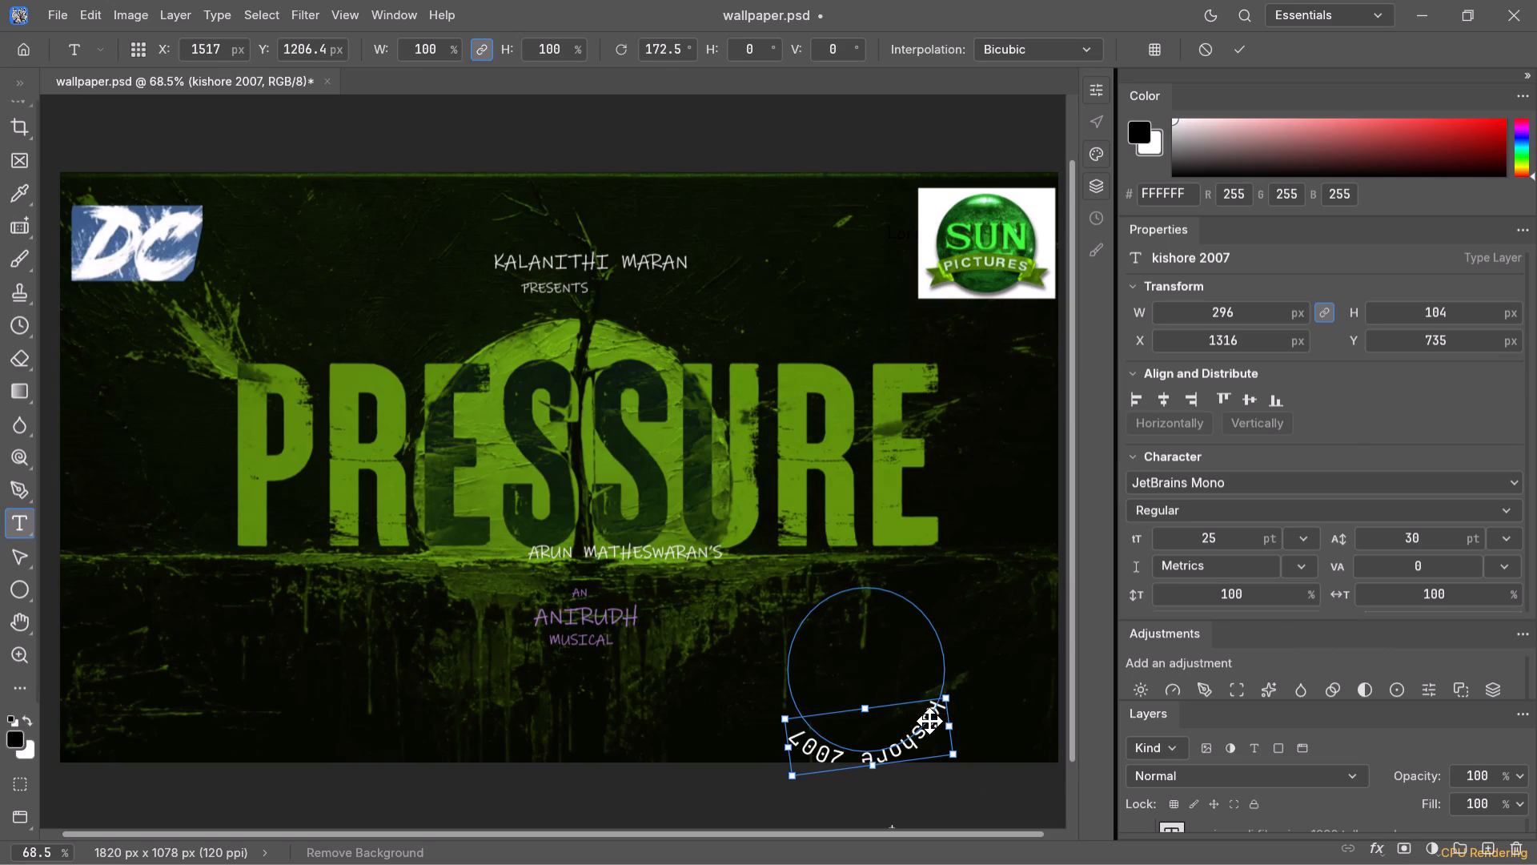
{"action": "left_click_drag", "start_coordinate": [944, 698], "coordinate": [950, 713]}
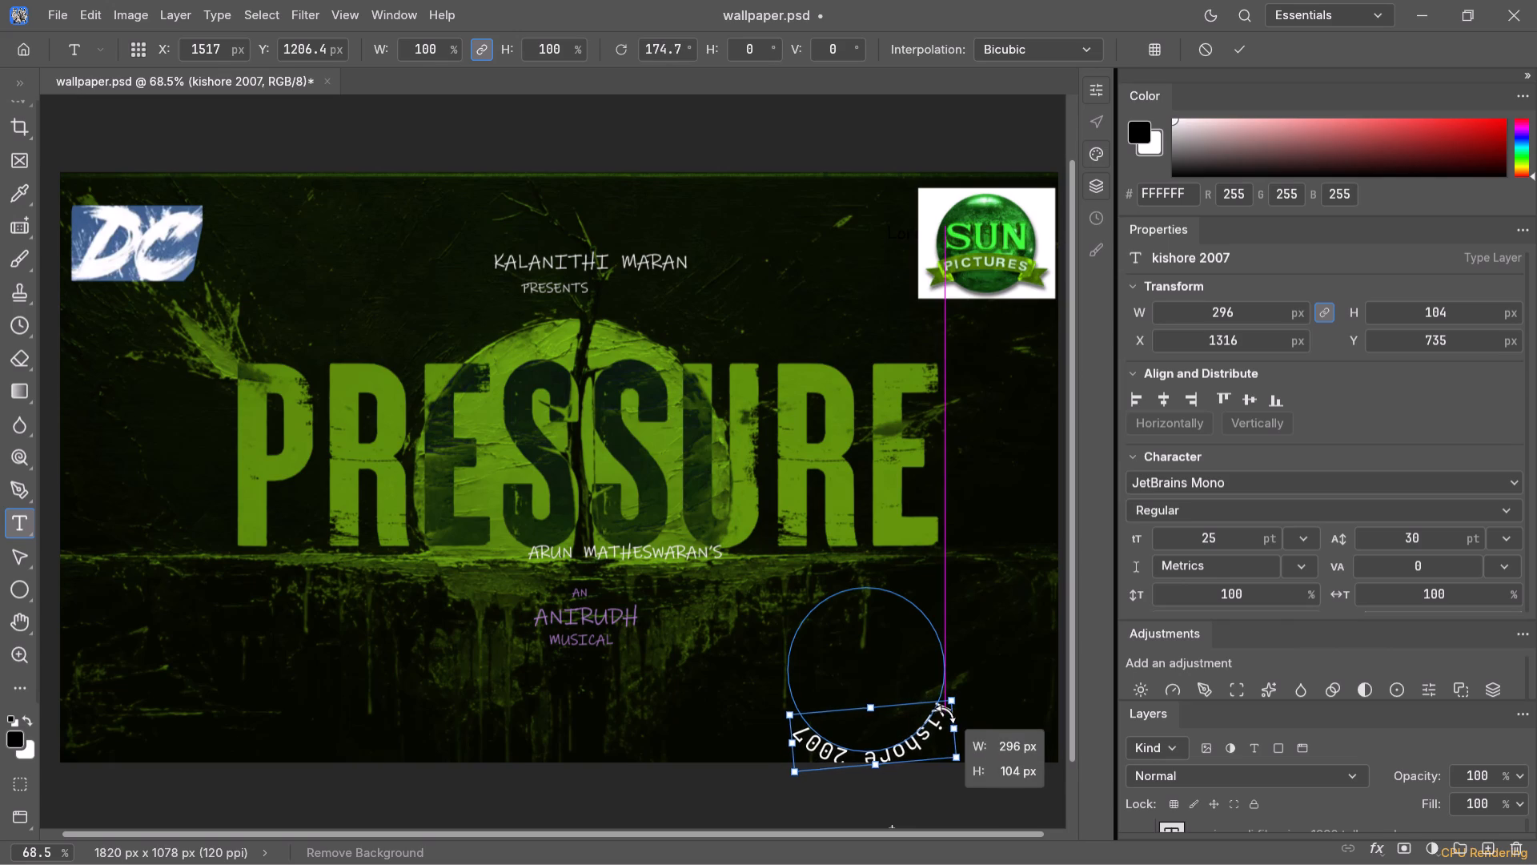
{"action": "left_click_drag", "start_coordinate": [950, 713], "coordinate": [950, 714]}
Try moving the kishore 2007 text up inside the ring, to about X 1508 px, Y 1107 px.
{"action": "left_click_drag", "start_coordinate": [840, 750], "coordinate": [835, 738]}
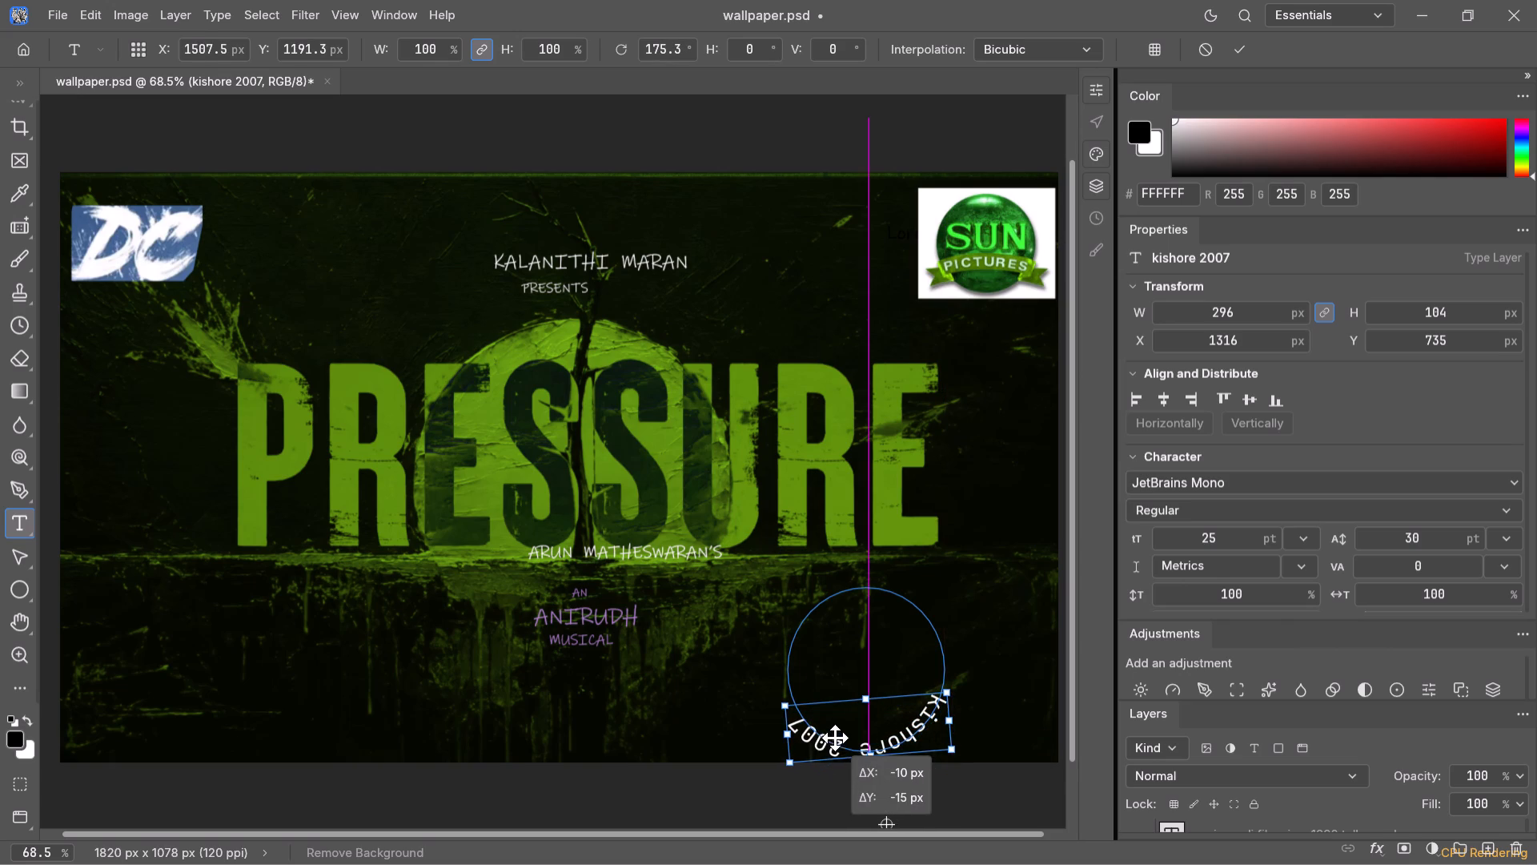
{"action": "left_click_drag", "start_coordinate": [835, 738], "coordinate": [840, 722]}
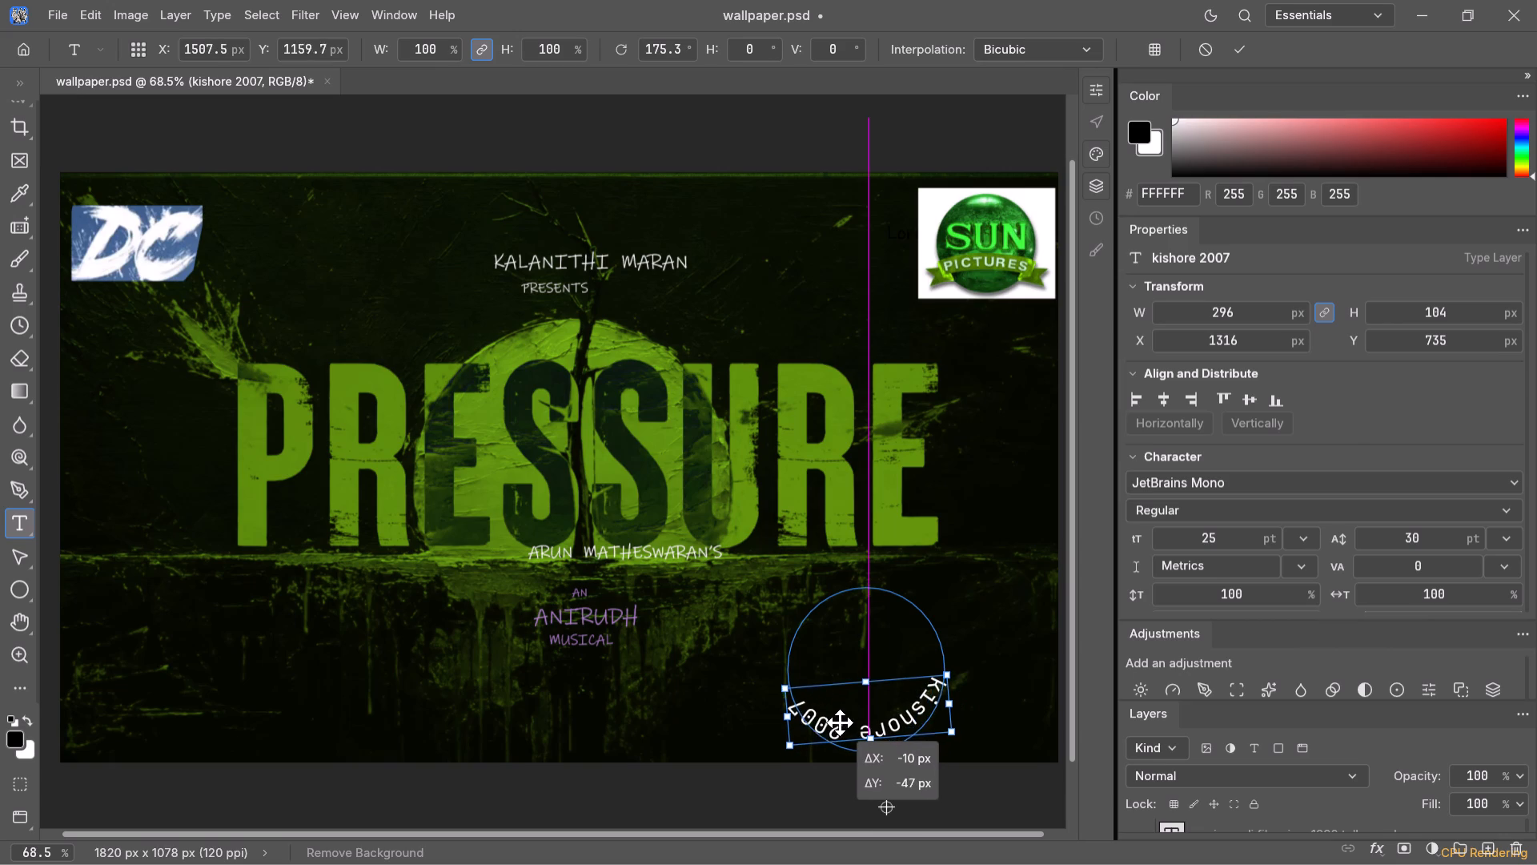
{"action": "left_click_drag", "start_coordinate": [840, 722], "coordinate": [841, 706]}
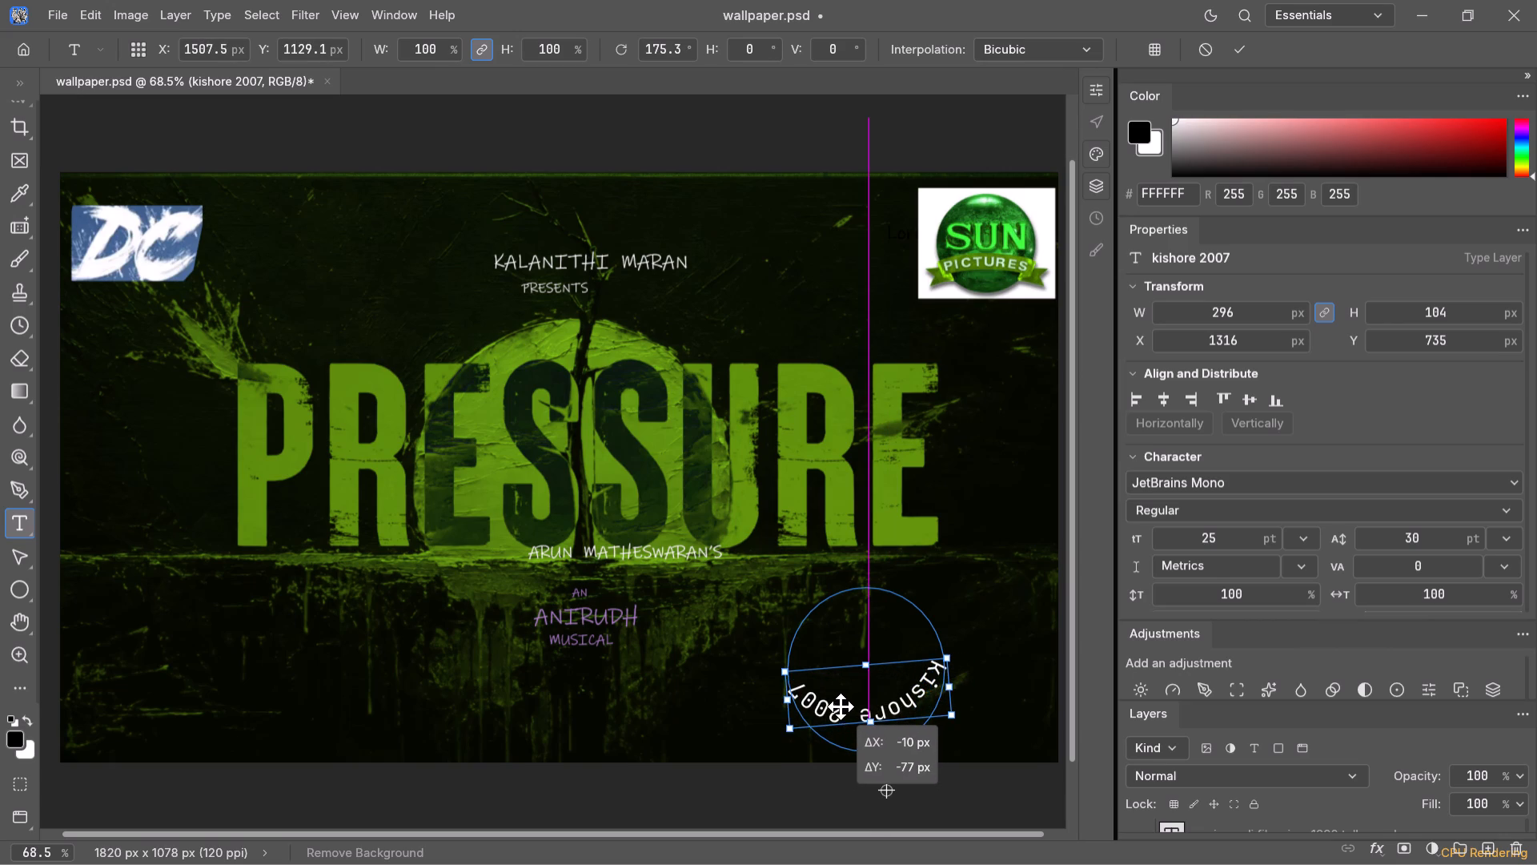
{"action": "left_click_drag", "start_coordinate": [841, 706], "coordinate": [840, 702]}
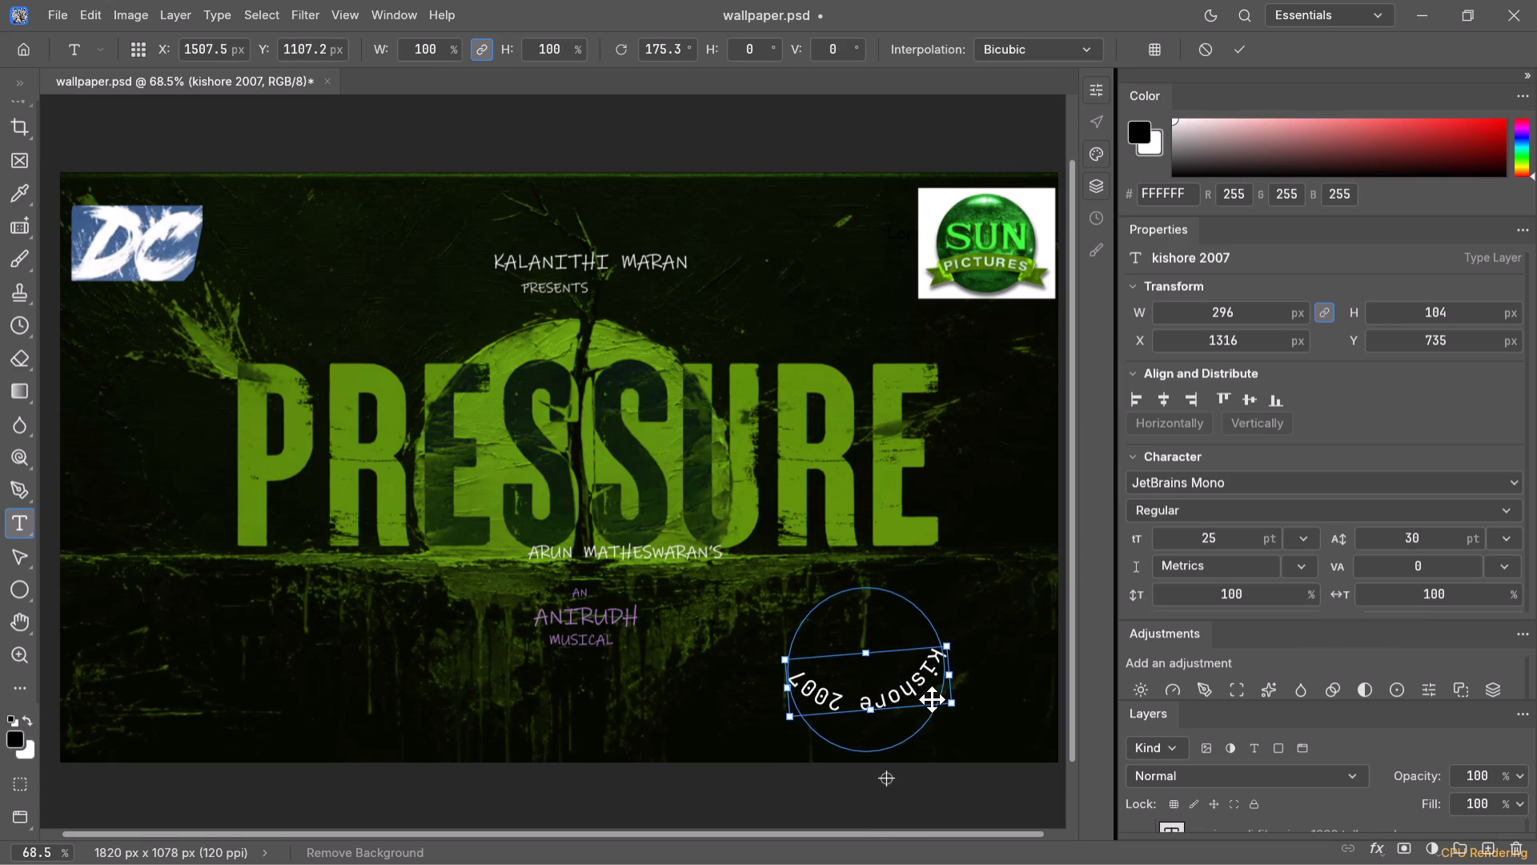
Rotate the kishore 2007 text to about 177.3° and place it on the ring's lower arc, at about X 1501 px, Y 1197 px.
{"action": "left_click", "coordinate": [954, 708]}
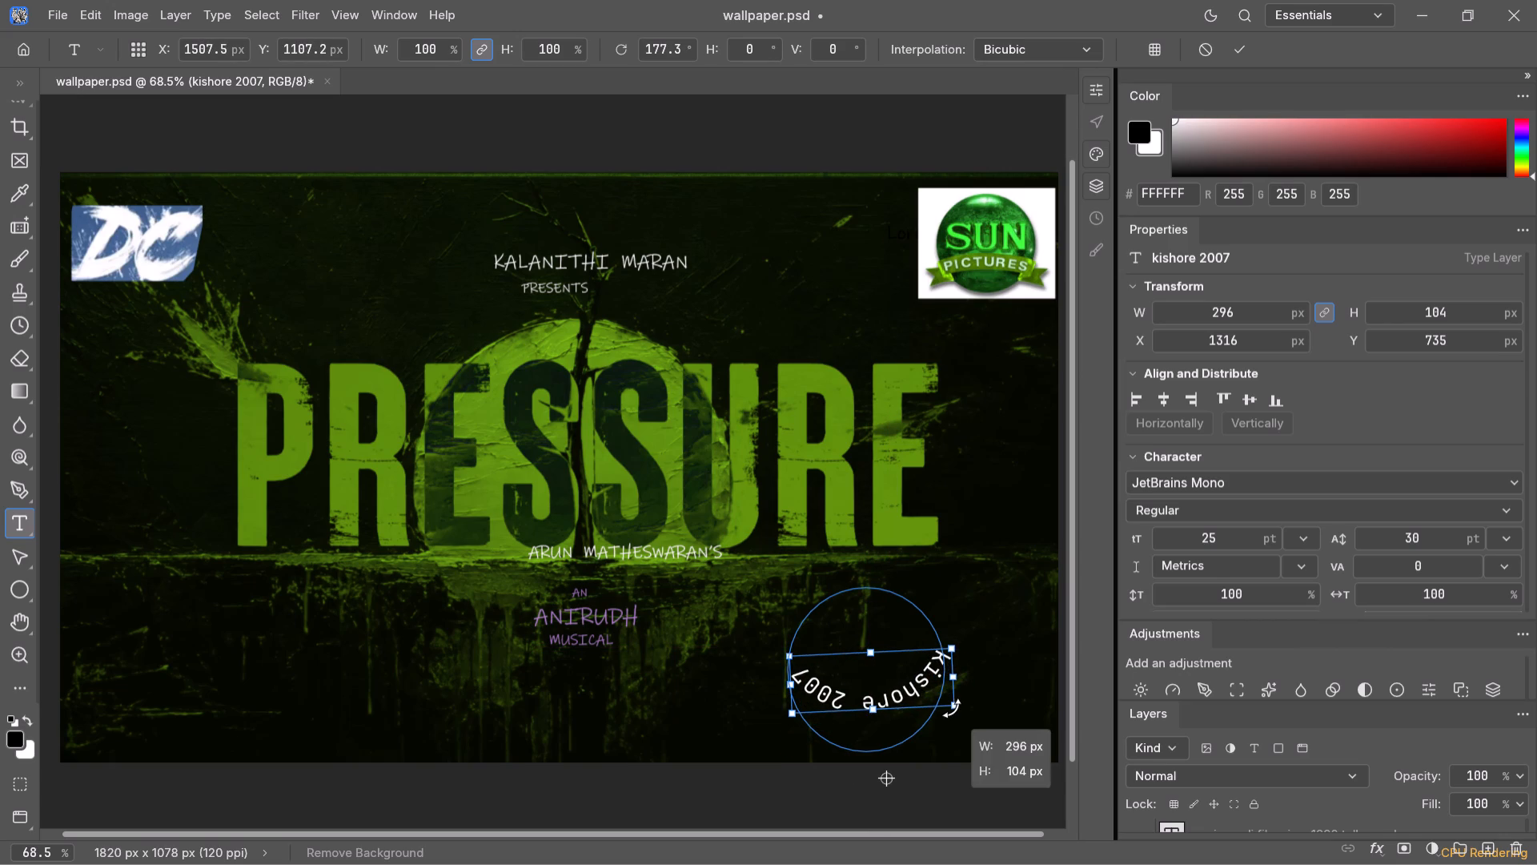
{"action": "left_click_drag", "start_coordinate": [886, 684], "coordinate": [885, 702]}
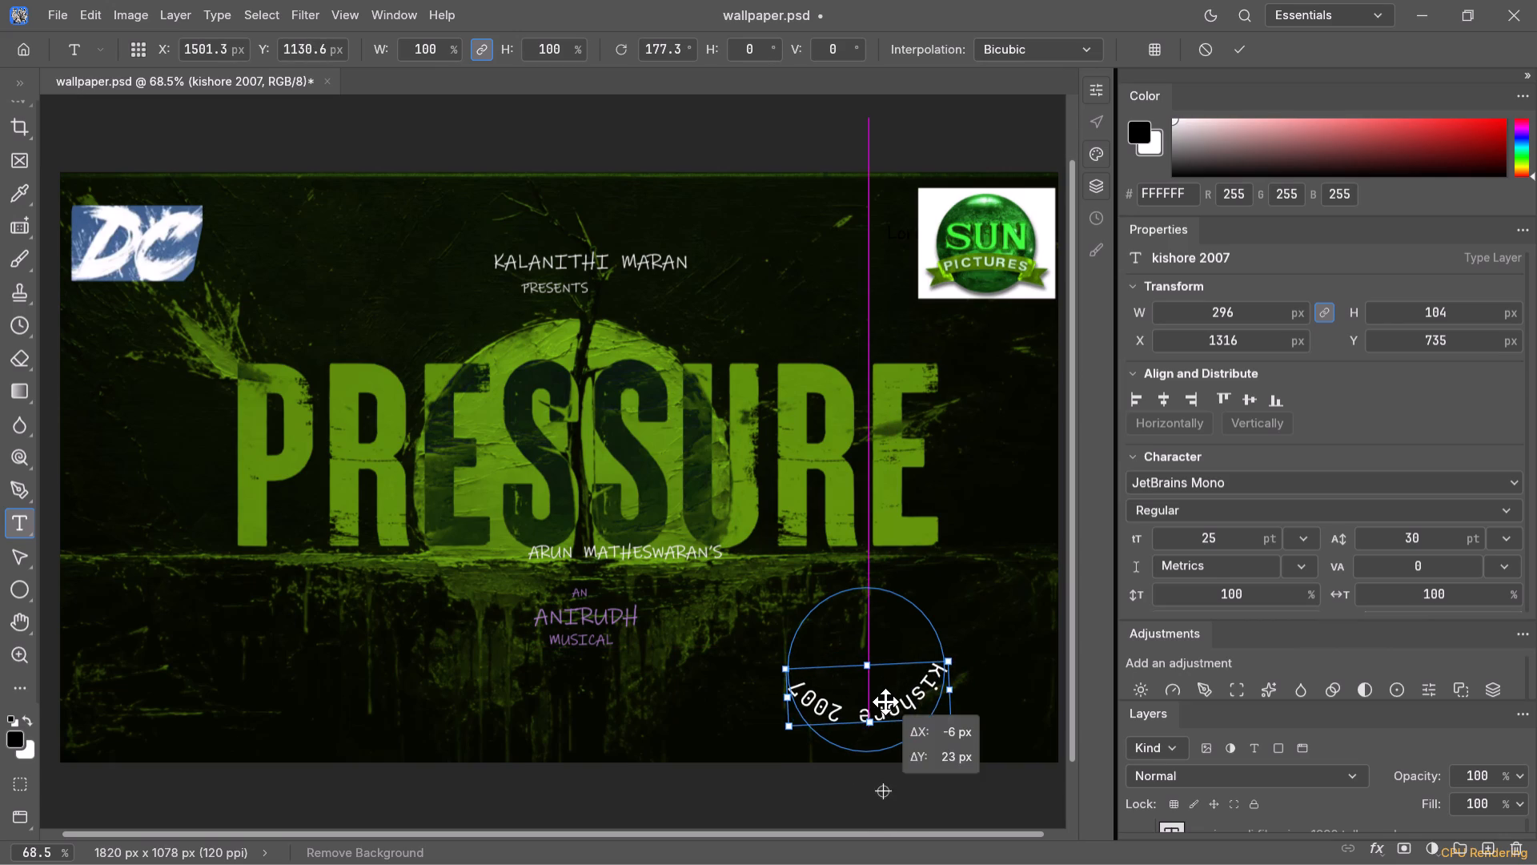
{"action": "left_click_drag", "start_coordinate": [885, 702], "coordinate": [885, 746]}
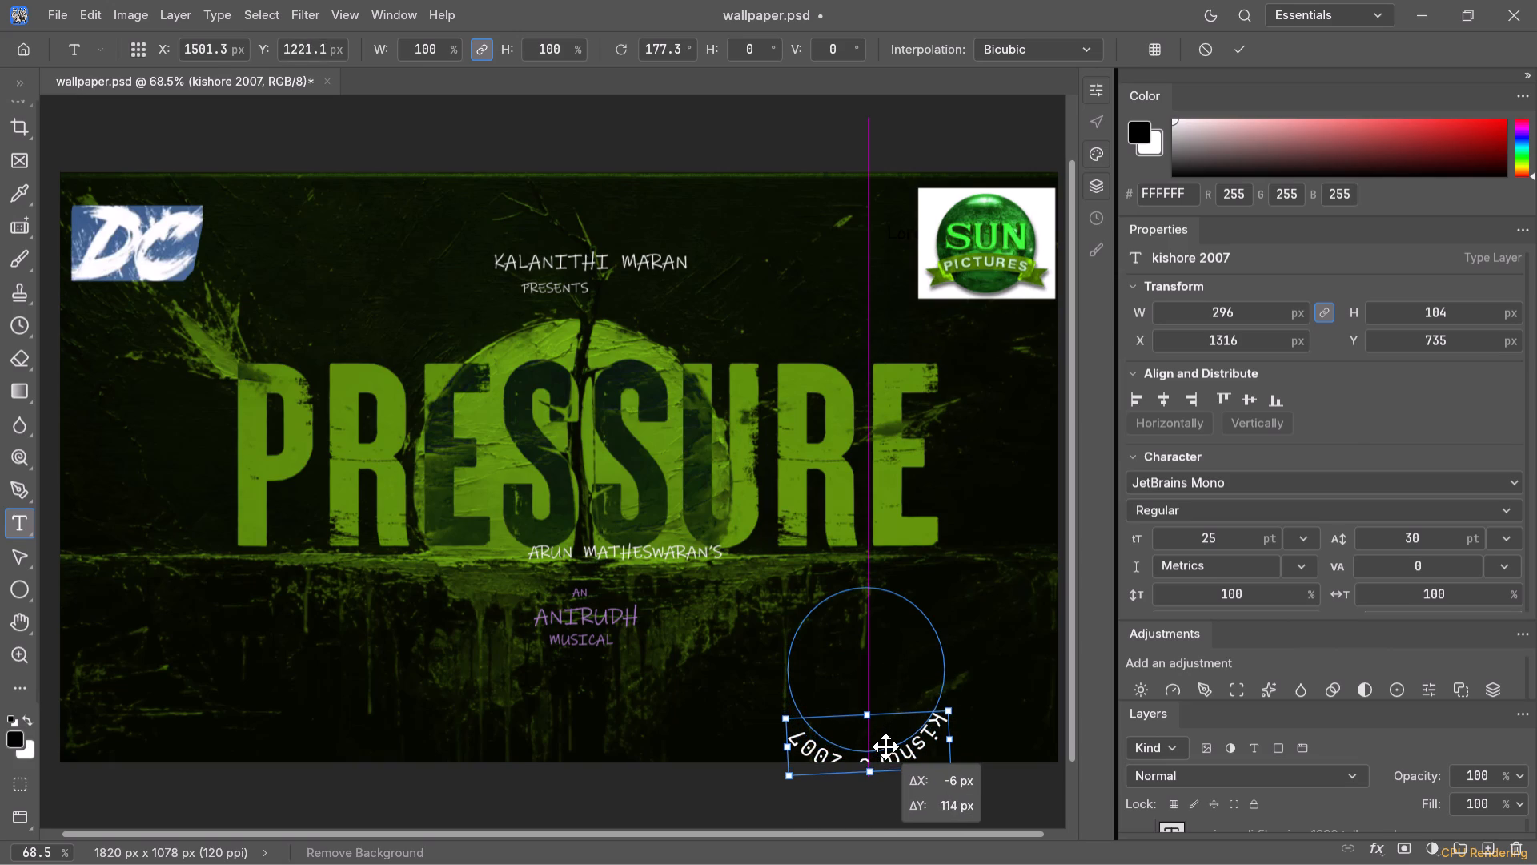
{"action": "left_click_drag", "start_coordinate": [885, 746], "coordinate": [894, 742]}
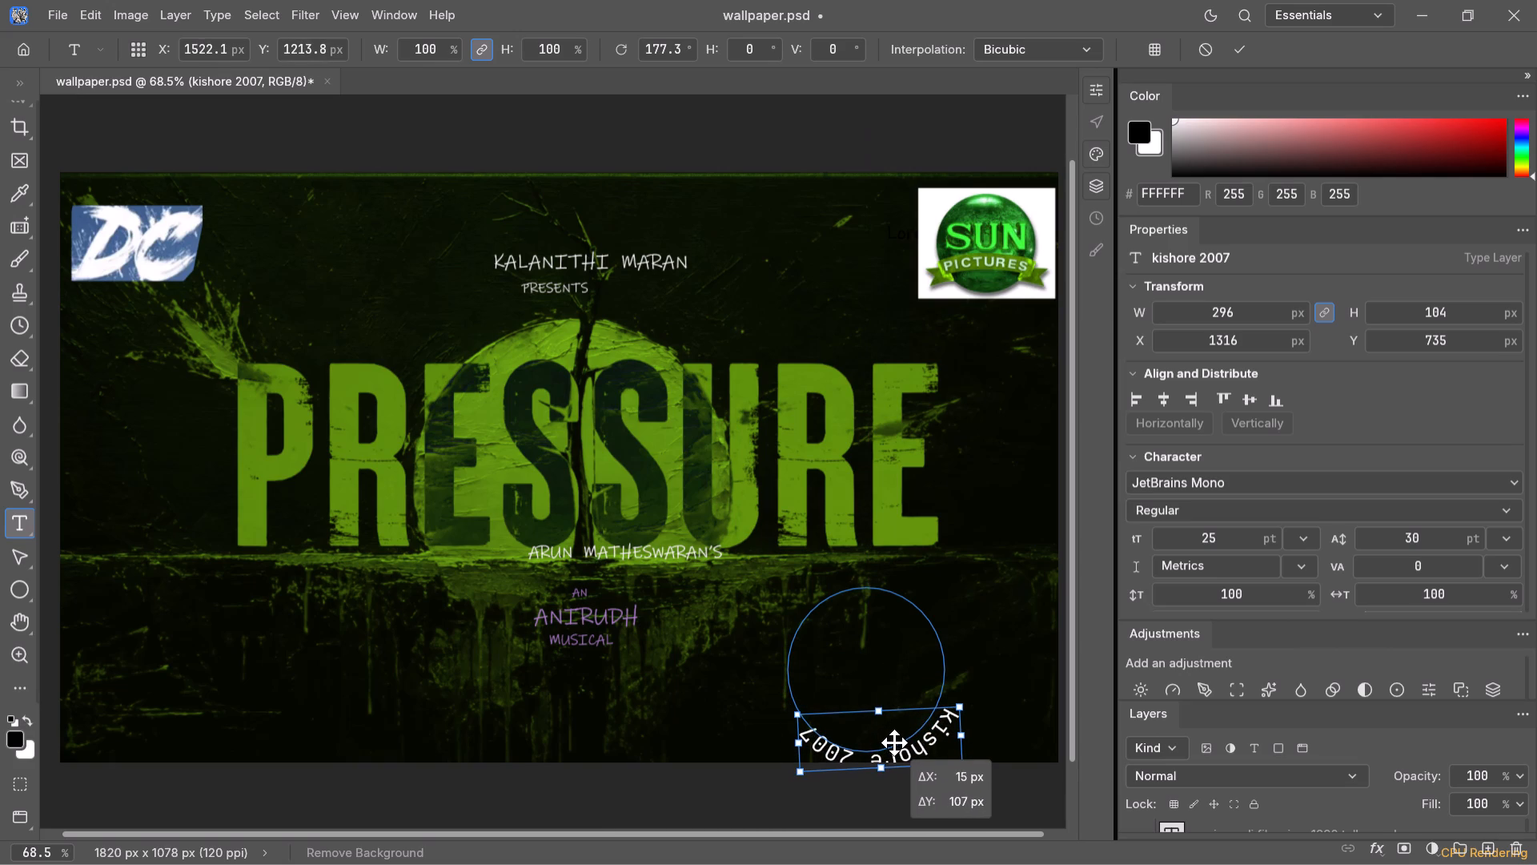
{"action": "left_click_drag", "start_coordinate": [894, 742], "coordinate": [894, 741]}
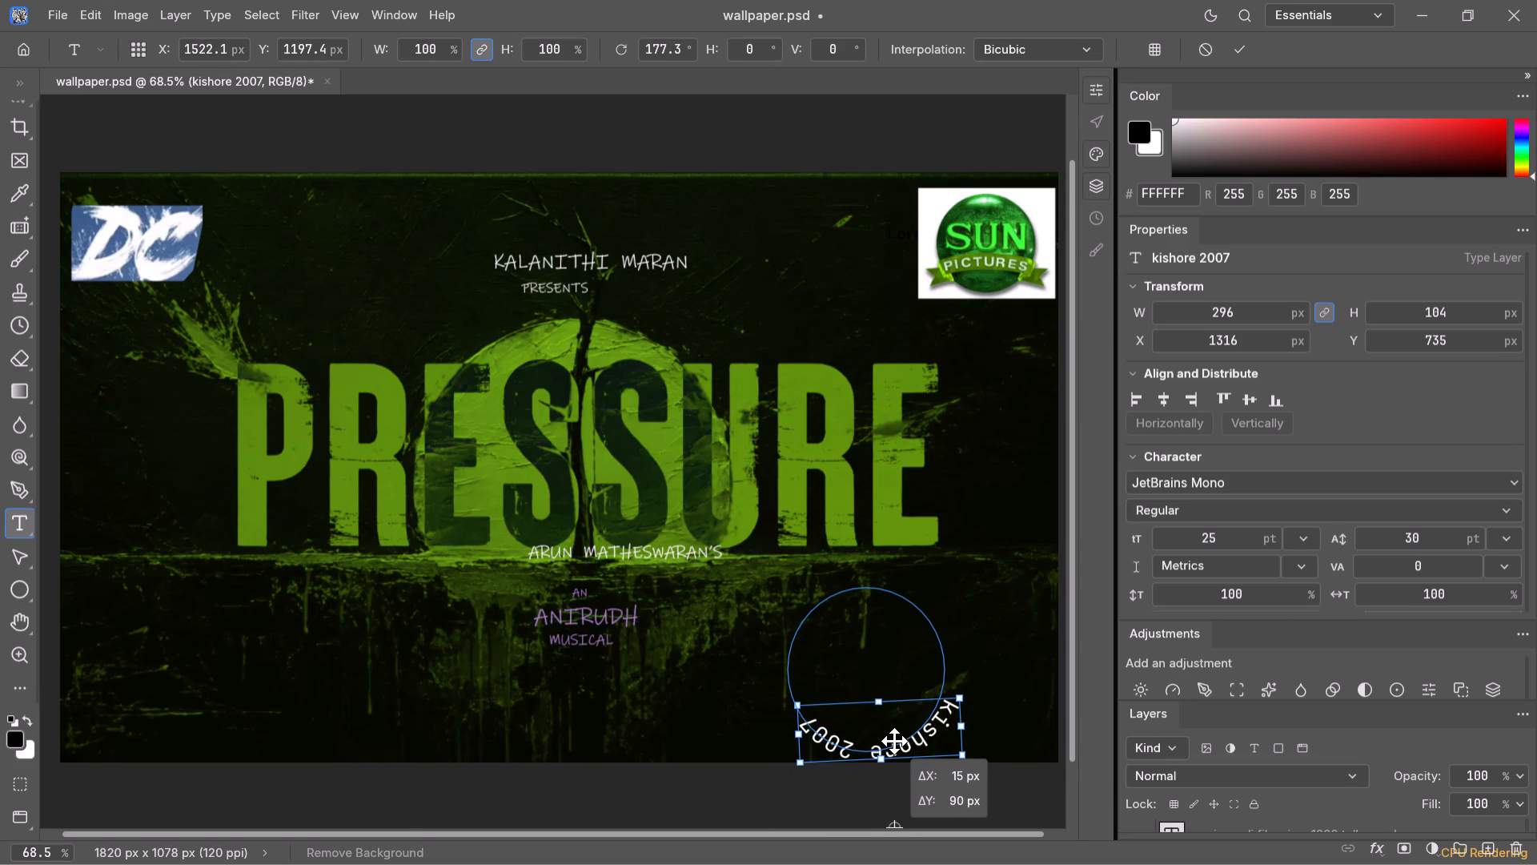
{"action": "left_click_drag", "start_coordinate": [894, 741], "coordinate": [890, 742]}
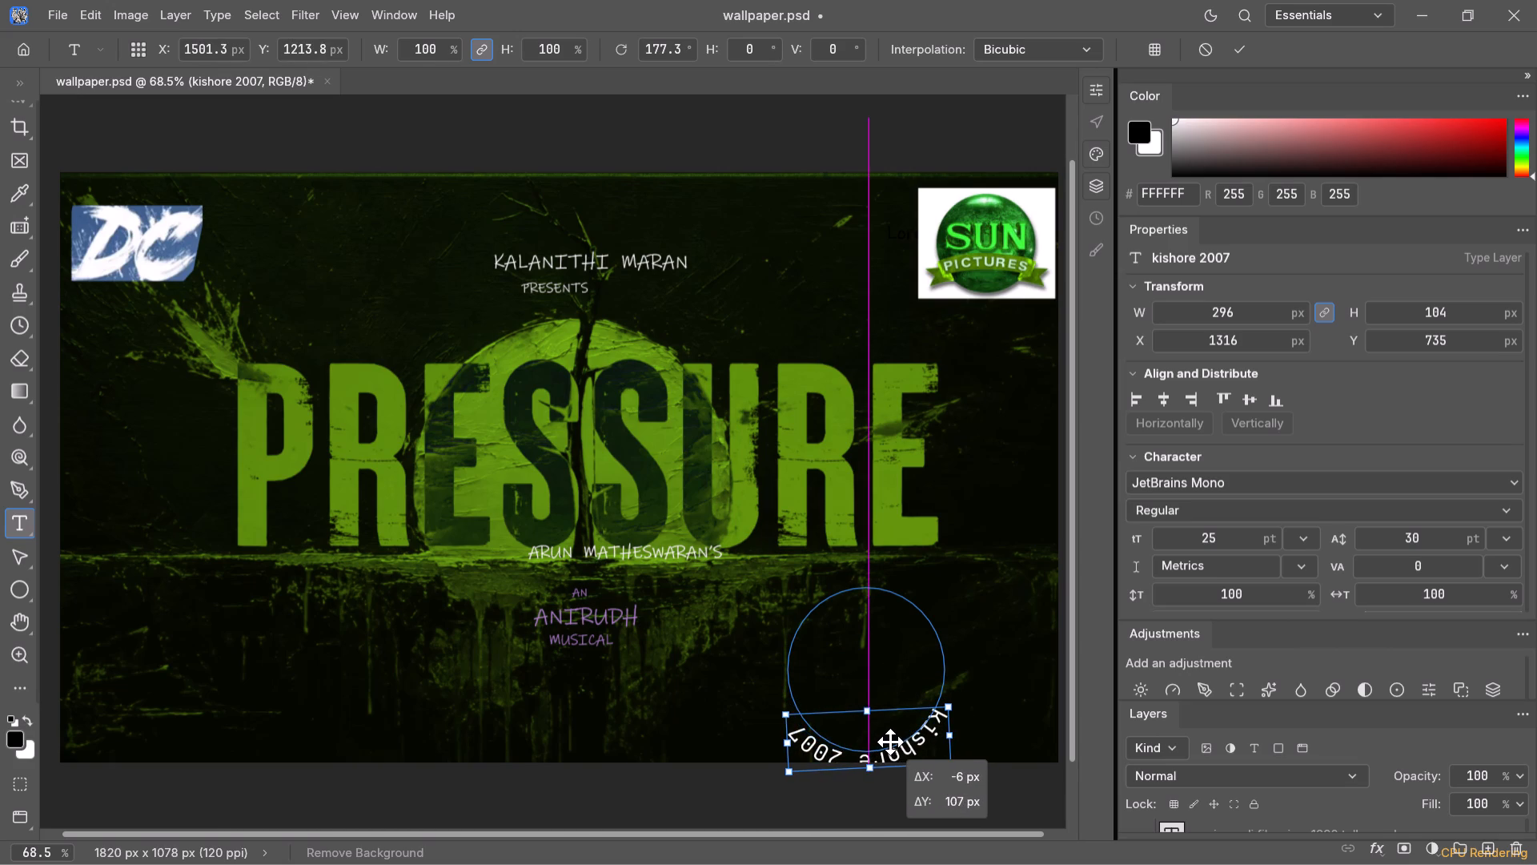
{"action": "left_click_drag", "start_coordinate": [890, 742], "coordinate": [891, 744]}
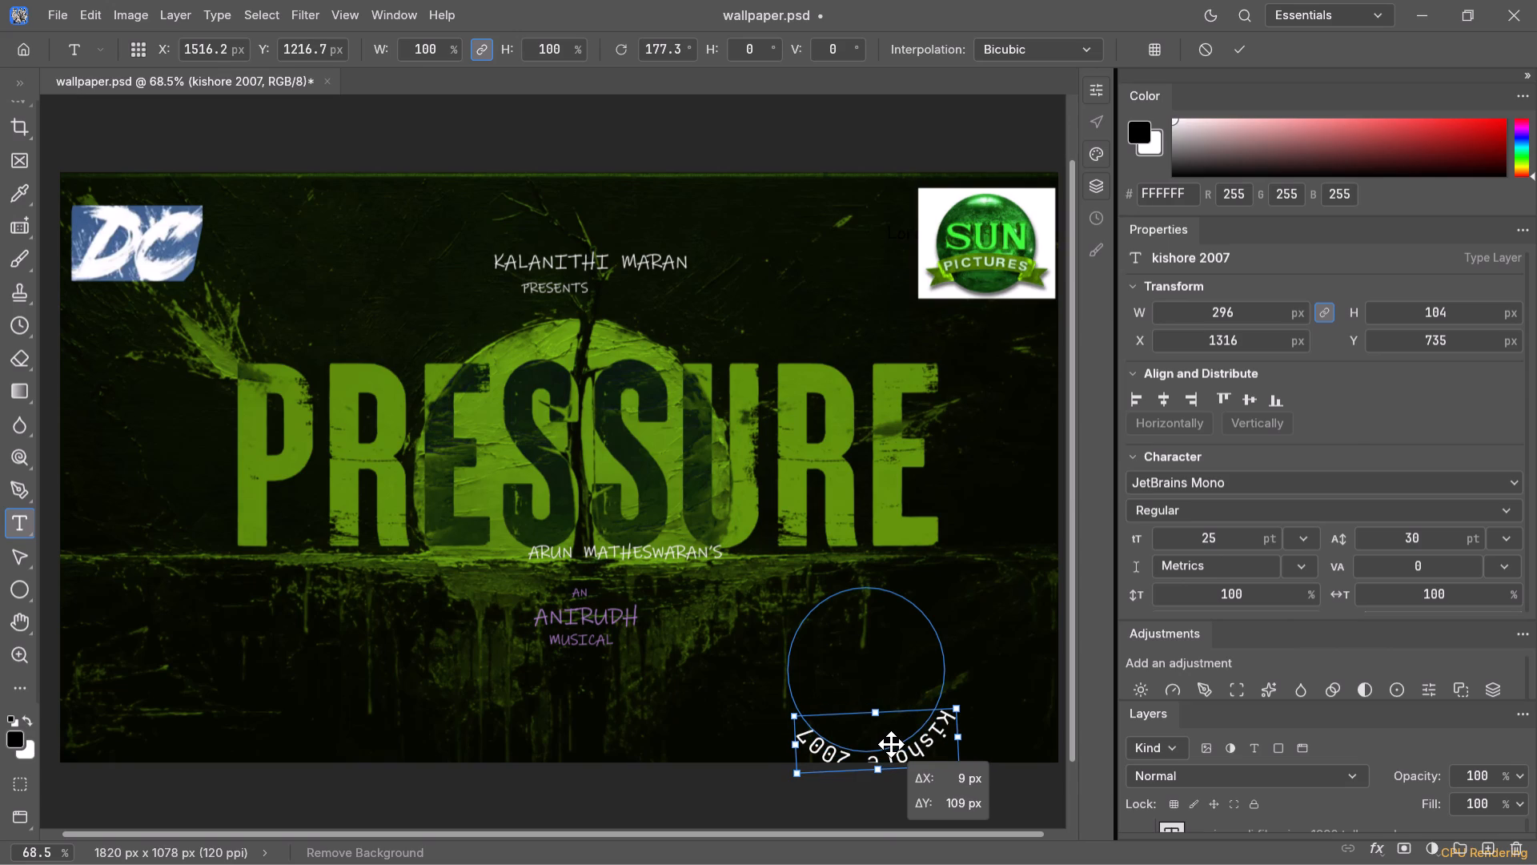
{"action": "left_click_drag", "start_coordinate": [891, 744], "coordinate": [890, 742]}
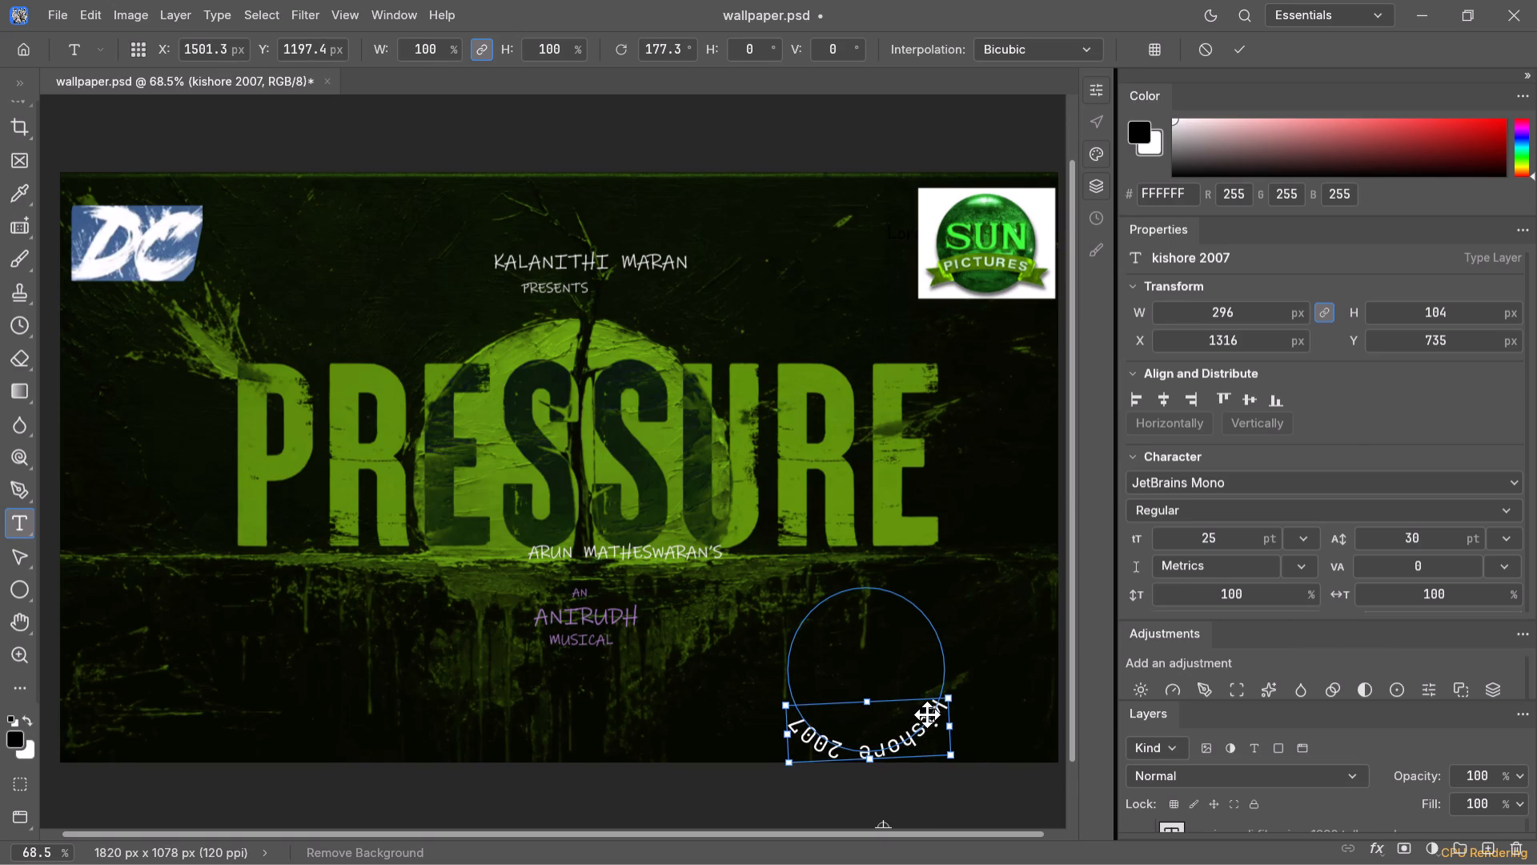
{"action": "left_click", "coordinate": [958, 679]}
{"action": "left_click", "coordinate": [981, 672]}
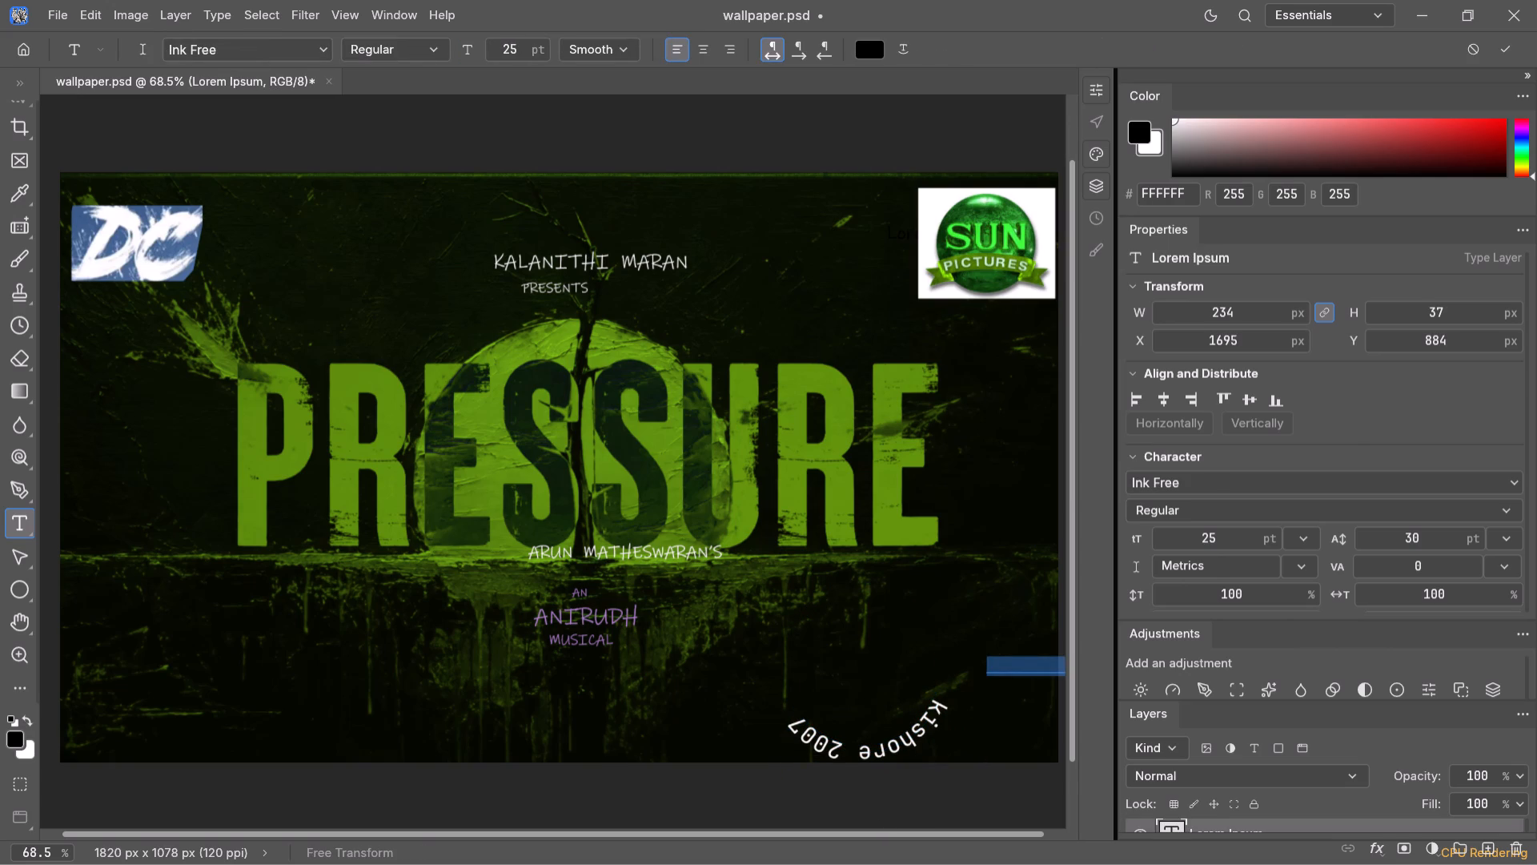
{"action": "left_click", "coordinate": [789, 646]}
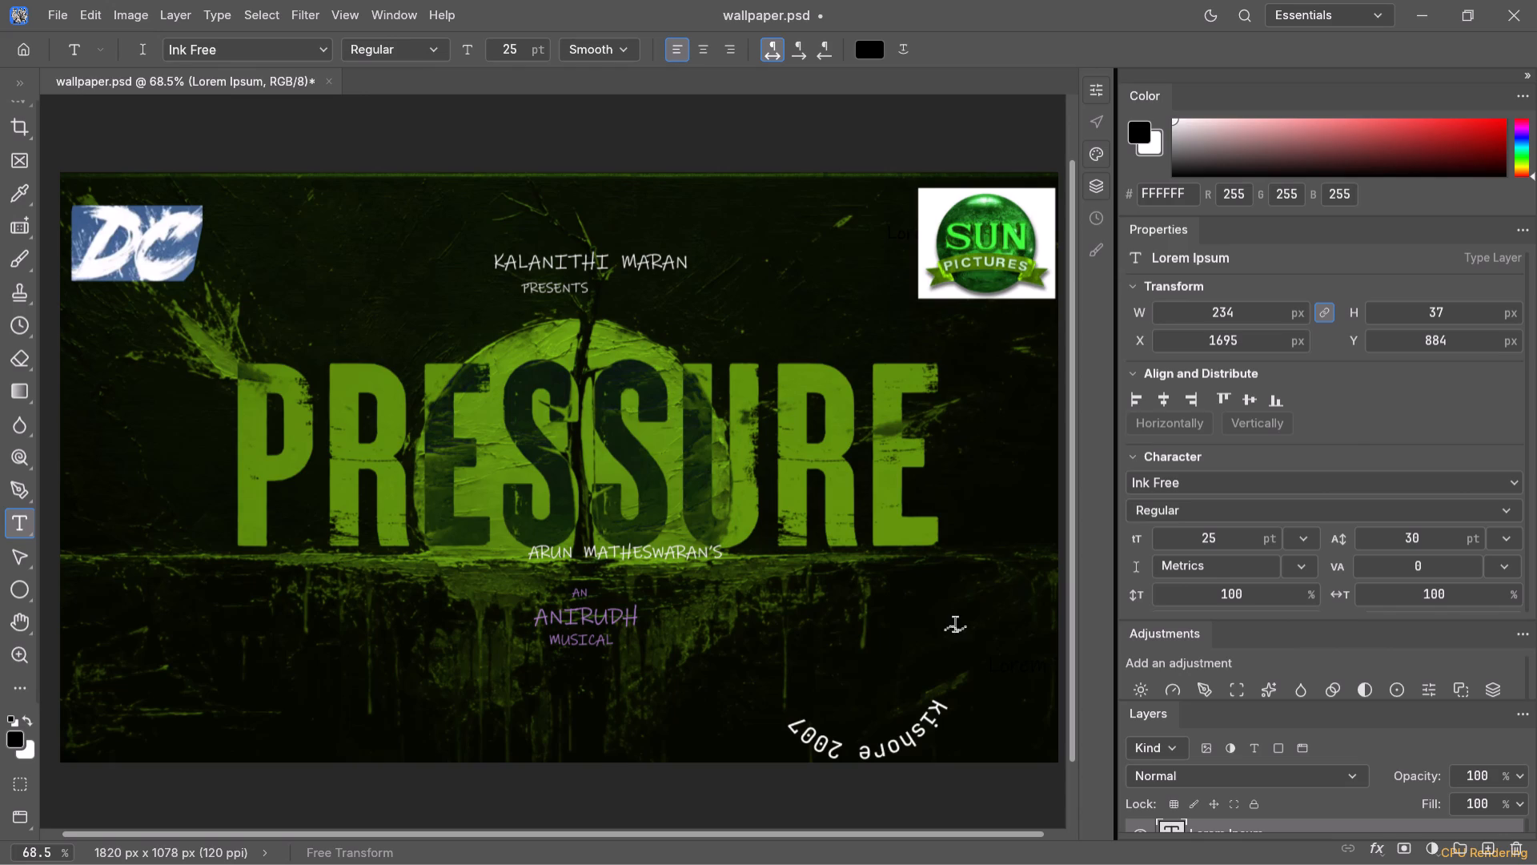
Reopen the kishore 2007 text on the ring for editing and recolour it bright green, #00FF33, sampled from the hue strip.
{"action": "double_click", "coordinate": [930, 717]}
{"action": "double_click", "coordinate": [943, 716]}
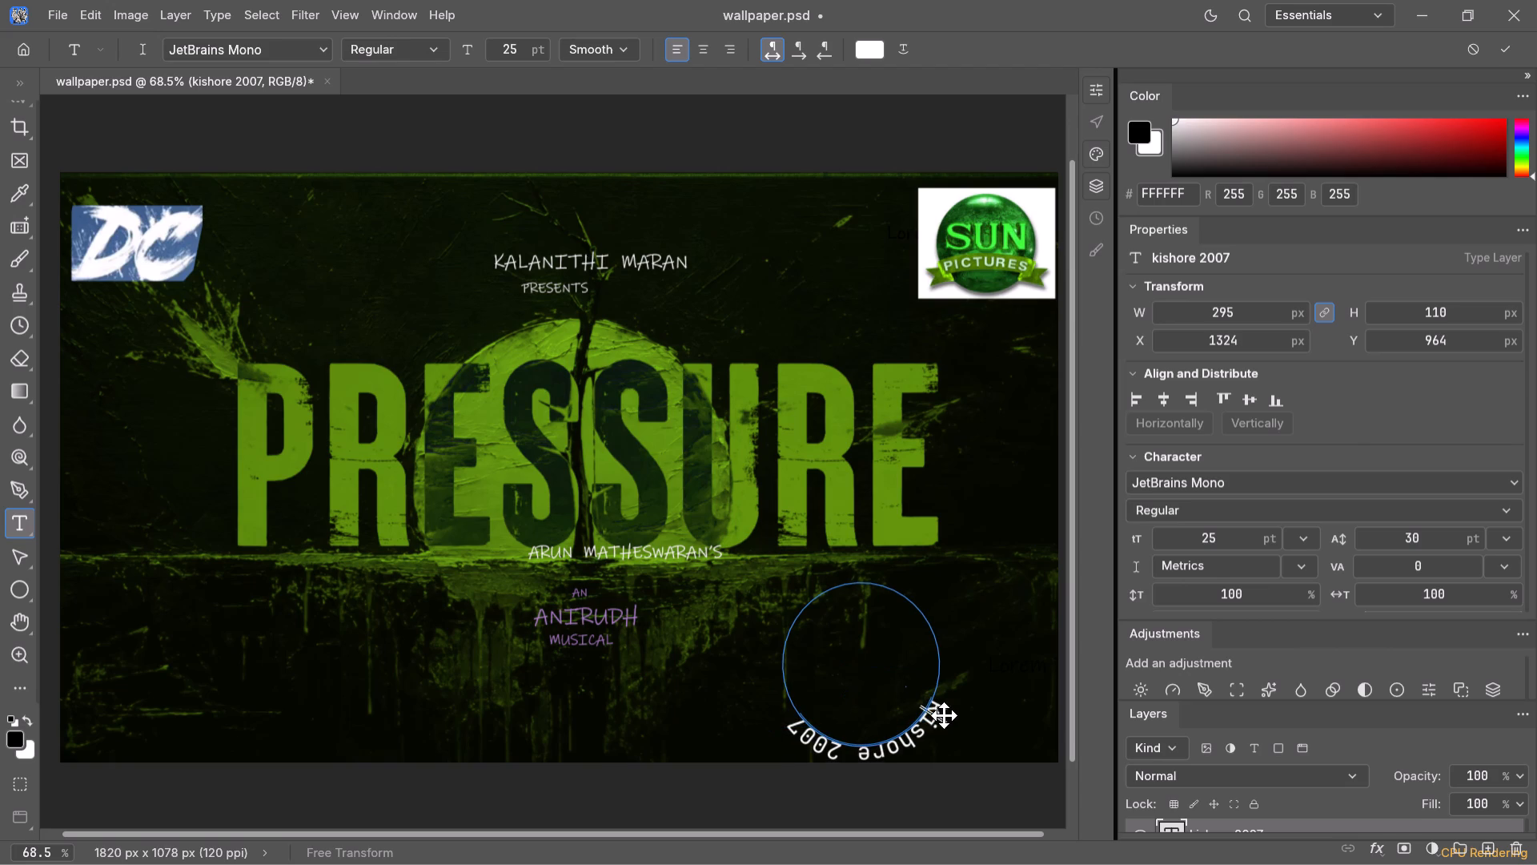
{"action": "left_click", "coordinate": [938, 719]}
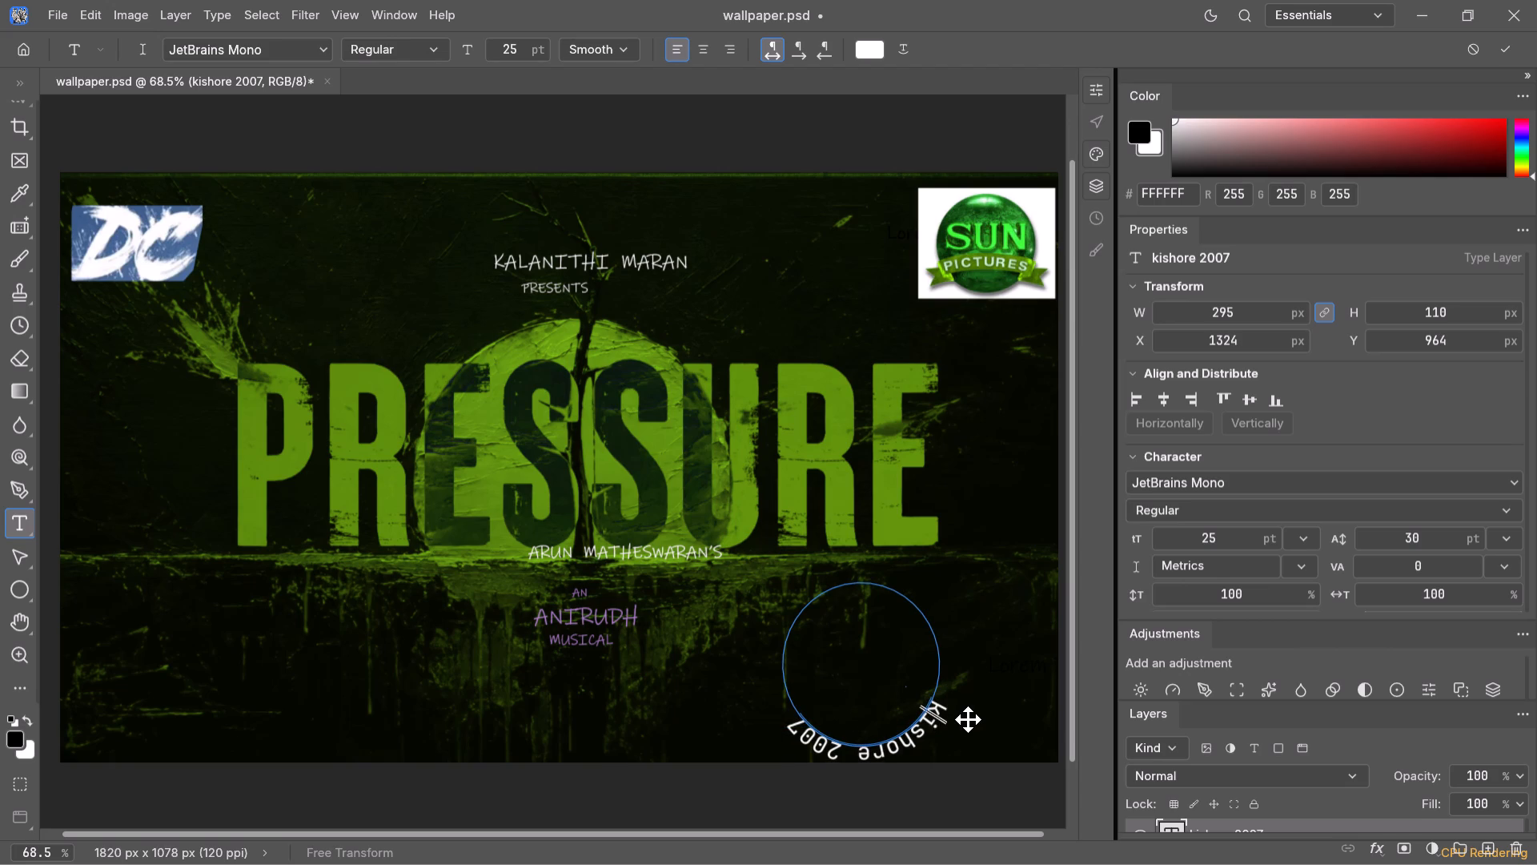
{"action": "left_click", "coordinate": [958, 722]}
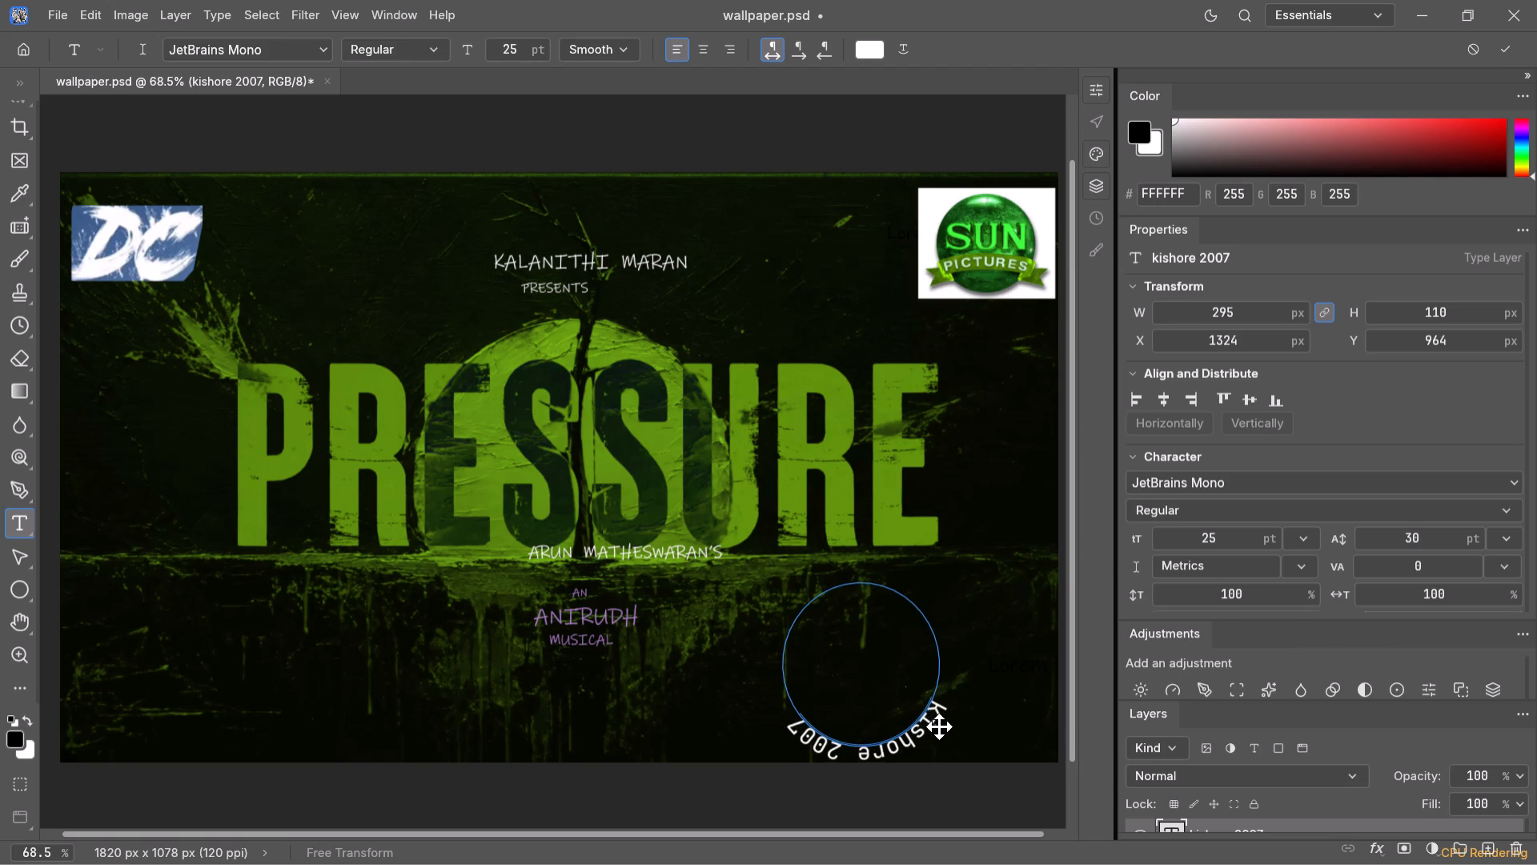
{"action": "double_click", "coordinate": [939, 726]}
{"action": "double_click", "coordinate": [935, 723]}
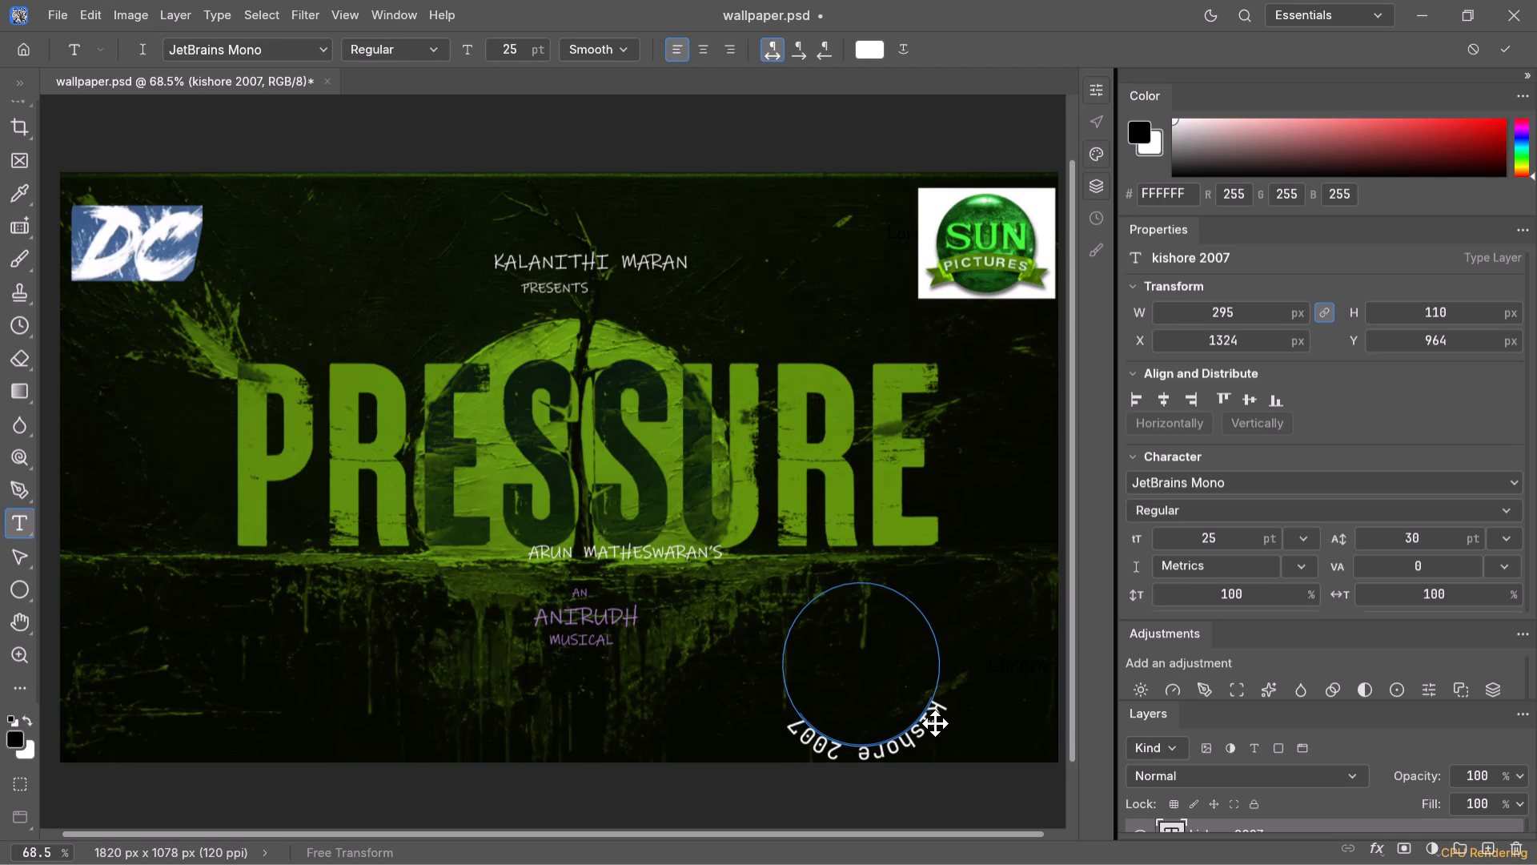
{"action": "double_click", "coordinate": [924, 725]}
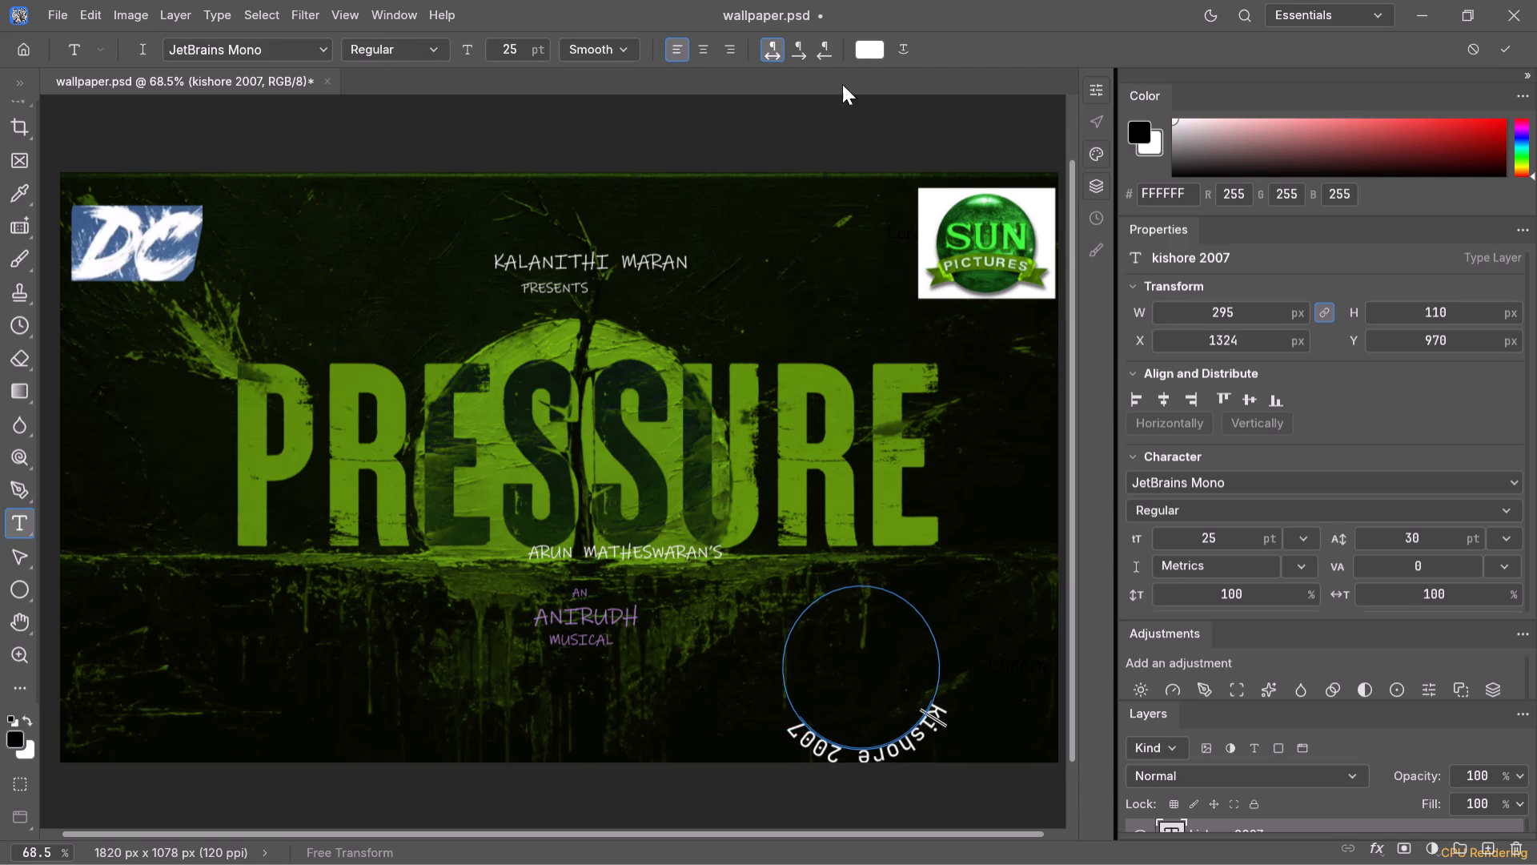
{"action": "left_click", "coordinate": [873, 46]}
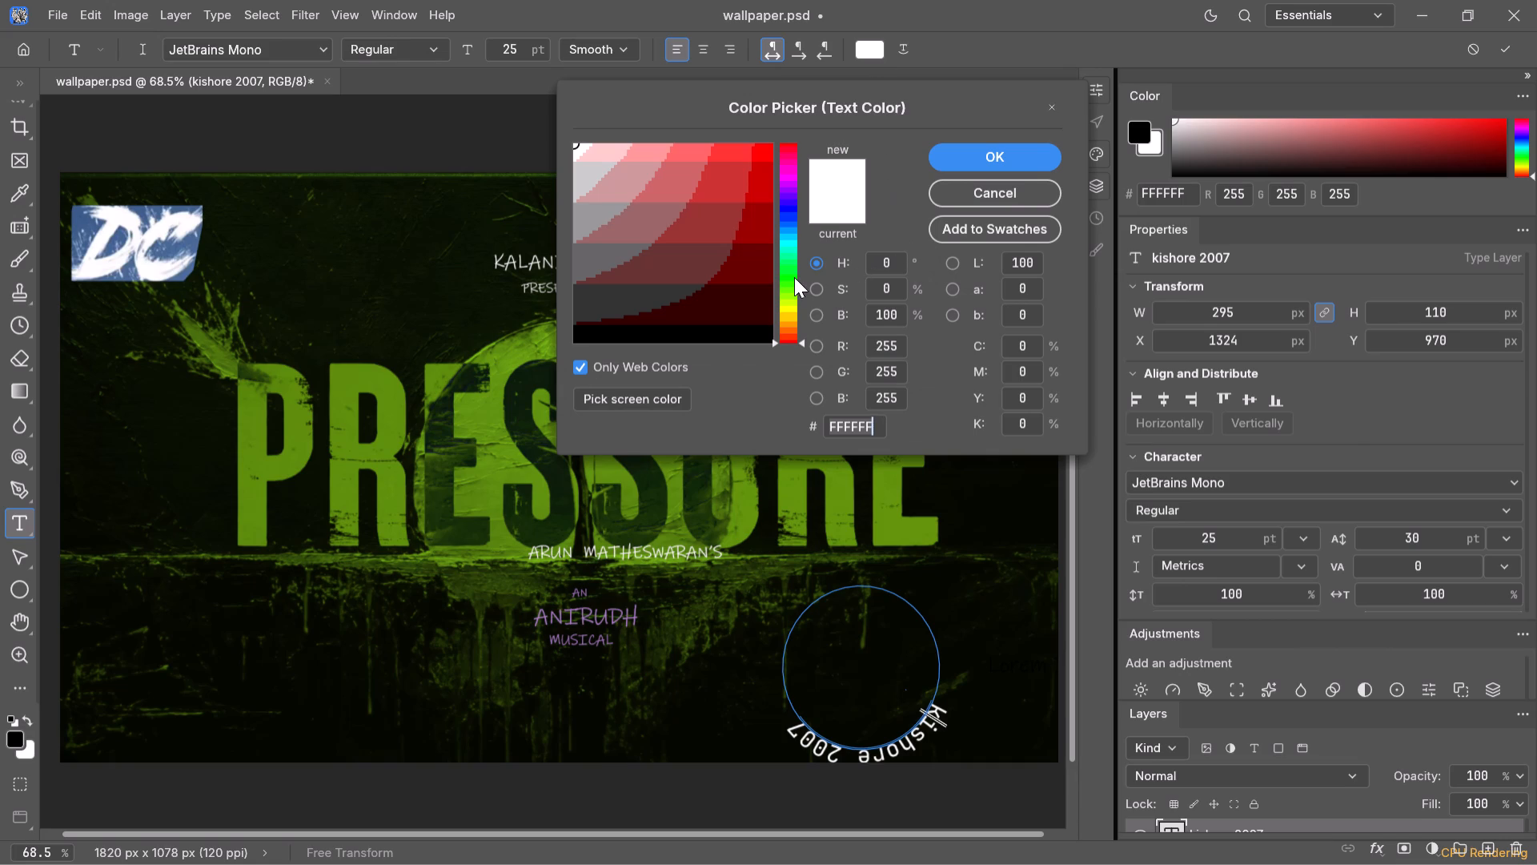
{"action": "left_click", "coordinate": [792, 274]}
{"action": "triple_click", "coordinate": [792, 274]}
{"action": "left_click", "coordinate": [984, 154]}
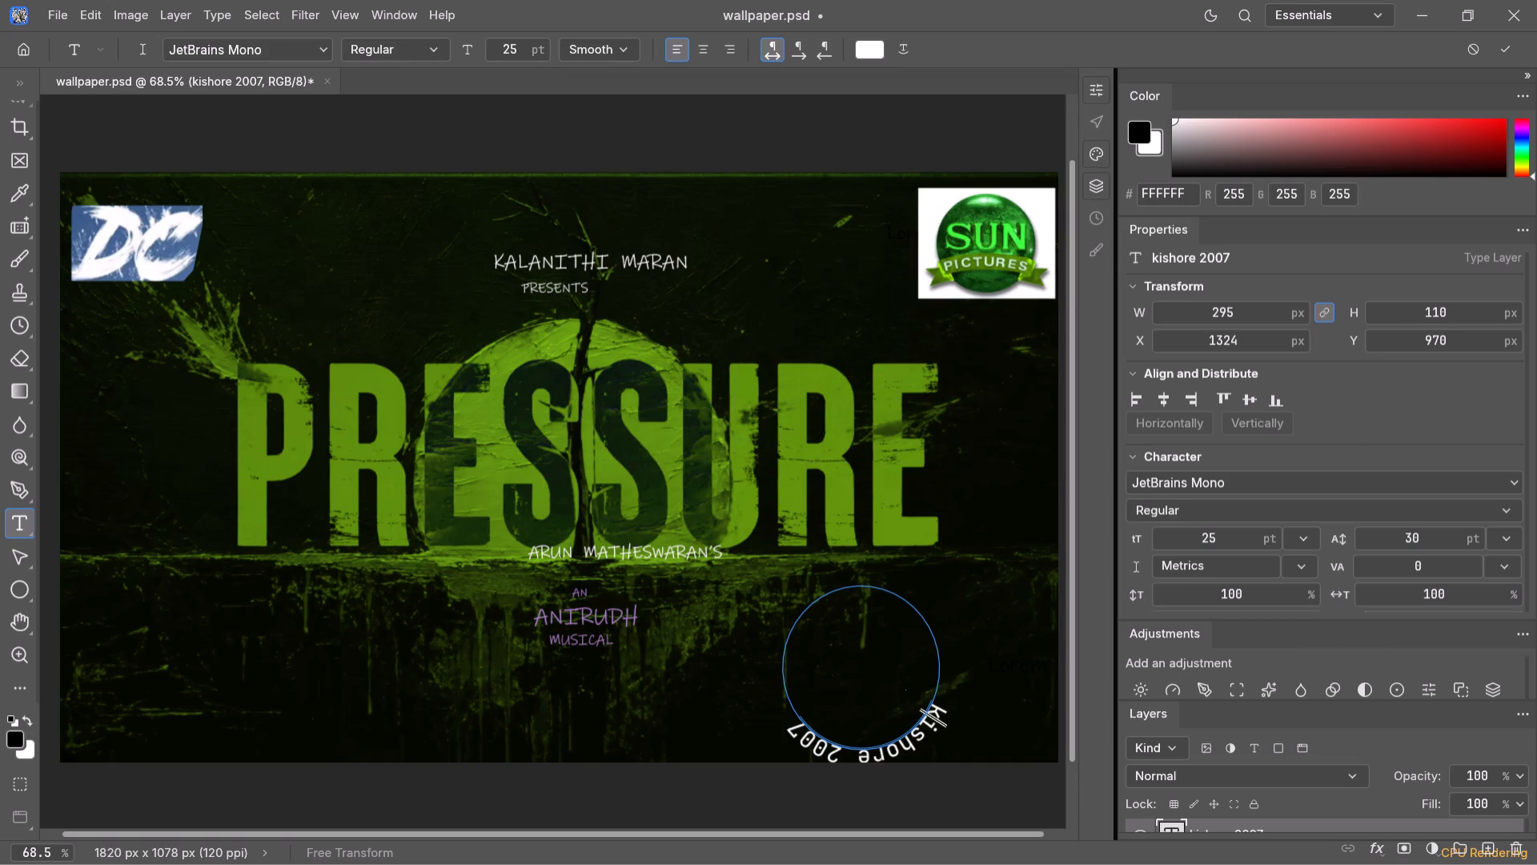
{"action": "left_click", "coordinate": [869, 45]}
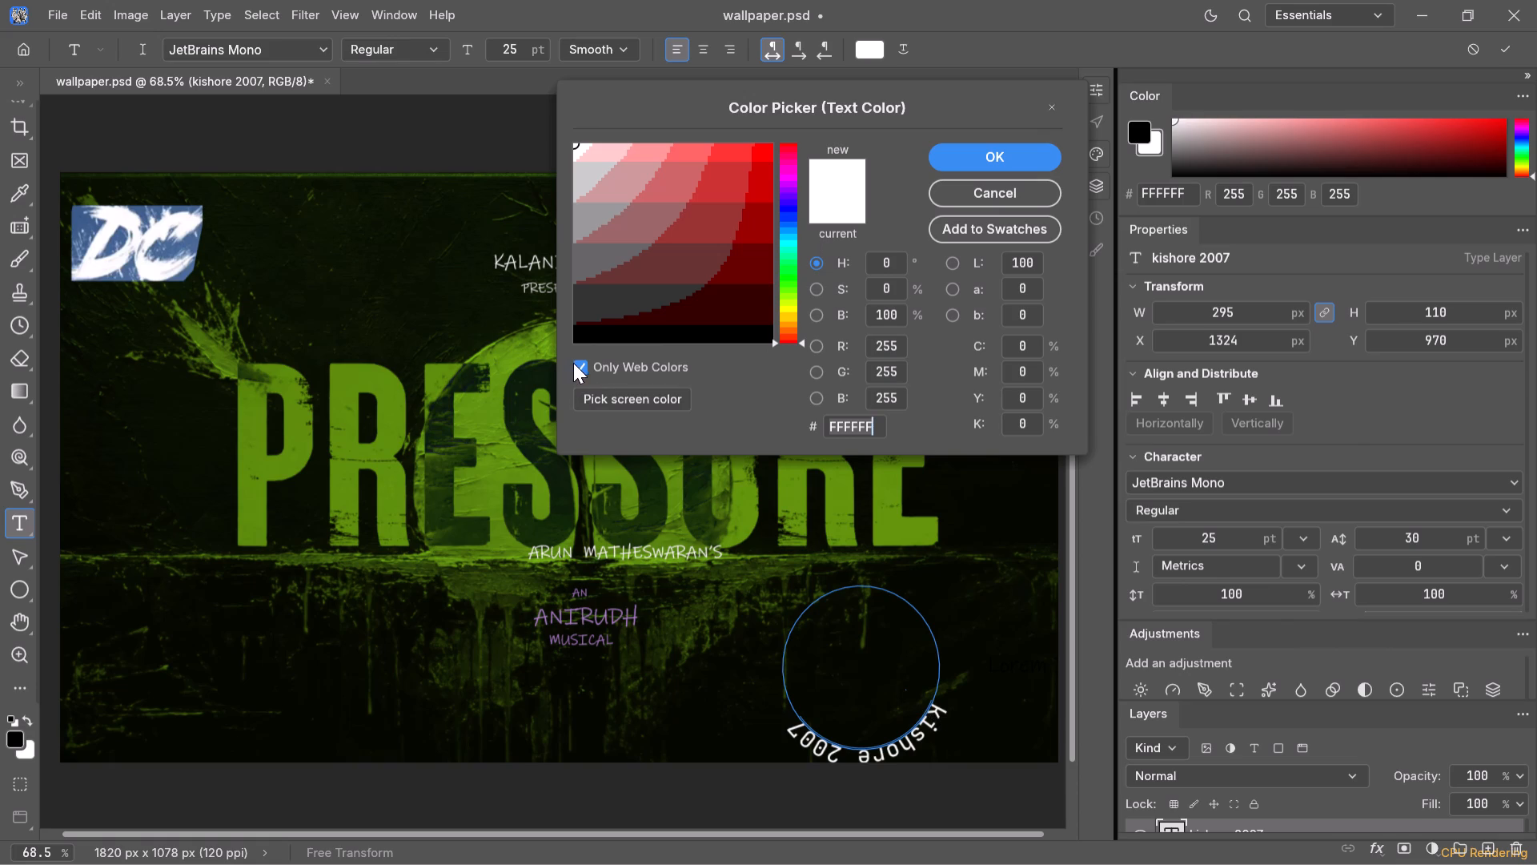
{"action": "left_click", "coordinate": [668, 396]}
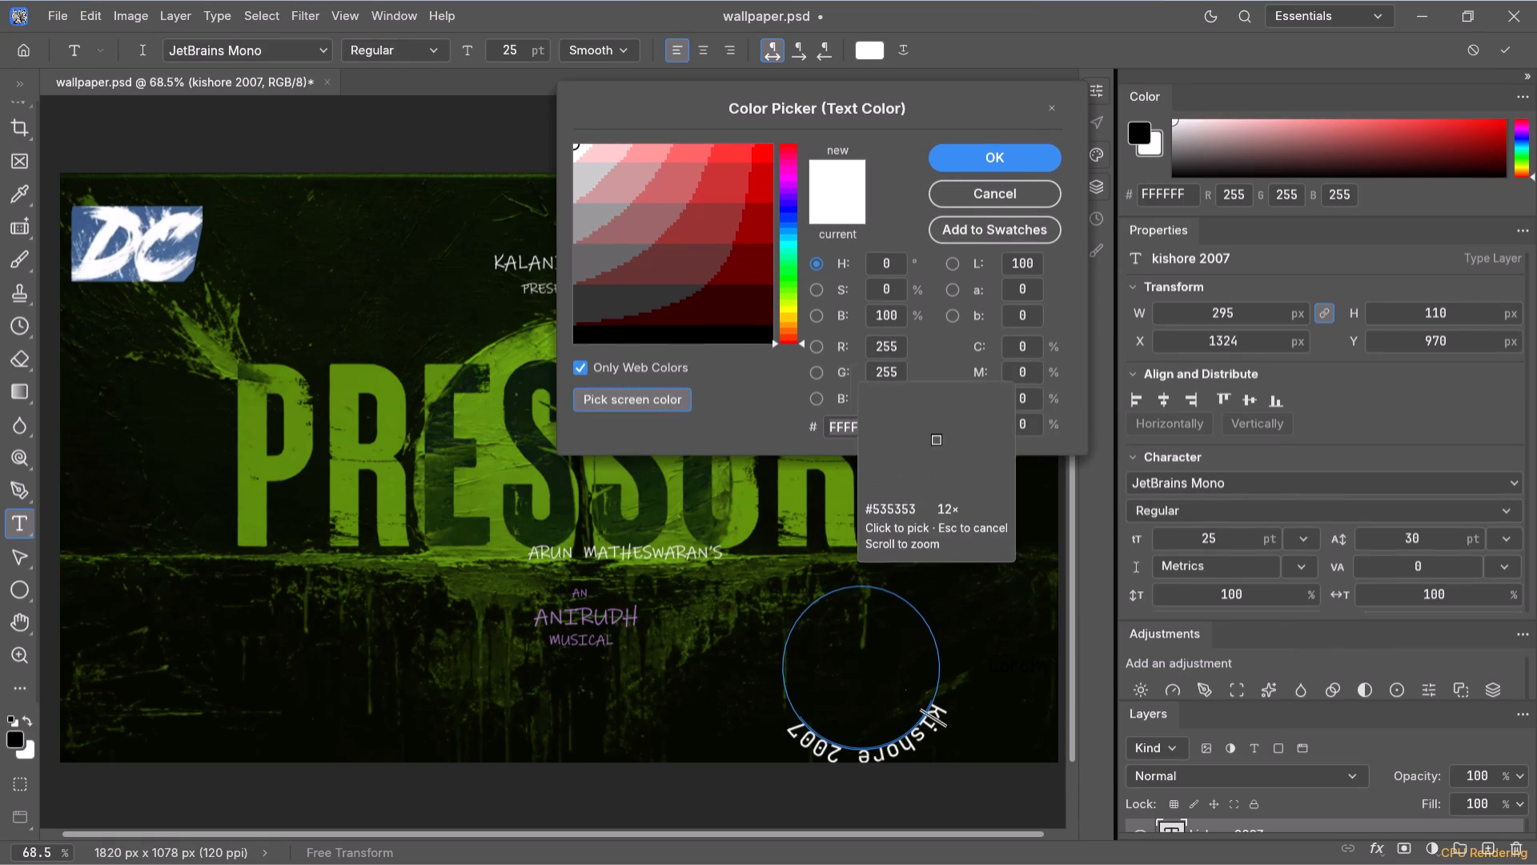
{"action": "left_click", "coordinate": [789, 267]}
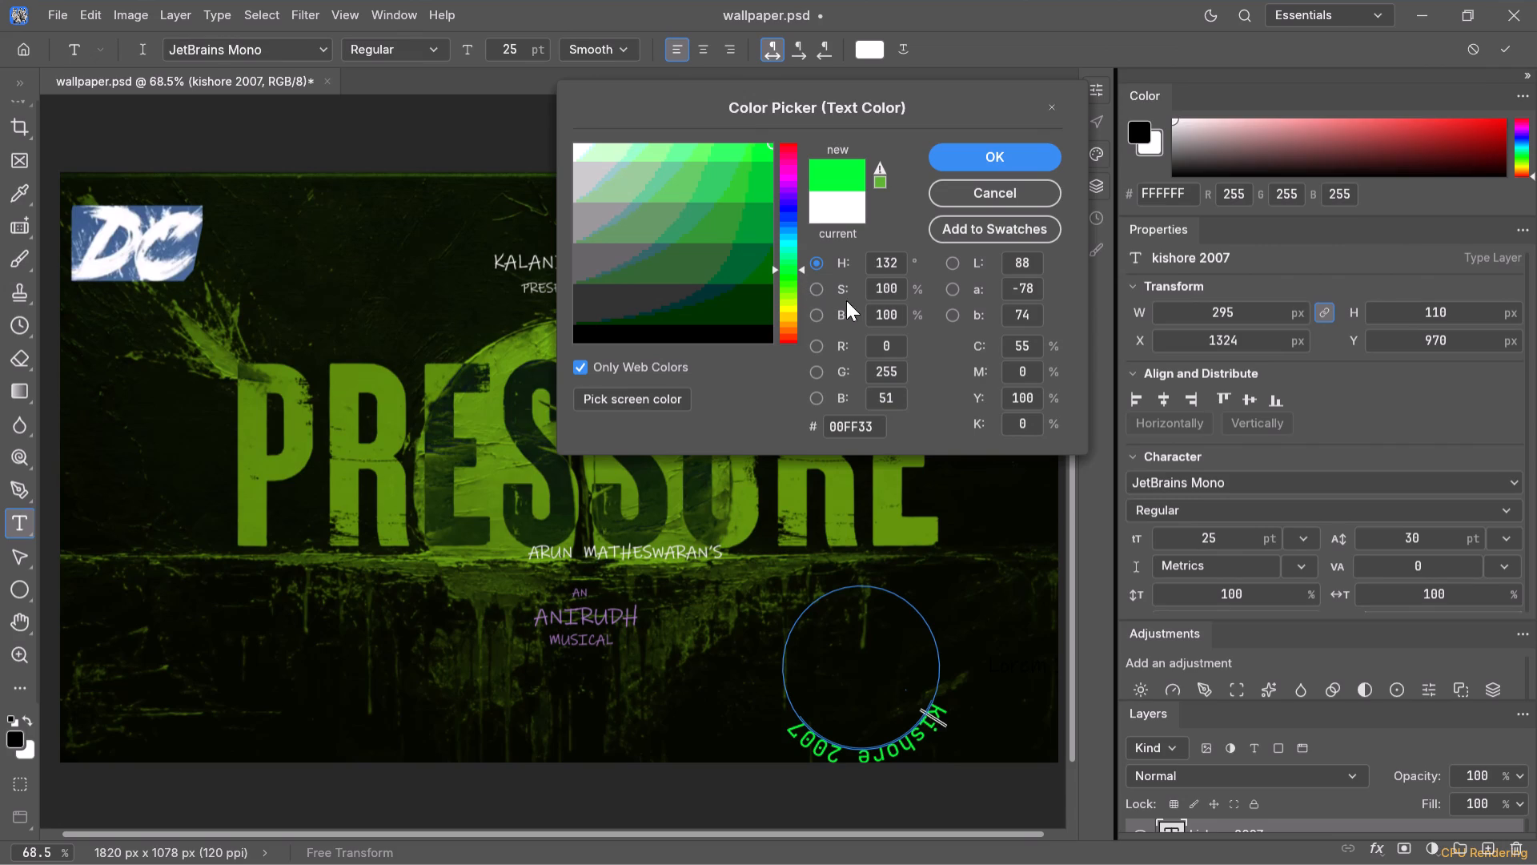
{"action": "left_click", "coordinate": [1022, 155]}
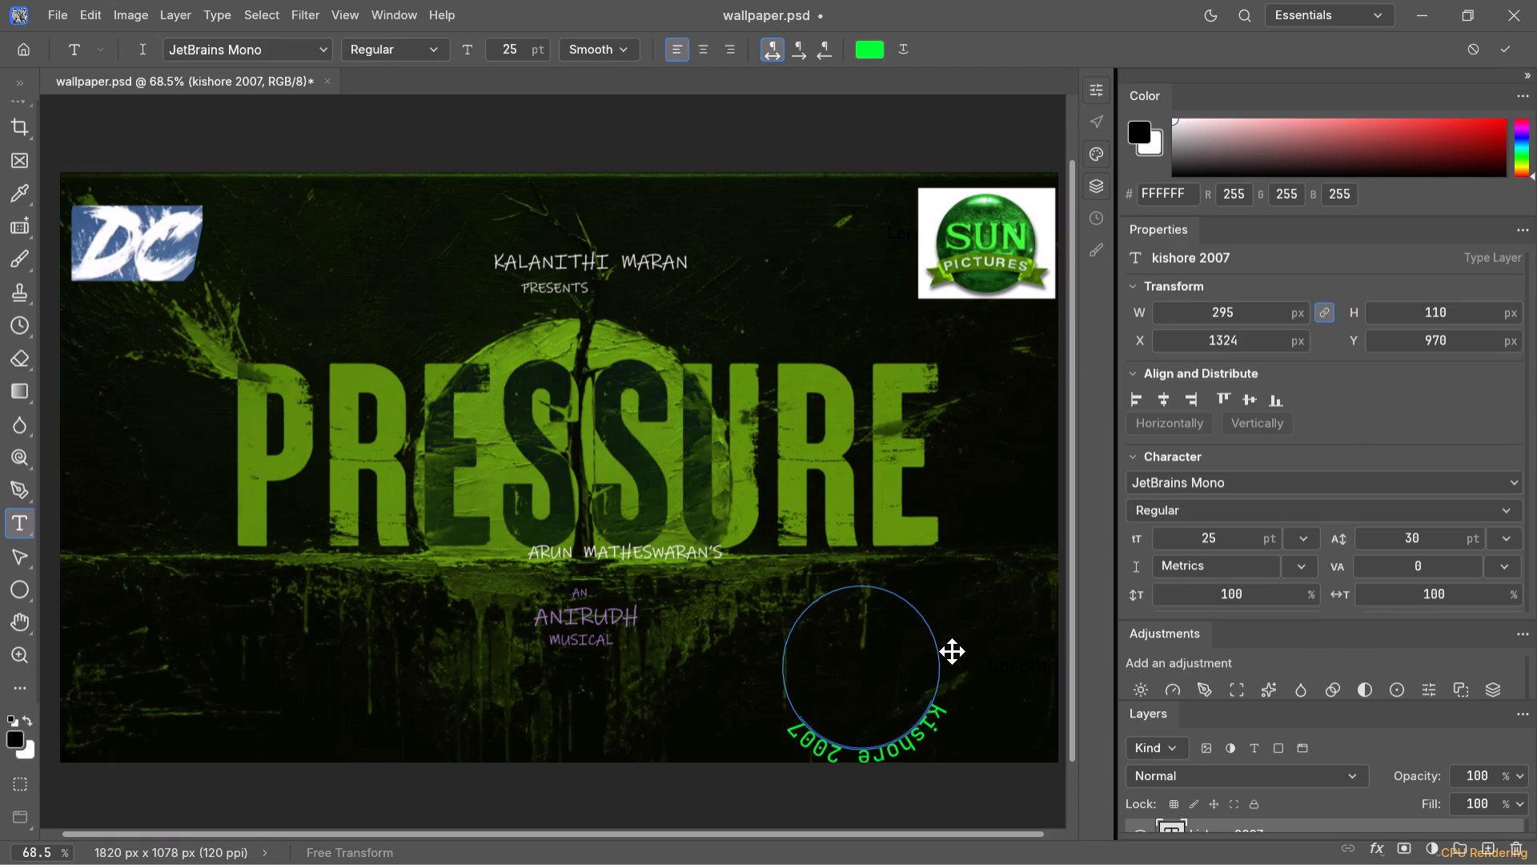
Select the word kishore in the ring text, set its vertical scale to 96%, and set the layer's blend mode to Dissolve.
{"action": "double_click", "coordinate": [926, 735]}
{"action": "double_click", "coordinate": [923, 730]}
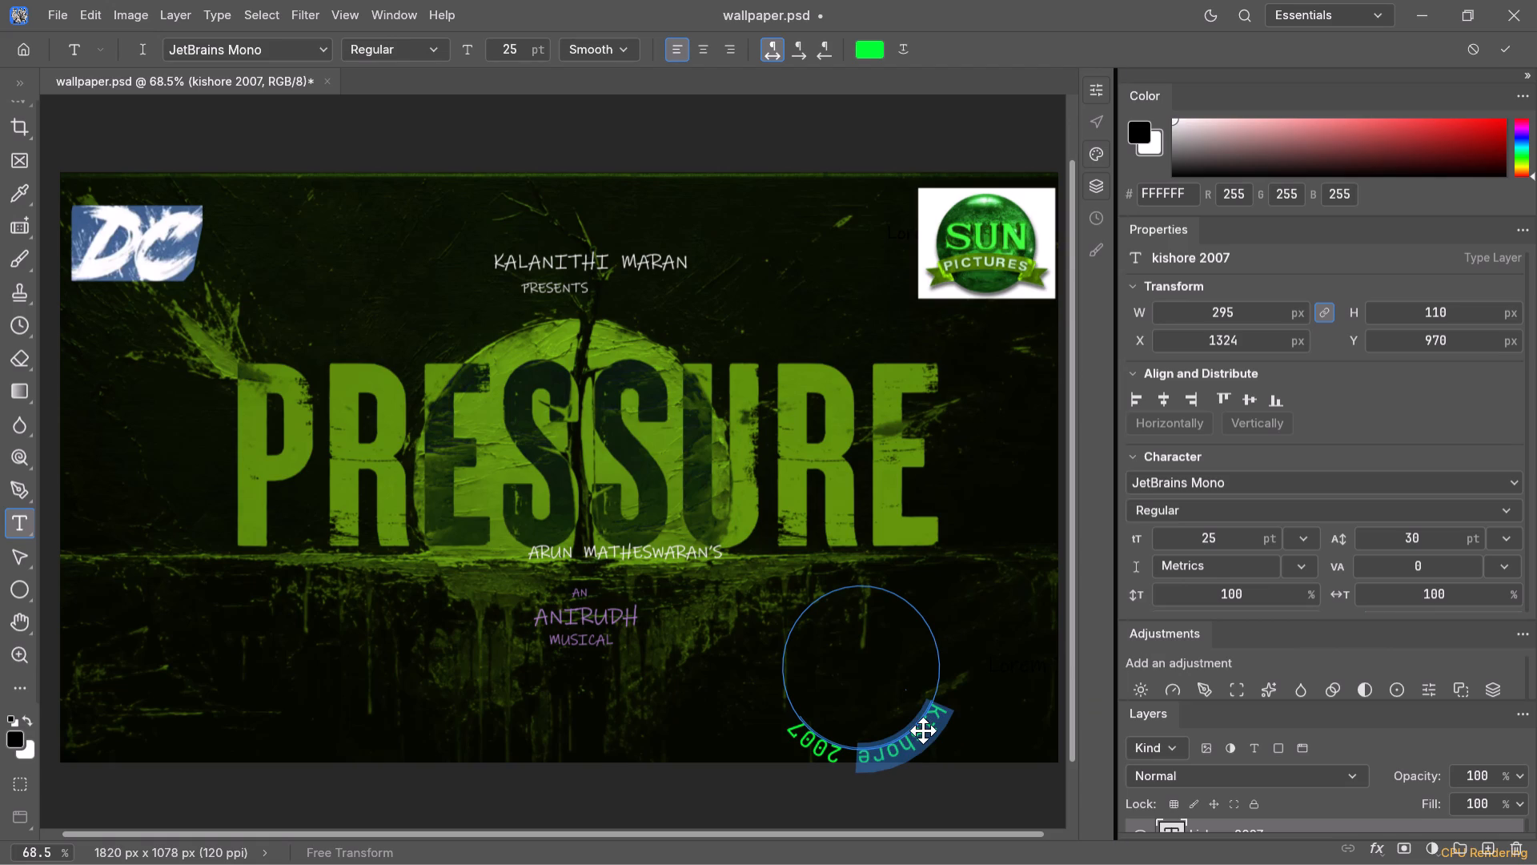
{"action": "left_click", "coordinate": [894, 755]}
{"action": "scroll", "coordinate": [1274, 602], "scroll_direction": "down", "scroll_amount": 4}
{"action": "scroll", "coordinate": [1254, 787], "scroll_direction": "down", "scroll_amount": 3}
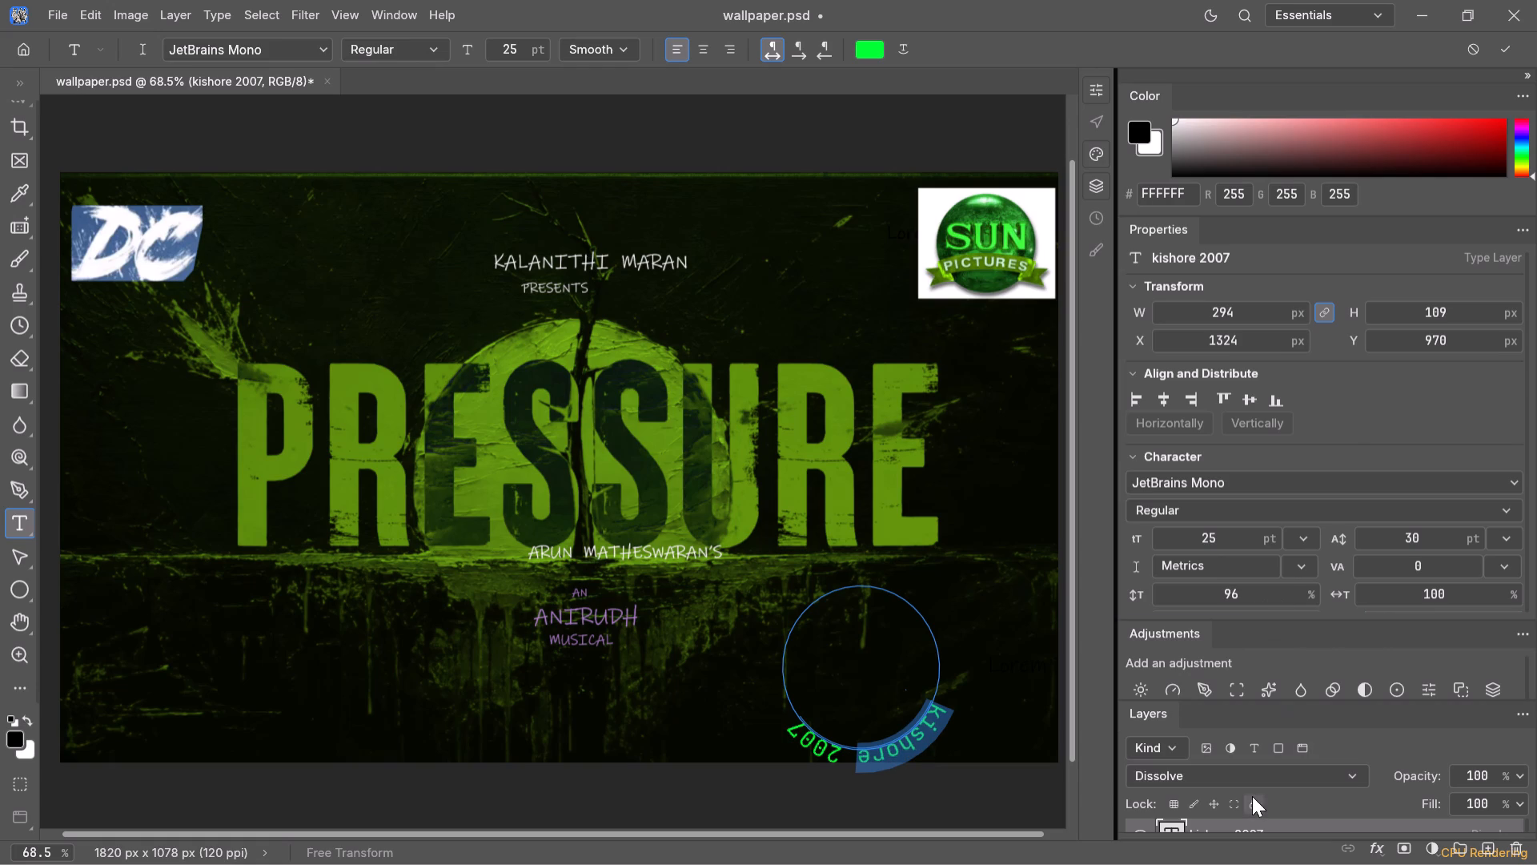
{"action": "scroll", "coordinate": [1252, 795], "scroll_direction": "down", "scroll_amount": 4}
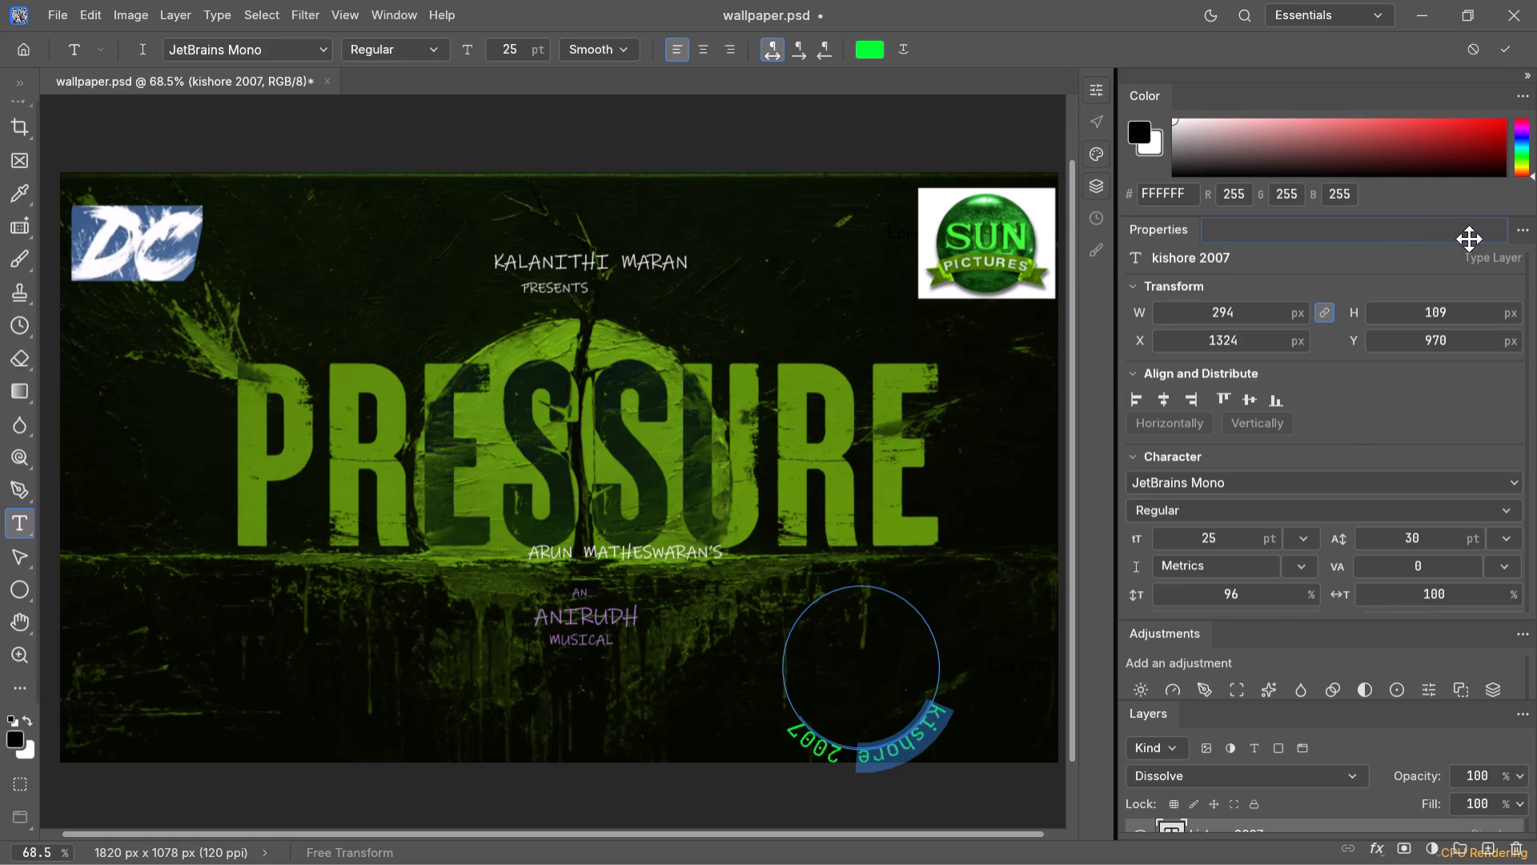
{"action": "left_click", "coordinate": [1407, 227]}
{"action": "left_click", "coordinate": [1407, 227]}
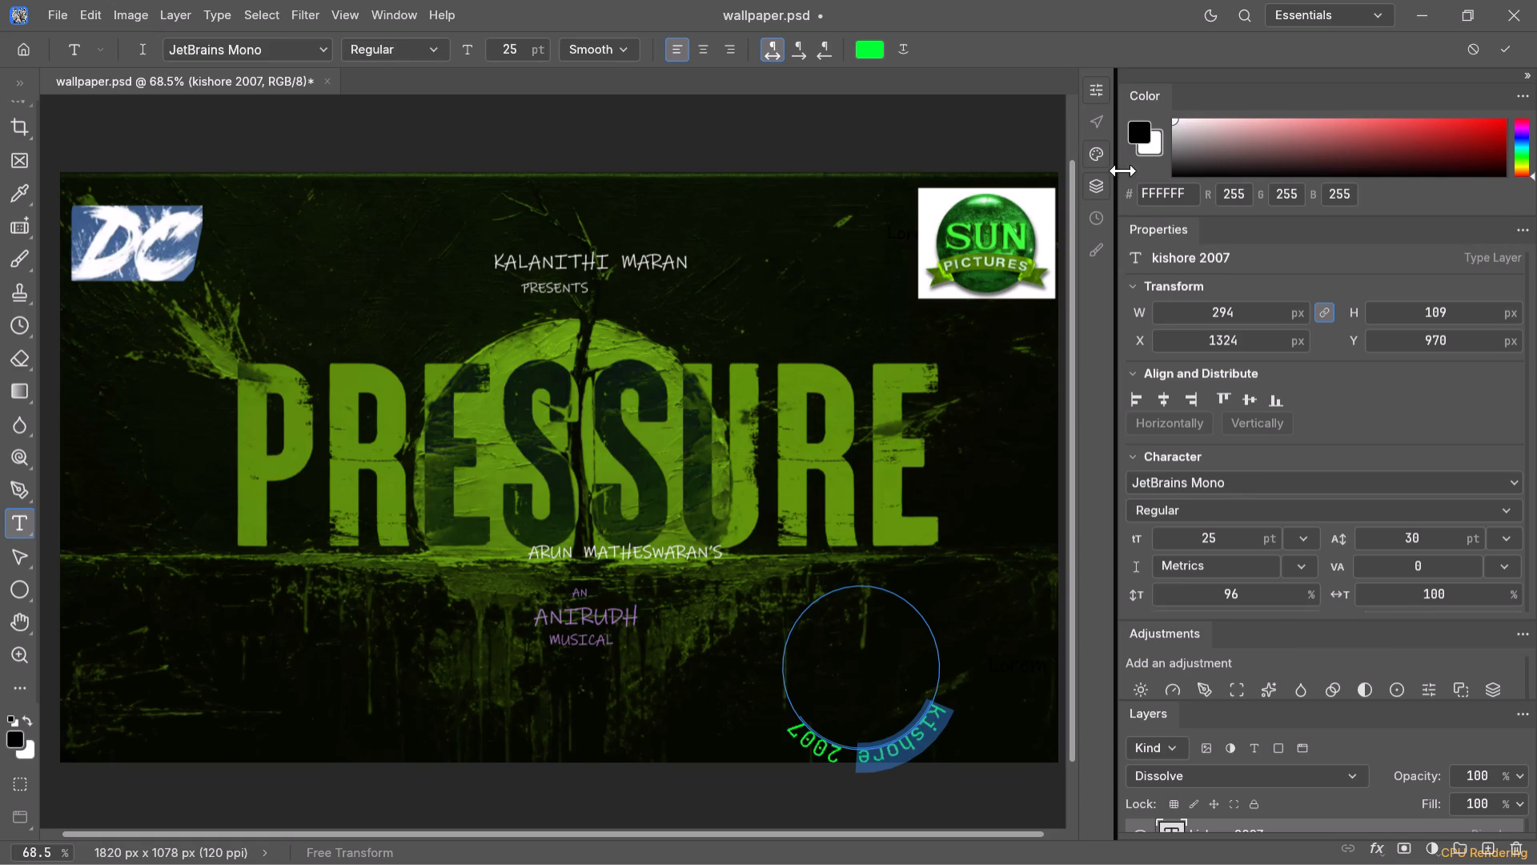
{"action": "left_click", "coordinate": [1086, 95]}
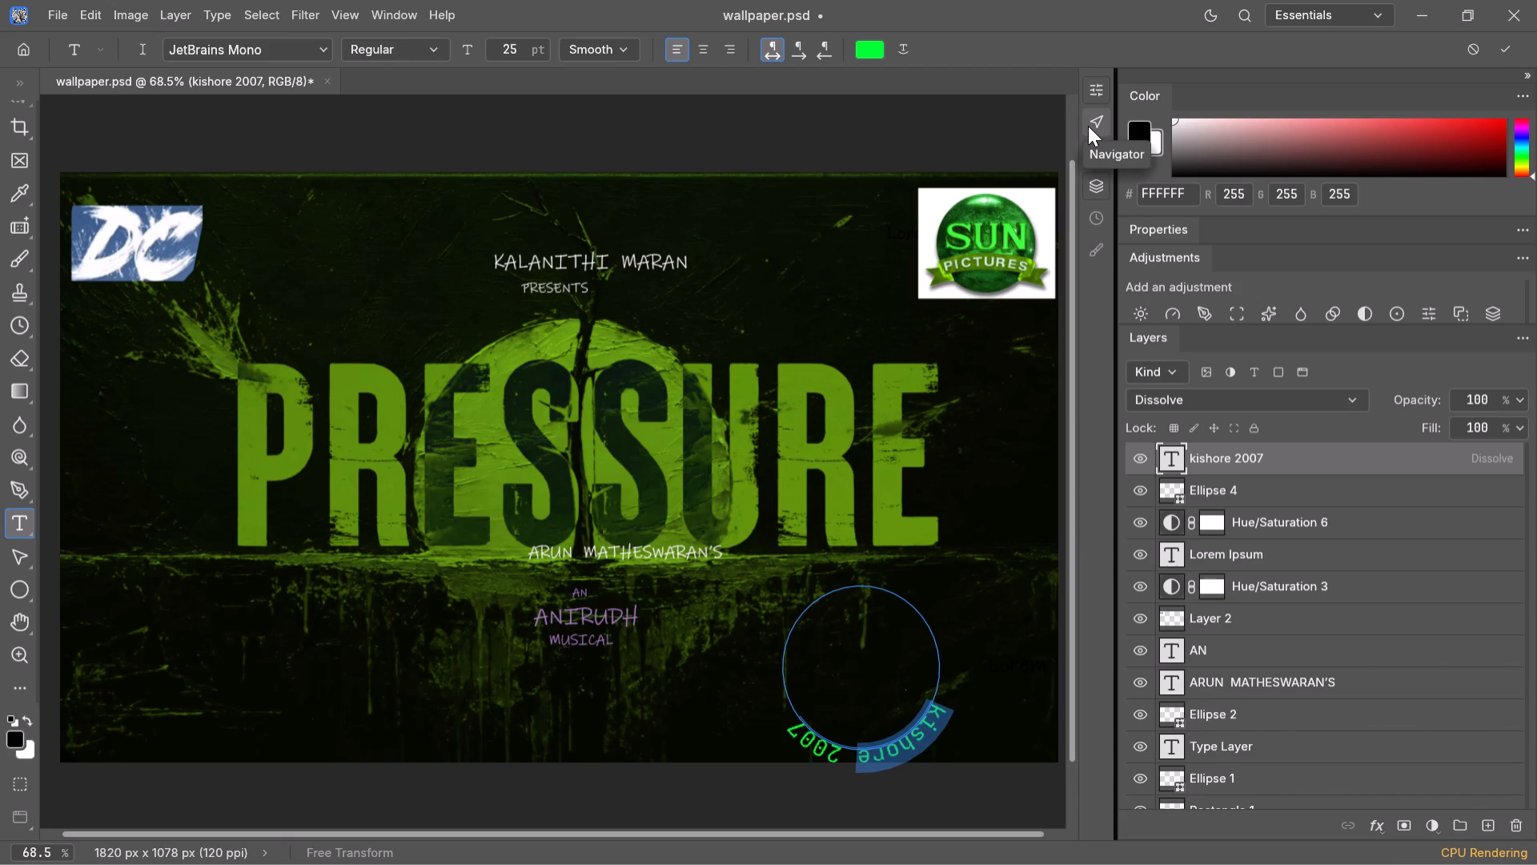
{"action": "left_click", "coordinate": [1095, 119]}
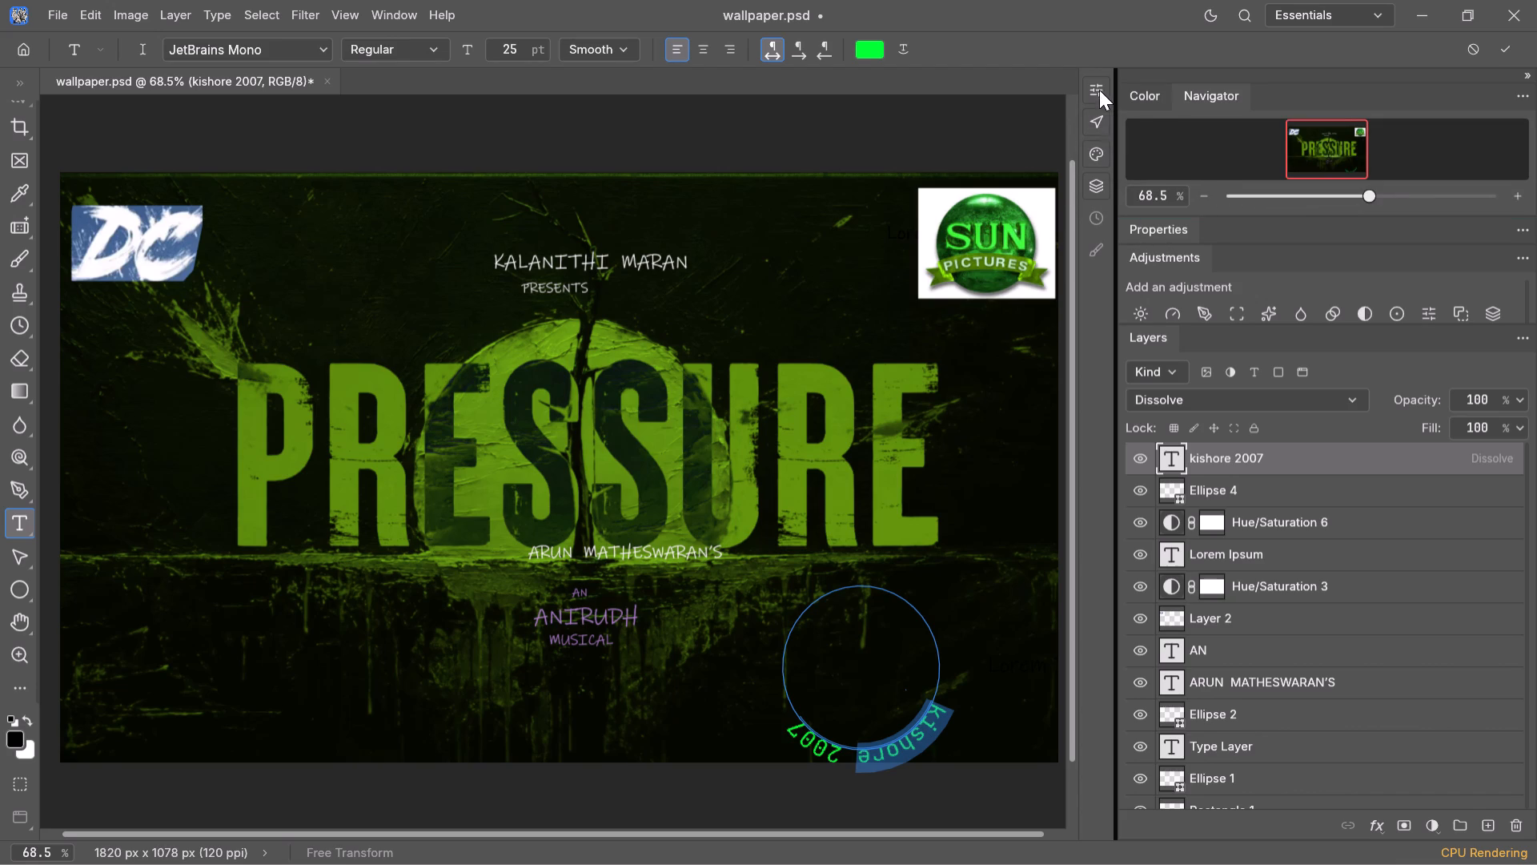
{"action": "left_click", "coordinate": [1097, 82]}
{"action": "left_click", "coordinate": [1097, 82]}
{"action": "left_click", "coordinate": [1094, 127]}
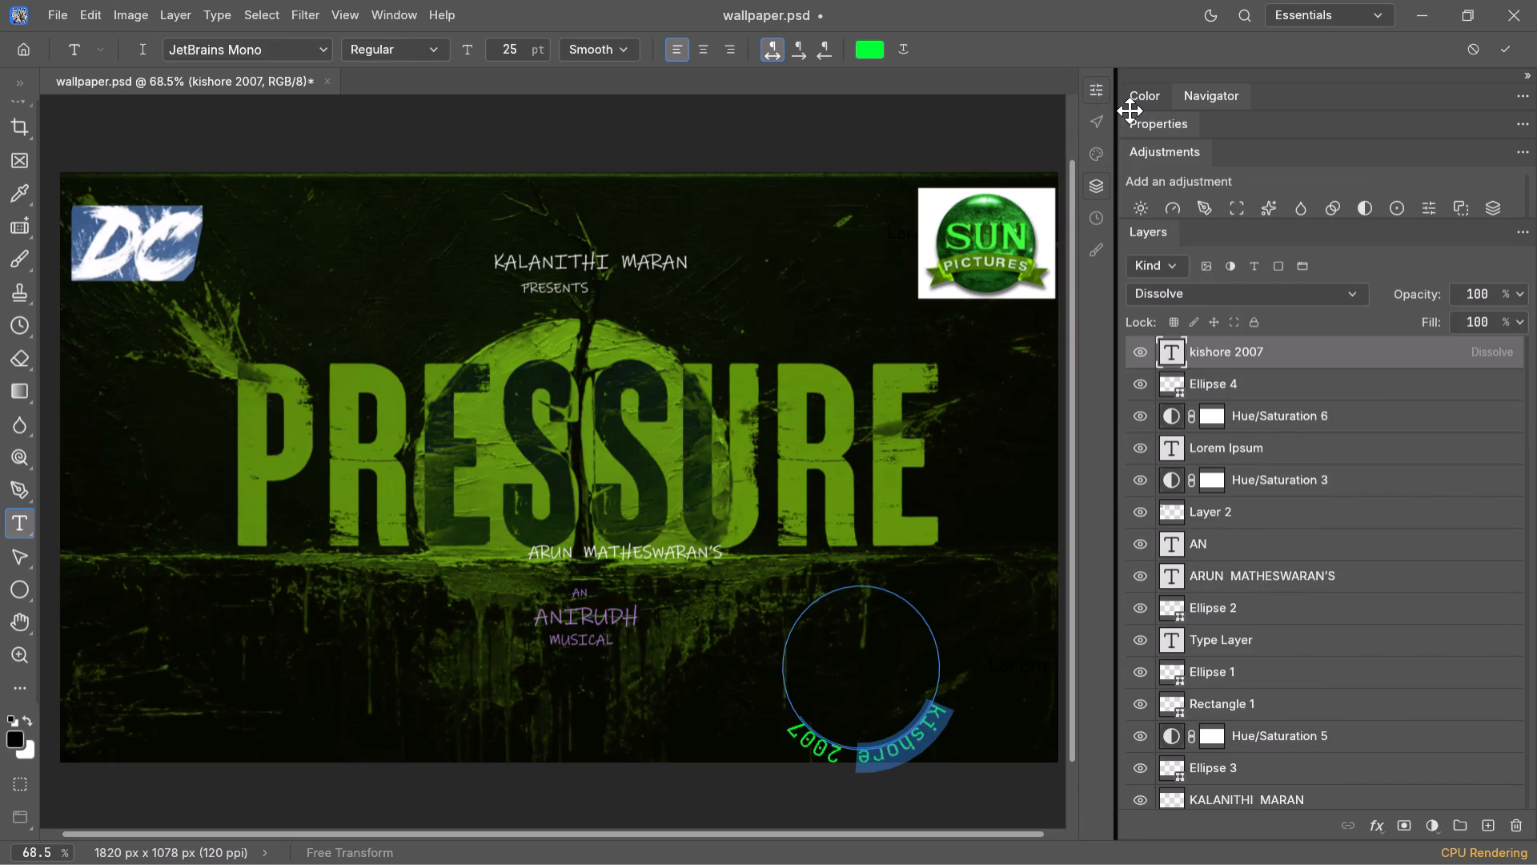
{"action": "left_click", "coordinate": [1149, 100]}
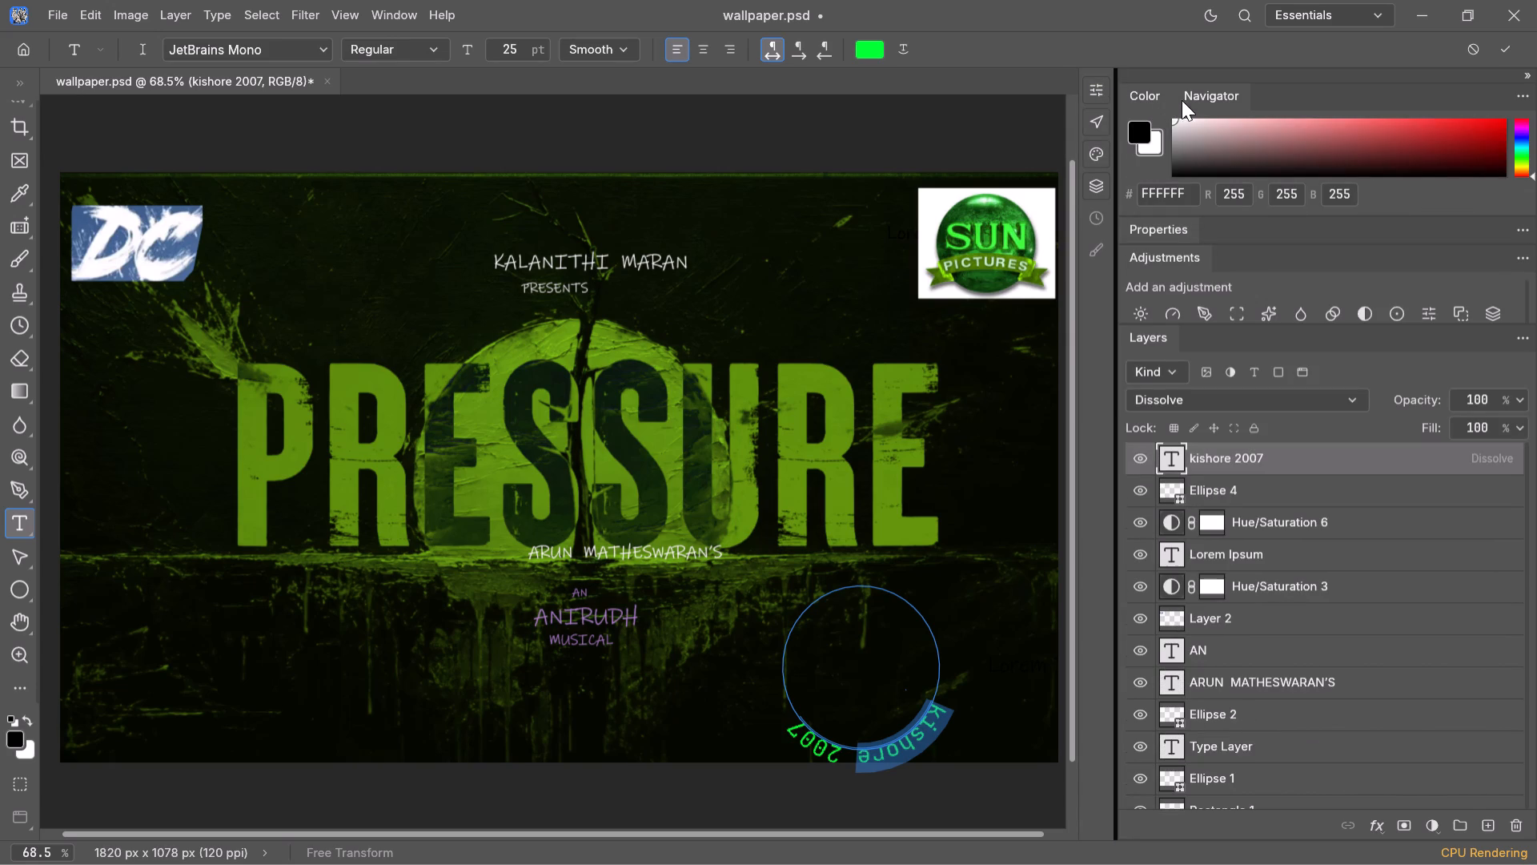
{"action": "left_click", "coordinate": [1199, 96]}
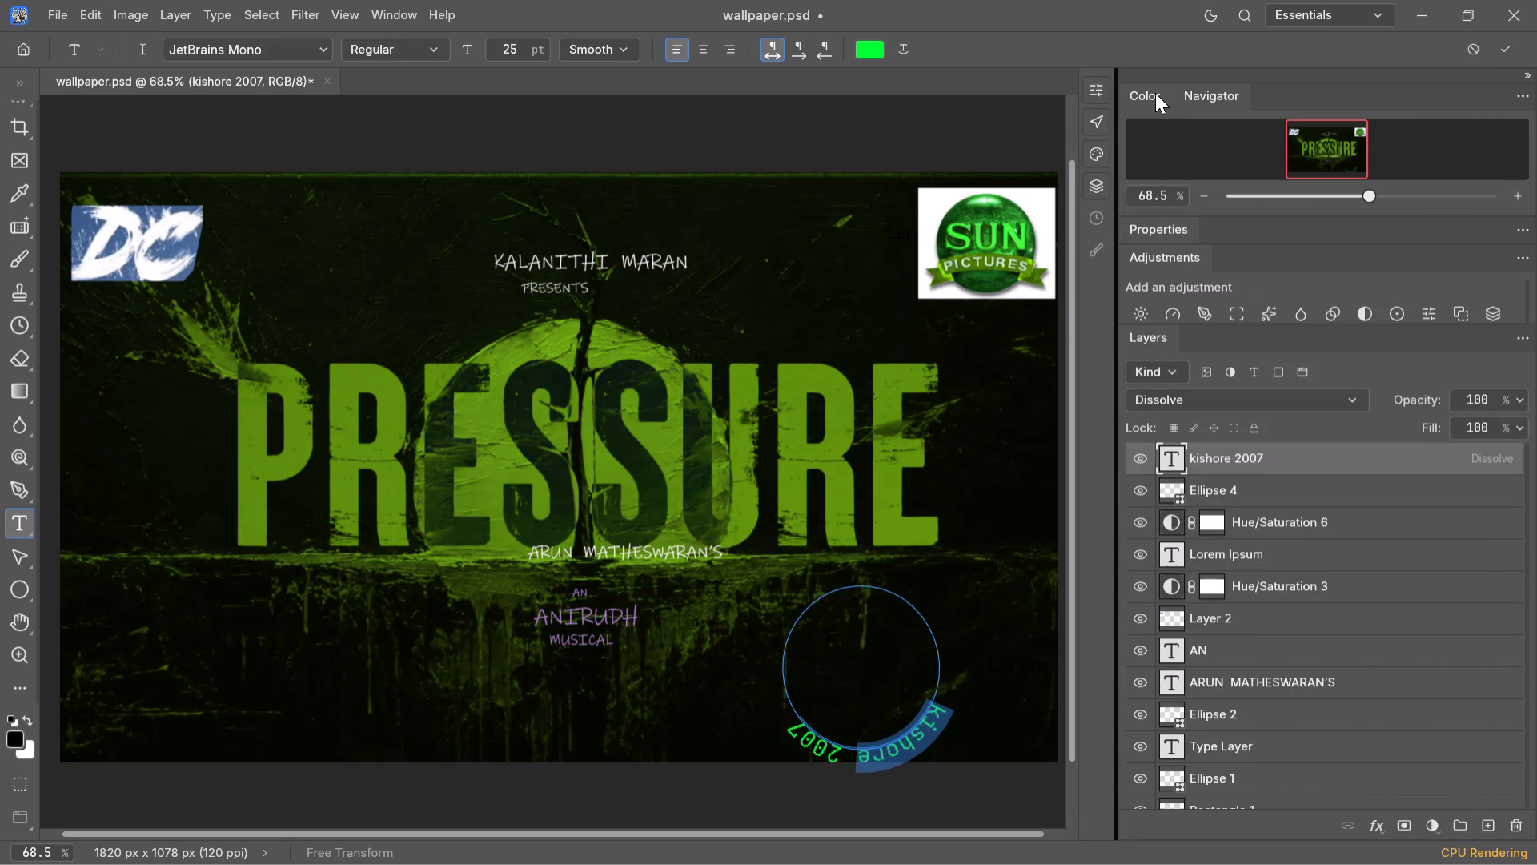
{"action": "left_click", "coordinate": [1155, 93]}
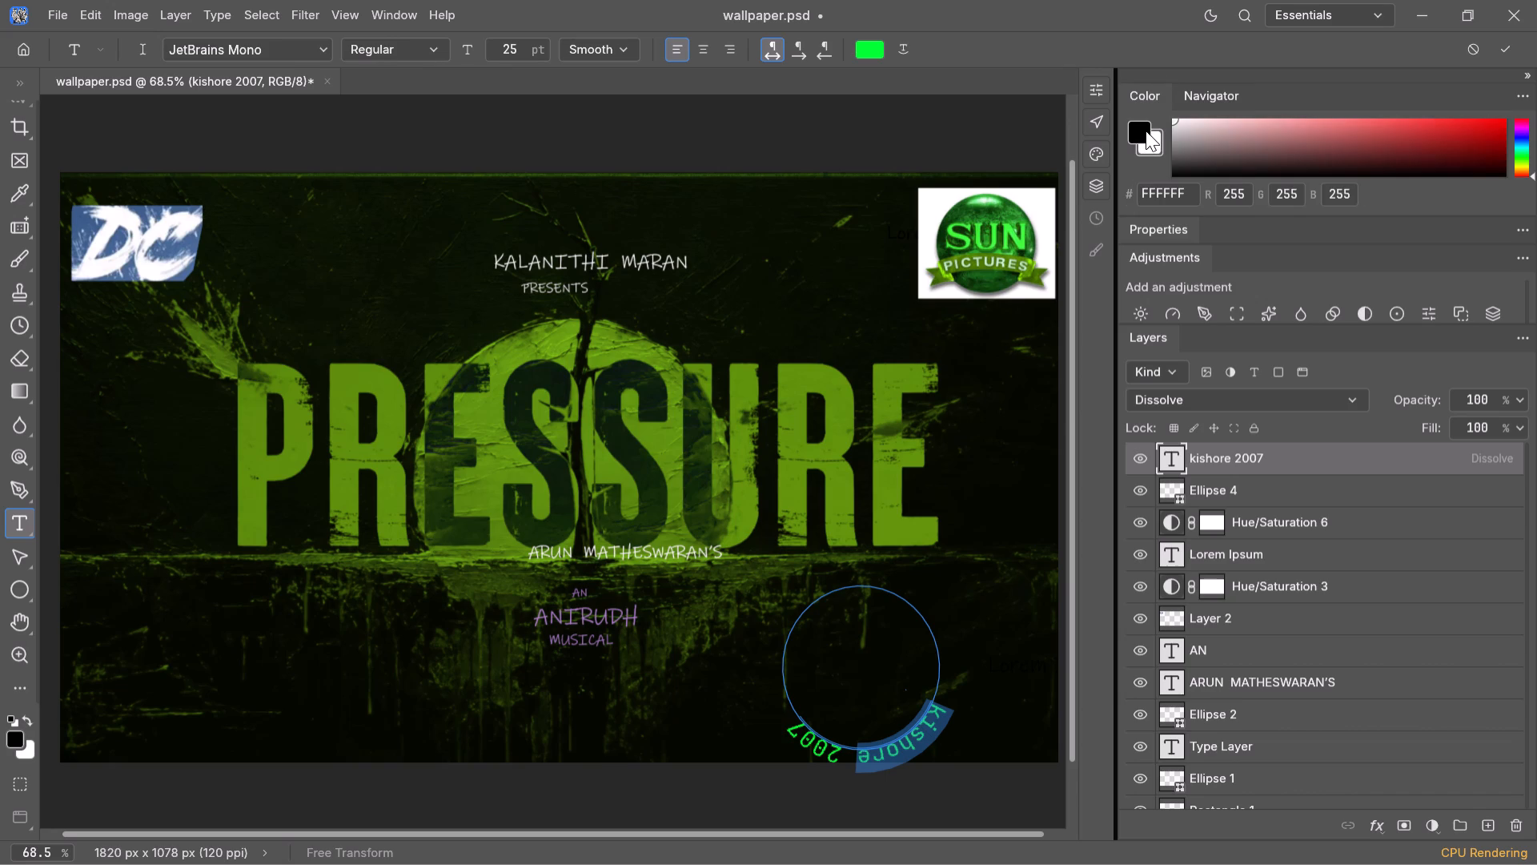
Add a Brightness/Contrast adjustment layer above the kishore 2007 text and set its brightness to -94.
{"action": "left_click", "coordinate": [1185, 284]}
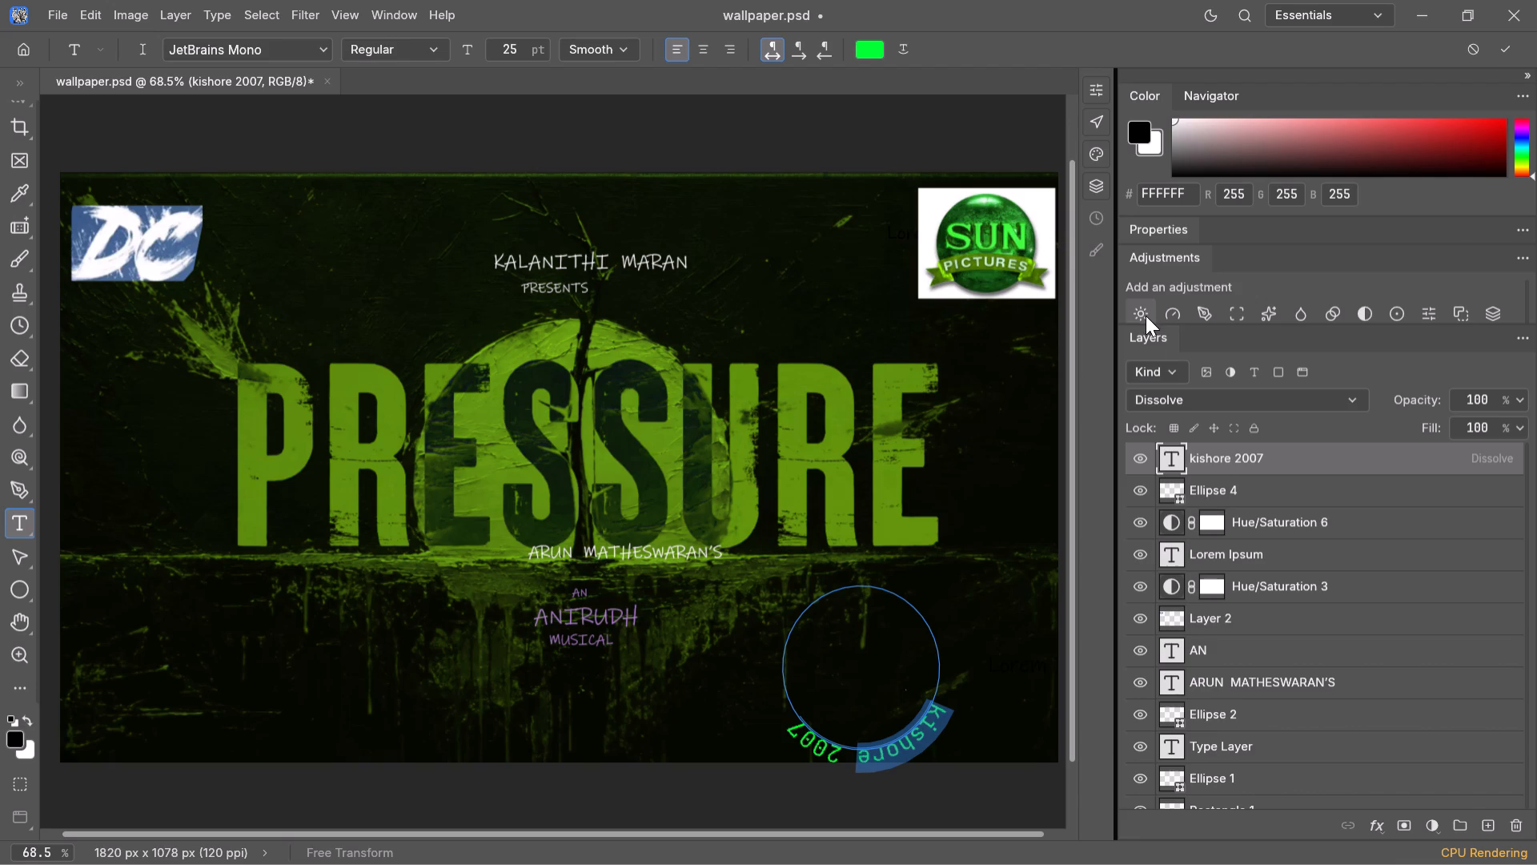
{"action": "left_click", "coordinate": [1149, 316]}
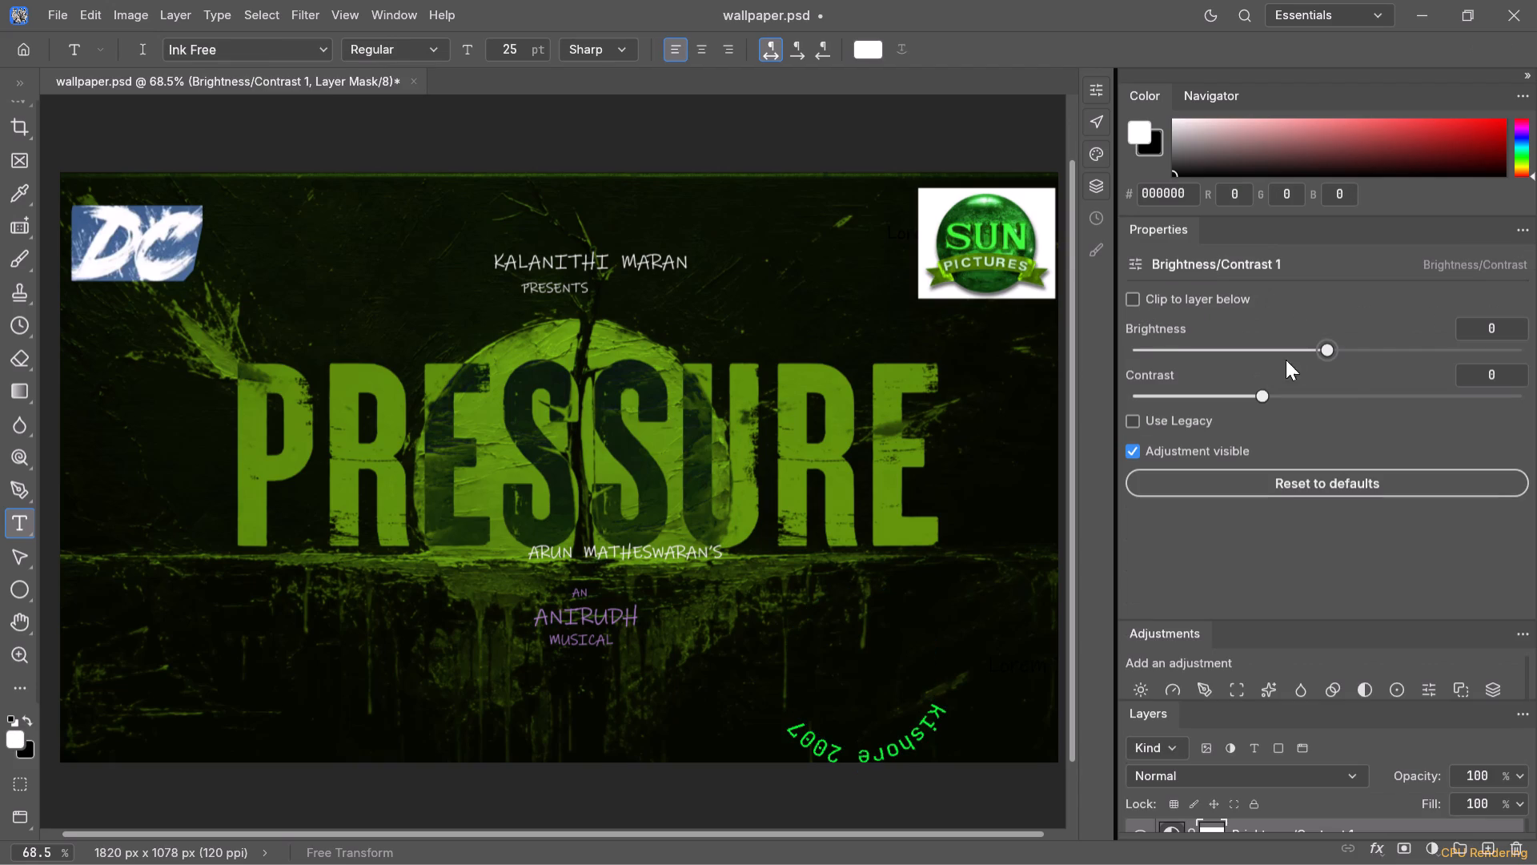
{"action": "left_click", "coordinate": [1396, 352]}
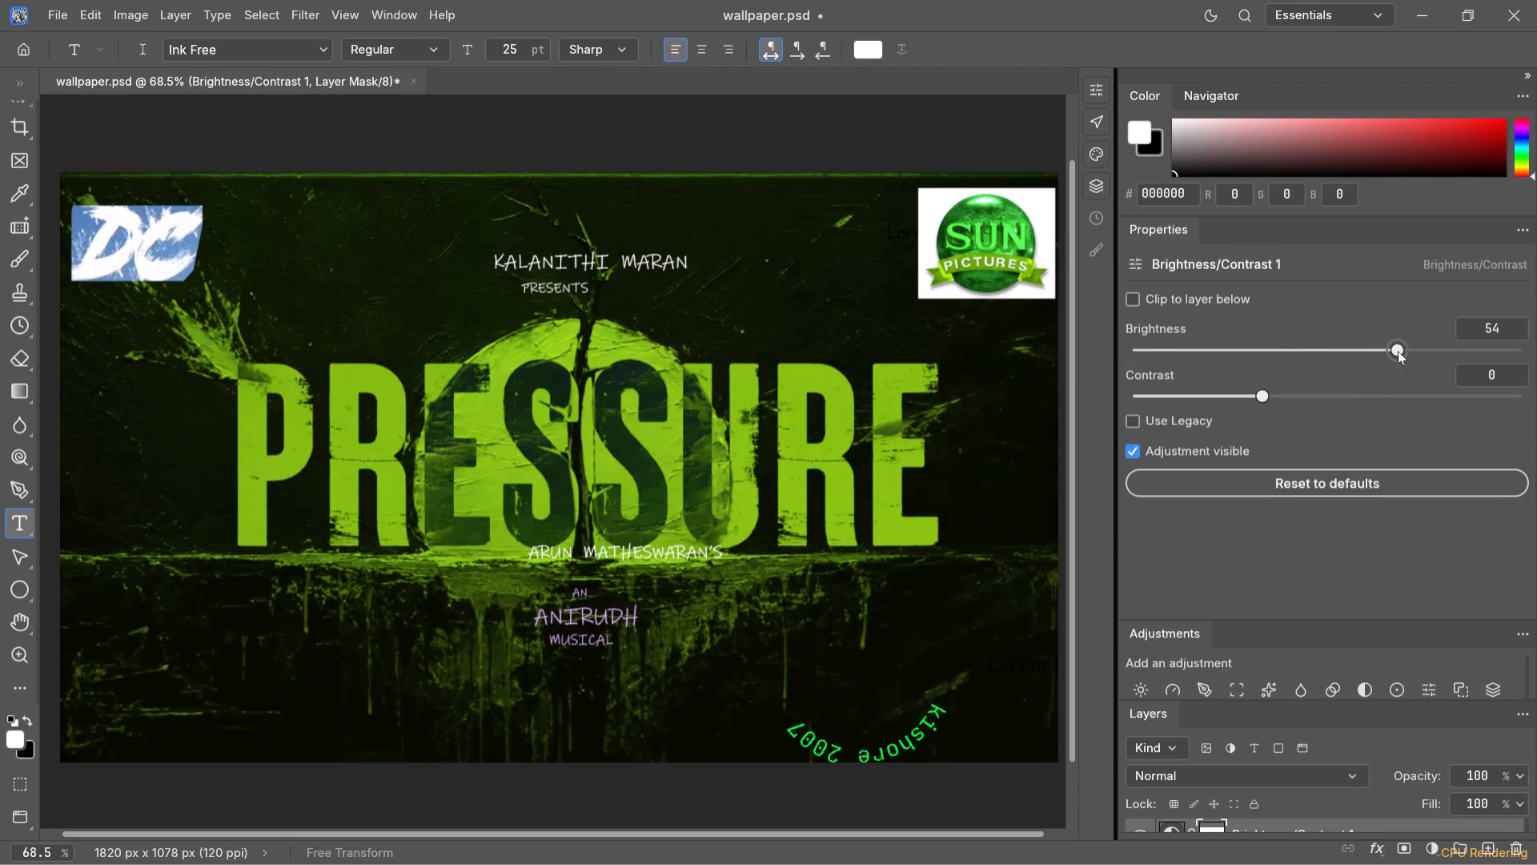
{"action": "left_click", "coordinate": [1519, 347]}
{"action": "left_click", "coordinate": [1206, 347]}
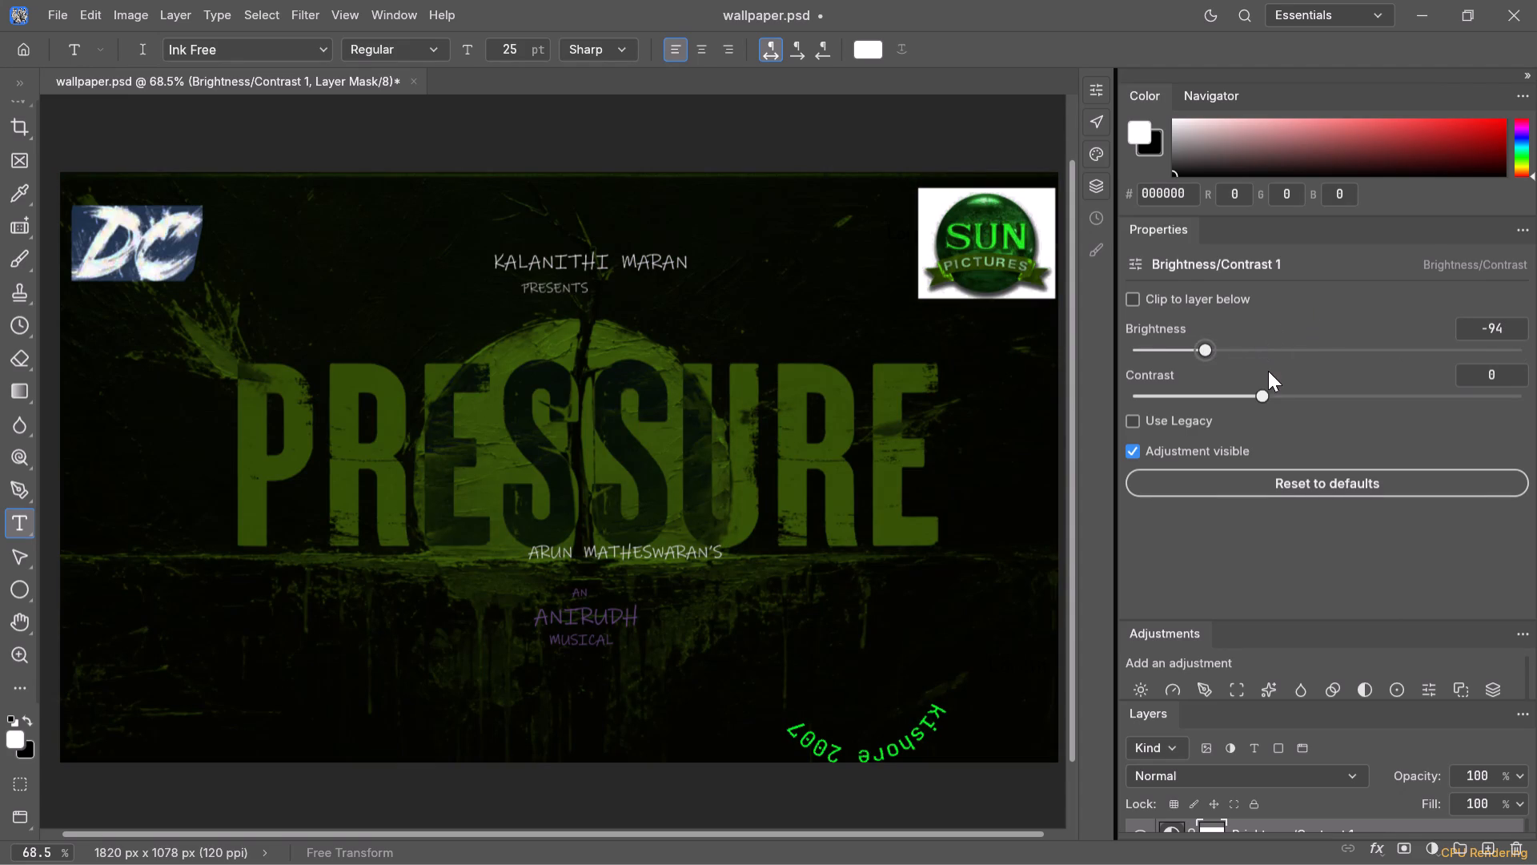
Try contrast values of 51 and 58 on the Brightness/Contrast adjustment, and settle on -47.
{"action": "left_click", "coordinate": [1332, 395]}
{"action": "left_click", "coordinate": [1358, 392]}
{"action": "left_click", "coordinate": [1390, 393]}
{"action": "left_click_drag", "start_coordinate": [1400, 390], "coordinate": [1414, 391]}
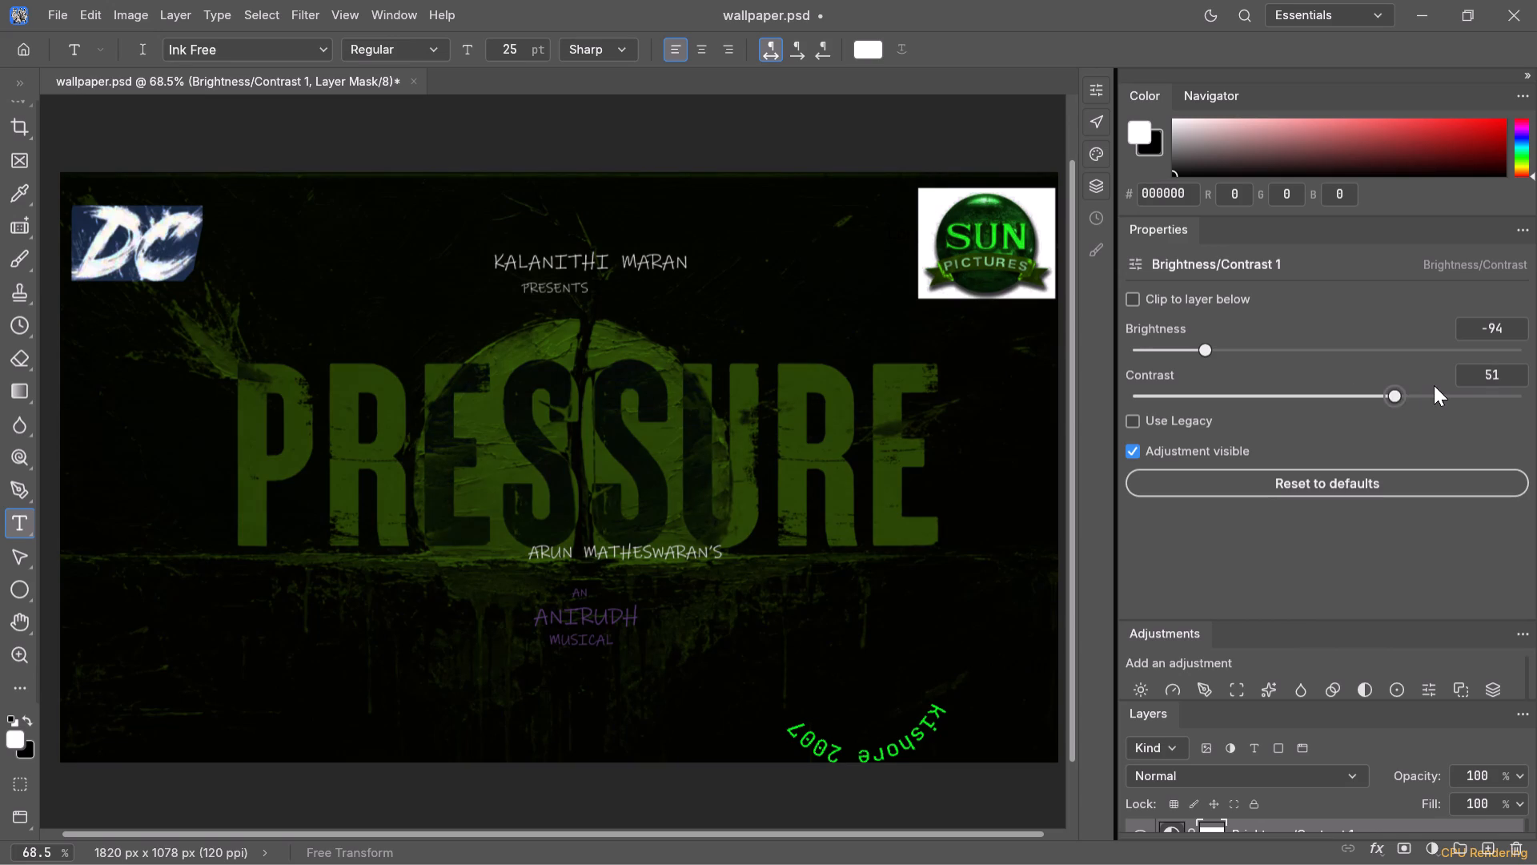
{"action": "left_click_drag", "start_coordinate": [1419, 388], "coordinate": [1434, 384]}
{"action": "left_click_drag", "start_coordinate": [1448, 373], "coordinate": [1471, 366]}
{"action": "left_click", "coordinate": [1139, 394]}
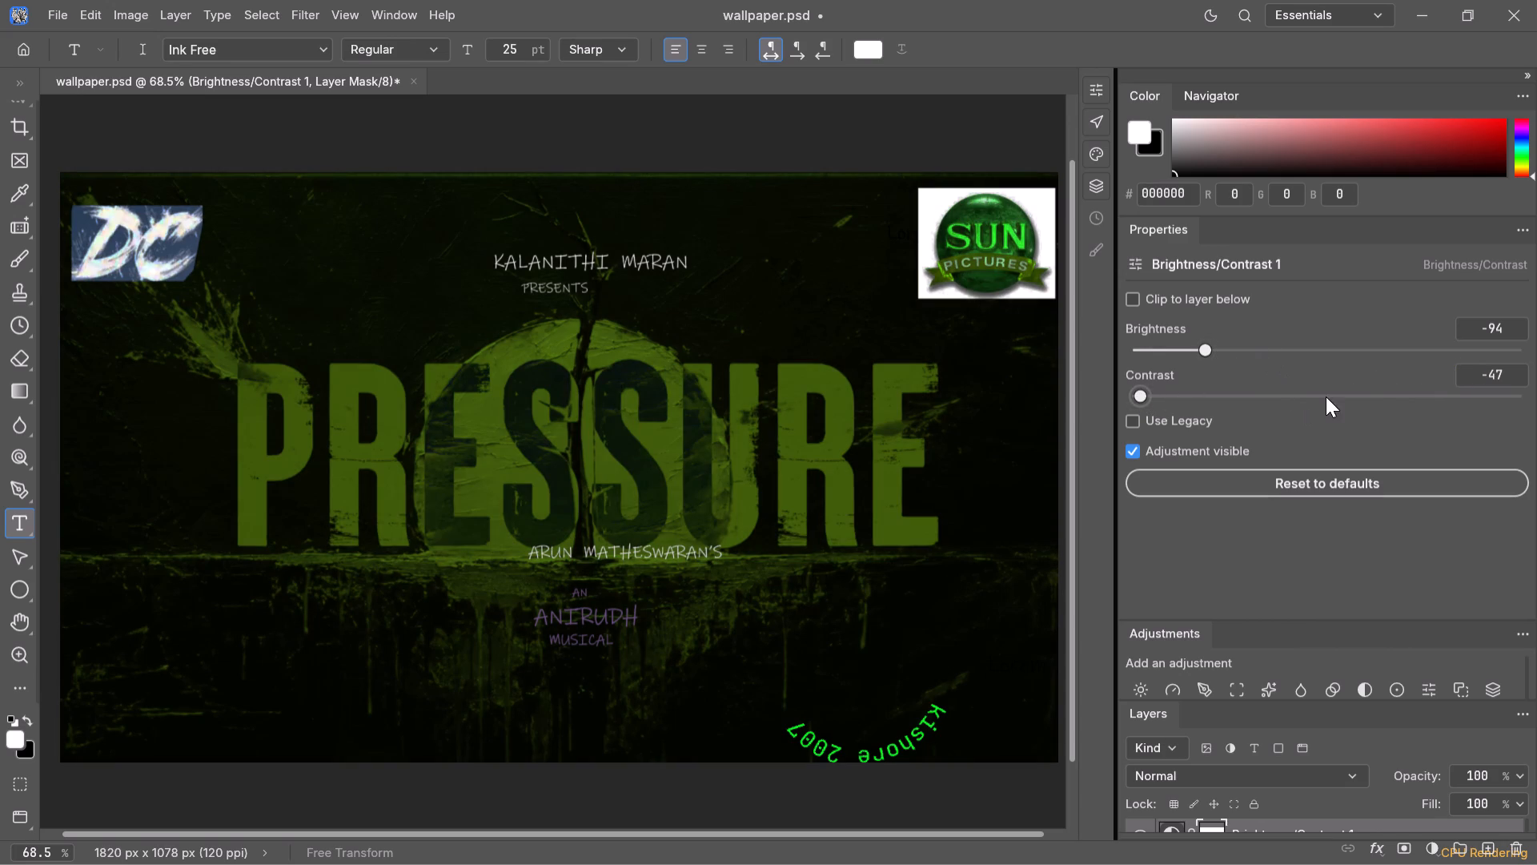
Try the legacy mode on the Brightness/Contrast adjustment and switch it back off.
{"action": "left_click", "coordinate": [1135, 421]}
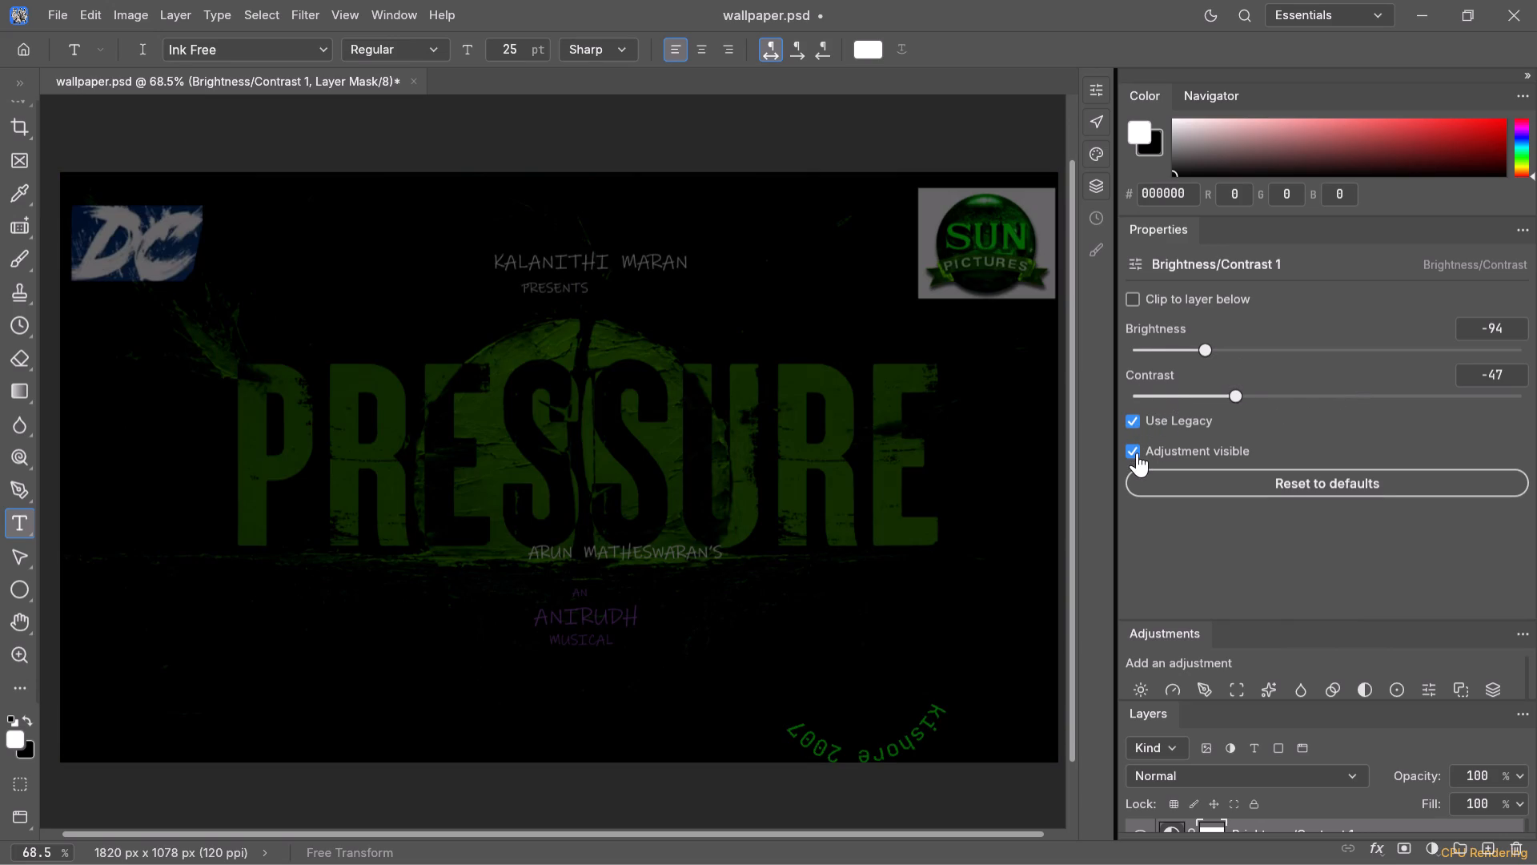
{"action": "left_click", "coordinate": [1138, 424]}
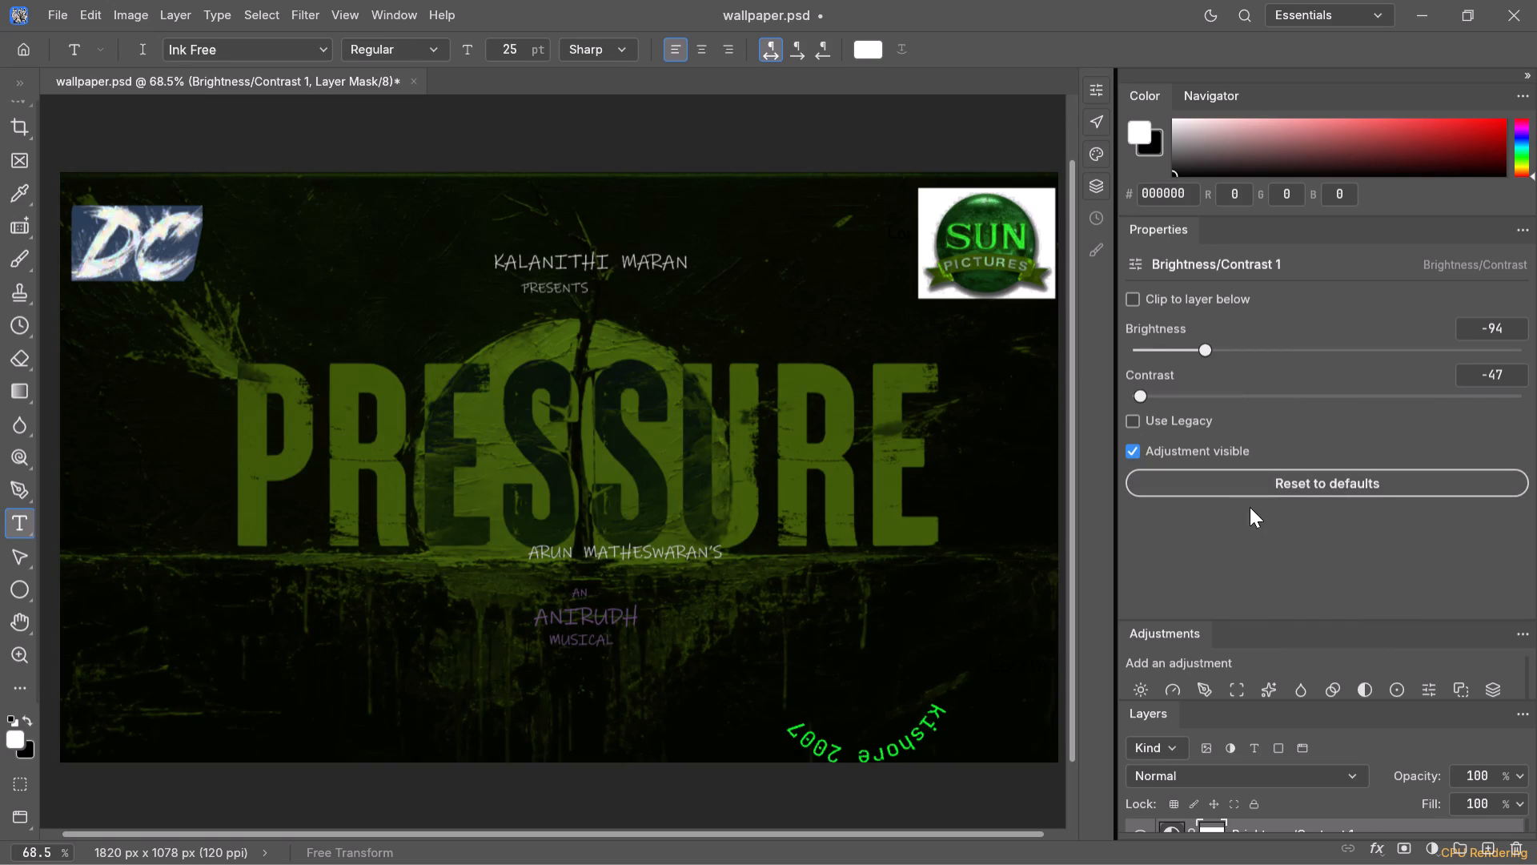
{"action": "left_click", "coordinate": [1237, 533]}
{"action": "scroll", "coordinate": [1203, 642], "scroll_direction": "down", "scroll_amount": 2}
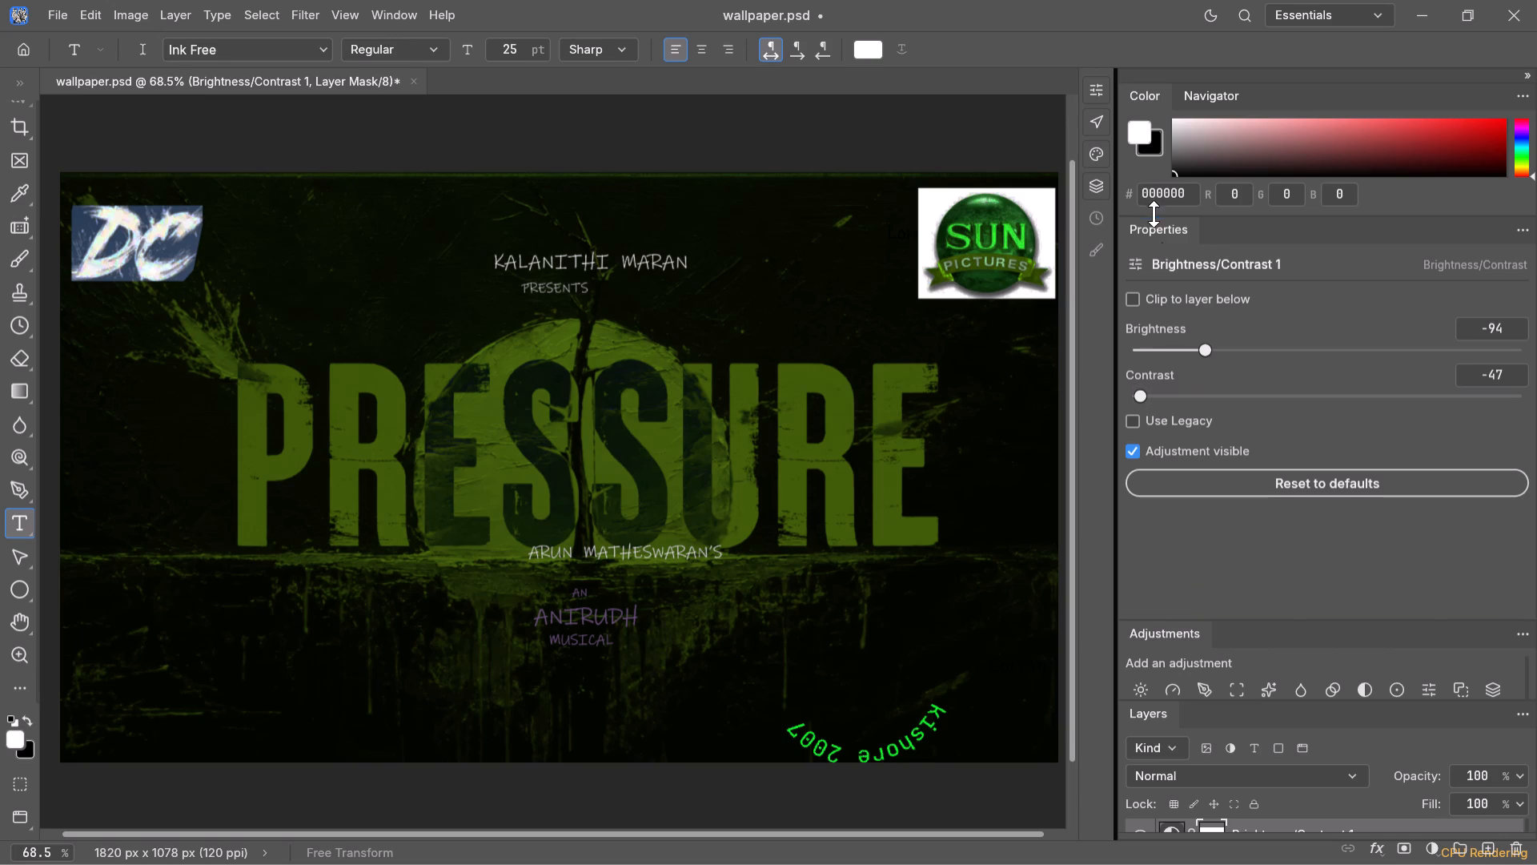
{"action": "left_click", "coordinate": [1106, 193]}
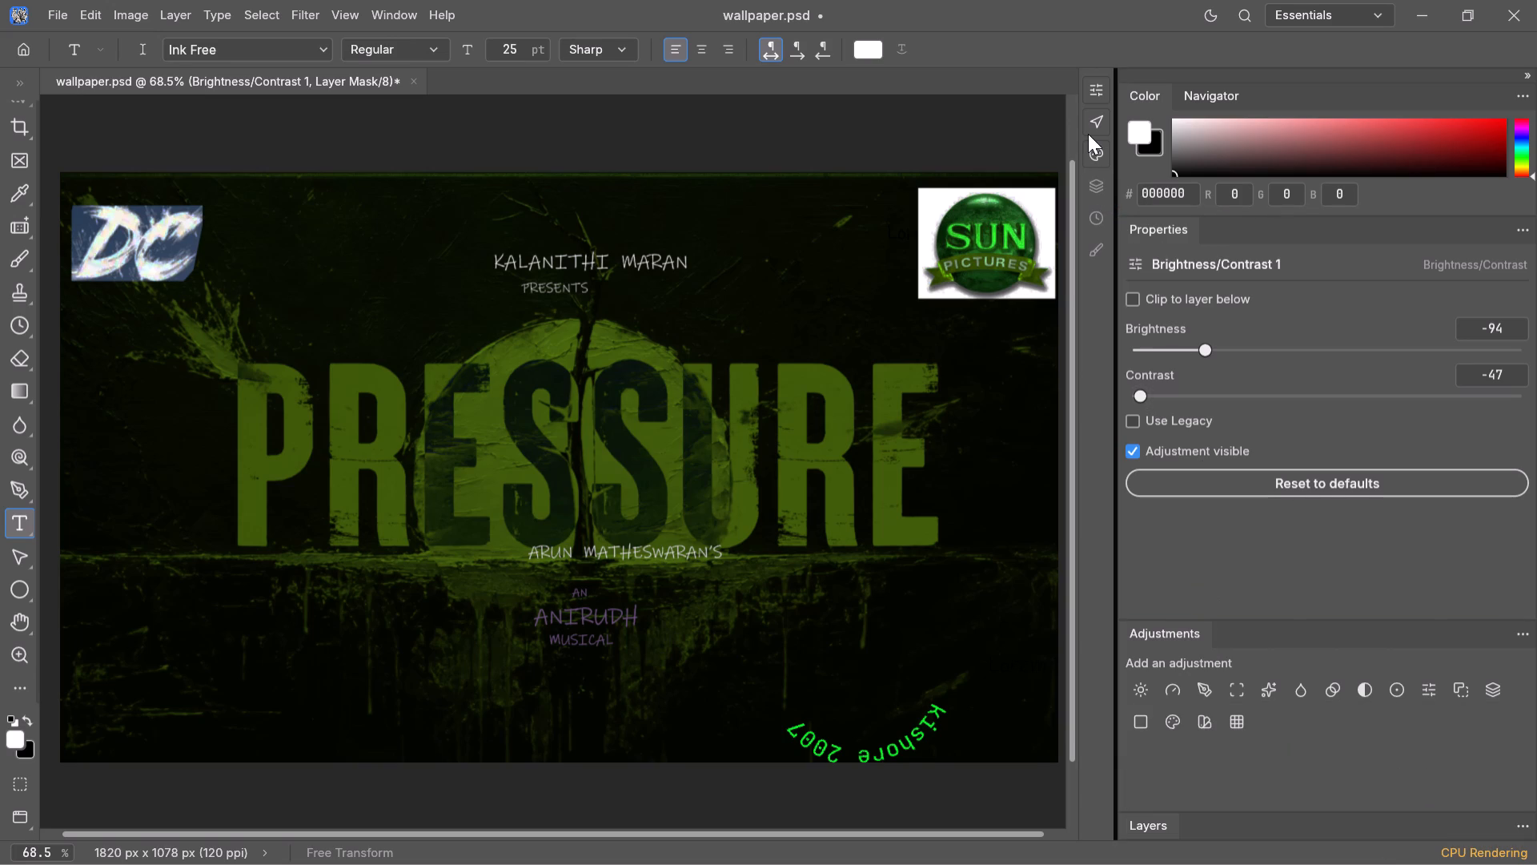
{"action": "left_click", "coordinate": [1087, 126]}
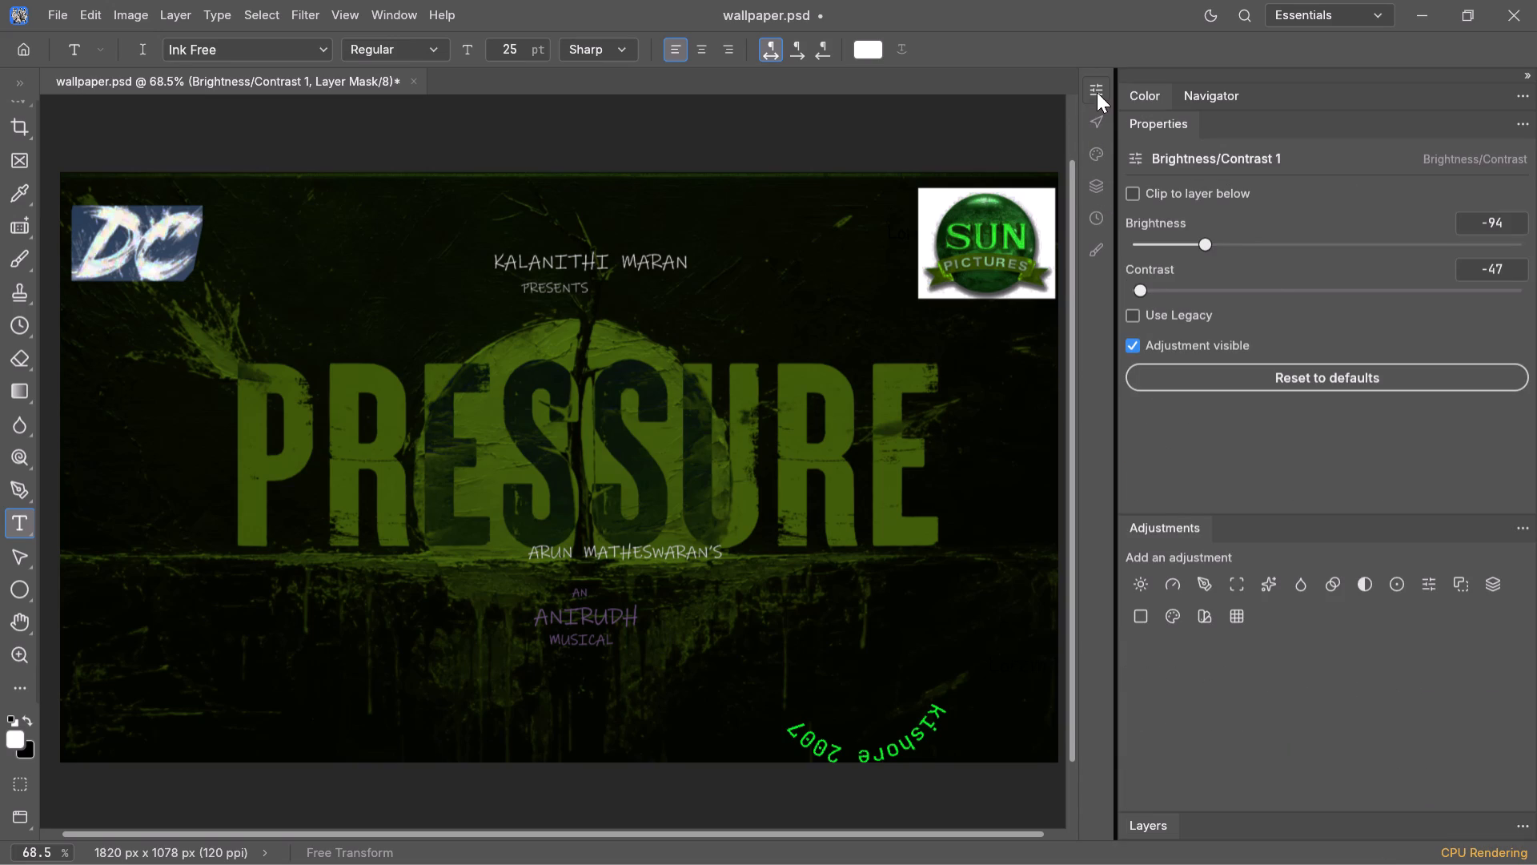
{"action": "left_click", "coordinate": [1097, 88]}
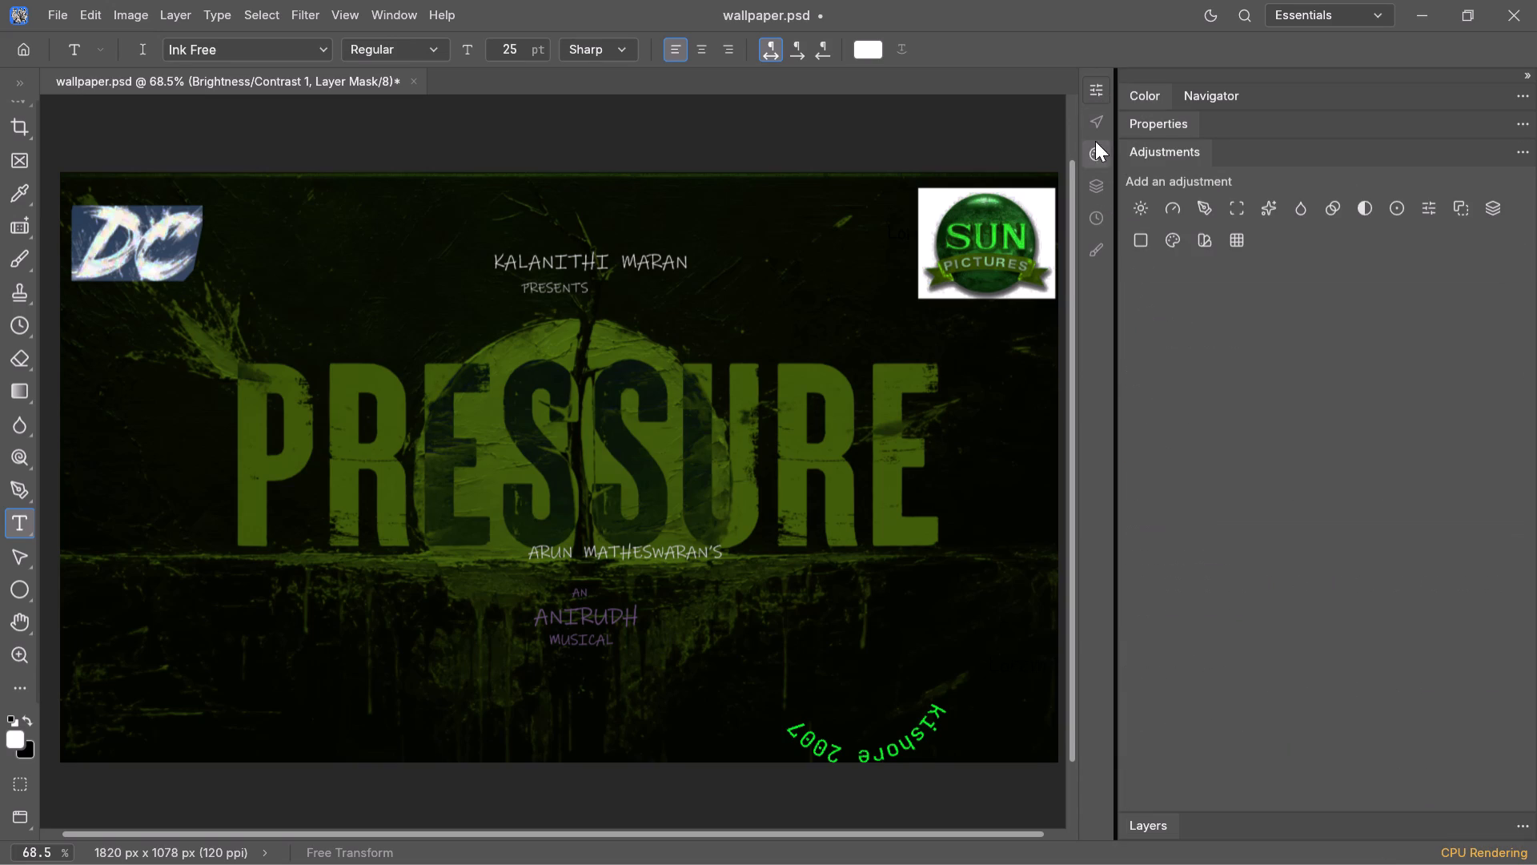
Duplicate the kishore 2007 text layer within wallpaper.psd as kishore 2007 copy.
{"action": "left_click", "coordinate": [1100, 189]}
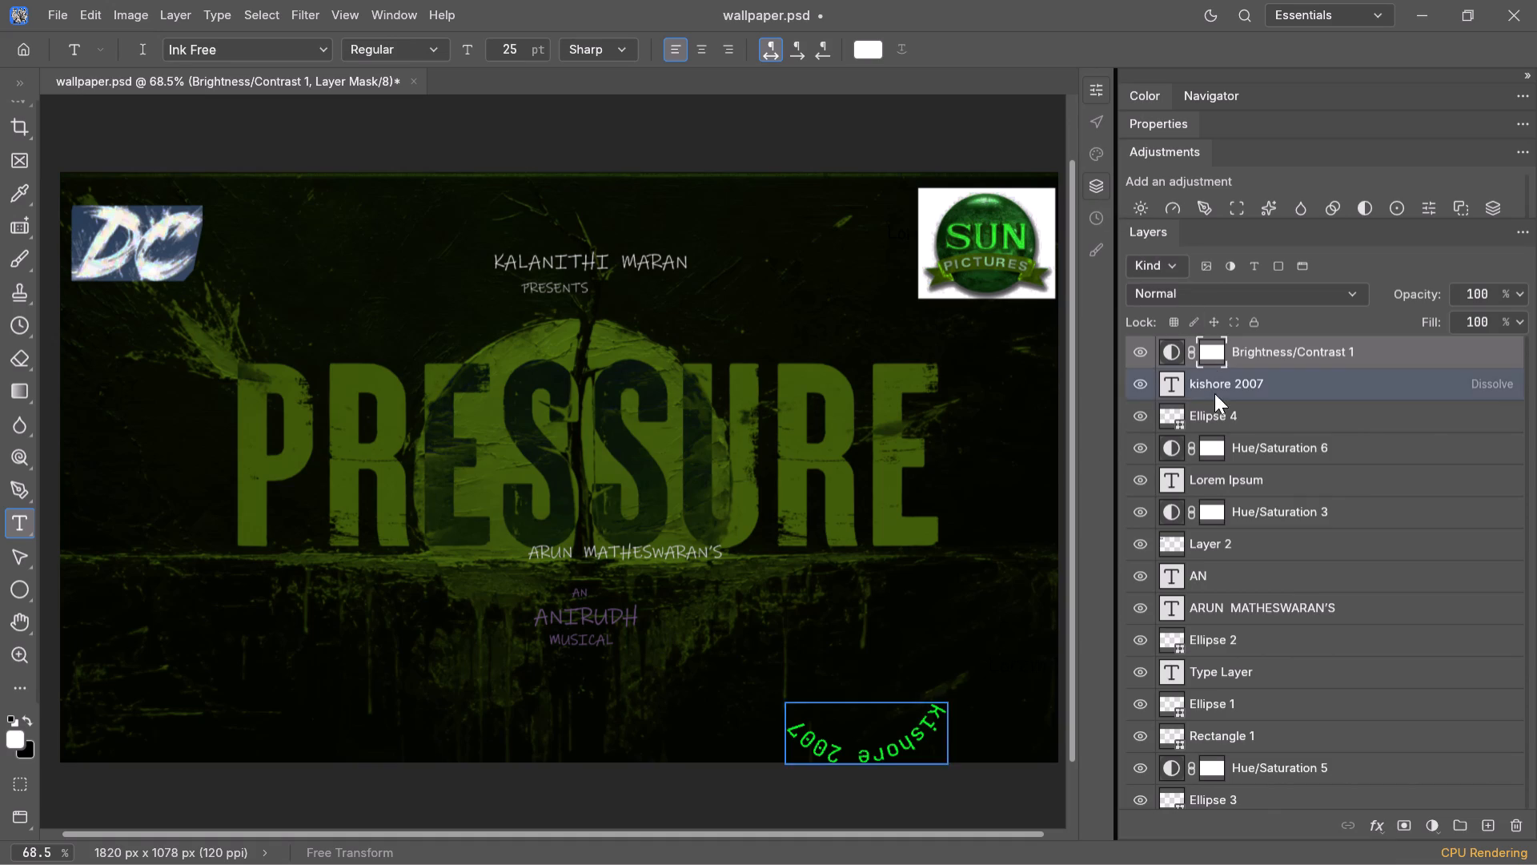
{"action": "left_click", "coordinate": [1225, 393]}
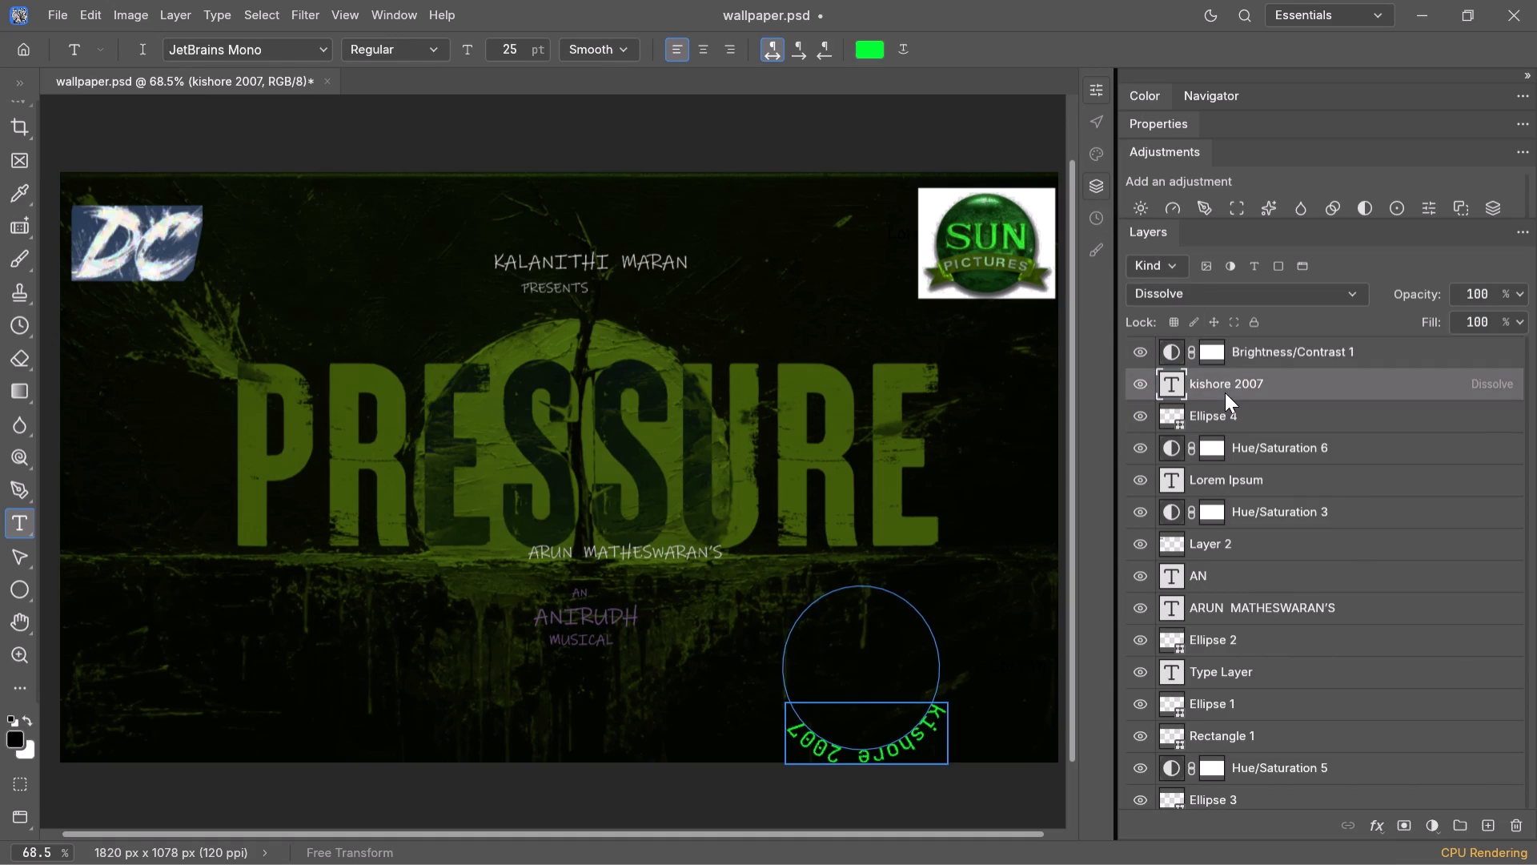
{"action": "right_click", "coordinate": [1221, 393]}
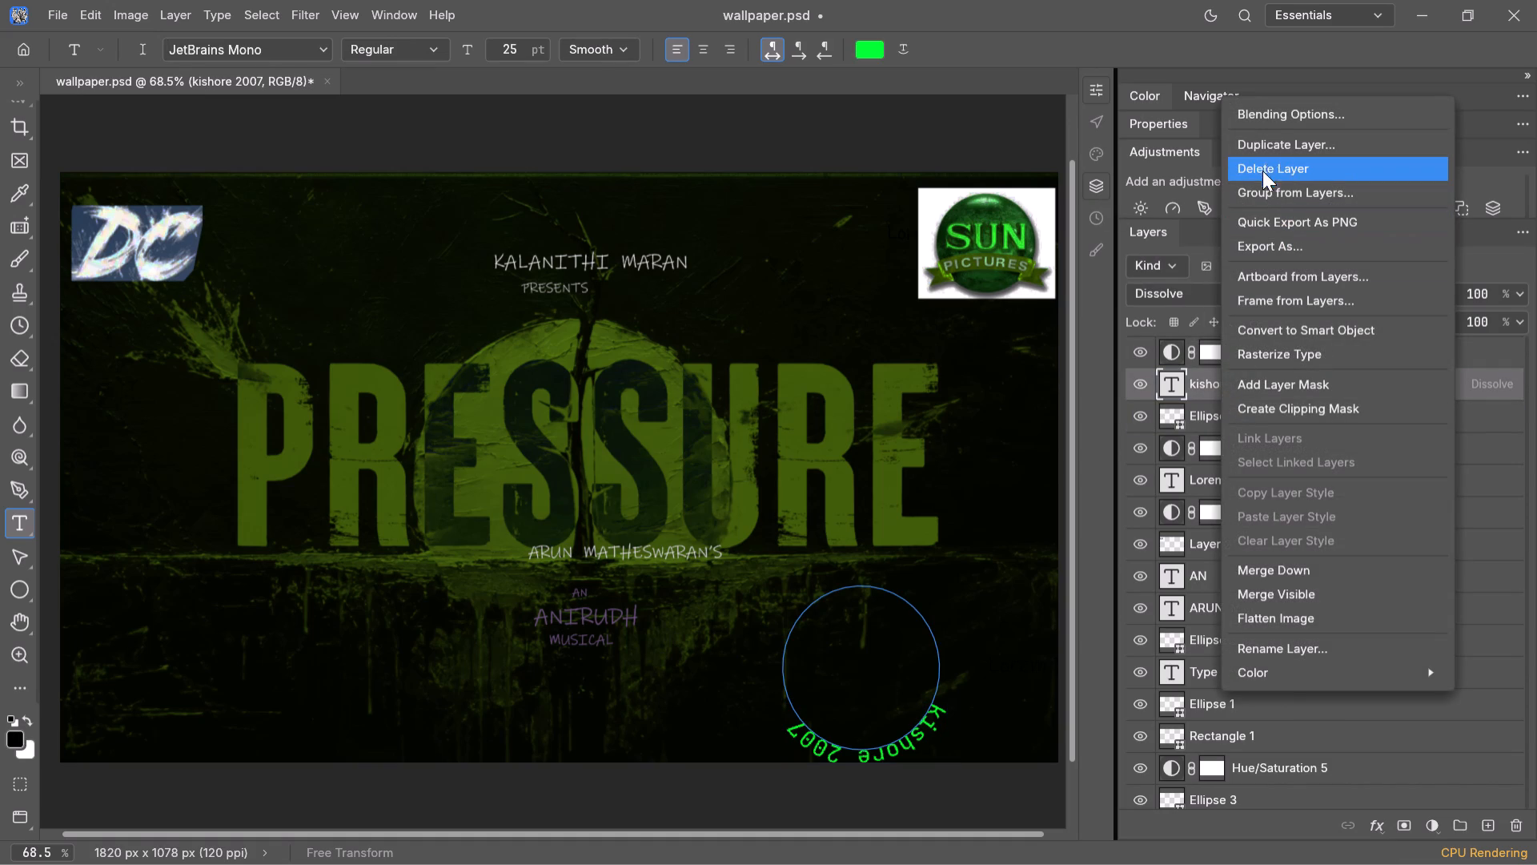
{"action": "left_click", "coordinate": [1267, 150]}
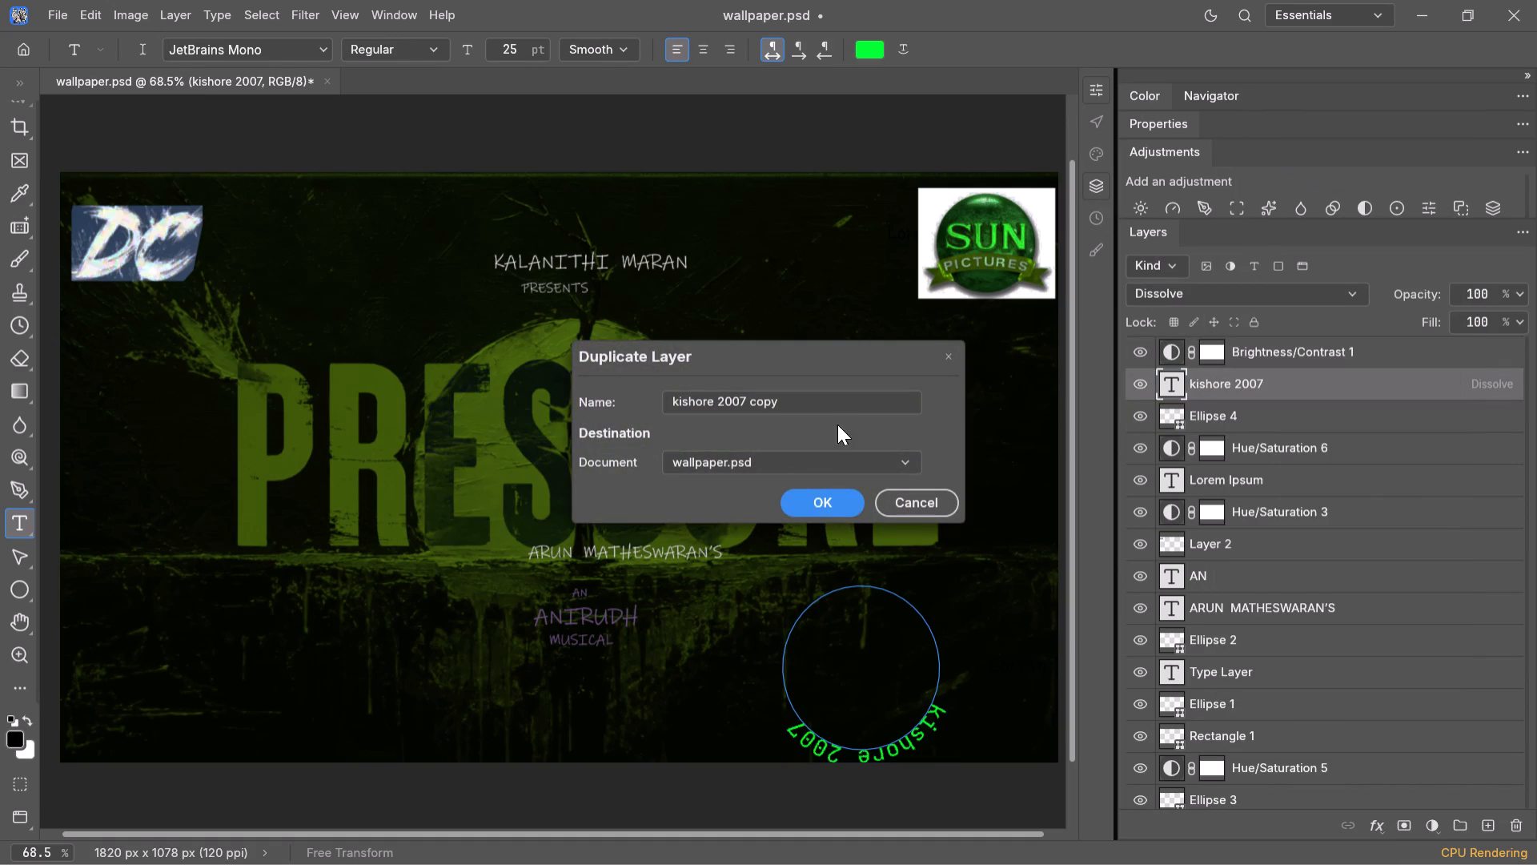
{"action": "left_click", "coordinate": [831, 507]}
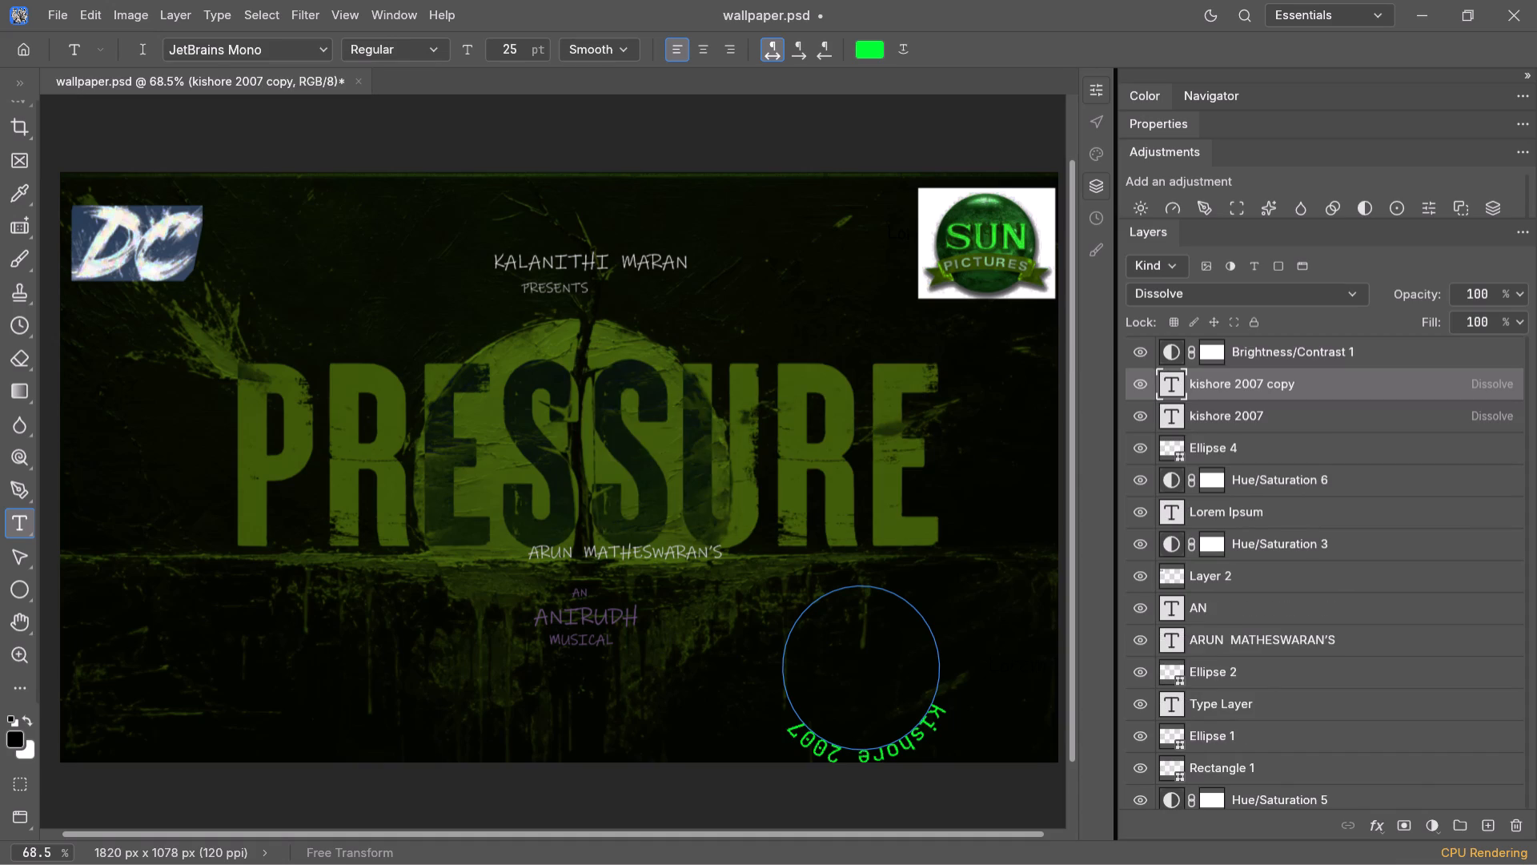
Move the kishore 2007 copy text straight up, clear of the original kishore 2007 text and just beneath the PRESSURE title.
{"action": "left_click", "coordinate": [1214, 387]}
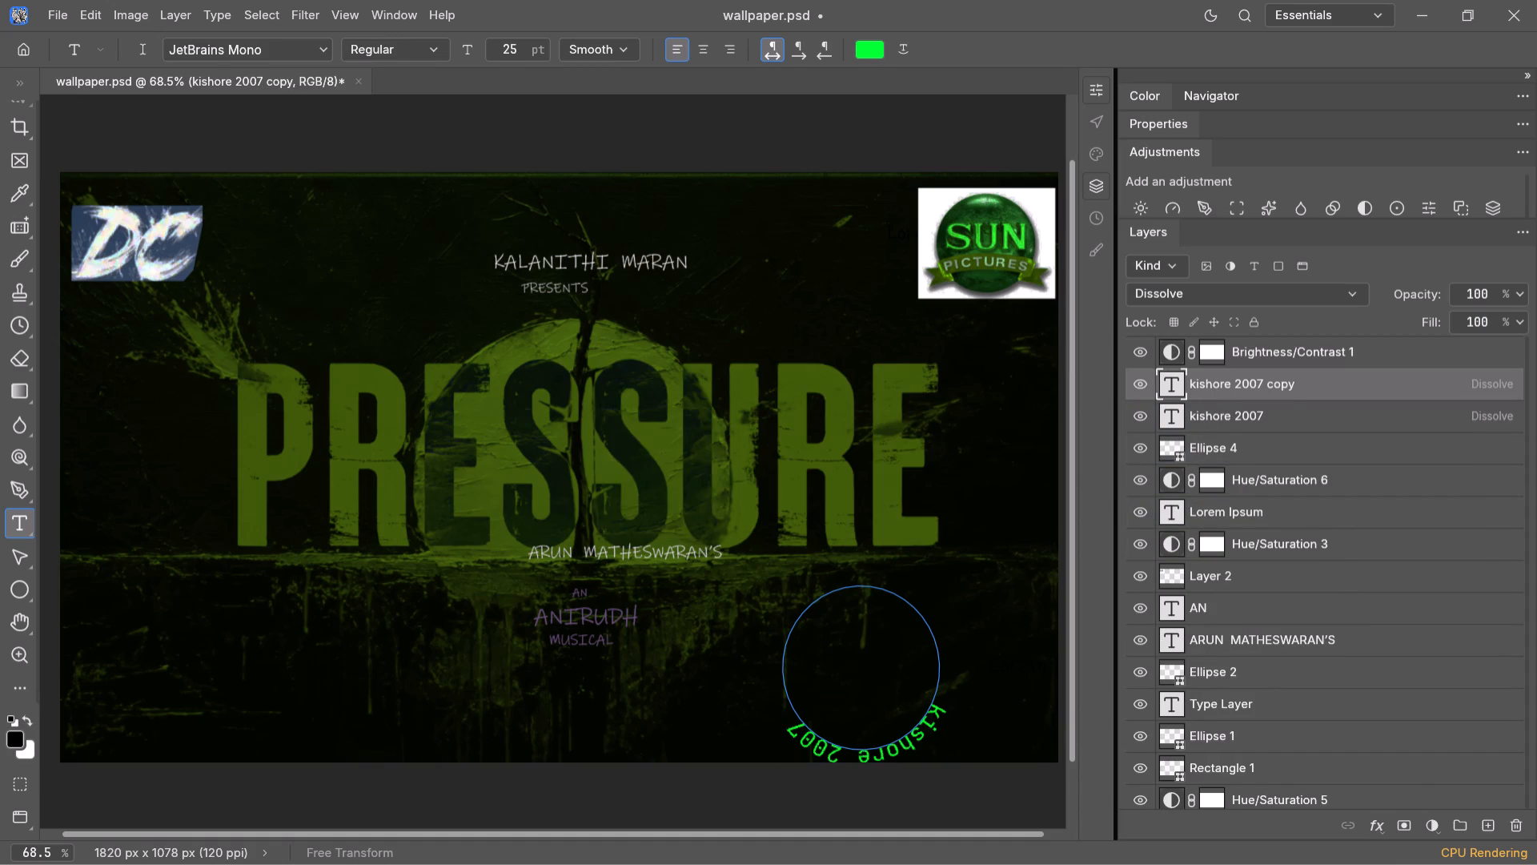
{"action": "left_click", "coordinate": [941, 713]}
{"action": "left_click_drag", "start_coordinate": [941, 713], "coordinate": [953, 685]}
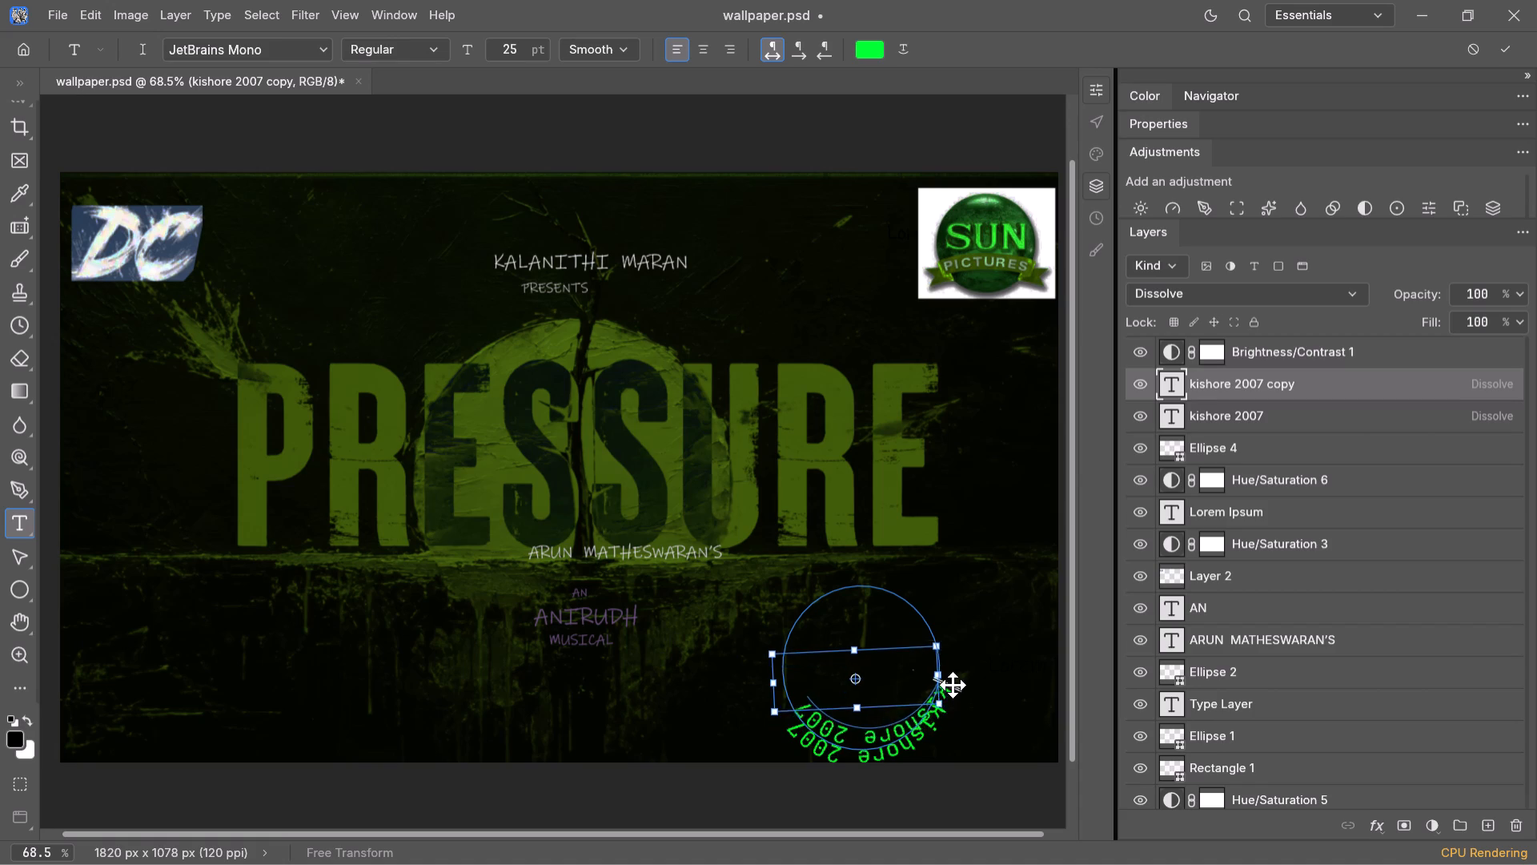
{"action": "left_click_drag", "start_coordinate": [953, 685], "coordinate": [937, 658]}
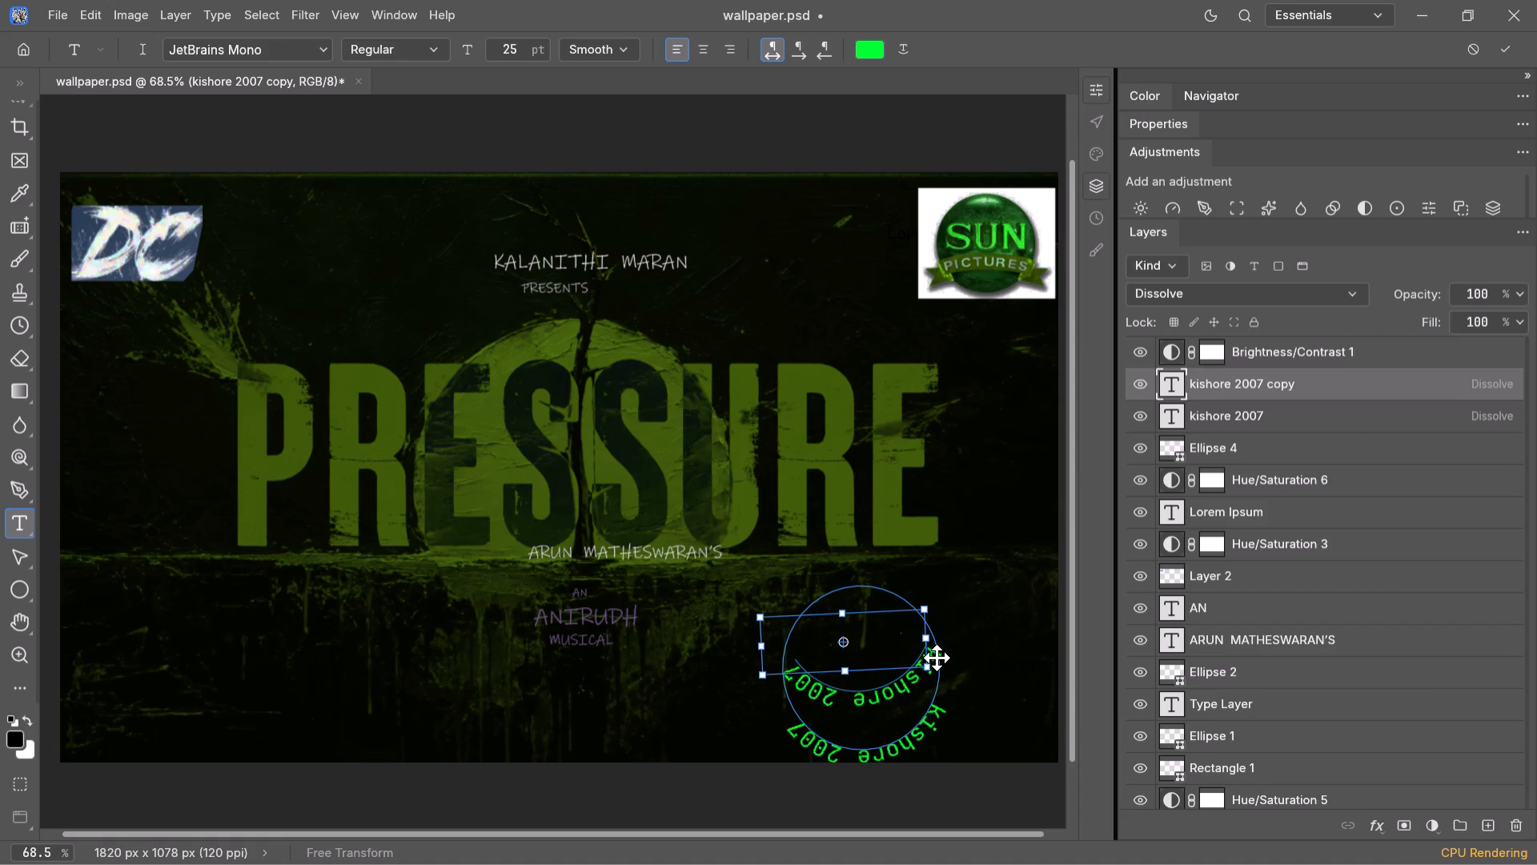
{"action": "left_click_drag", "start_coordinate": [937, 658], "coordinate": [940, 669]}
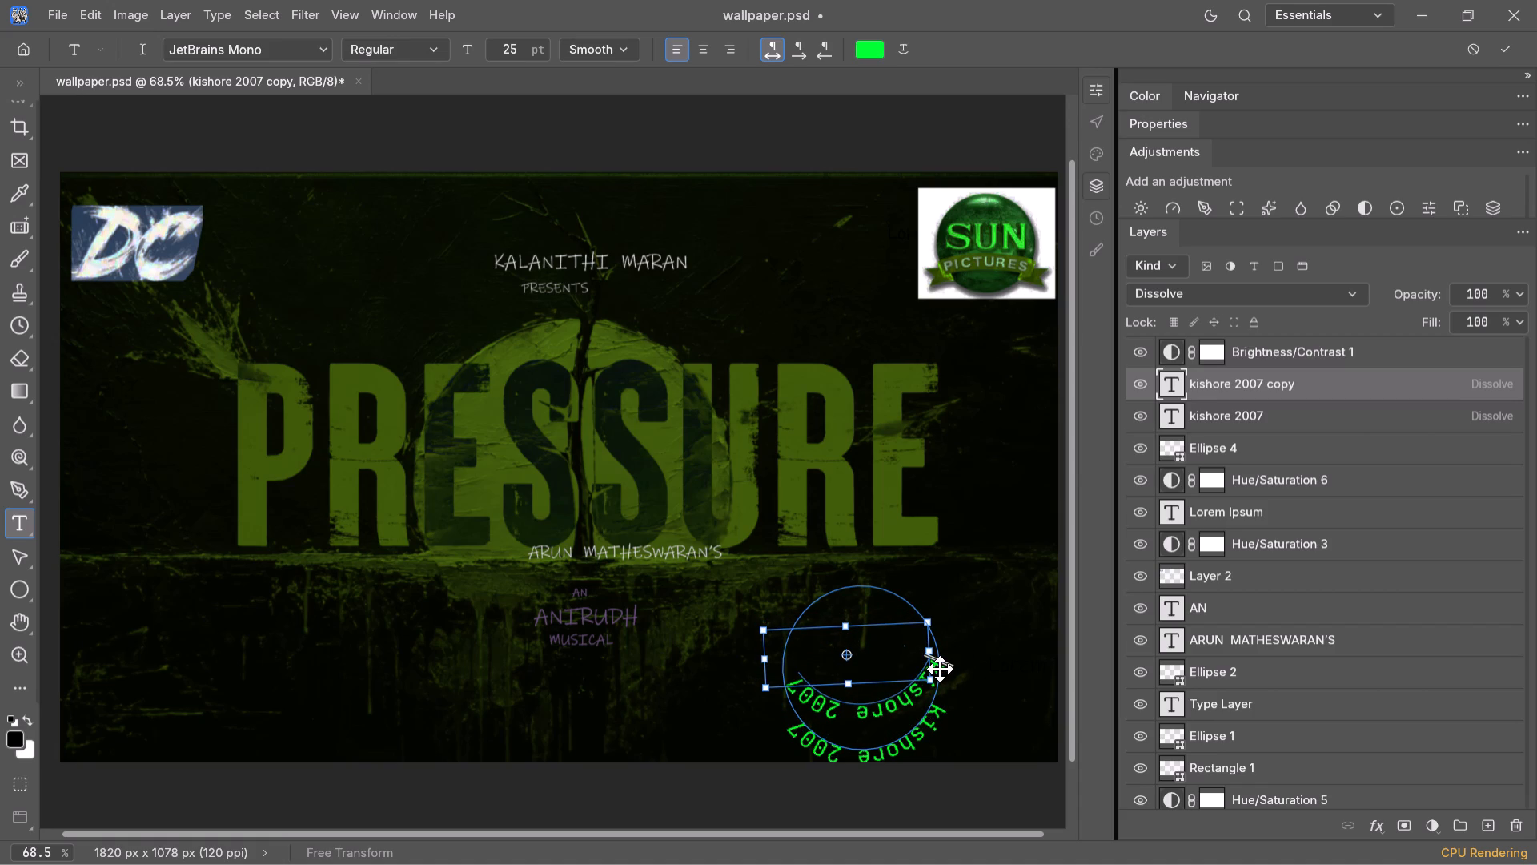
{"action": "left_click_drag", "start_coordinate": [940, 669], "coordinate": [942, 710]}
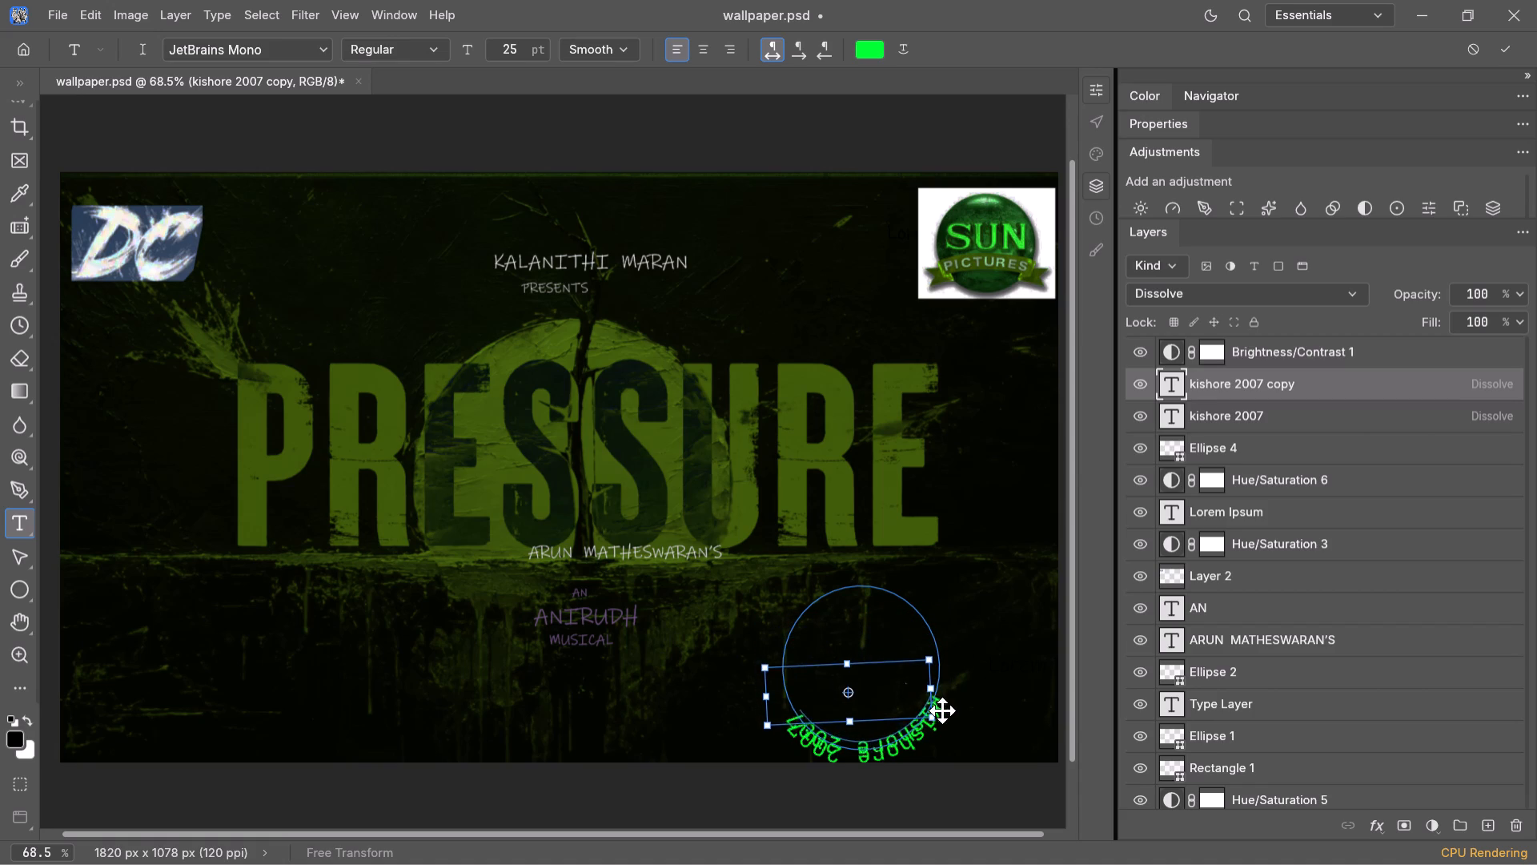
{"action": "left_click_drag", "start_coordinate": [942, 710], "coordinate": [941, 640]}
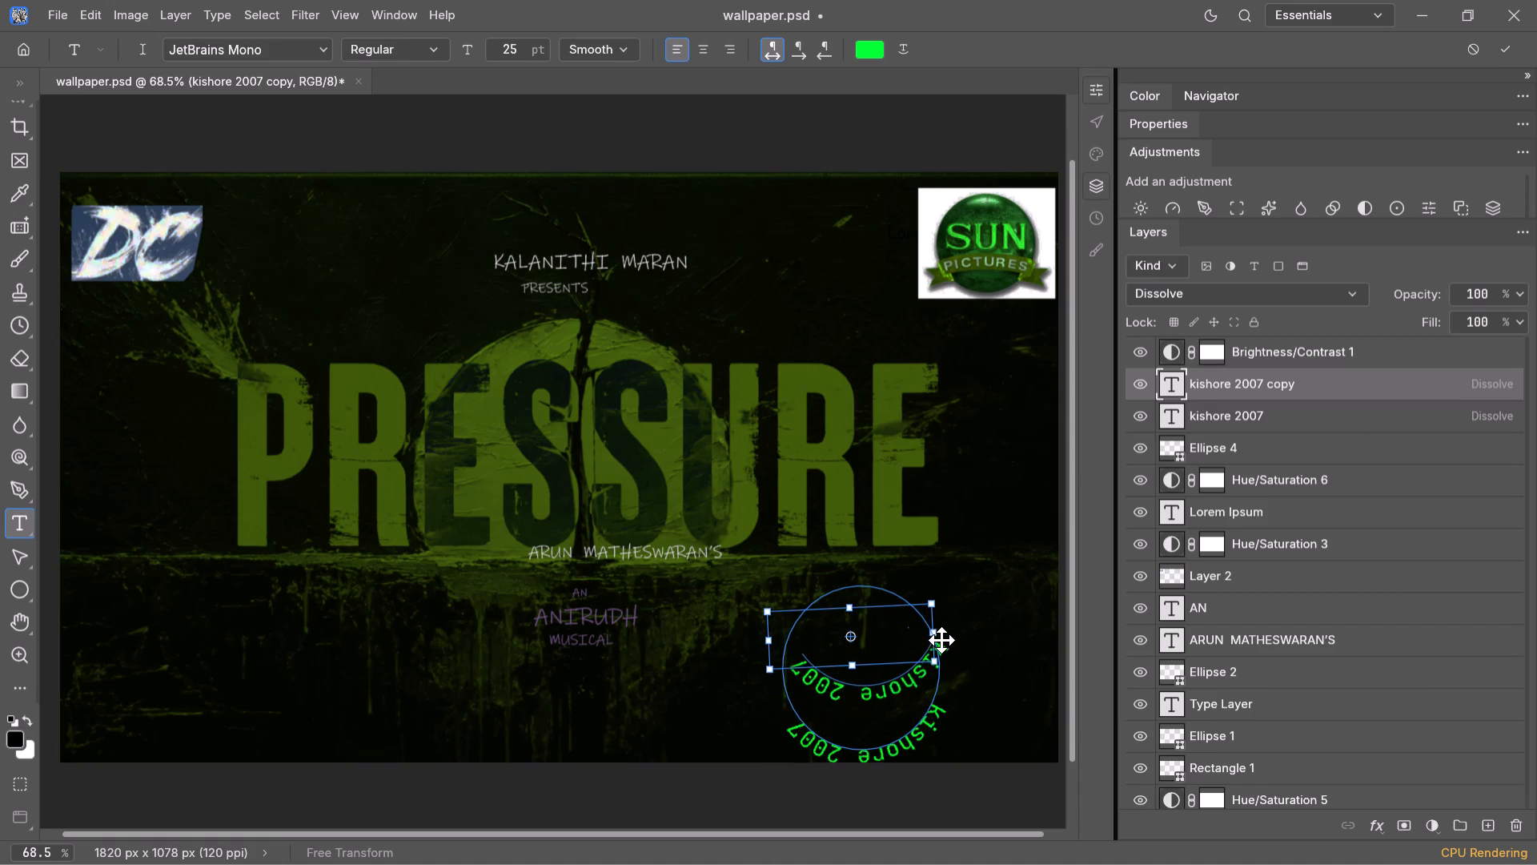
{"action": "left_click_drag", "start_coordinate": [941, 640], "coordinate": [932, 614]}
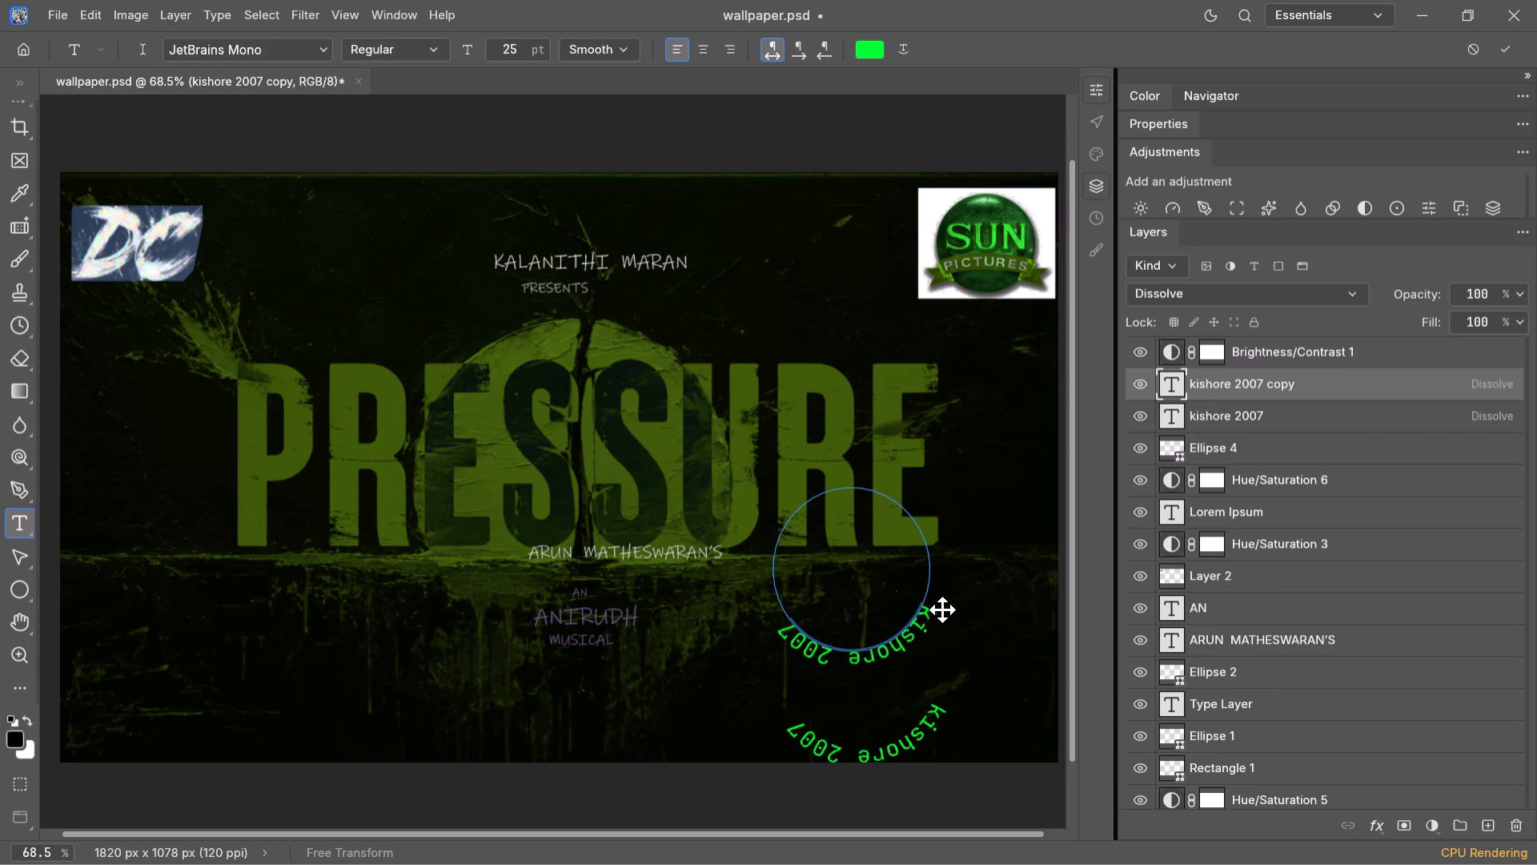
{"action": "left_click", "coordinate": [918, 623]}
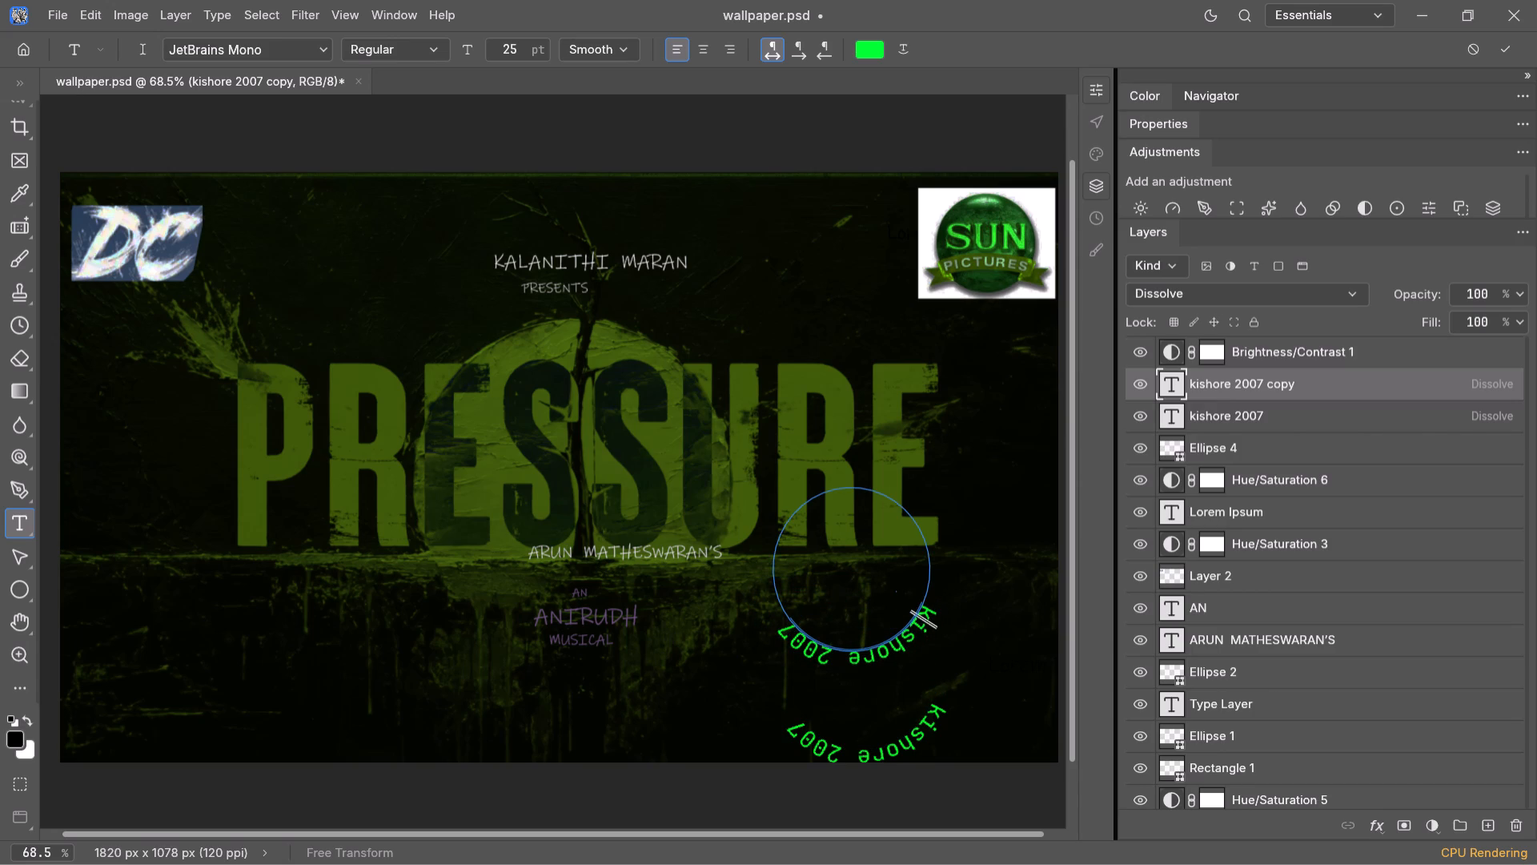
{"action": "double_click", "coordinate": [918, 623]}
{"action": "left_click", "coordinate": [836, 654]}
{"action": "left_click_drag", "start_coordinate": [836, 654], "coordinate": [858, 656]}
Rotate the kishore 2007 copy text by about 178.9° so it arches upward.
{"action": "left_click", "coordinate": [99, 22]}
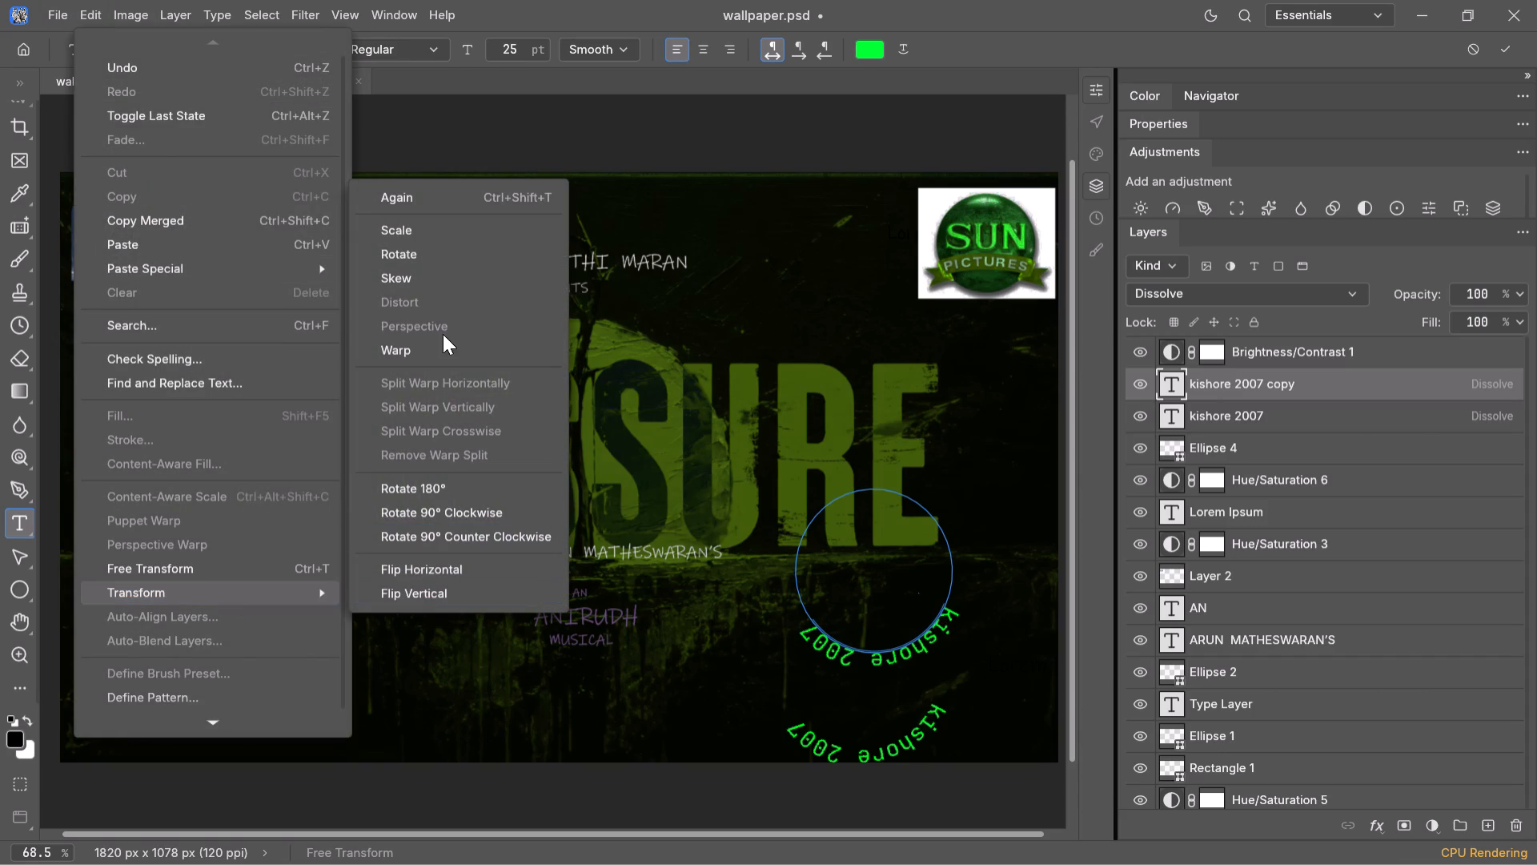
{"action": "left_click", "coordinate": [467, 249]}
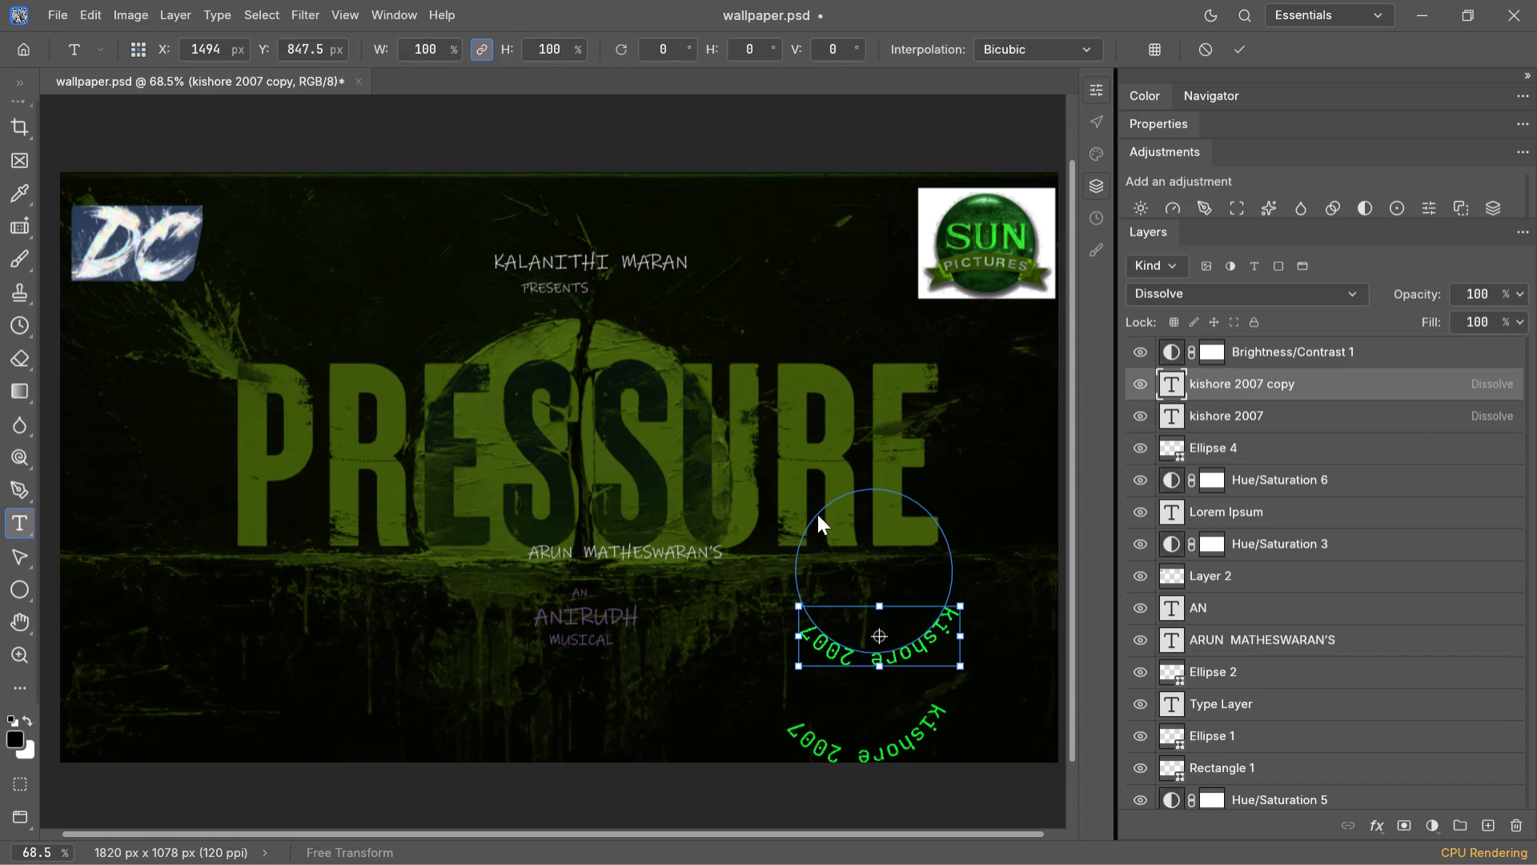
{"action": "left_click_drag", "start_coordinate": [961, 603], "coordinate": [973, 614]}
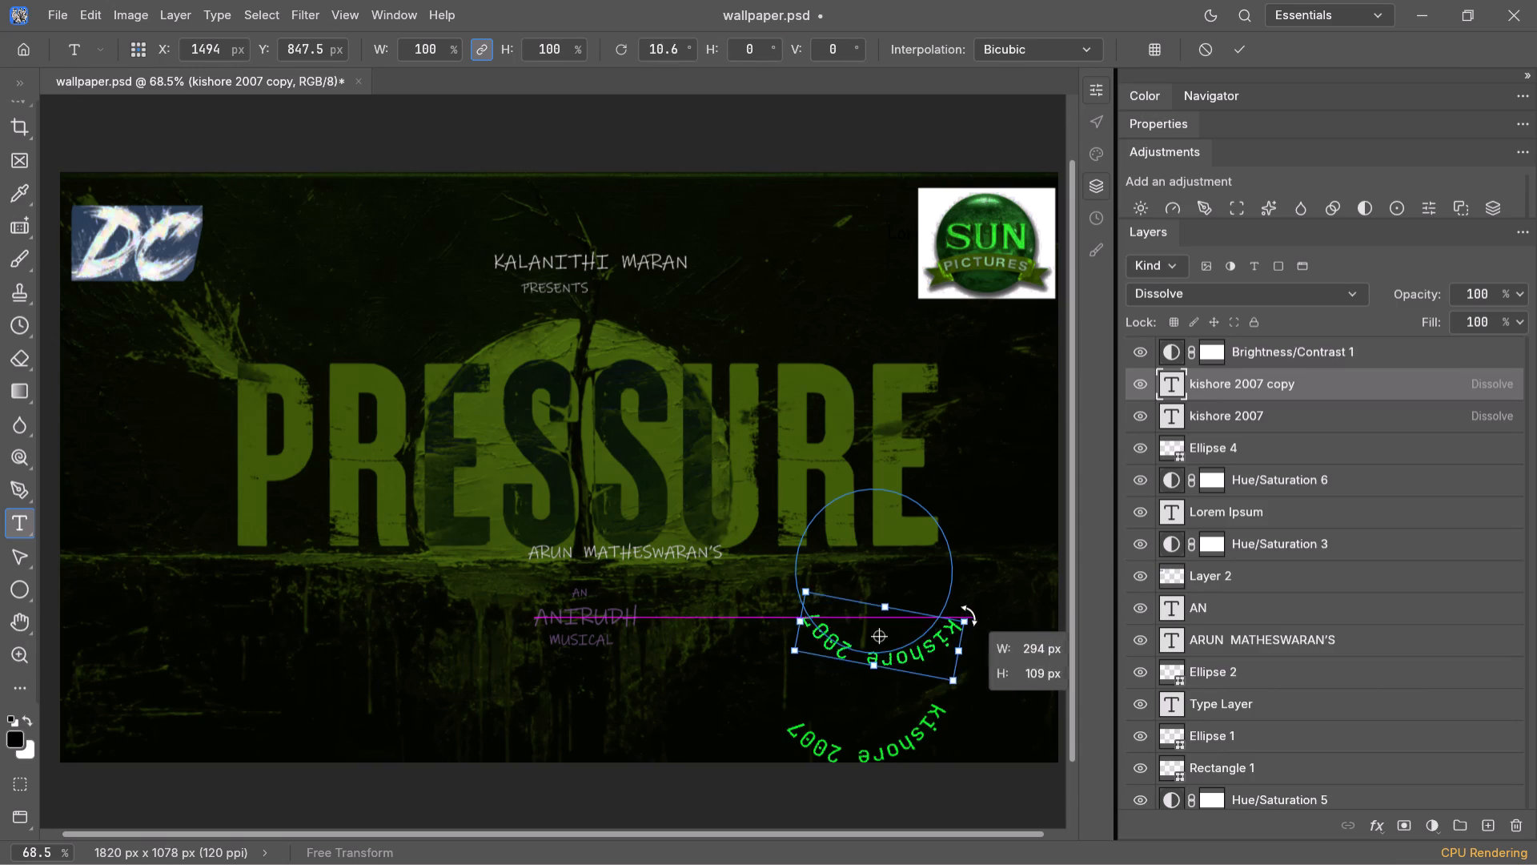
{"action": "left_click_drag", "start_coordinate": [973, 614], "coordinate": [805, 690]}
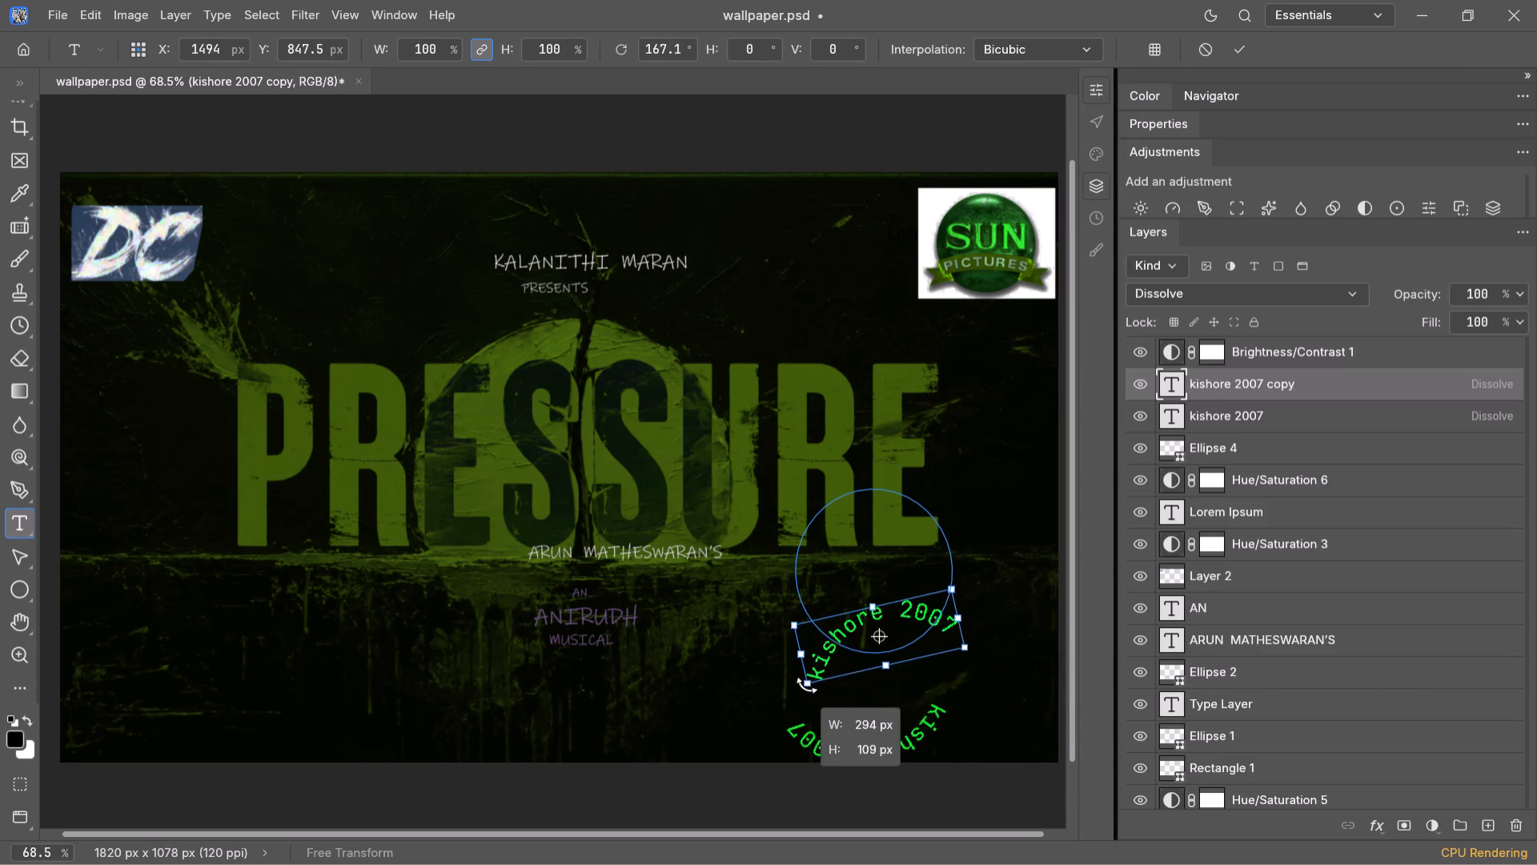
{"action": "left_click_drag", "start_coordinate": [805, 690], "coordinate": [788, 683]}
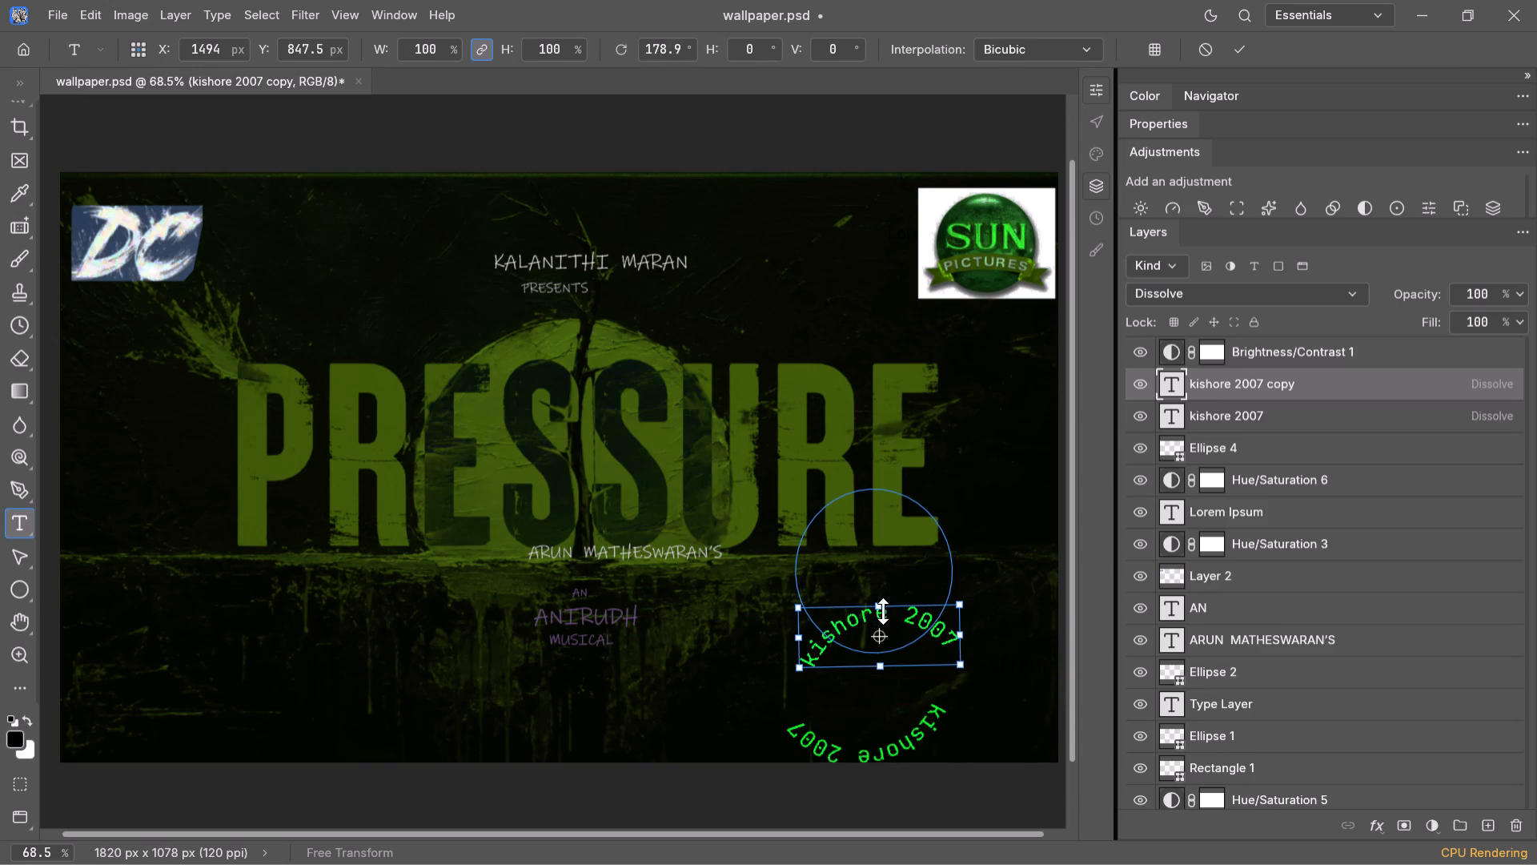
Shift the rotation centre of the kishore 2007 copy and move the text to about X 1459.4, Y 810.3 px, forming the ring's upper arc.
{"action": "left_click_drag", "start_coordinate": [879, 639], "coordinate": [866, 638]}
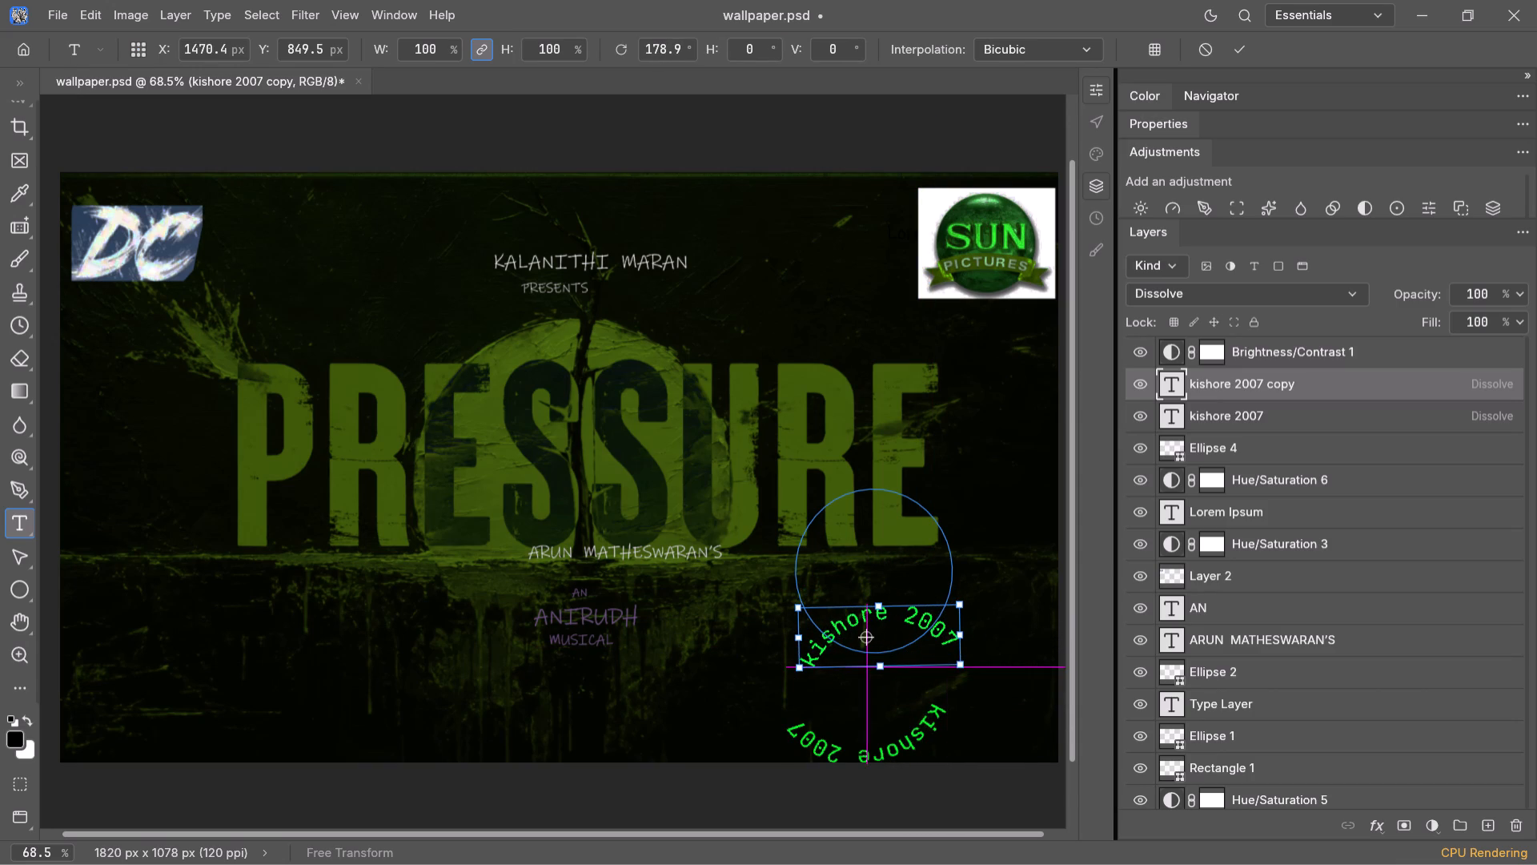
{"action": "left_click_drag", "start_coordinate": [866, 638], "coordinate": [898, 626]}
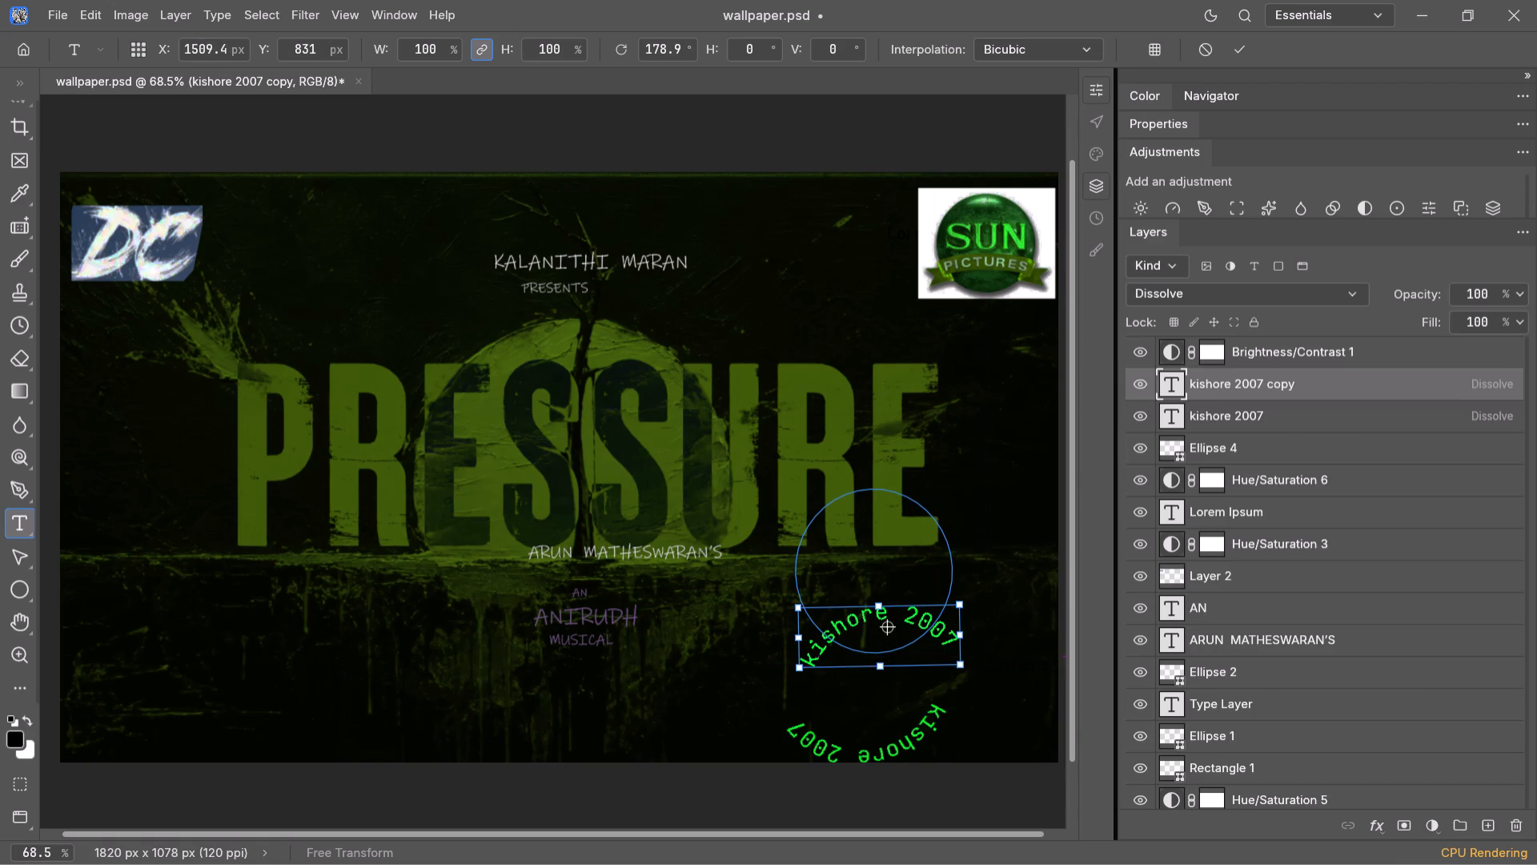
{"action": "left_click", "coordinate": [927, 621]}
{"action": "left_click_drag", "start_coordinate": [926, 622], "coordinate": [918, 622]}
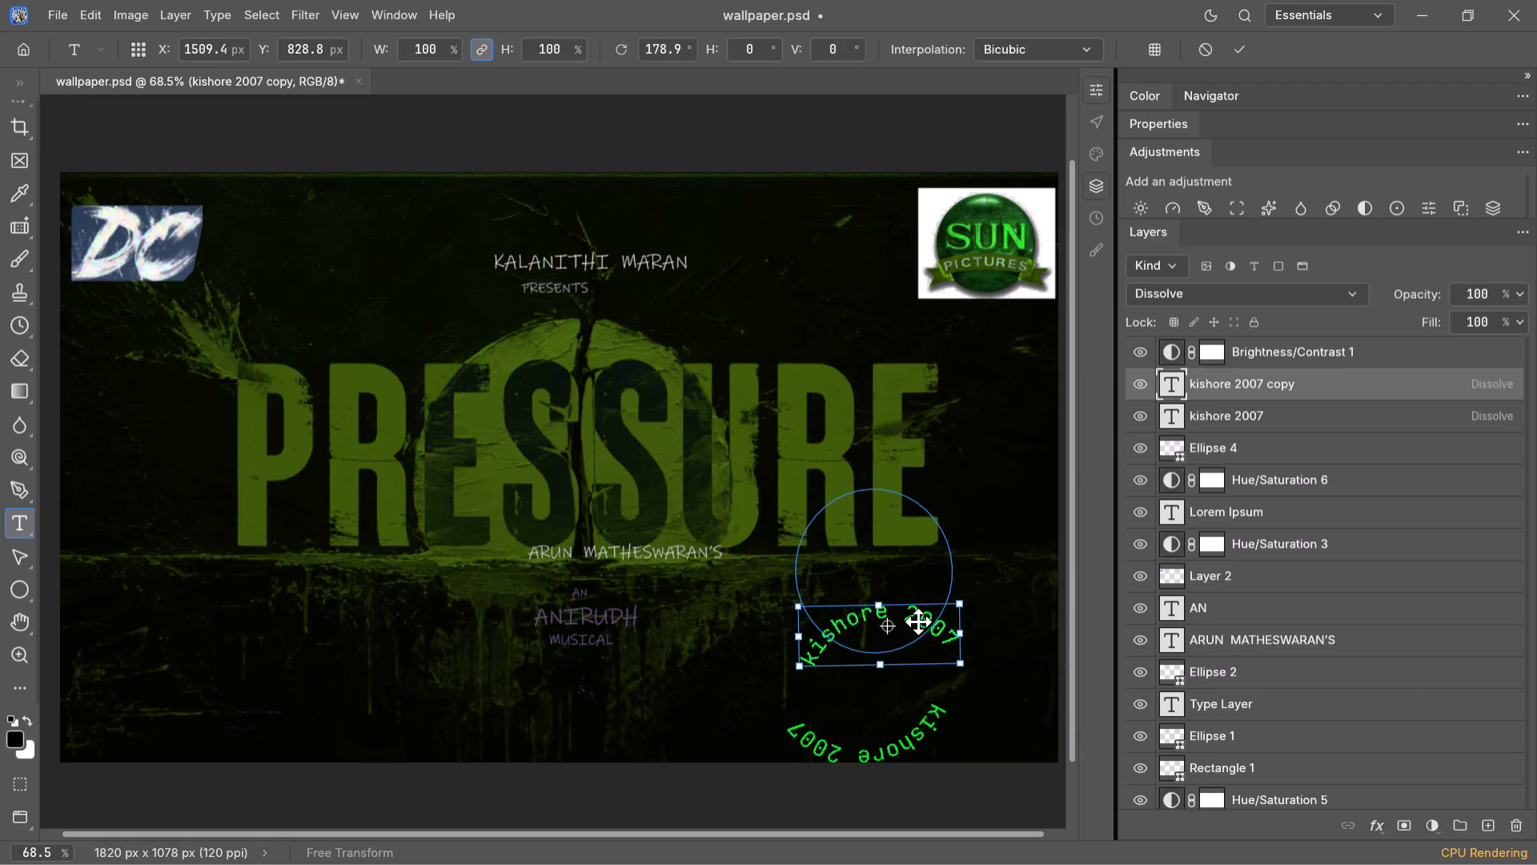
{"action": "left_click_drag", "start_coordinate": [918, 622], "coordinate": [905, 619]}
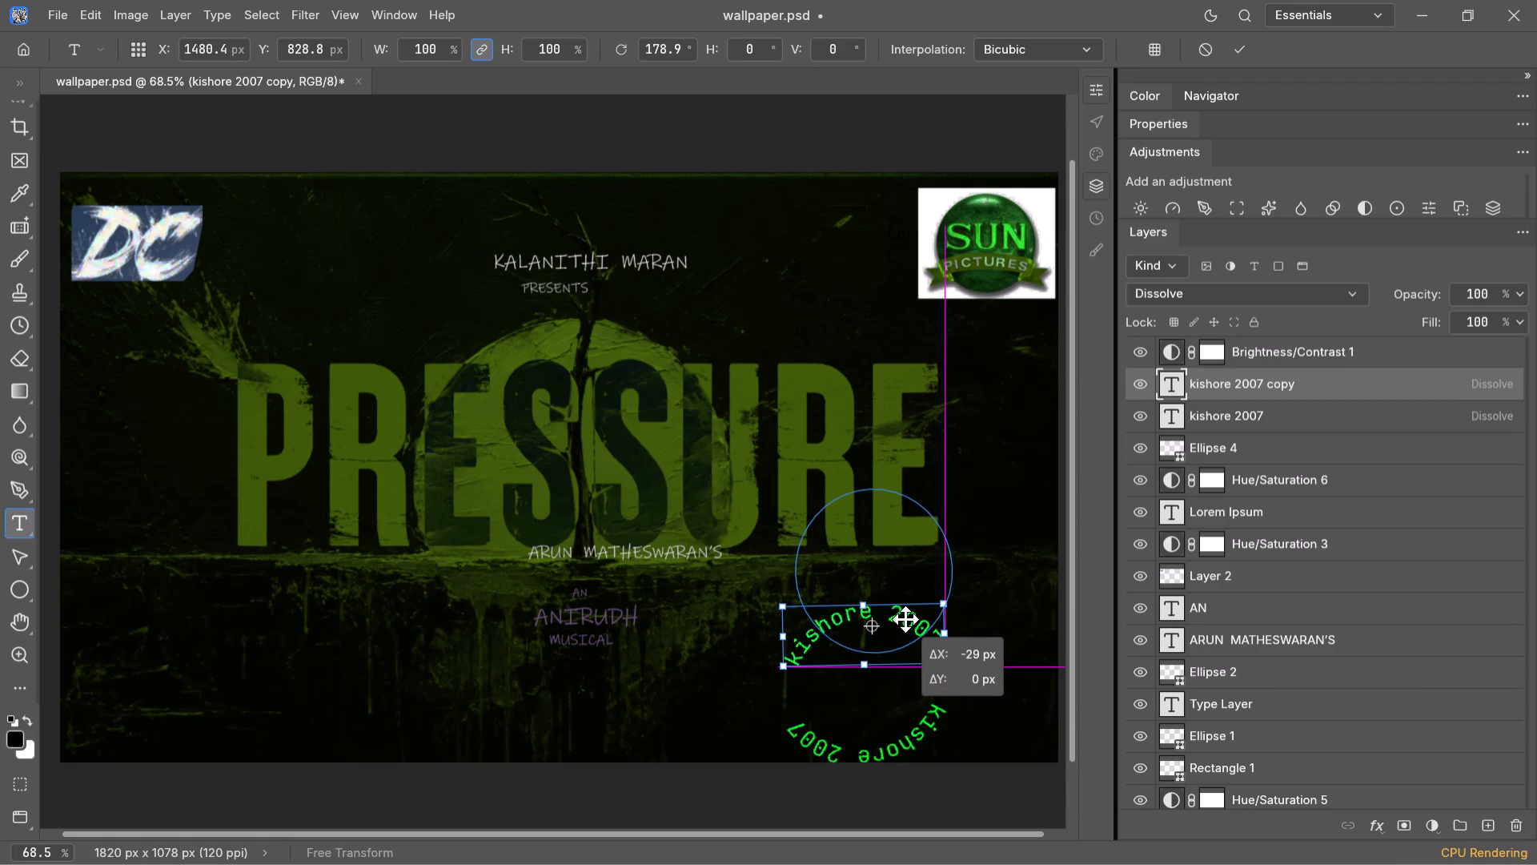
{"action": "left_click_drag", "start_coordinate": [905, 619], "coordinate": [902, 610]}
{"action": "left_click", "coordinate": [903, 611]}
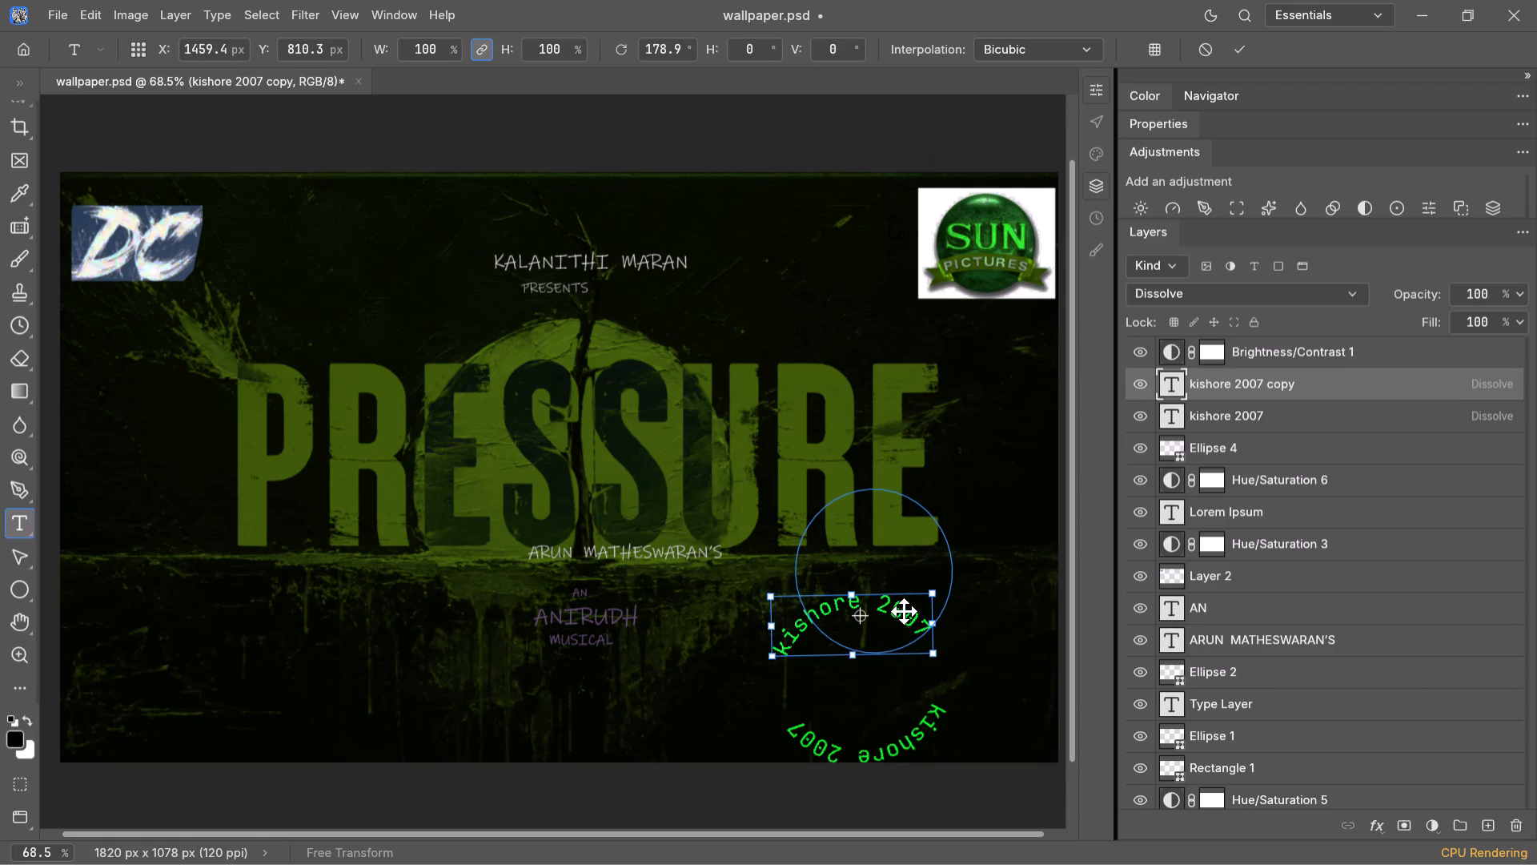
{"action": "left_click", "coordinate": [952, 555]}
{"action": "left_click", "coordinate": [949, 557]}
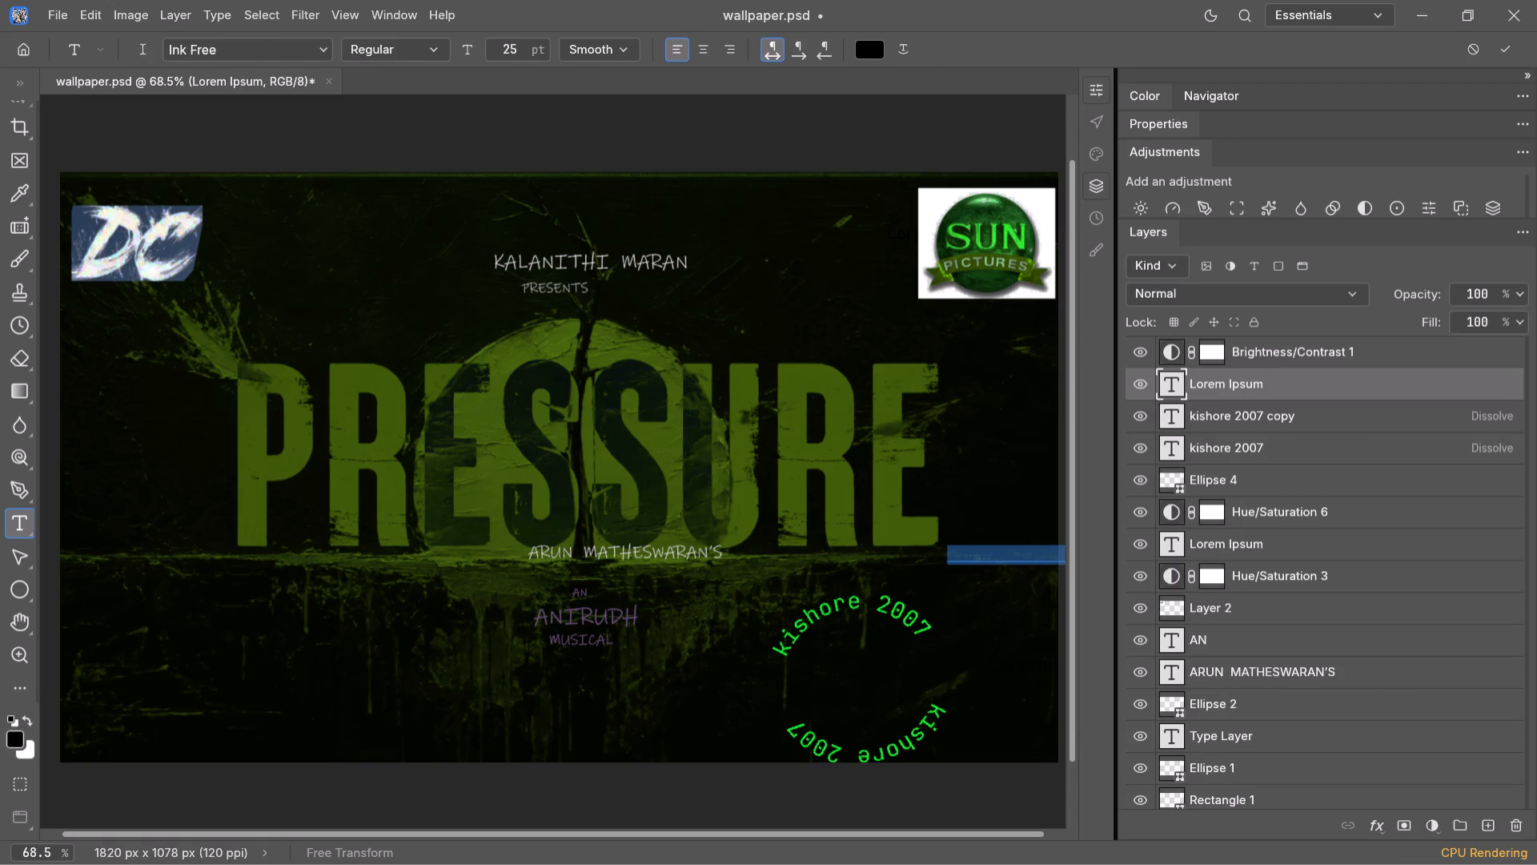
{"action": "left_click", "coordinate": [961, 607]}
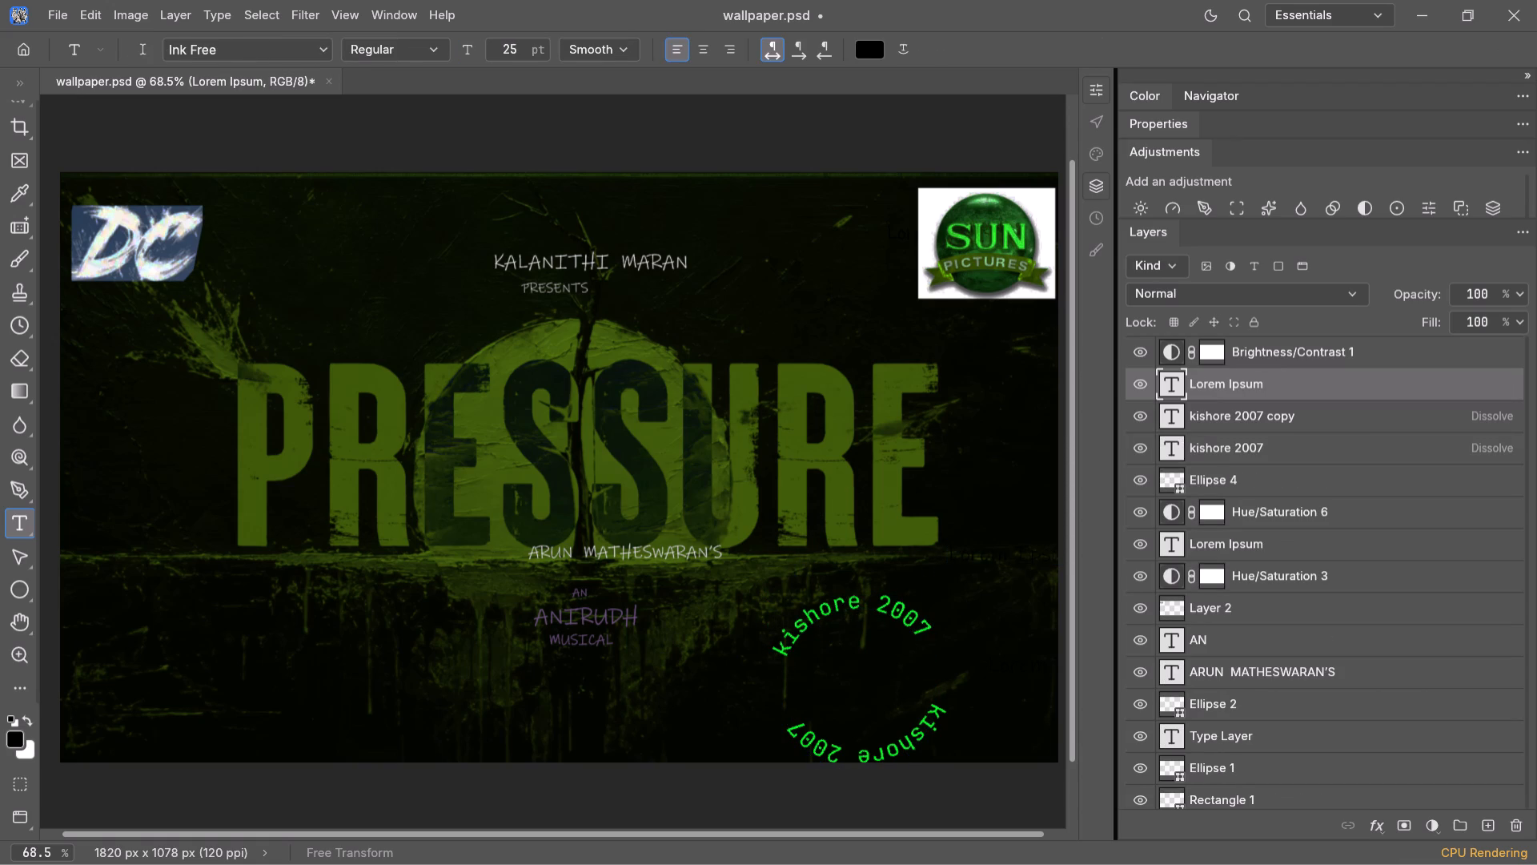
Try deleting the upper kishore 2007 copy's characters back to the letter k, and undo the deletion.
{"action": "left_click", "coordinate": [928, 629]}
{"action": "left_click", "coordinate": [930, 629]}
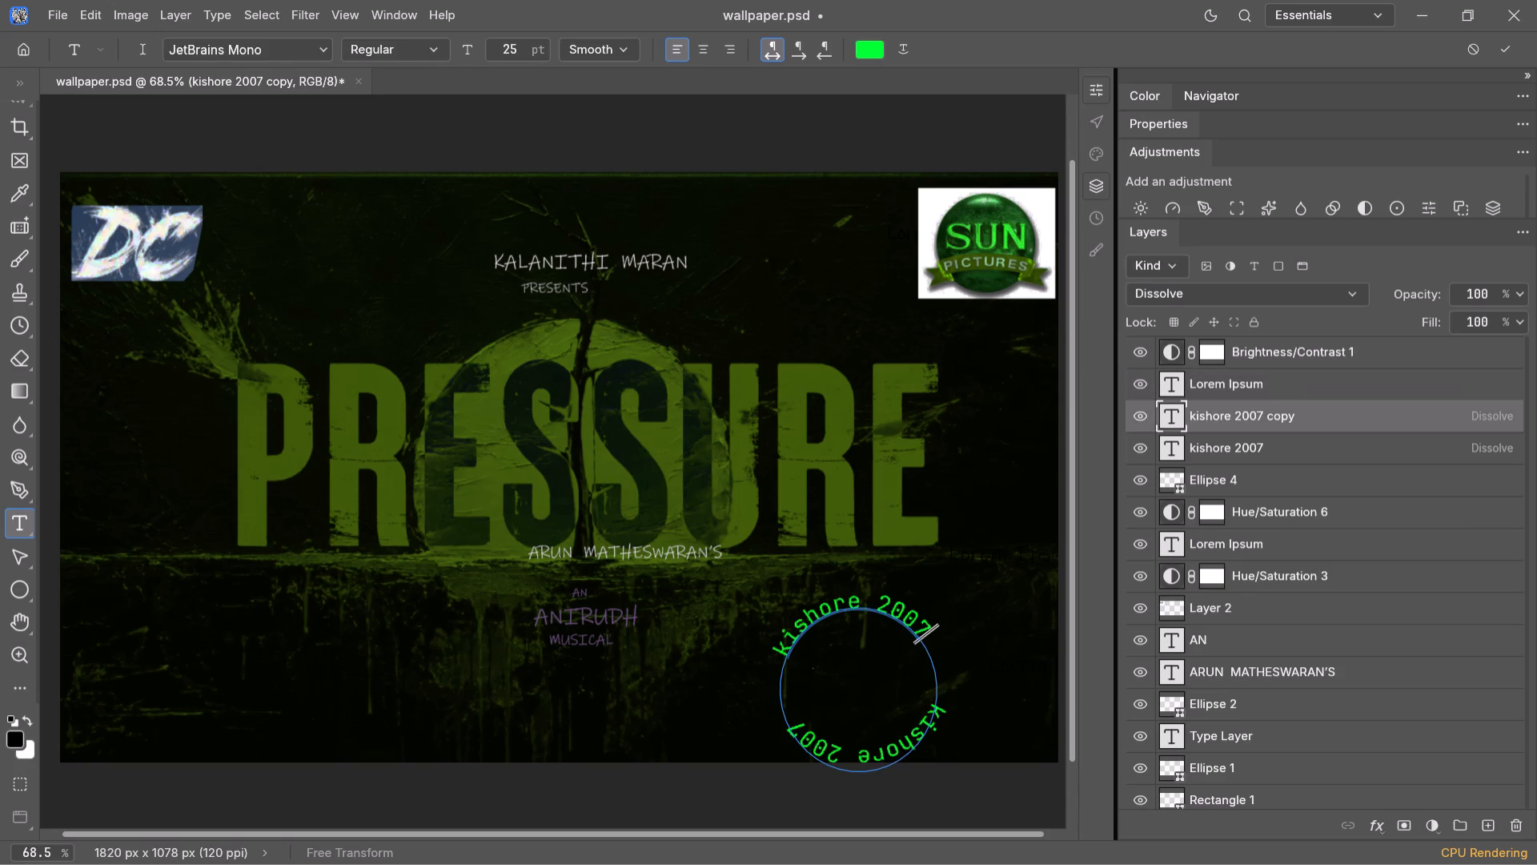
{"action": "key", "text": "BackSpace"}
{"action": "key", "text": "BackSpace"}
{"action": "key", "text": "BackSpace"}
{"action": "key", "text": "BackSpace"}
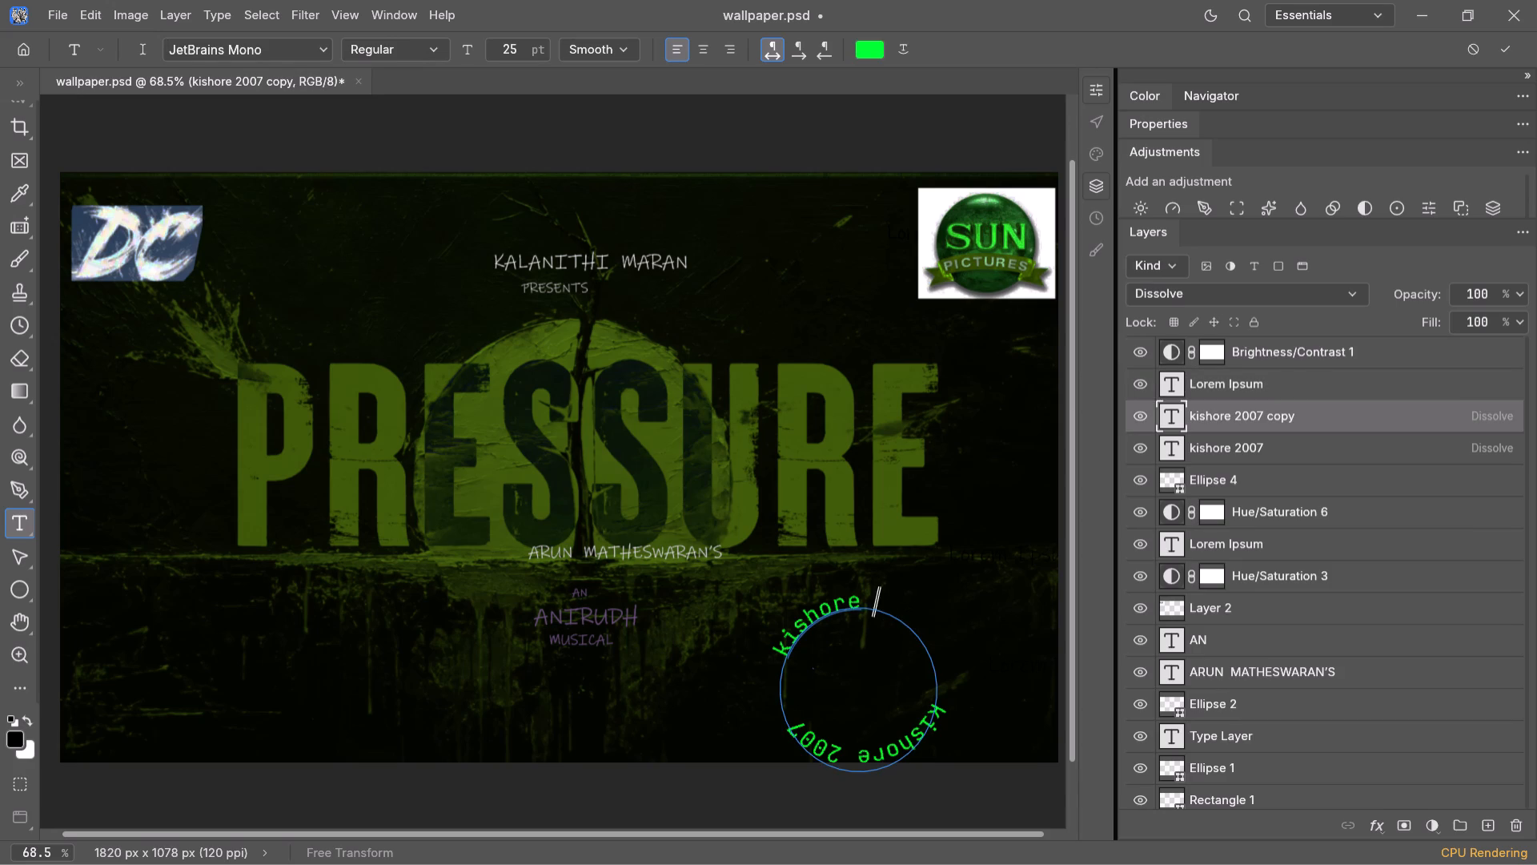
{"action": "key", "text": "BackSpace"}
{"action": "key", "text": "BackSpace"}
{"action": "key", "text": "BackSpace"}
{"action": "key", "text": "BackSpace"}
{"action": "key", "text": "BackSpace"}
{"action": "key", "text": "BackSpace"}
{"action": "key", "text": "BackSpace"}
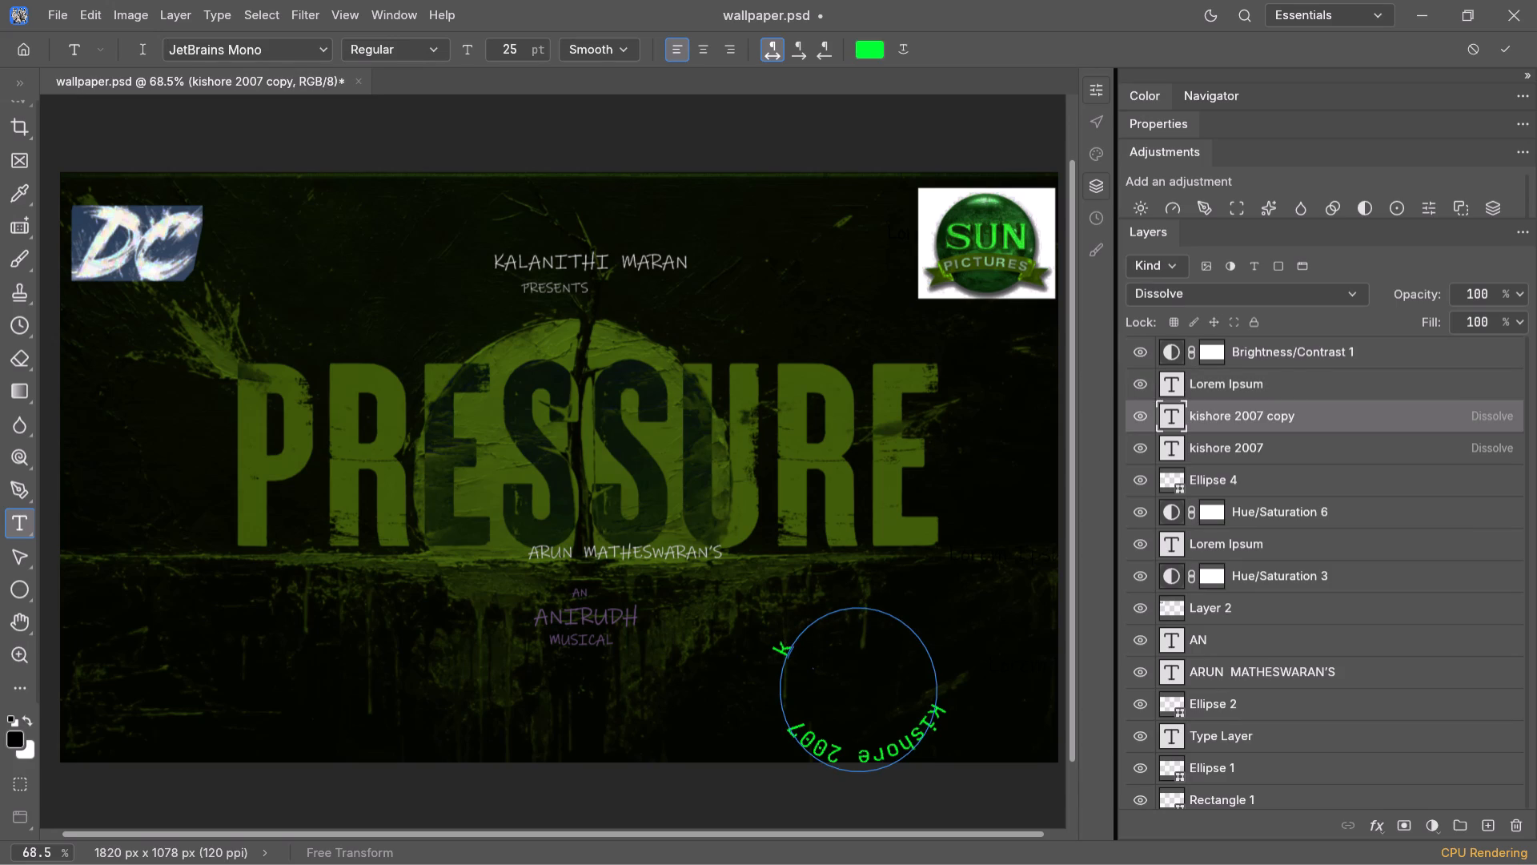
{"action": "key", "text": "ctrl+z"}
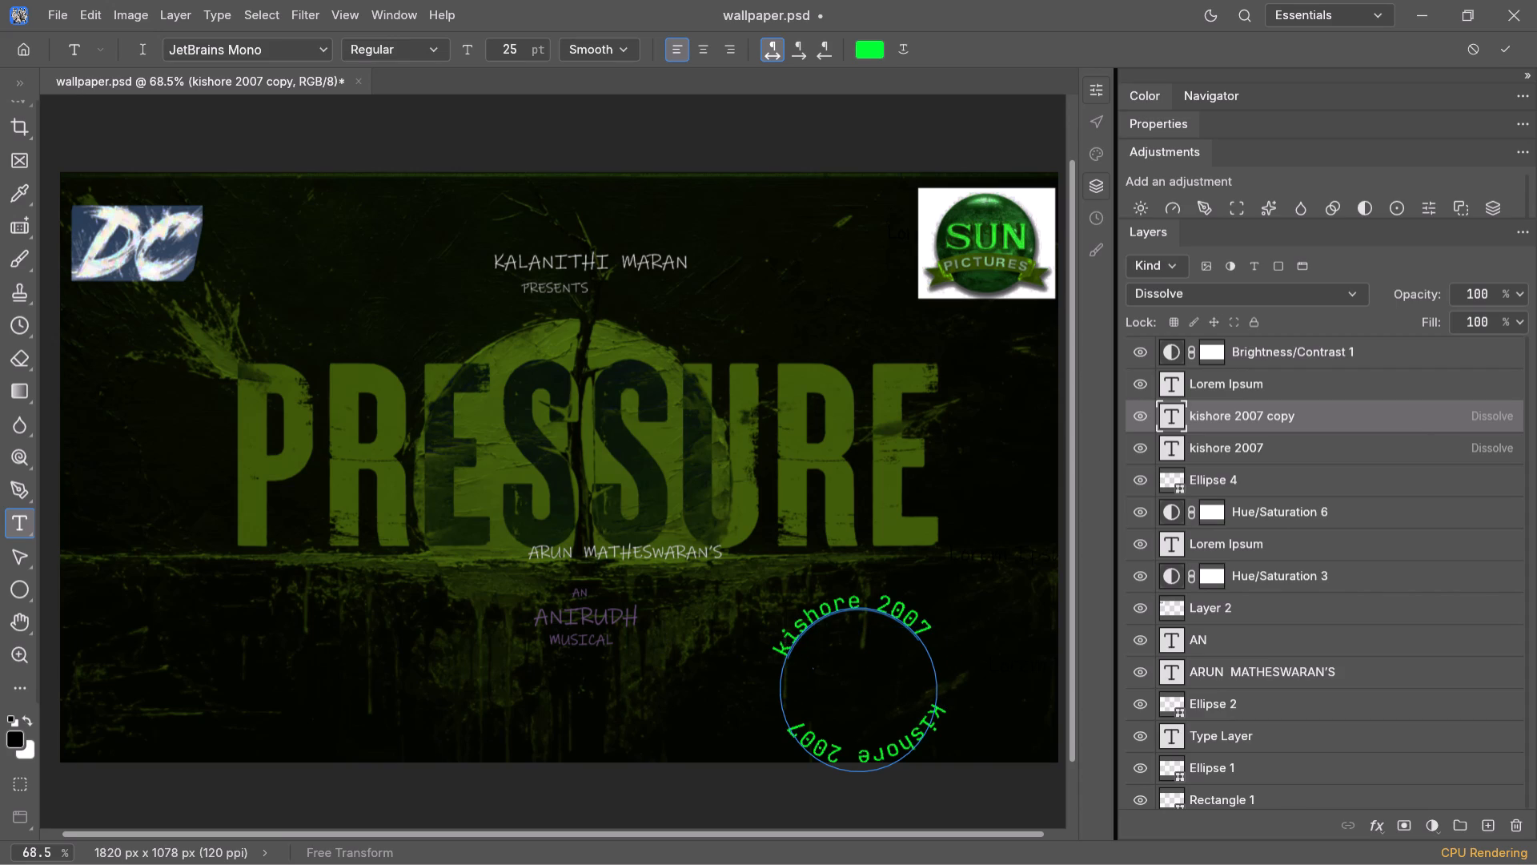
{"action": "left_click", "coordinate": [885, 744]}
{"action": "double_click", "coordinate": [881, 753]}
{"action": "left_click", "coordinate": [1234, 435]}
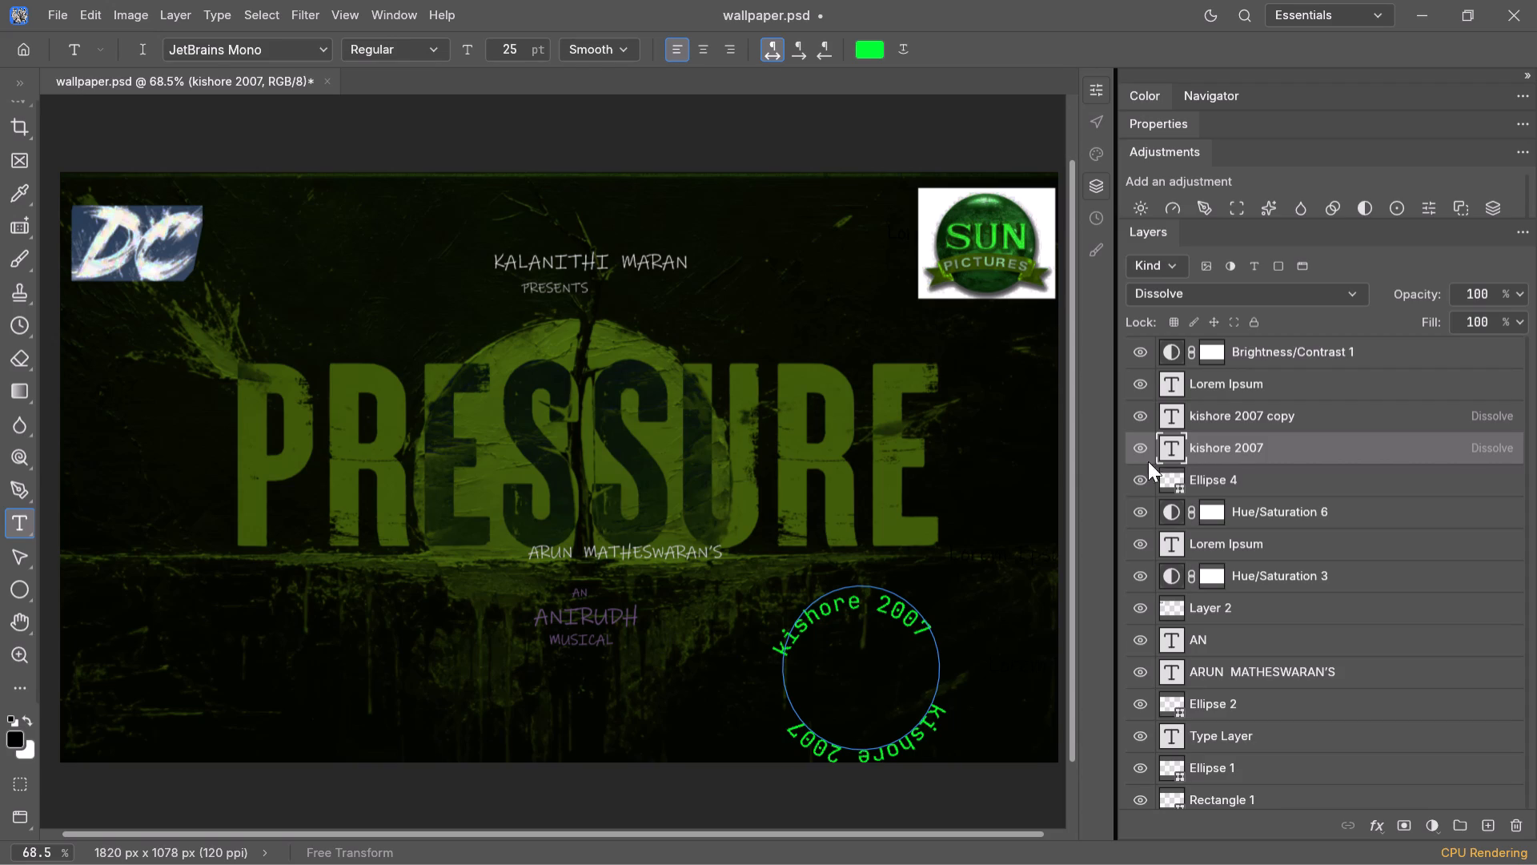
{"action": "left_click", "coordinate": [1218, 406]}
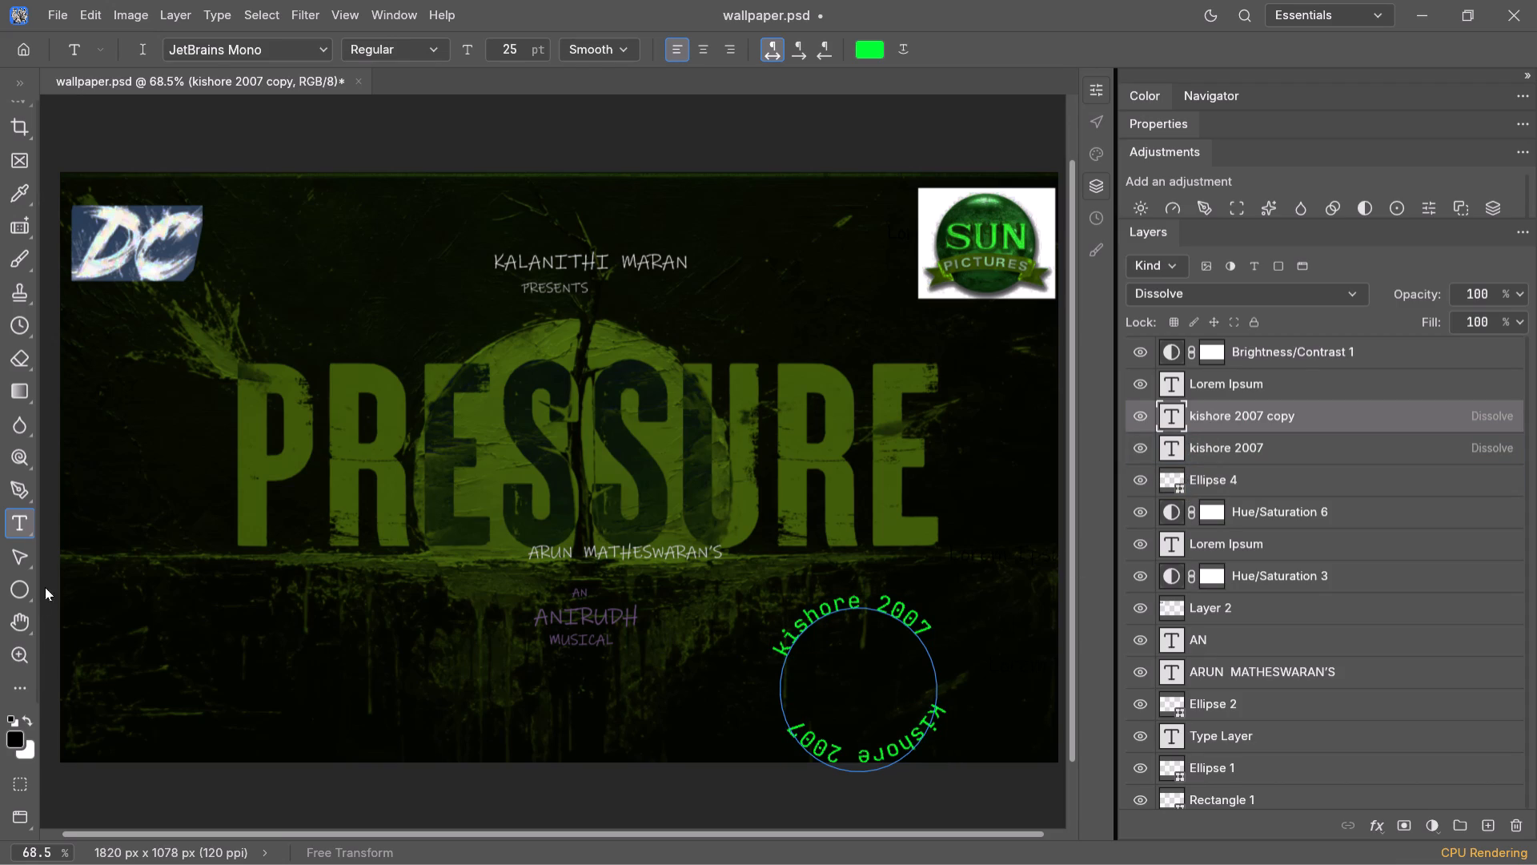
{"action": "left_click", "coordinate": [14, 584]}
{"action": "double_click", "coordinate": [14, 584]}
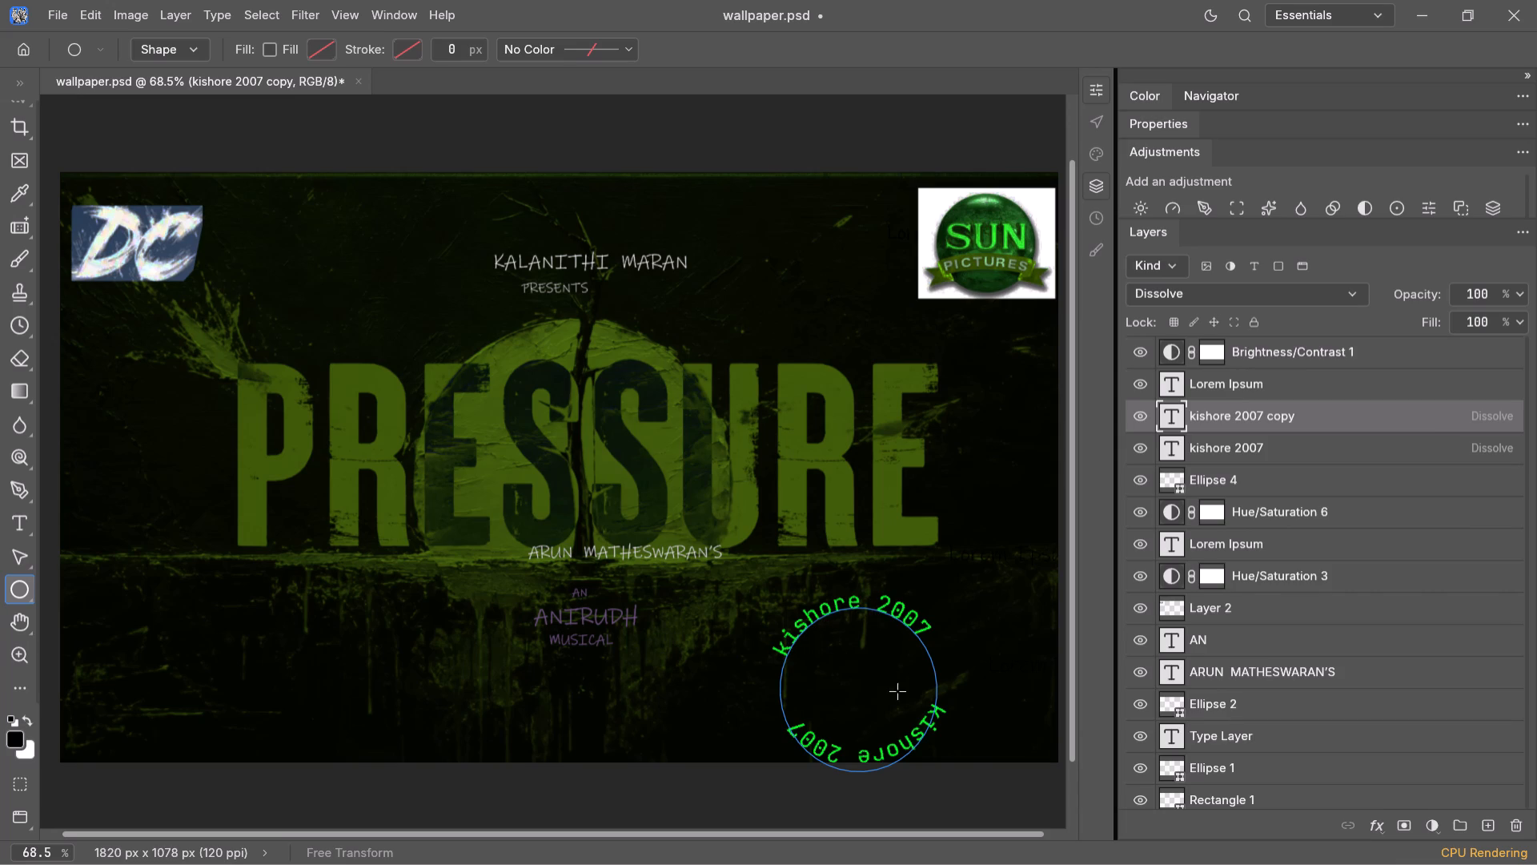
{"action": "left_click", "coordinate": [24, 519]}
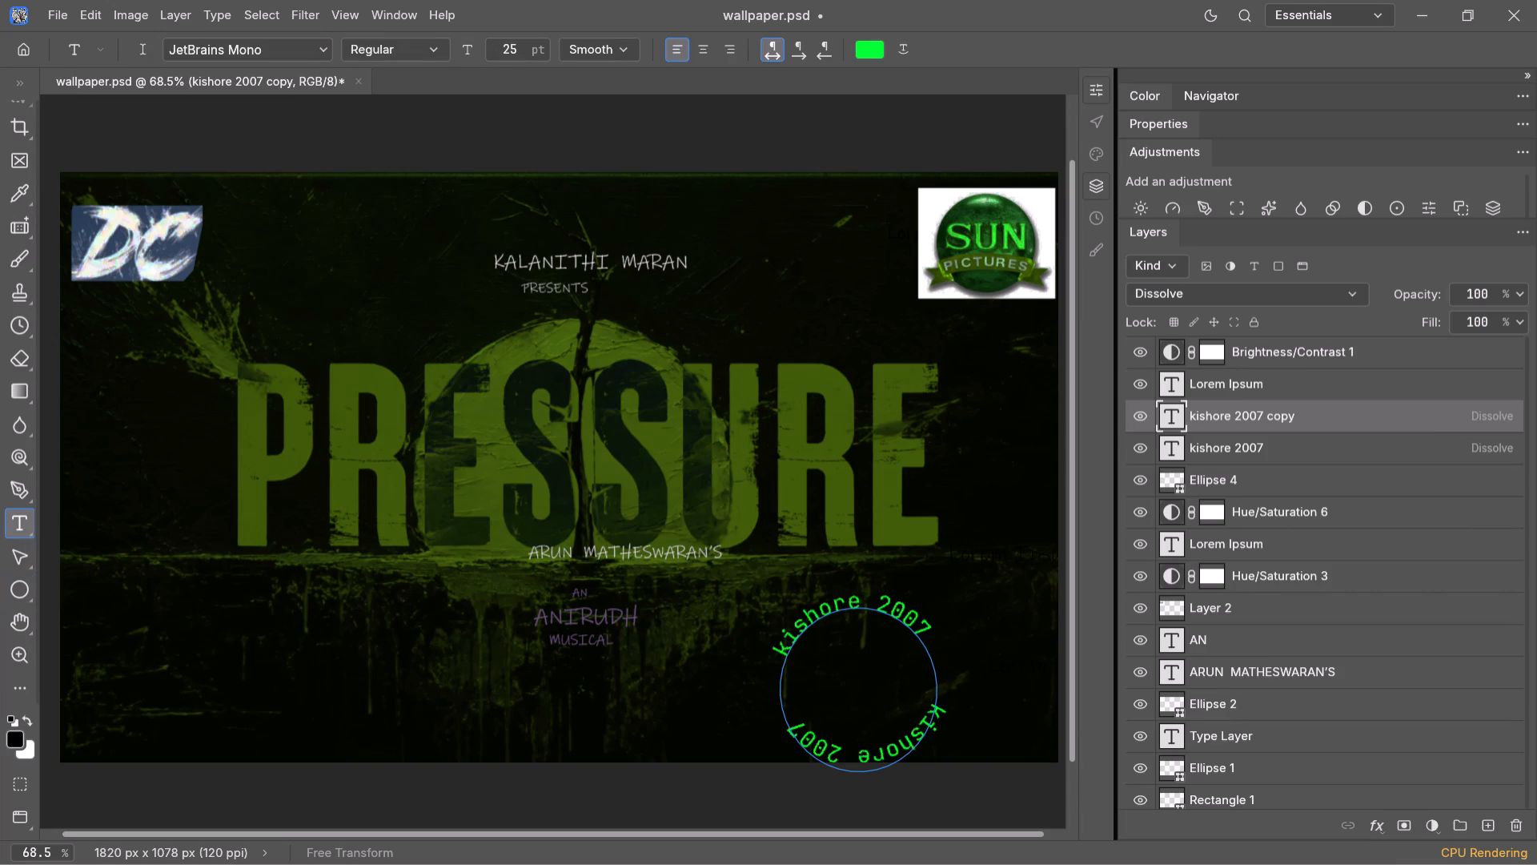
Nudge the kishore 2007 copy text slightly downward to tighten the ring with the lower kishore 2007 text.
{"action": "left_click", "coordinate": [1296, 417]}
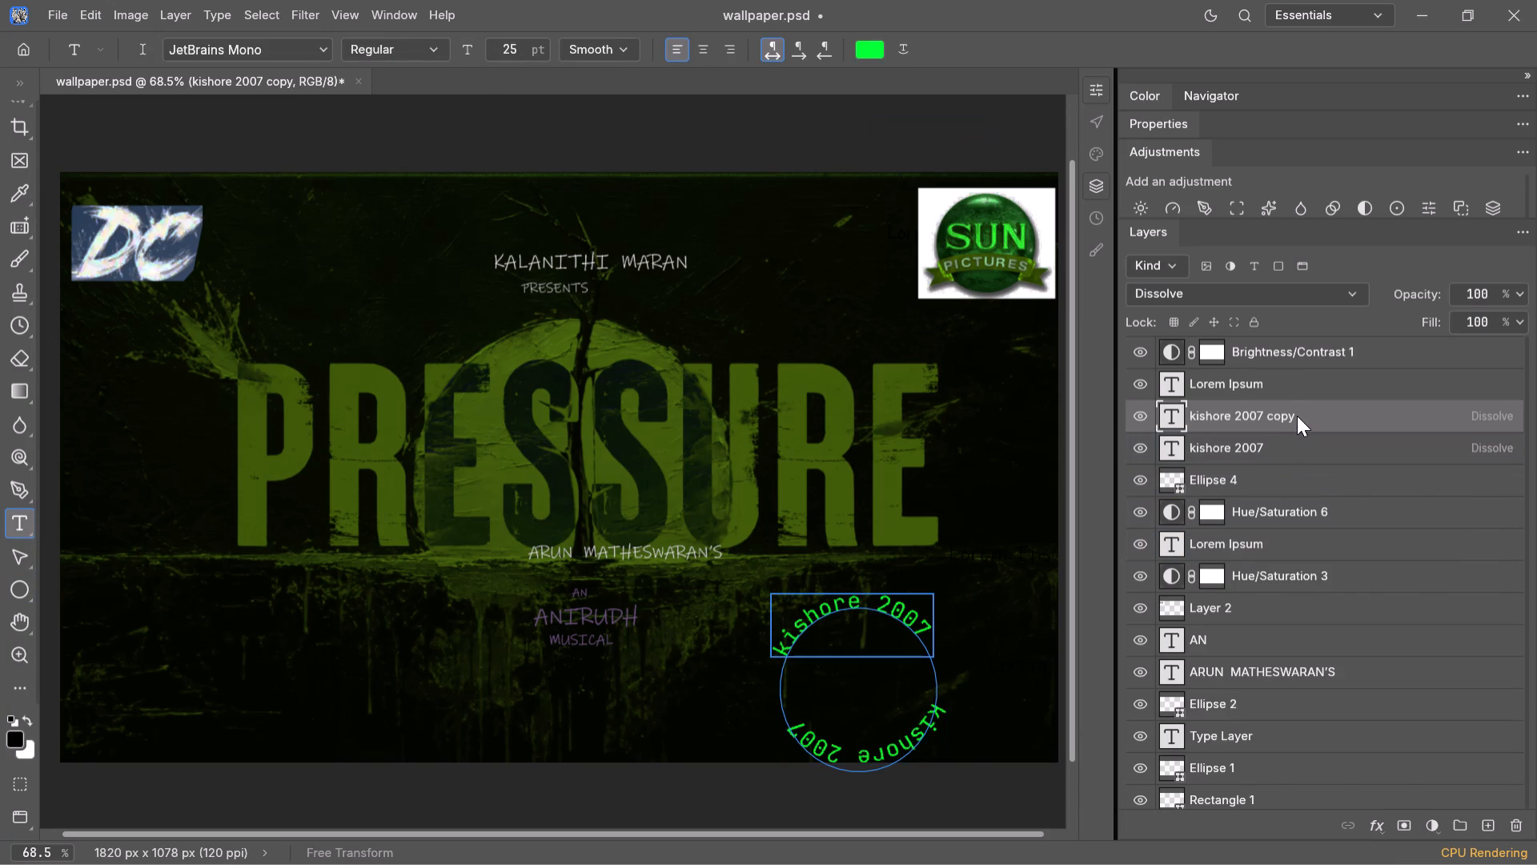
{"action": "left_click", "coordinate": [1297, 418]}
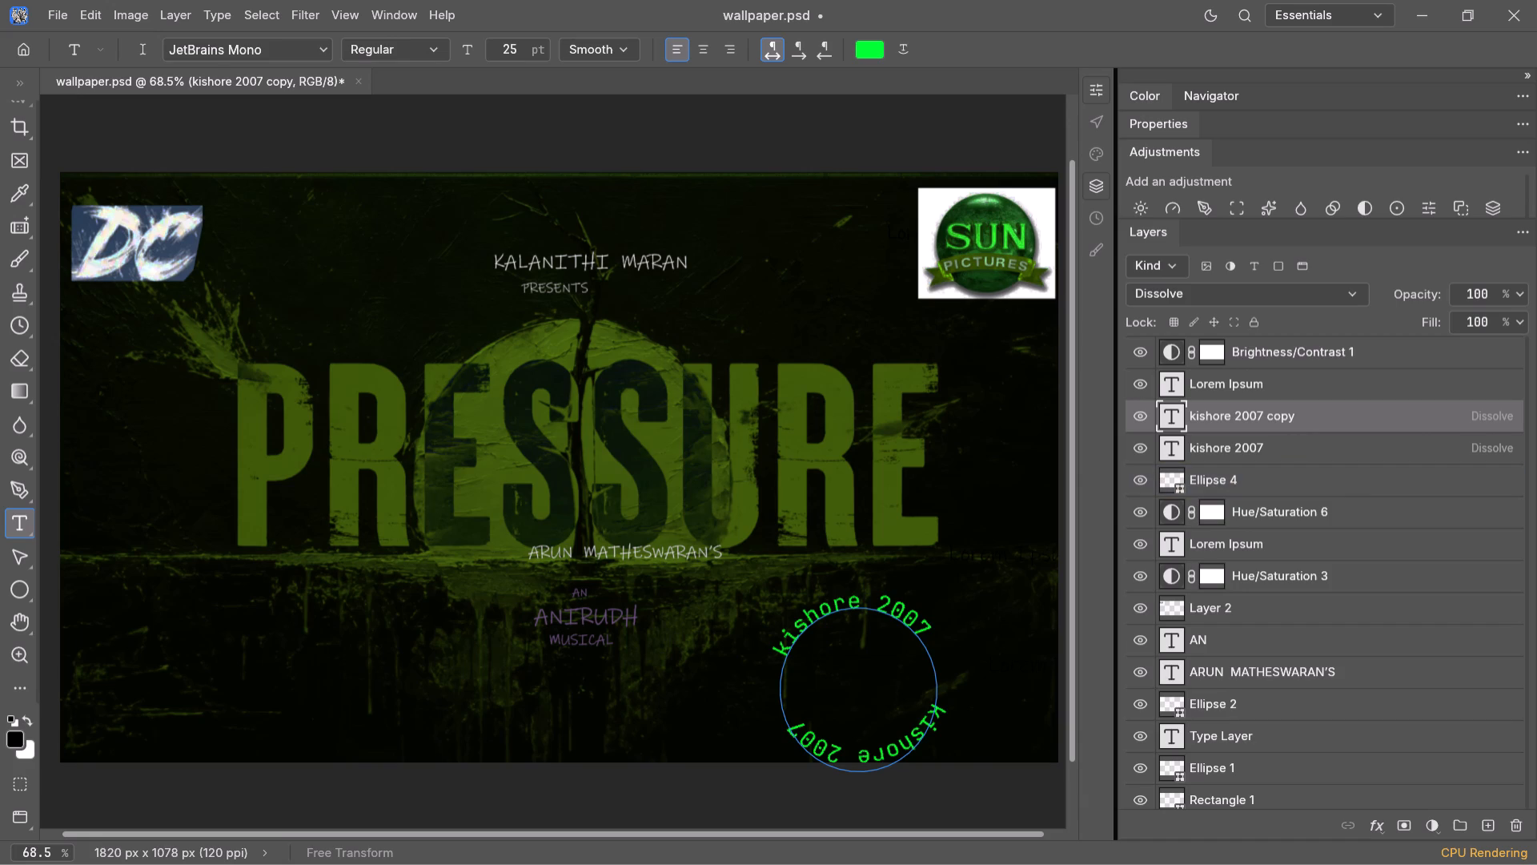
{"action": "left_click", "coordinate": [781, 638]}
{"action": "left_click_drag", "start_coordinate": [781, 638], "coordinate": [789, 645]}
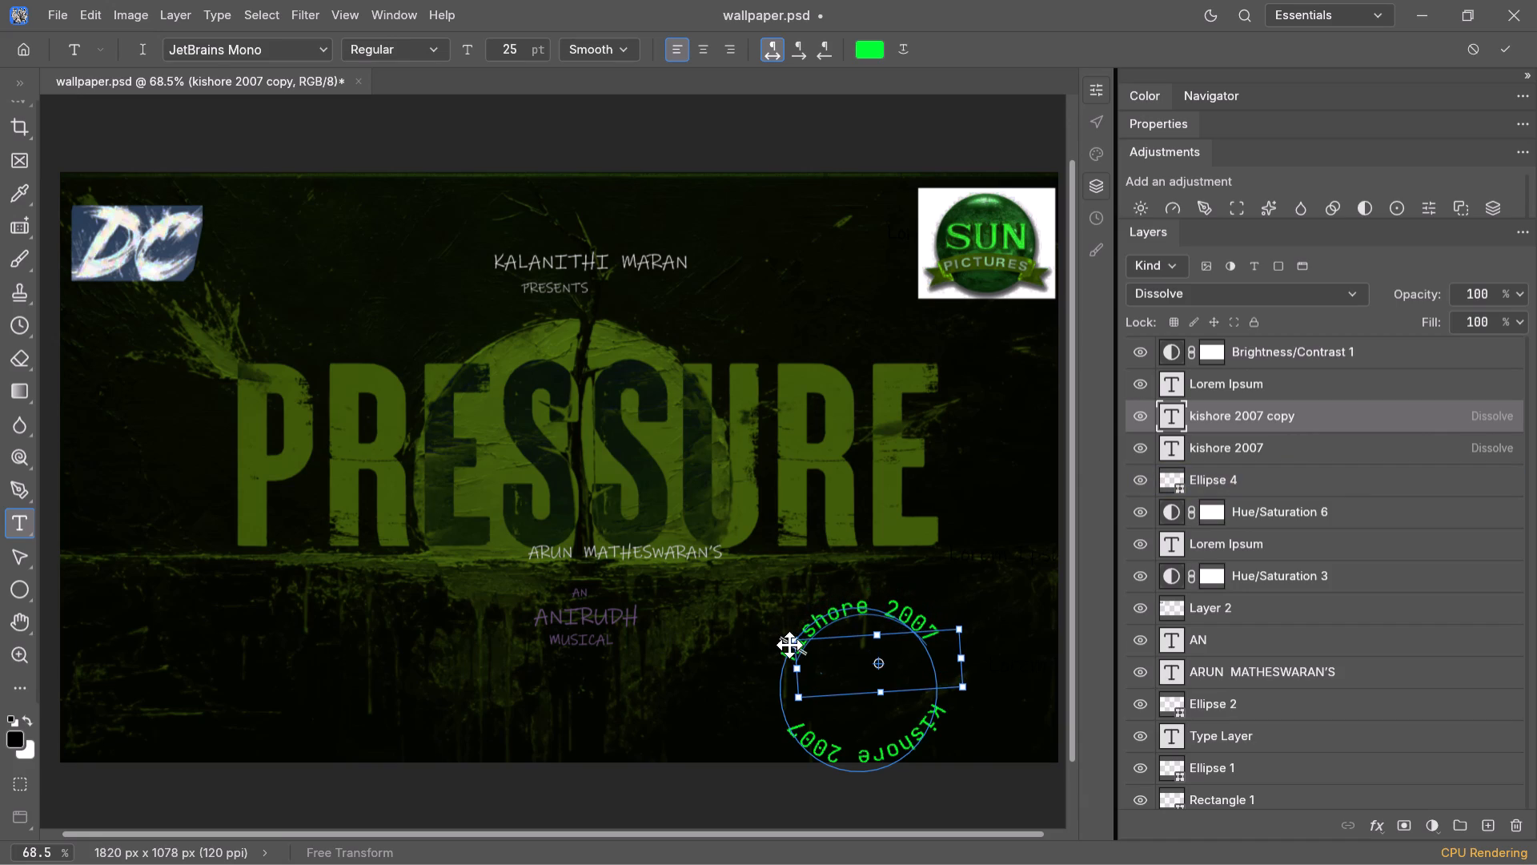
{"action": "left_click_drag", "start_coordinate": [789, 645], "coordinate": [779, 654]}
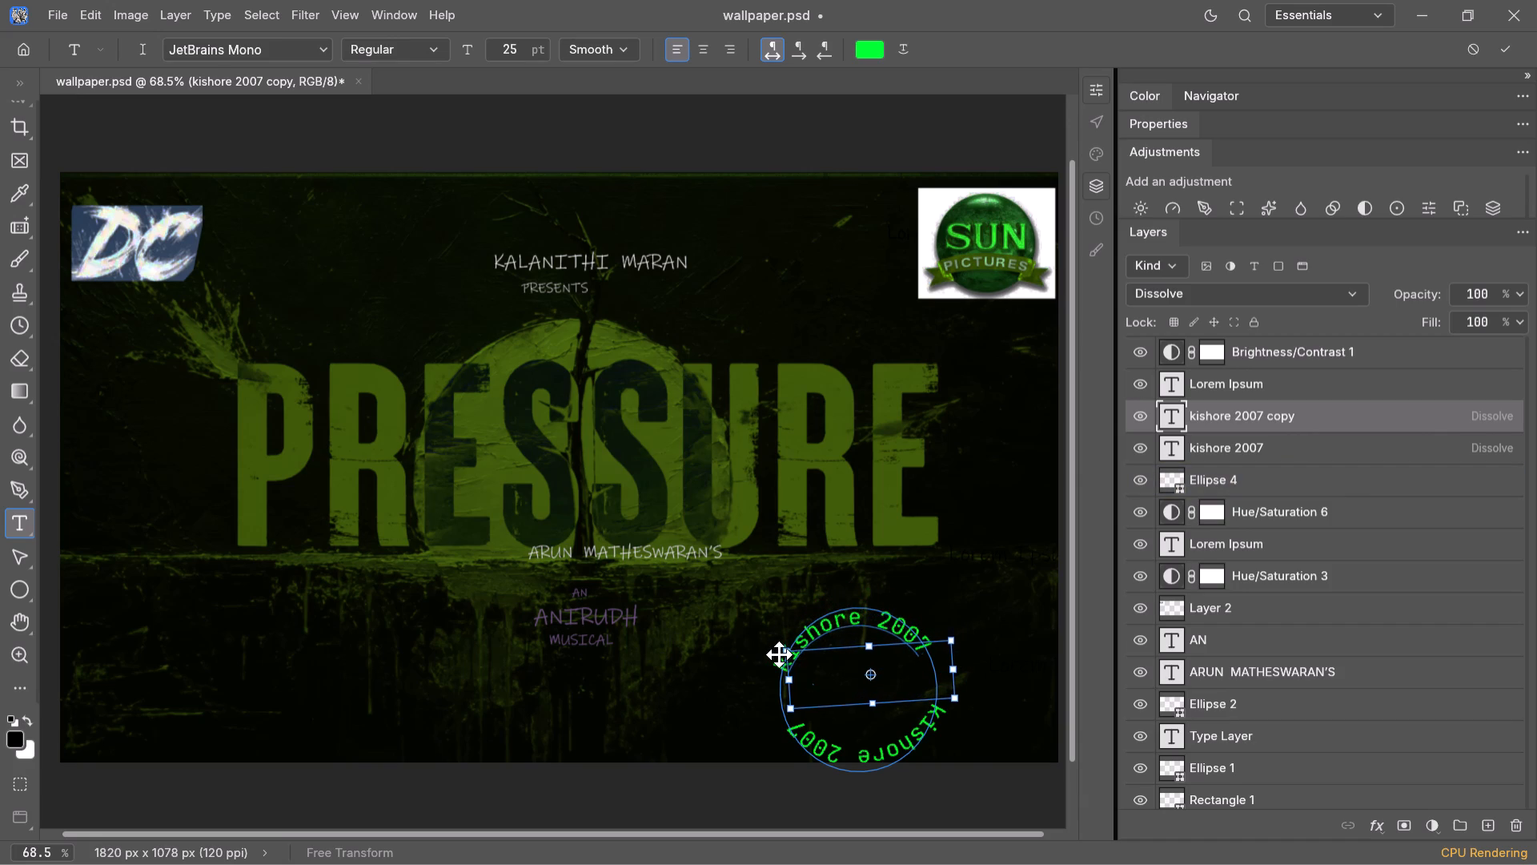
{"action": "left_click_drag", "start_coordinate": [779, 654], "coordinate": [781, 654]}
{"action": "left_click", "coordinate": [965, 646]}
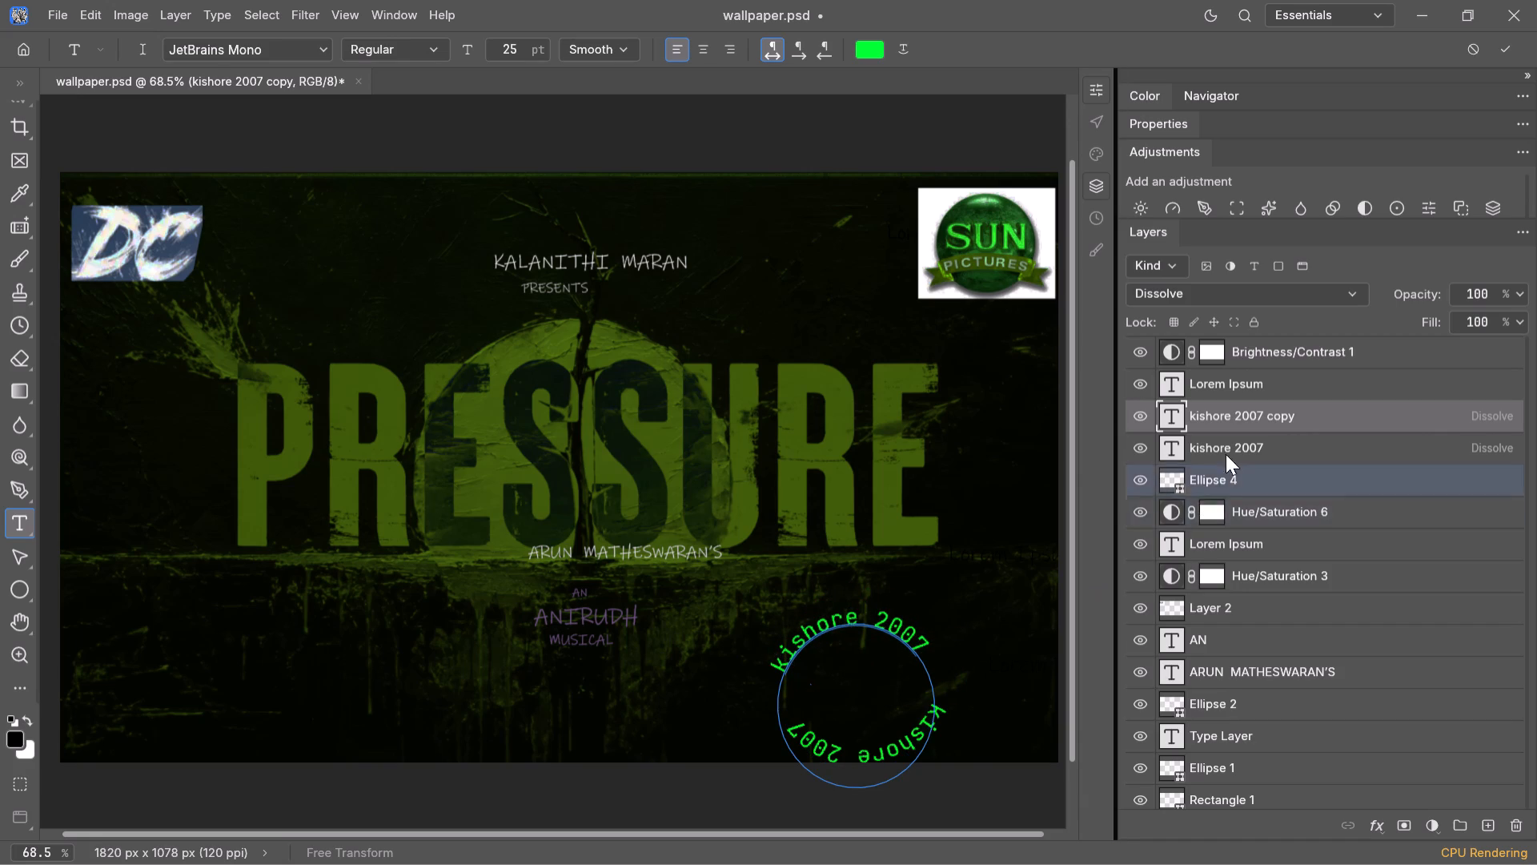
Nudge the kishore 2007 copy text slightly up and to the left, above the lower kishore 2007 text.
{"action": "left_click", "coordinate": [1234, 453]}
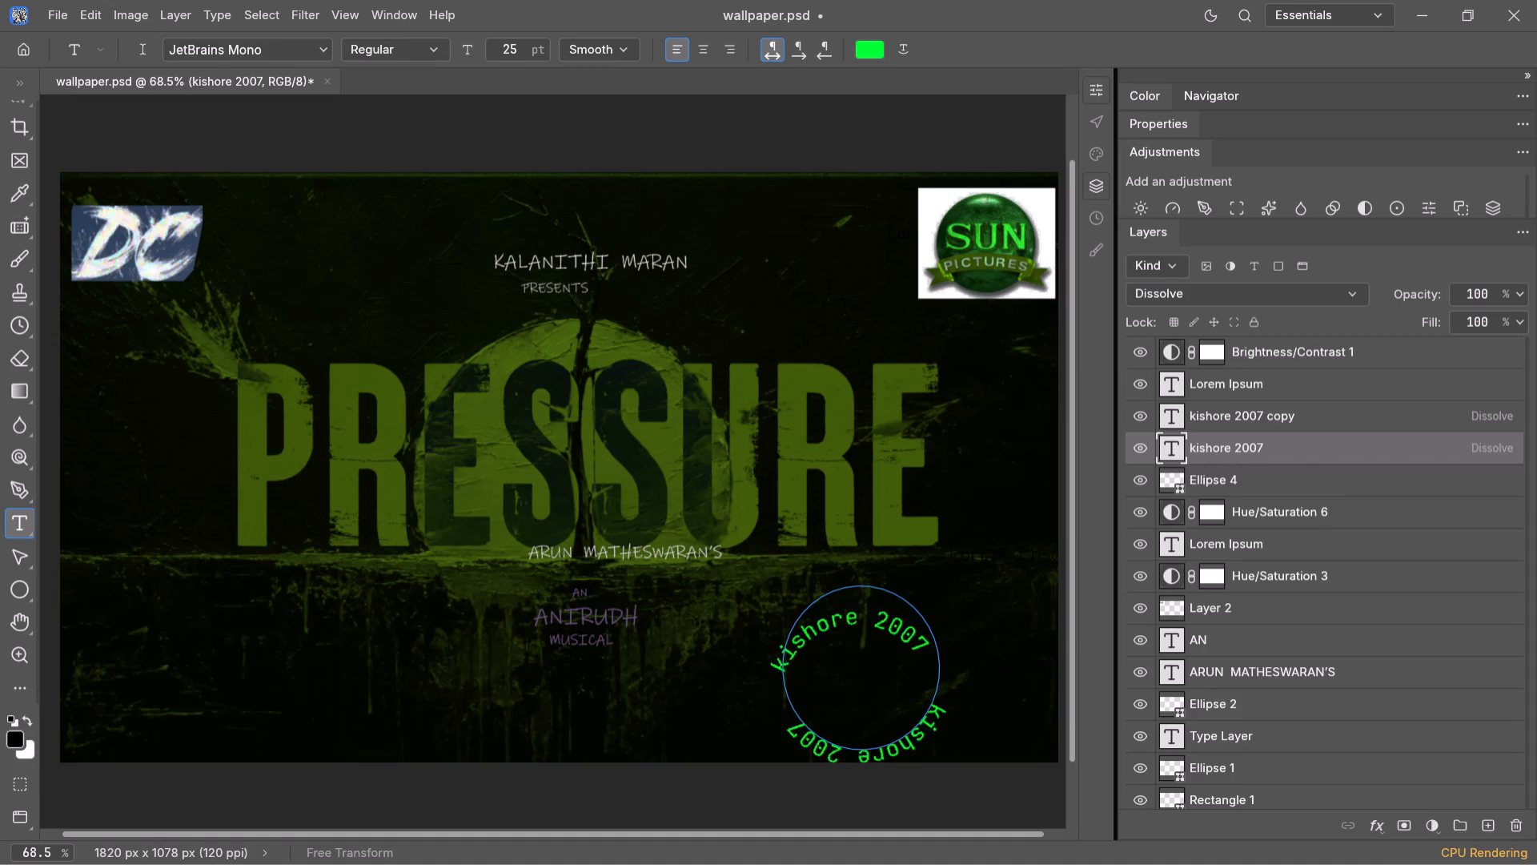
{"action": "left_click_drag", "start_coordinate": [1257, 415], "coordinate": [1235, 426]}
{"action": "left_click", "coordinate": [1265, 411]}
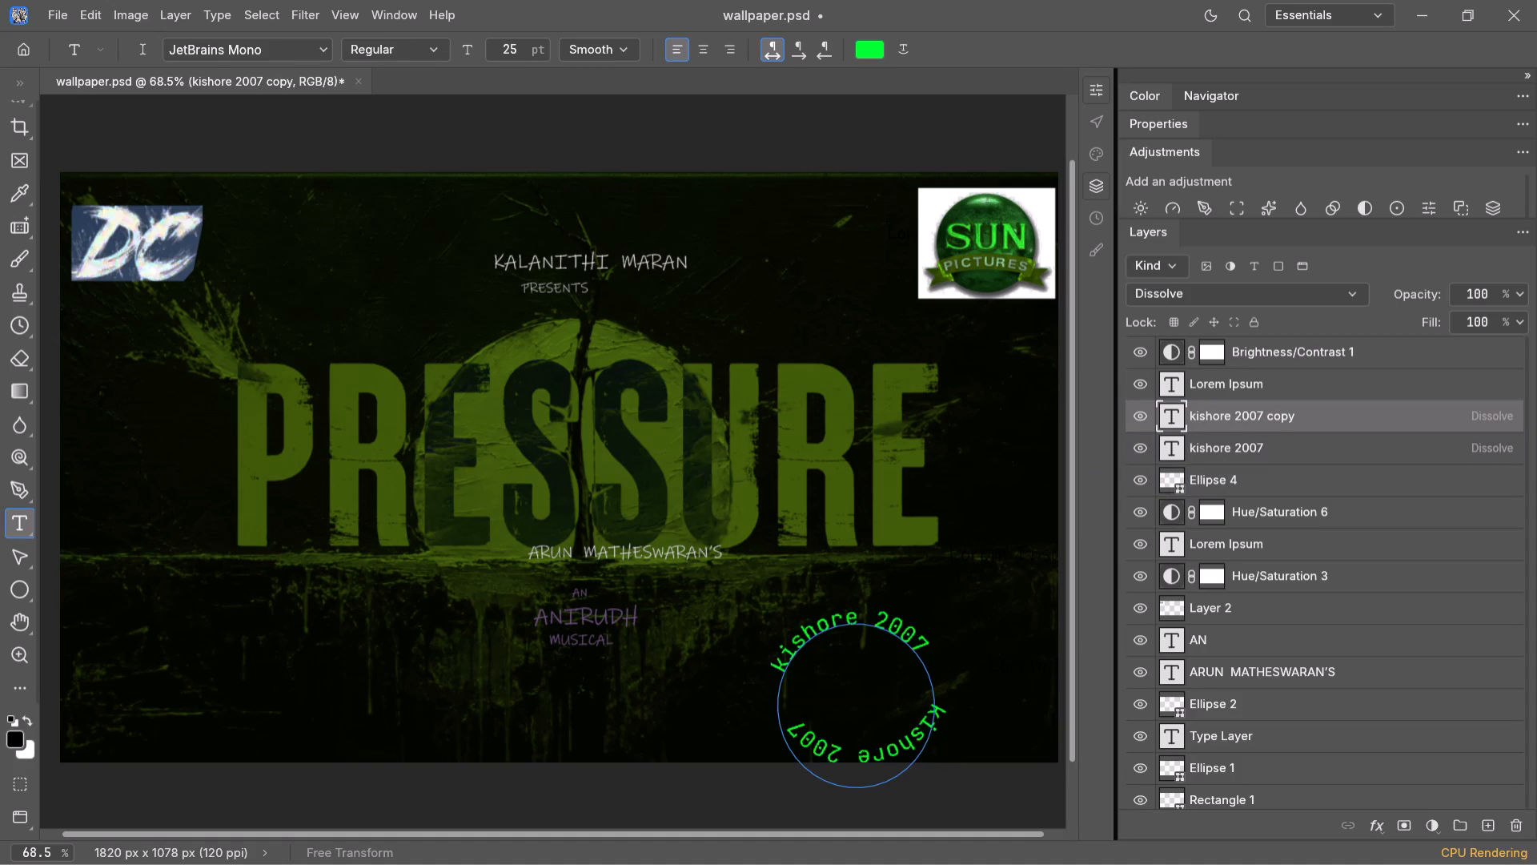
{"action": "left_click", "coordinate": [869, 612]}
{"action": "left_click_drag", "start_coordinate": [869, 611], "coordinate": [862, 603]}
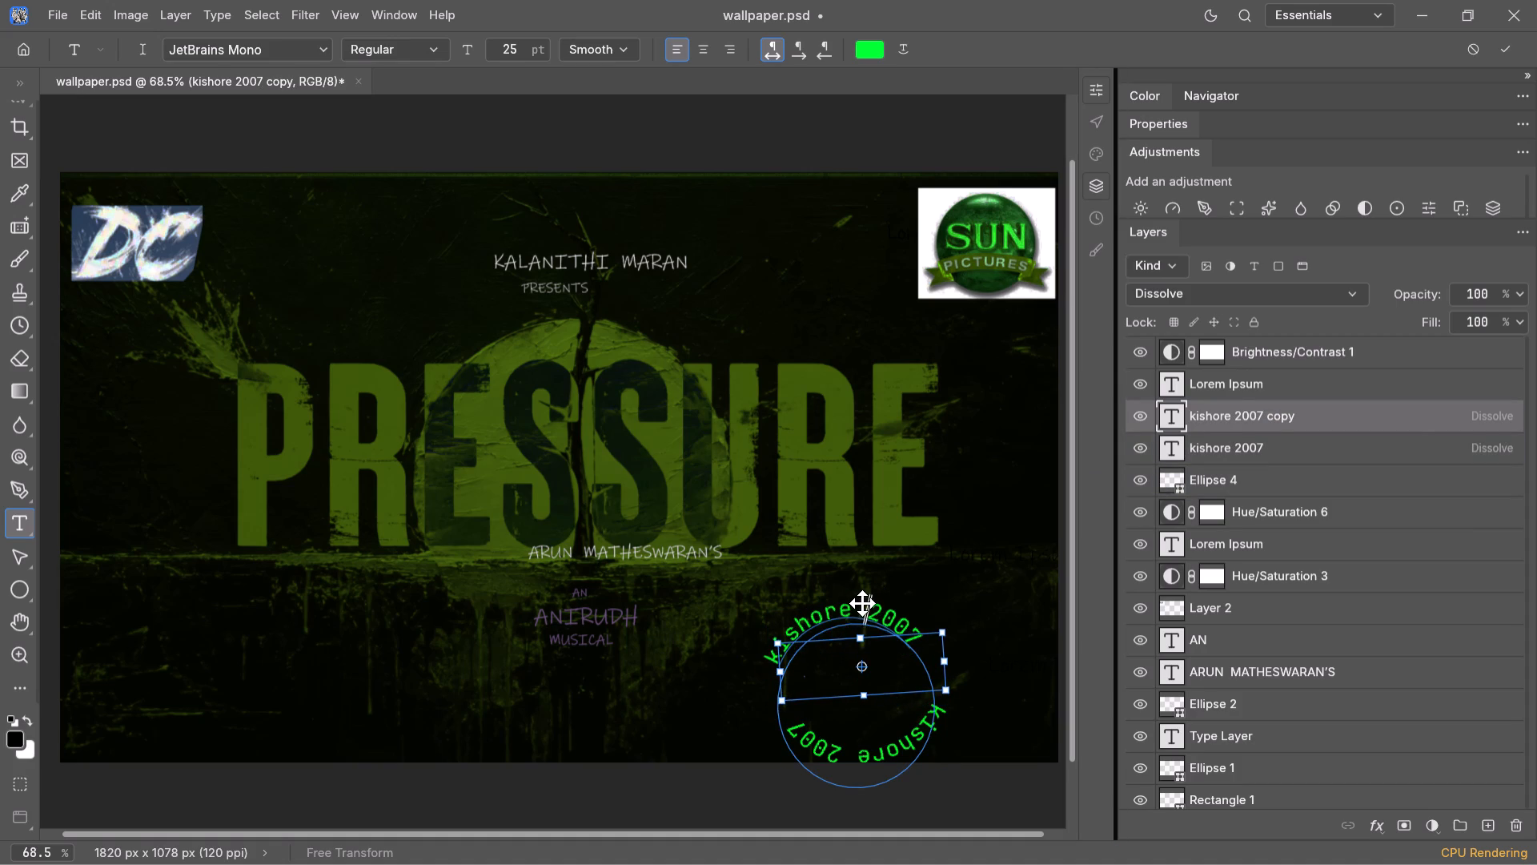
{"action": "left_click_drag", "start_coordinate": [862, 603], "coordinate": [866, 603]}
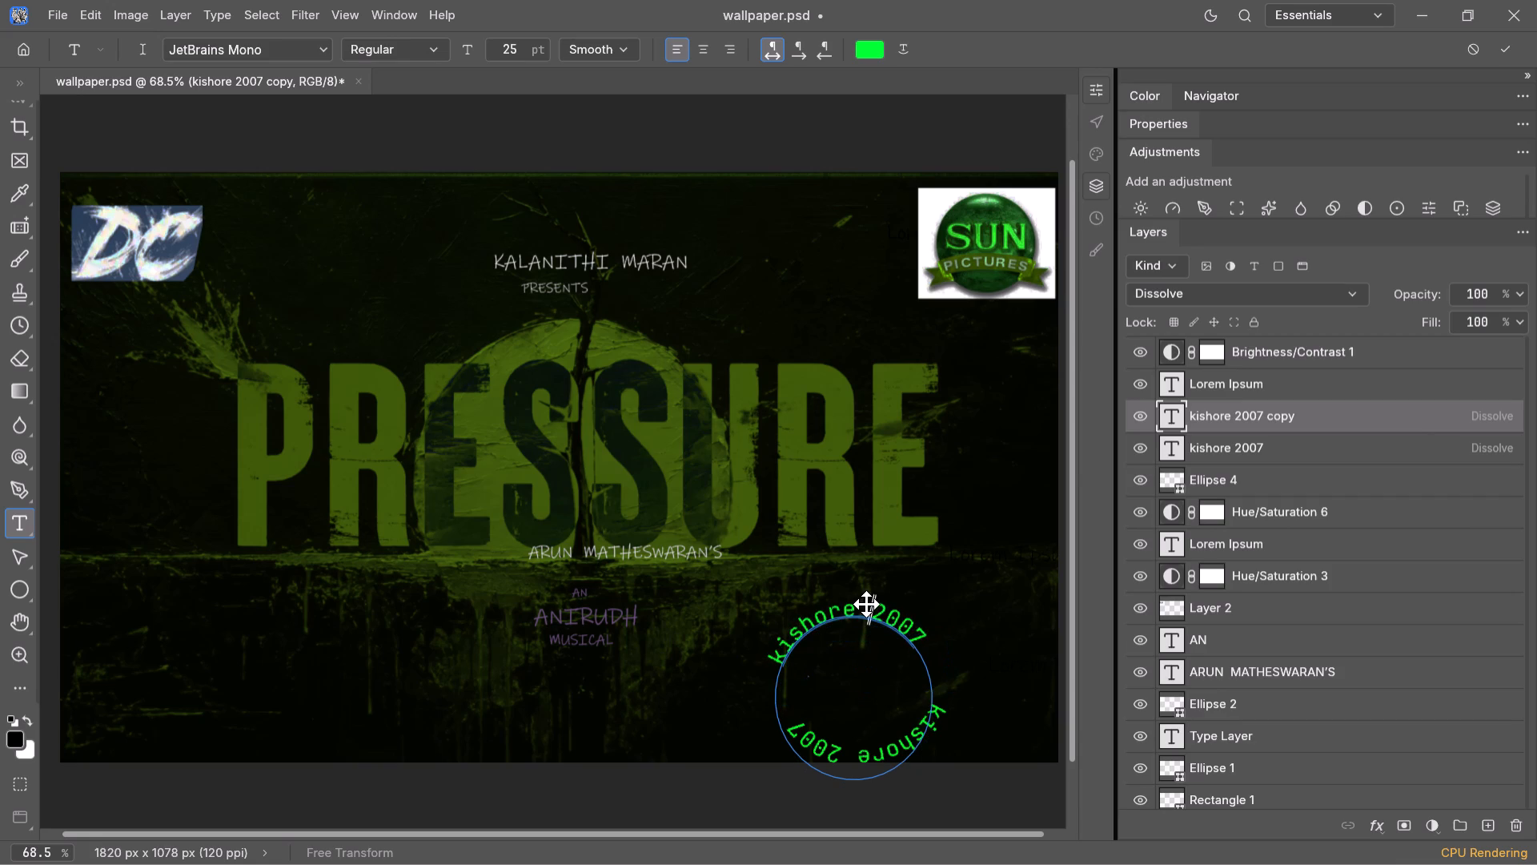
Move the kishore 2007 copy text upward so its circular path lines up with the lower kishore 2007 text's circle.
{"action": "left_click", "coordinate": [1270, 453]}
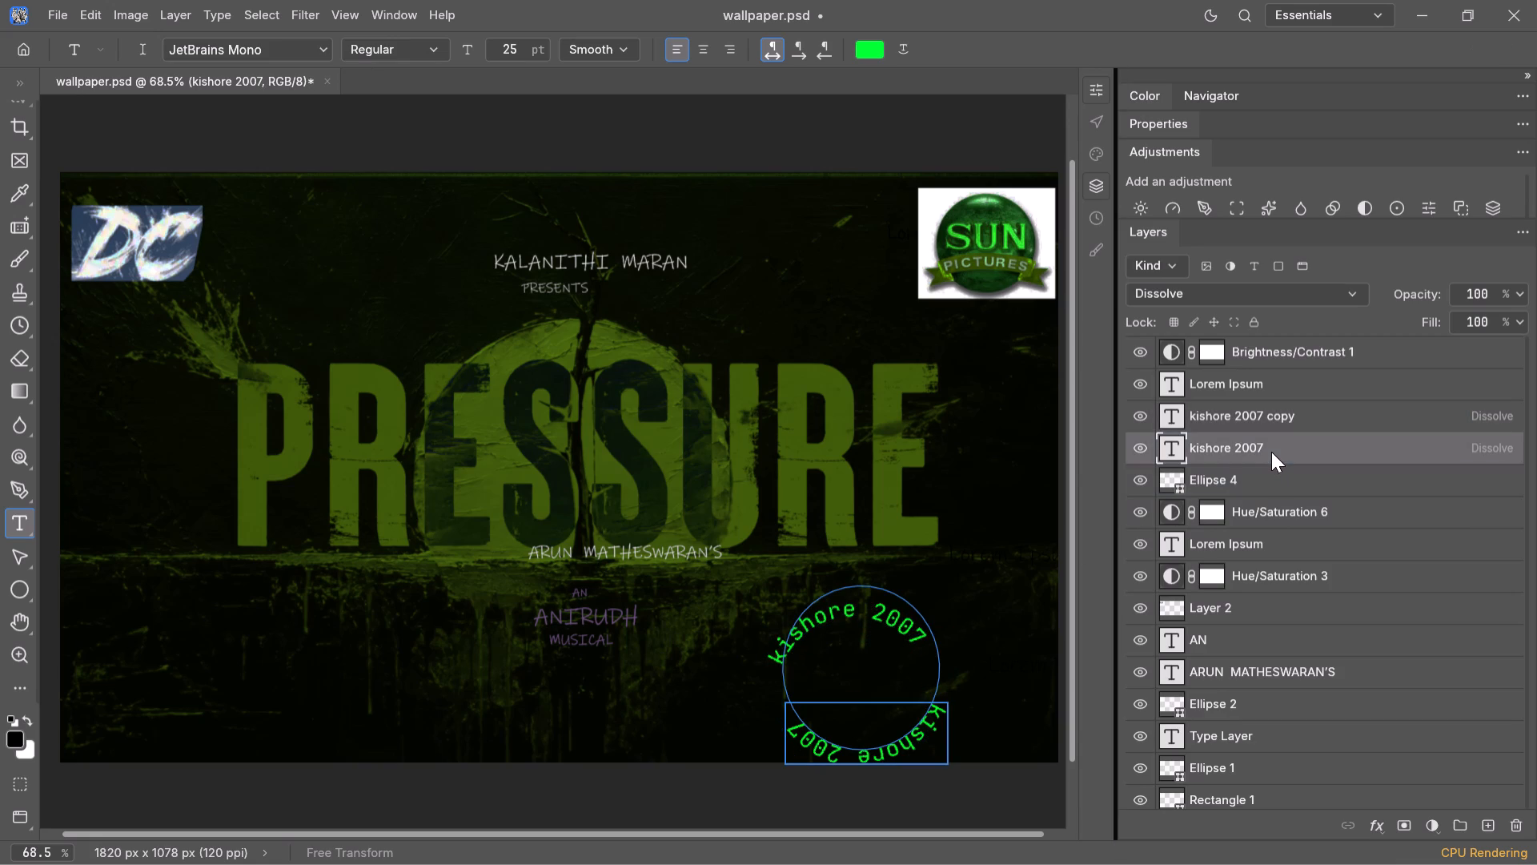
{"action": "left_click", "coordinate": [857, 614]}
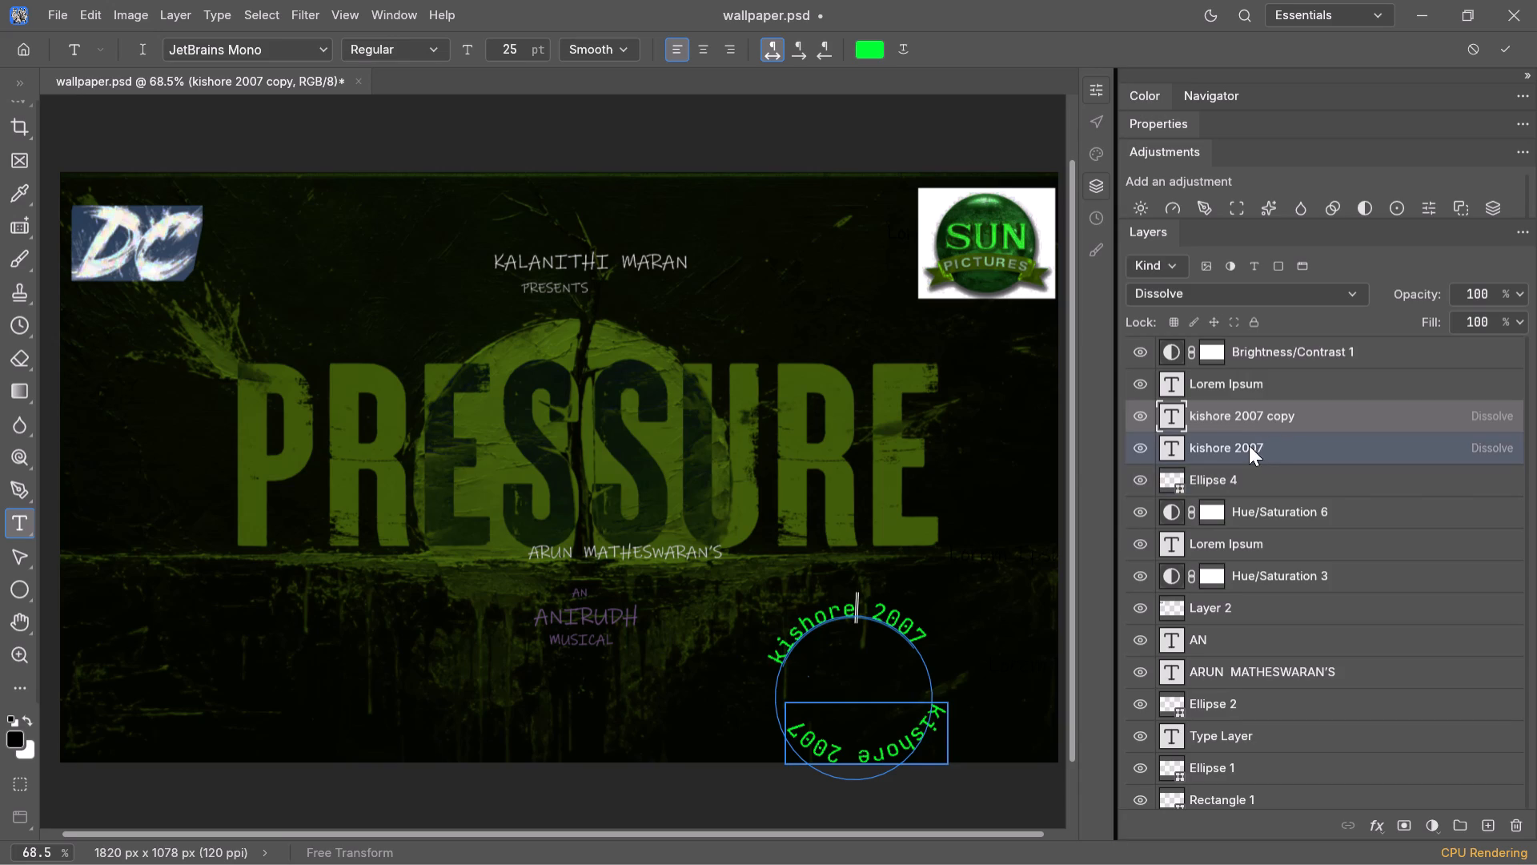
{"action": "left_click", "coordinate": [1289, 403]}
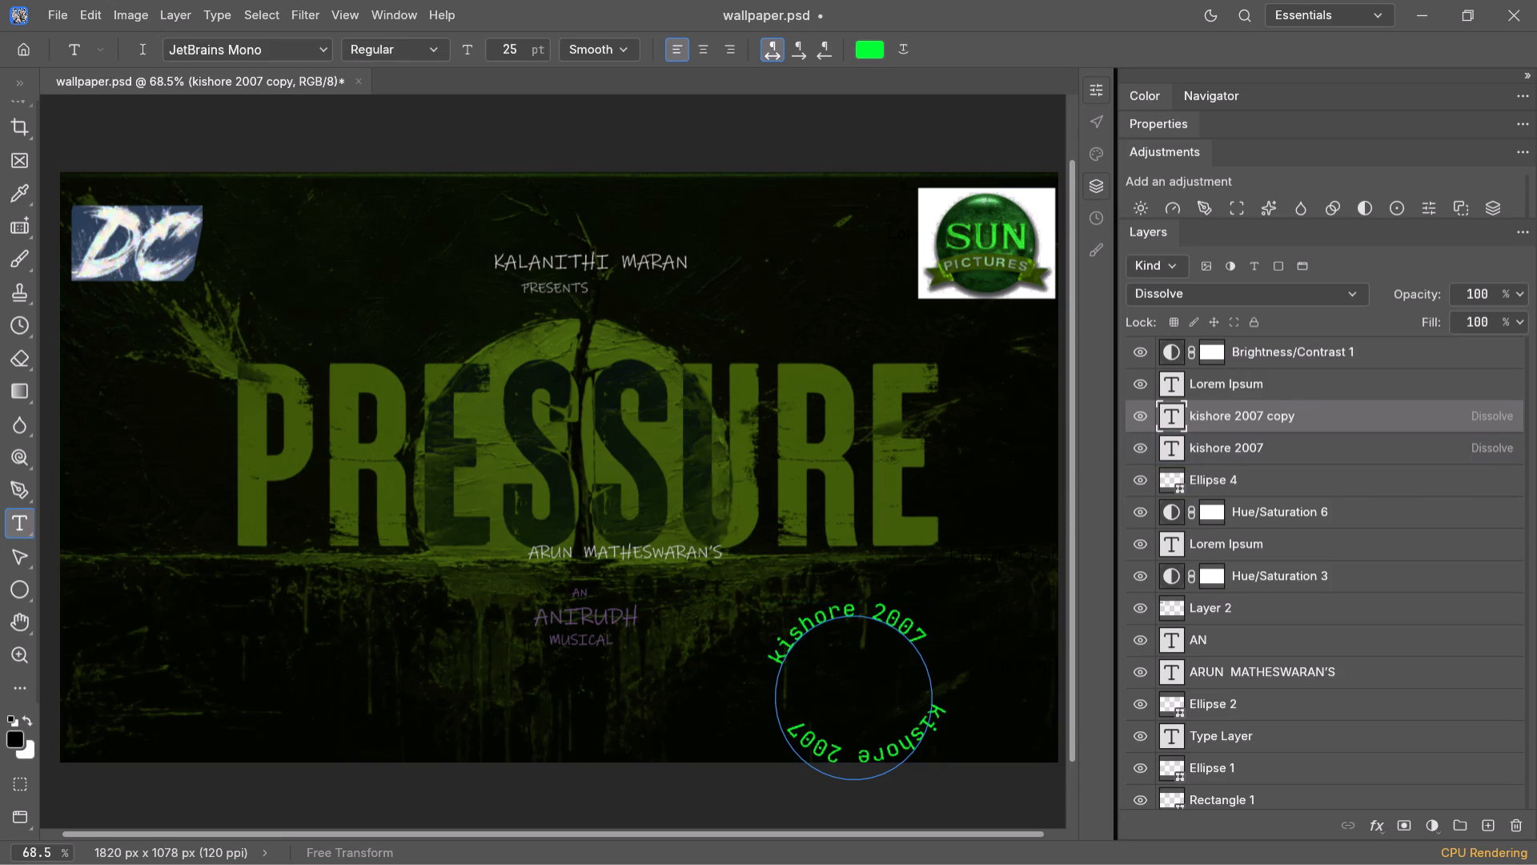
{"action": "left_click", "coordinate": [880, 608]}
{"action": "left_click_drag", "start_coordinate": [880, 607], "coordinate": [884, 582]}
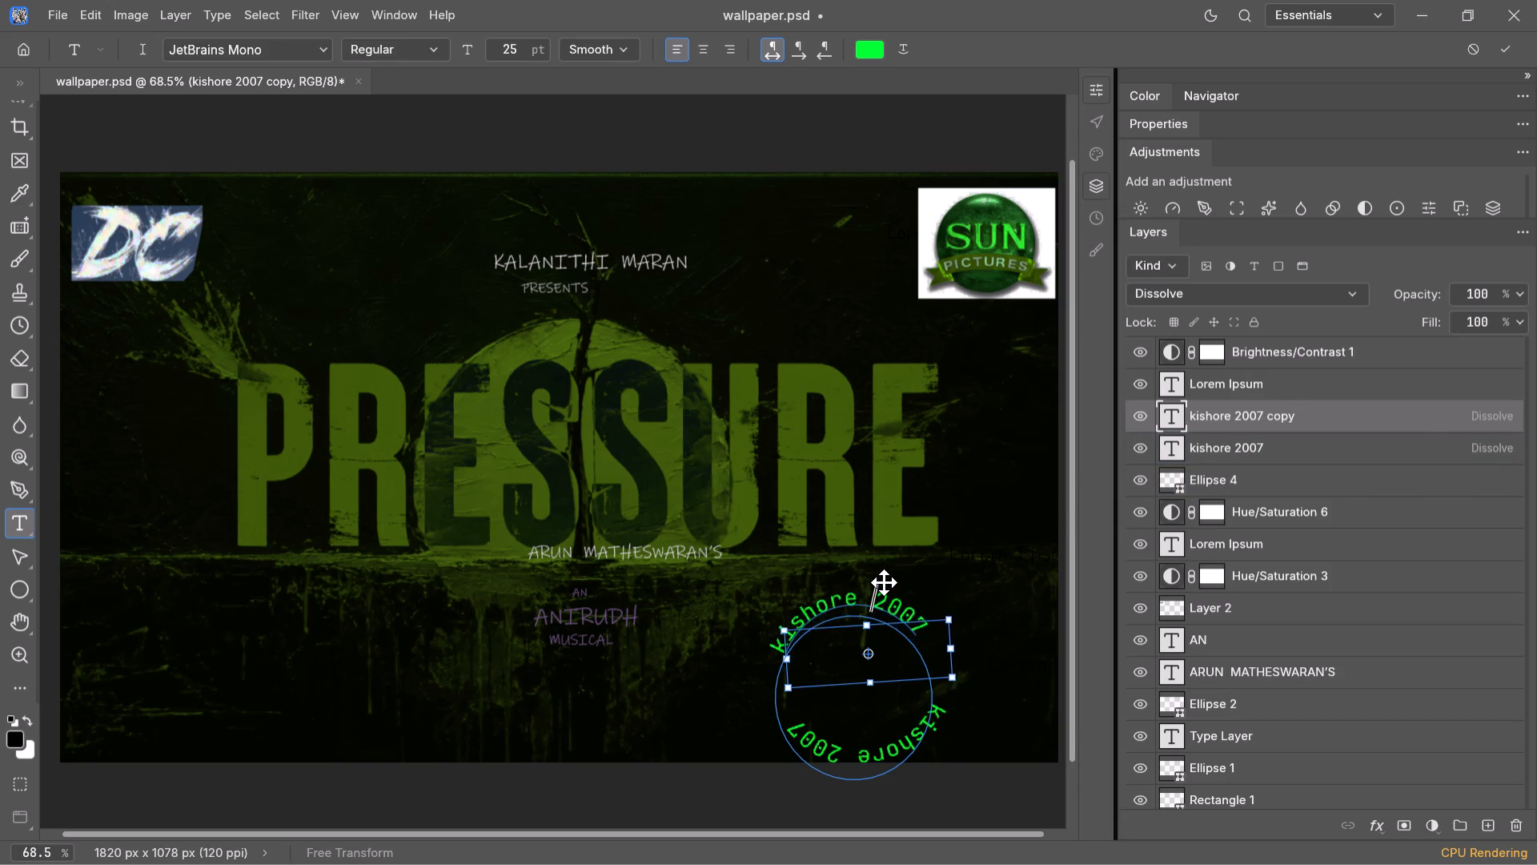
{"action": "left_click_drag", "start_coordinate": [884, 582], "coordinate": [886, 577]}
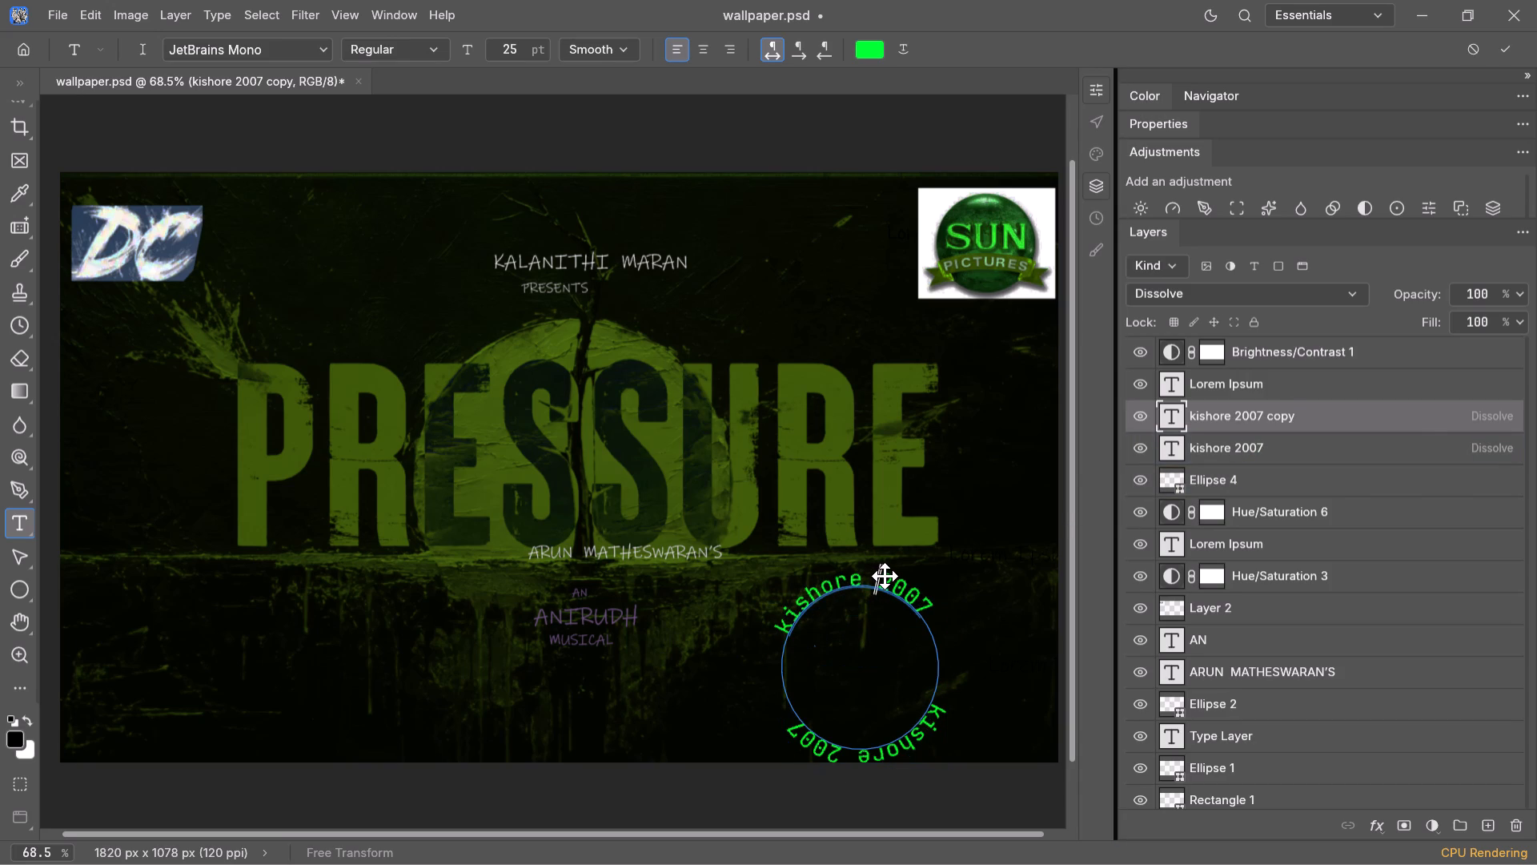
{"action": "left_click", "coordinate": [969, 625]}
{"action": "left_click", "coordinate": [973, 613]}
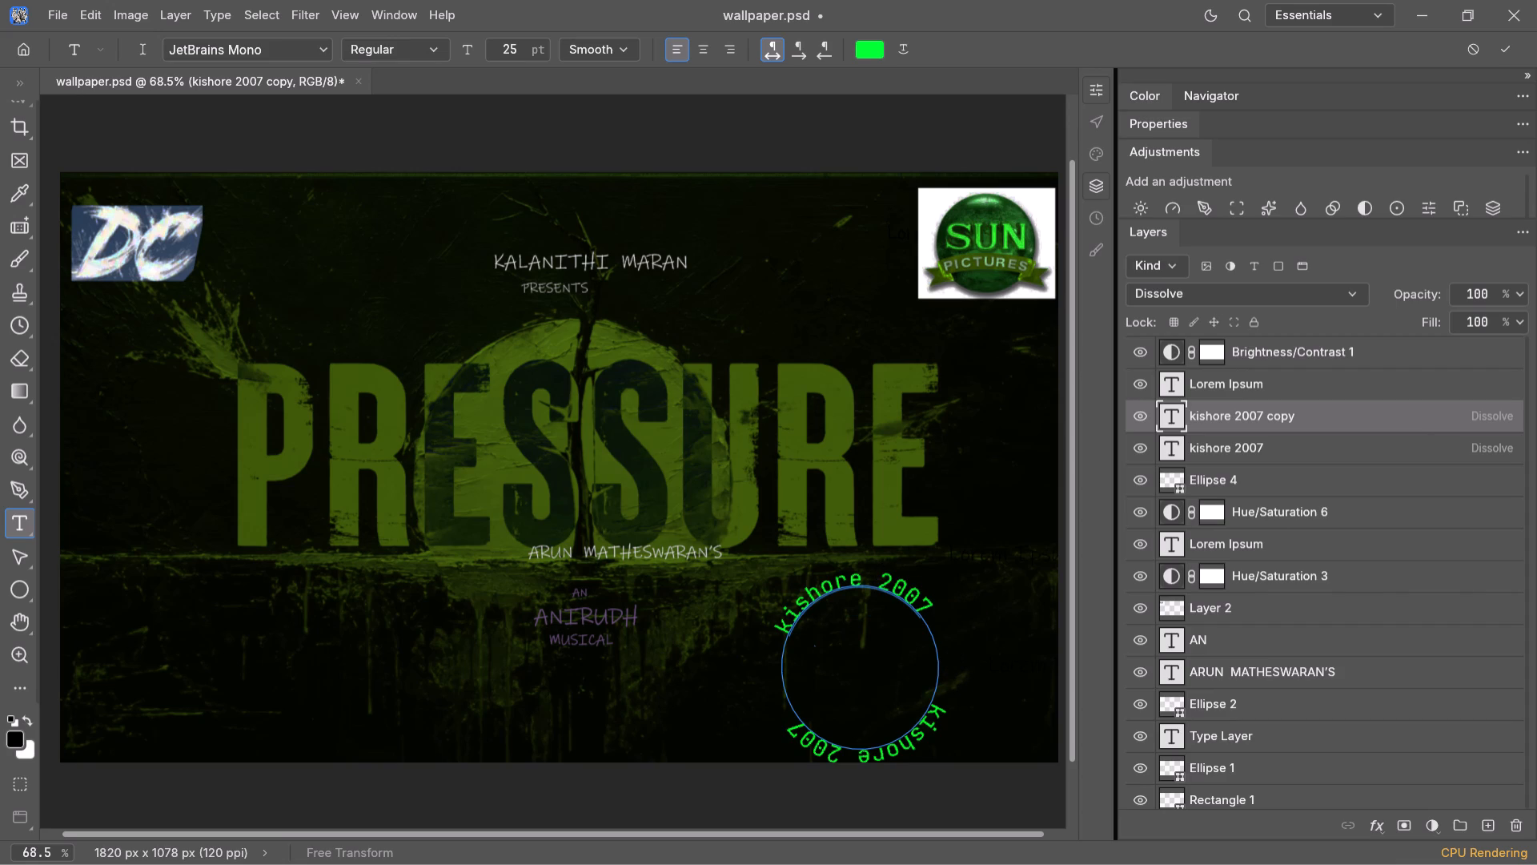
Insert the word edits before 2007 in the upper kishore 2007 copy text.
{"action": "left_click", "coordinate": [936, 620]}
{"action": "key", "text": "Left"}
{"action": "key", "text": "Left"}
{"action": "key", "text": "Left"}
{"action": "key", "text": "Left"}
{"action": "type", "text": "edits"}
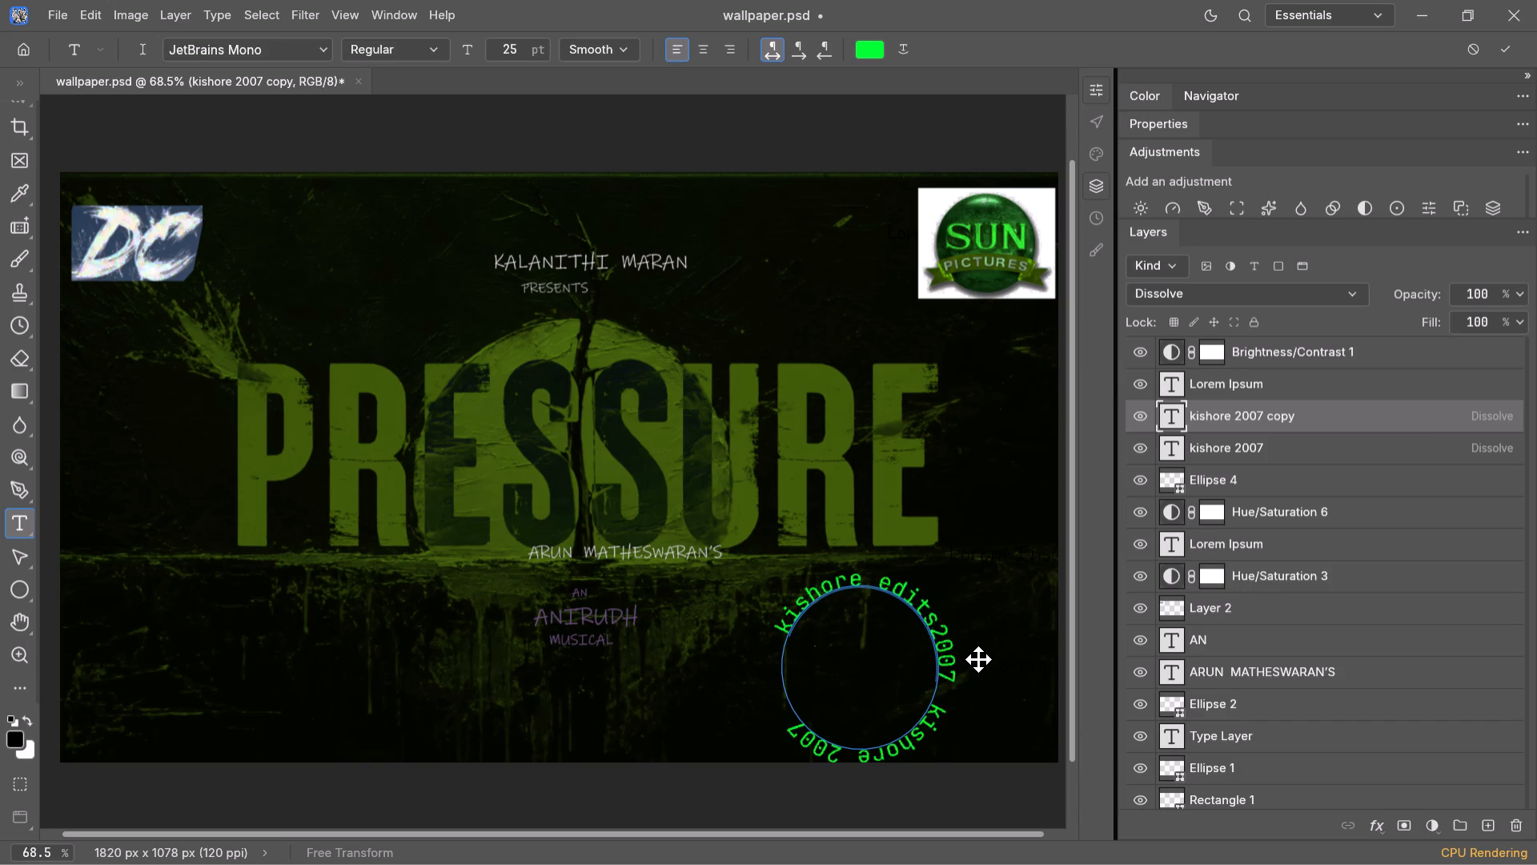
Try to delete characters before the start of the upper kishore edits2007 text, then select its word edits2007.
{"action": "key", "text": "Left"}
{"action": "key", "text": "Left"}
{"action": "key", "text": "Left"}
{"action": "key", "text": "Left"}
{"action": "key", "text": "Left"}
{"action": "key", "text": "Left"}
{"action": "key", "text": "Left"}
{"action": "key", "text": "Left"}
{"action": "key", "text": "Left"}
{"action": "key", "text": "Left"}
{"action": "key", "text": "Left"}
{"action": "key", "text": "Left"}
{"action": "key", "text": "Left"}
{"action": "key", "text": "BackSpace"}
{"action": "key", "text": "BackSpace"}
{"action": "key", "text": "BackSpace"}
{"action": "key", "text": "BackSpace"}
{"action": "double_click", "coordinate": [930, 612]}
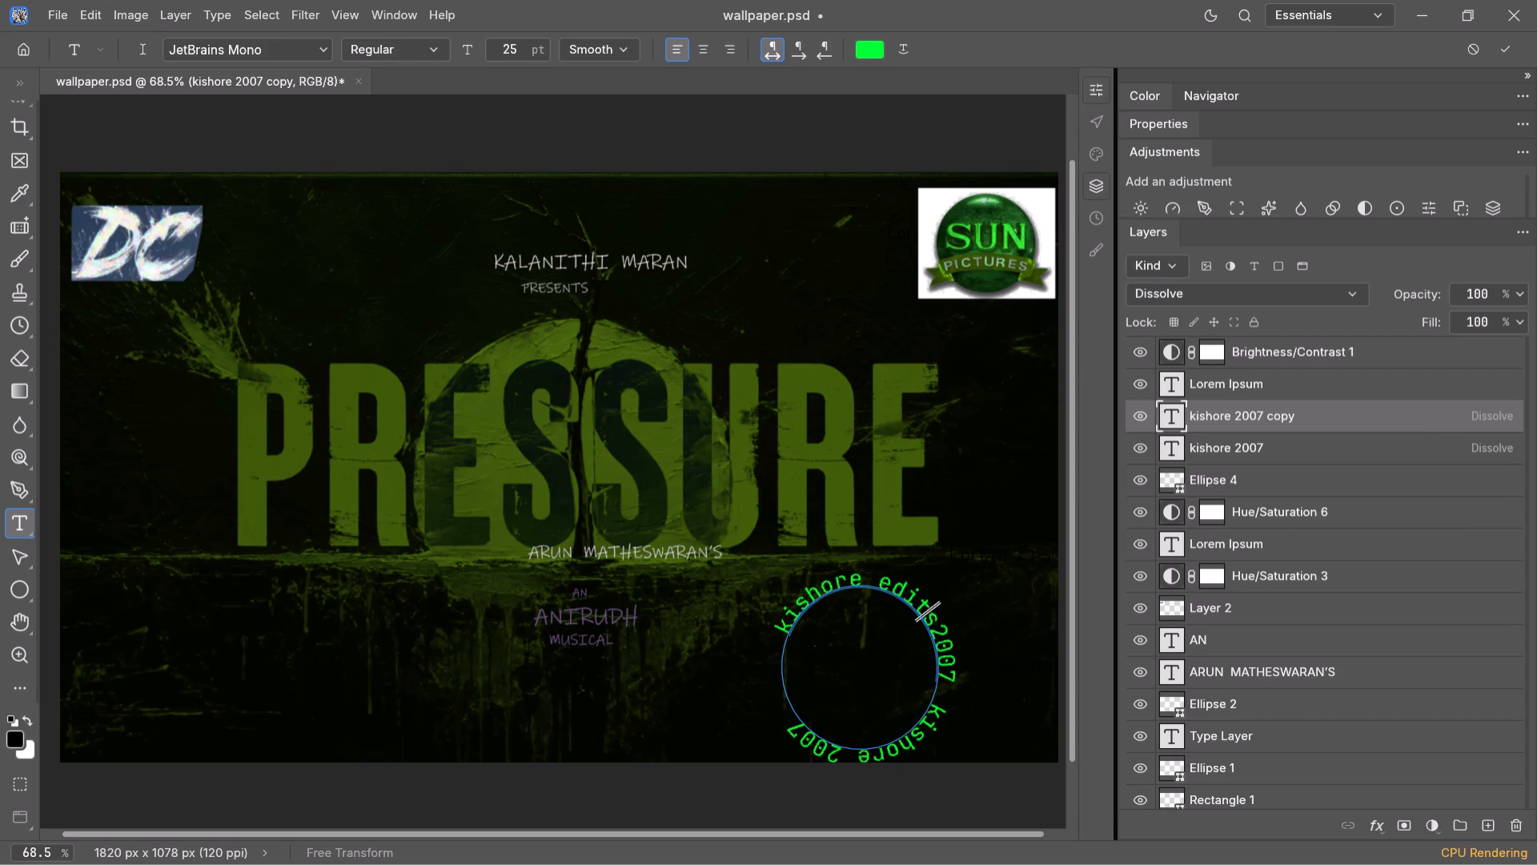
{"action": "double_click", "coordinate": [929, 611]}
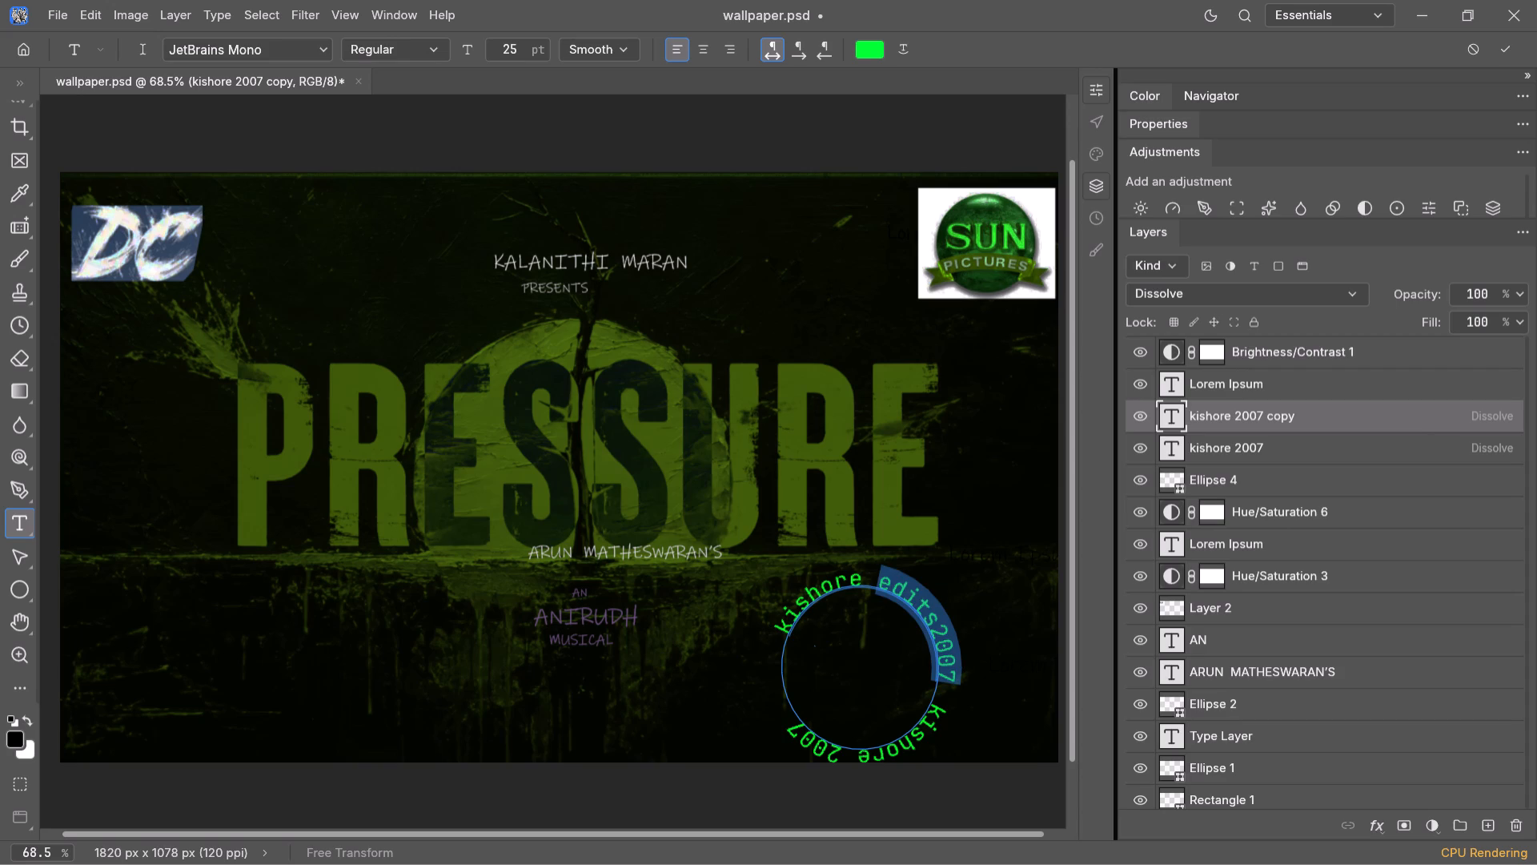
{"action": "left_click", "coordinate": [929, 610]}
Transform the kishore 2007 copy layer, moving it to about X 1471, Y 821.5 px and rotating it to about -2.7°.
{"action": "left_click", "coordinate": [1259, 408]}
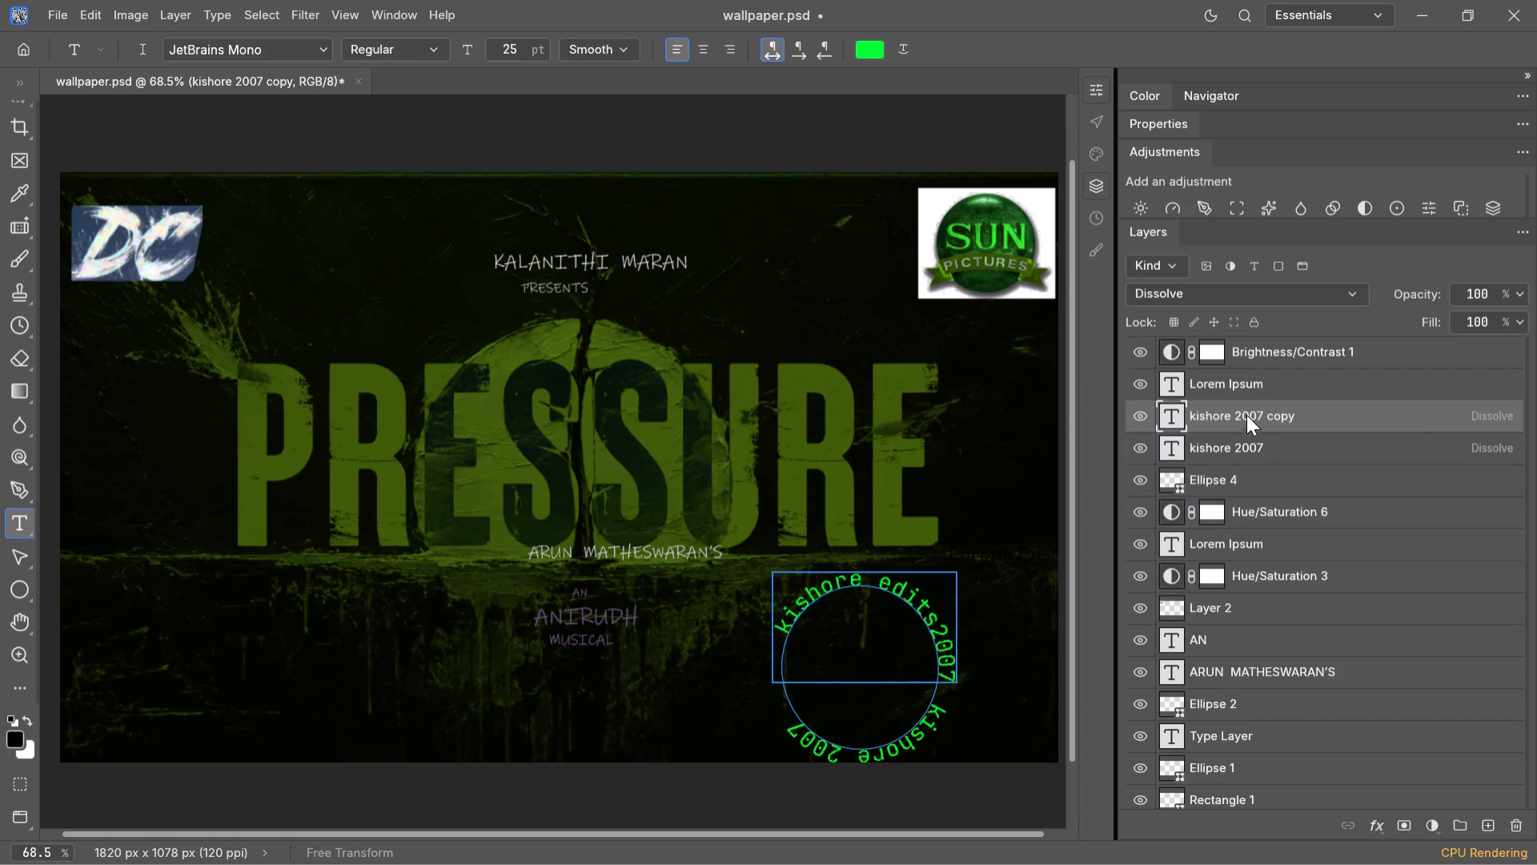
{"action": "double_click", "coordinate": [1229, 428]}
{"action": "left_click", "coordinate": [72, 6]}
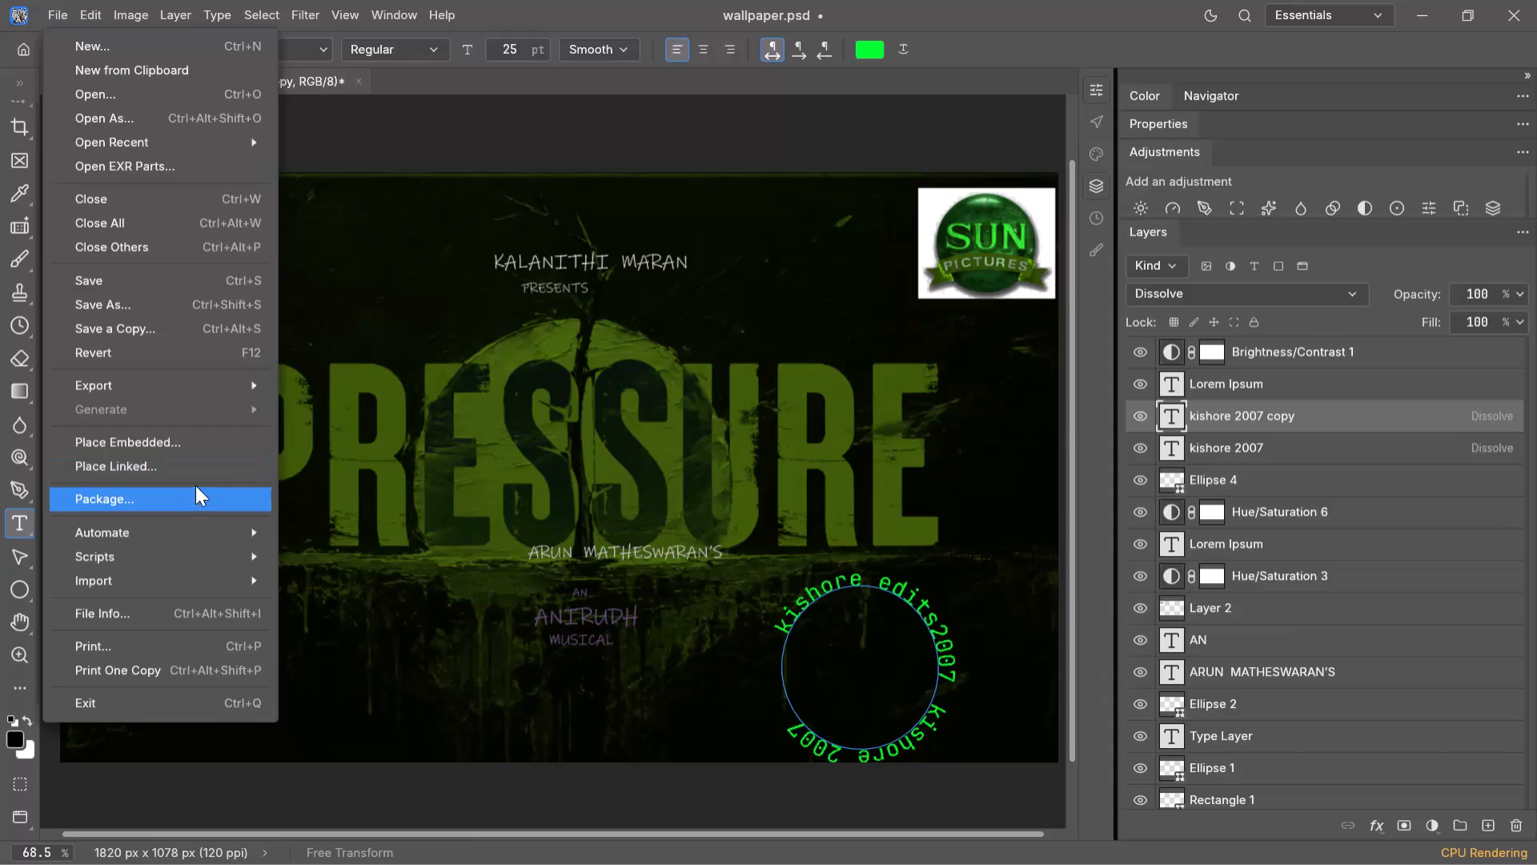
{"action": "left_click", "coordinate": [104, 4]}
{"action": "left_click", "coordinate": [101, 10]}
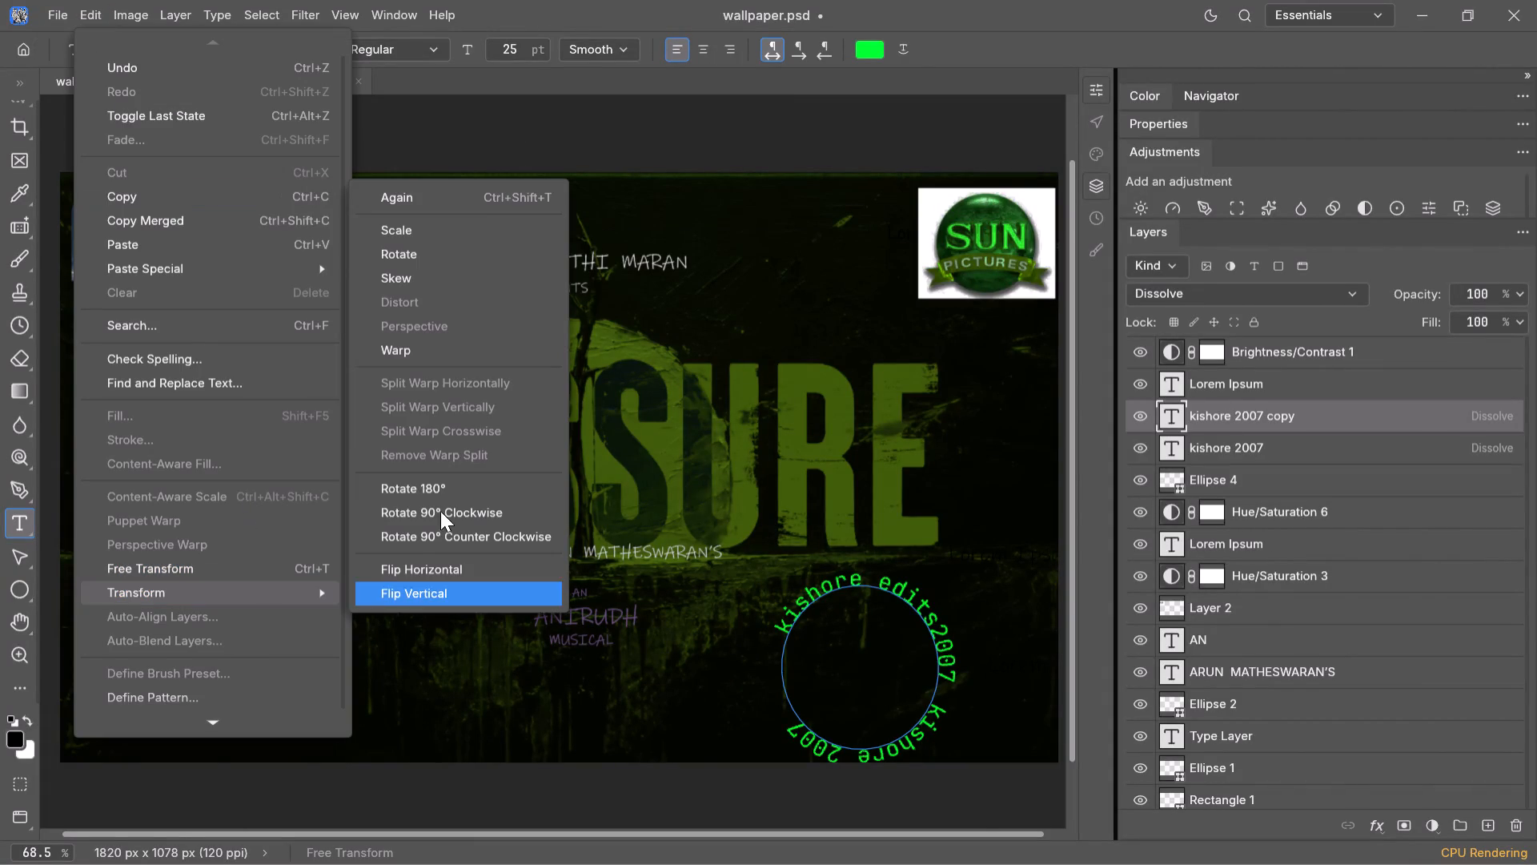
{"action": "left_click", "coordinate": [489, 251]}
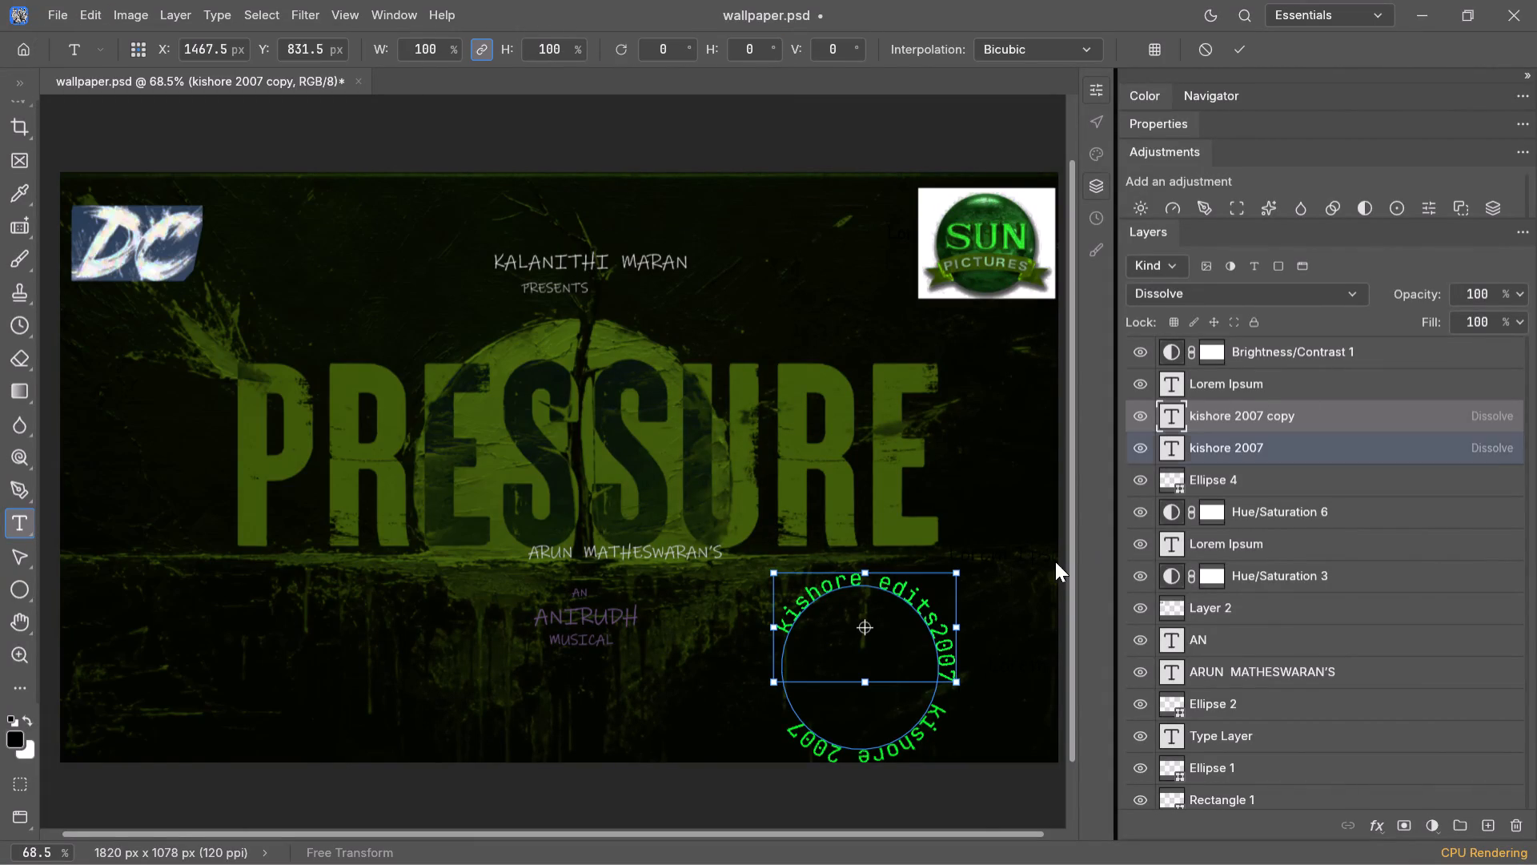
{"action": "left_click", "coordinate": [937, 605]}
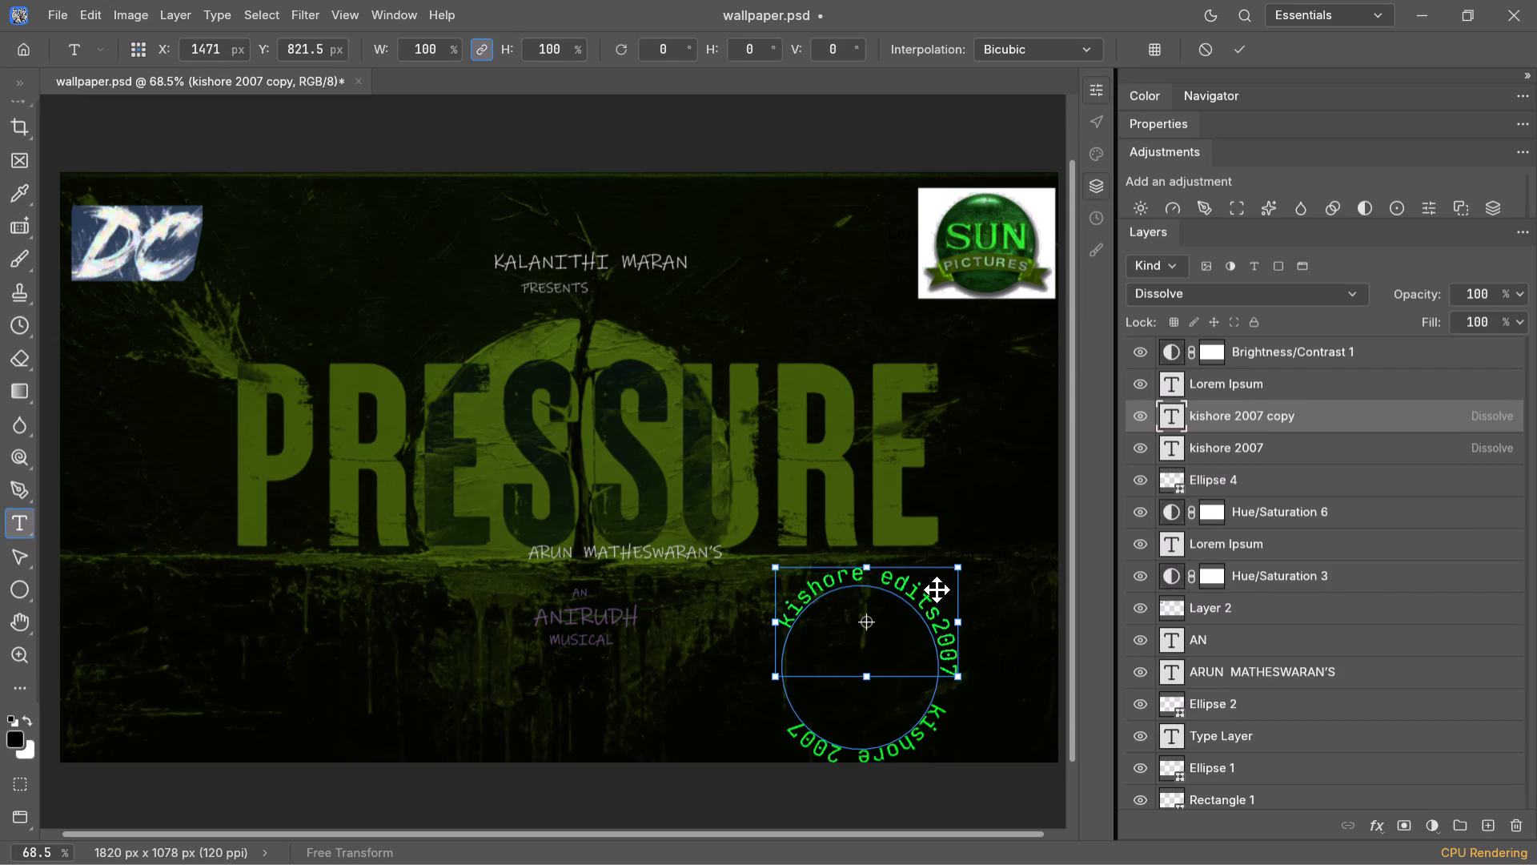
{"action": "left_click_drag", "start_coordinate": [957, 569], "coordinate": [945, 568]}
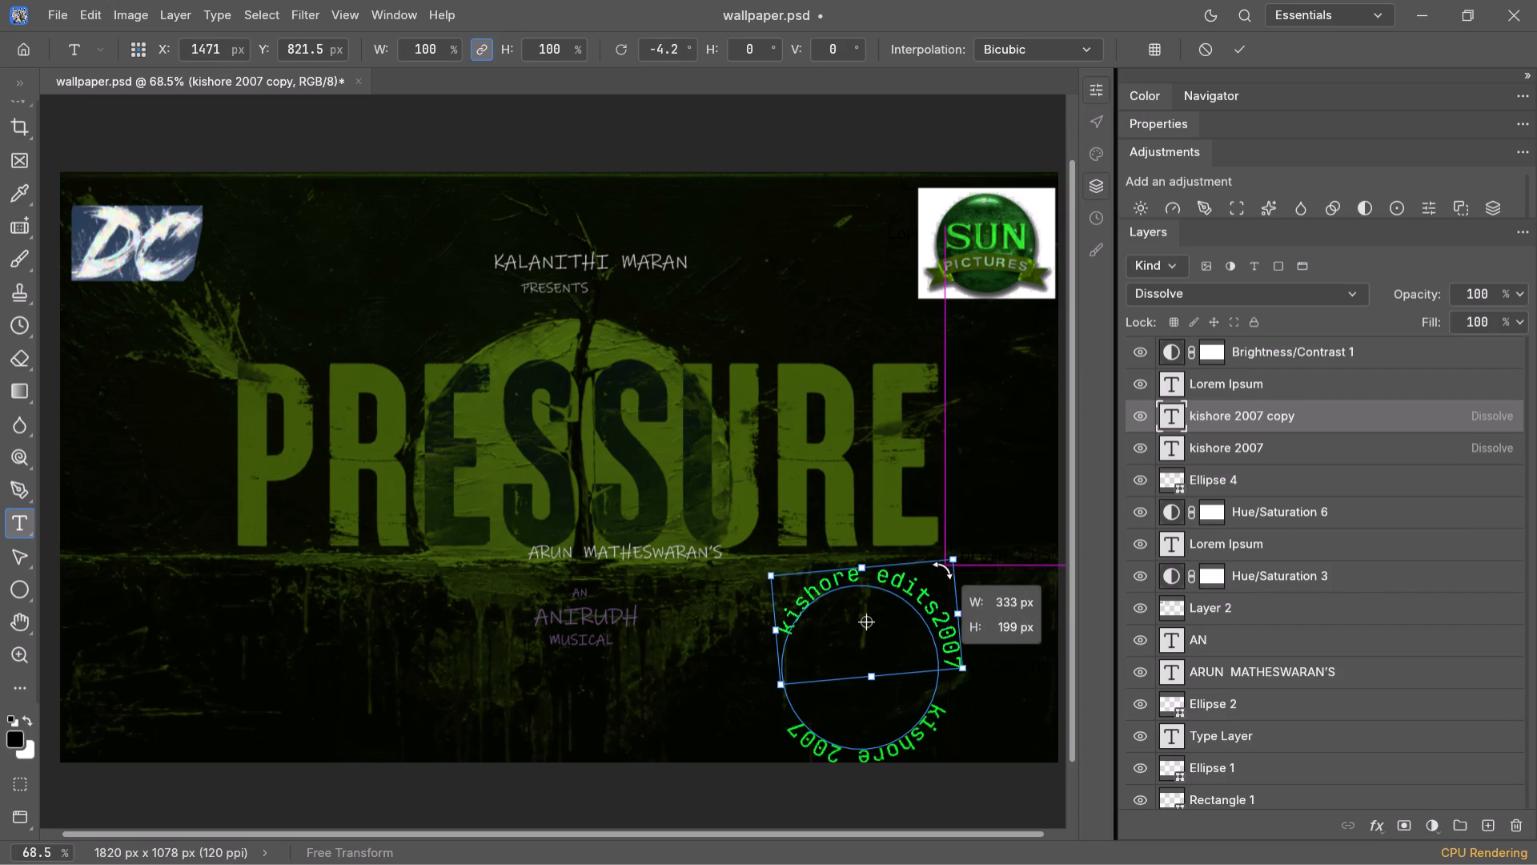
{"action": "left_click_drag", "start_coordinate": [945, 568], "coordinate": [929, 587]}
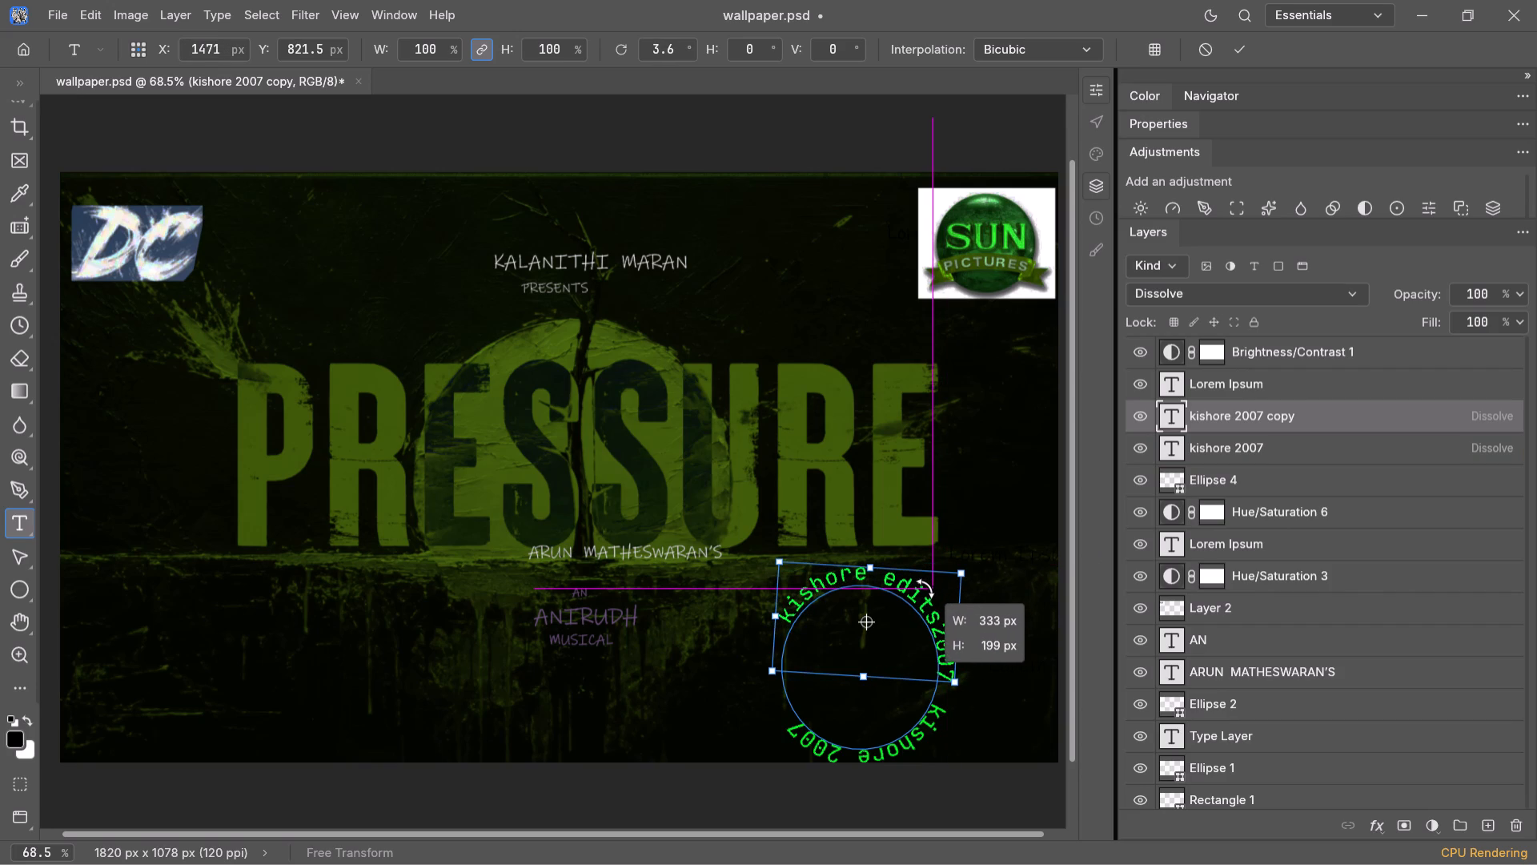
{"action": "left_click_drag", "start_coordinate": [929, 587], "coordinate": [923, 587]}
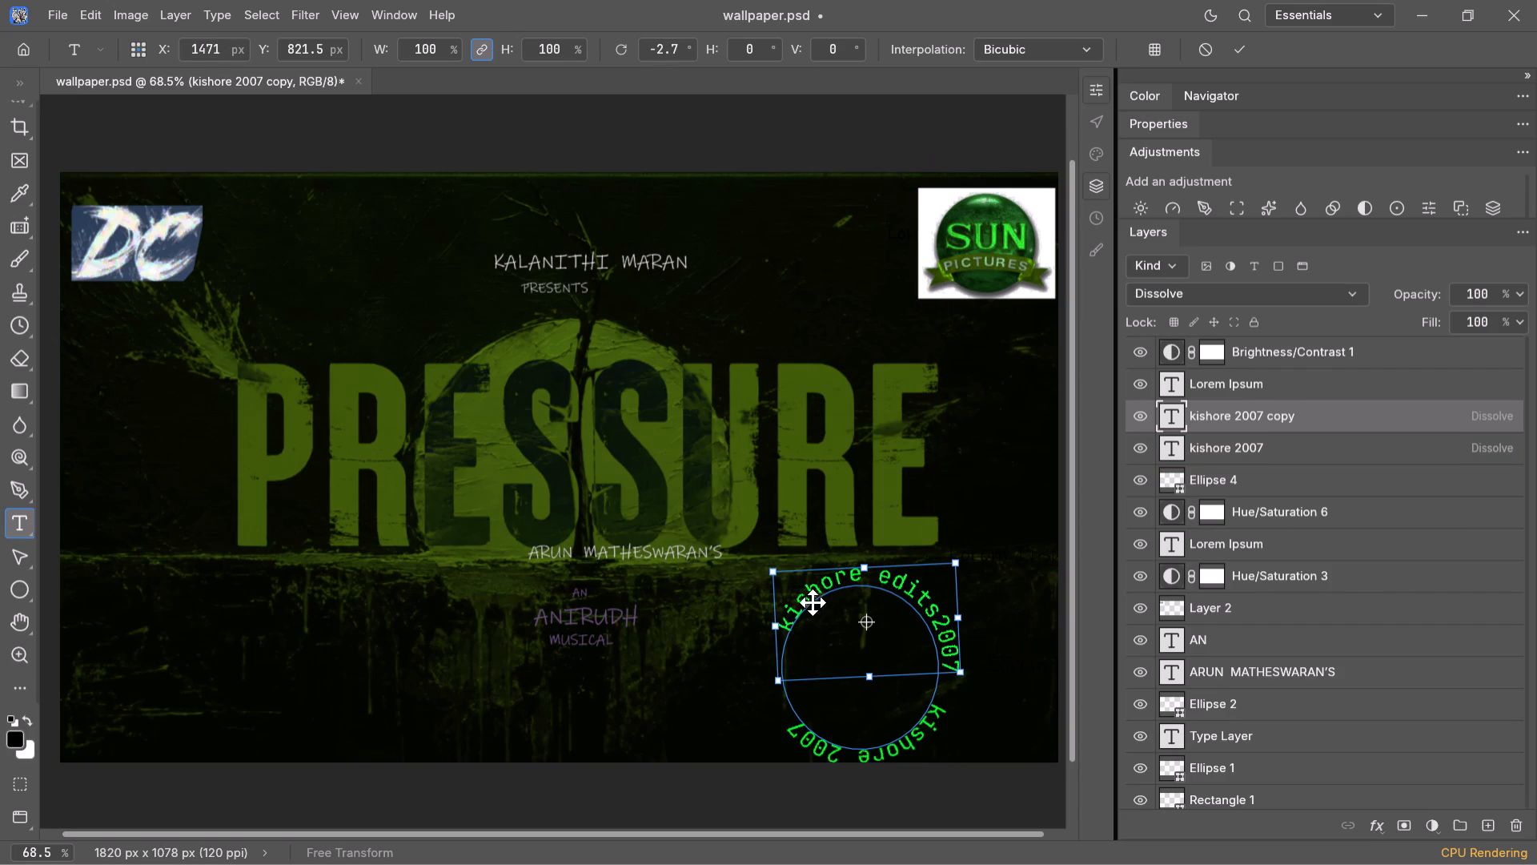
Rotate the kishore 2007 copy layer to about -18.6° and move it to about X 1433.5, Y 840.4 px.
{"action": "left_click_drag", "start_coordinate": [801, 600], "coordinate": [785, 614]}
{"action": "left_click_drag", "start_coordinate": [947, 584], "coordinate": [947, 583]}
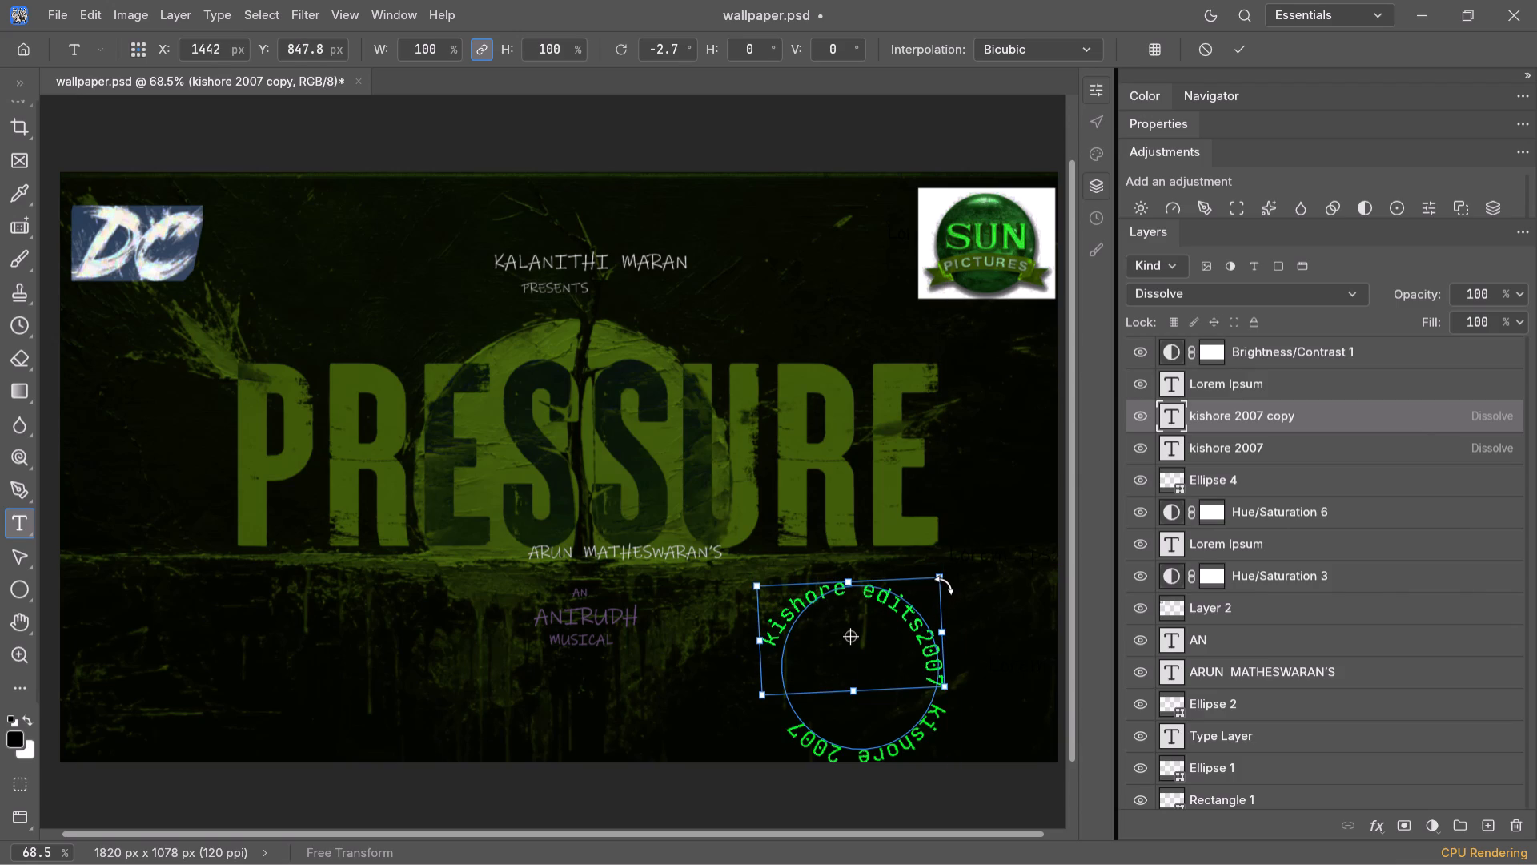
{"action": "left_click_drag", "start_coordinate": [947, 583], "coordinate": [956, 564]}
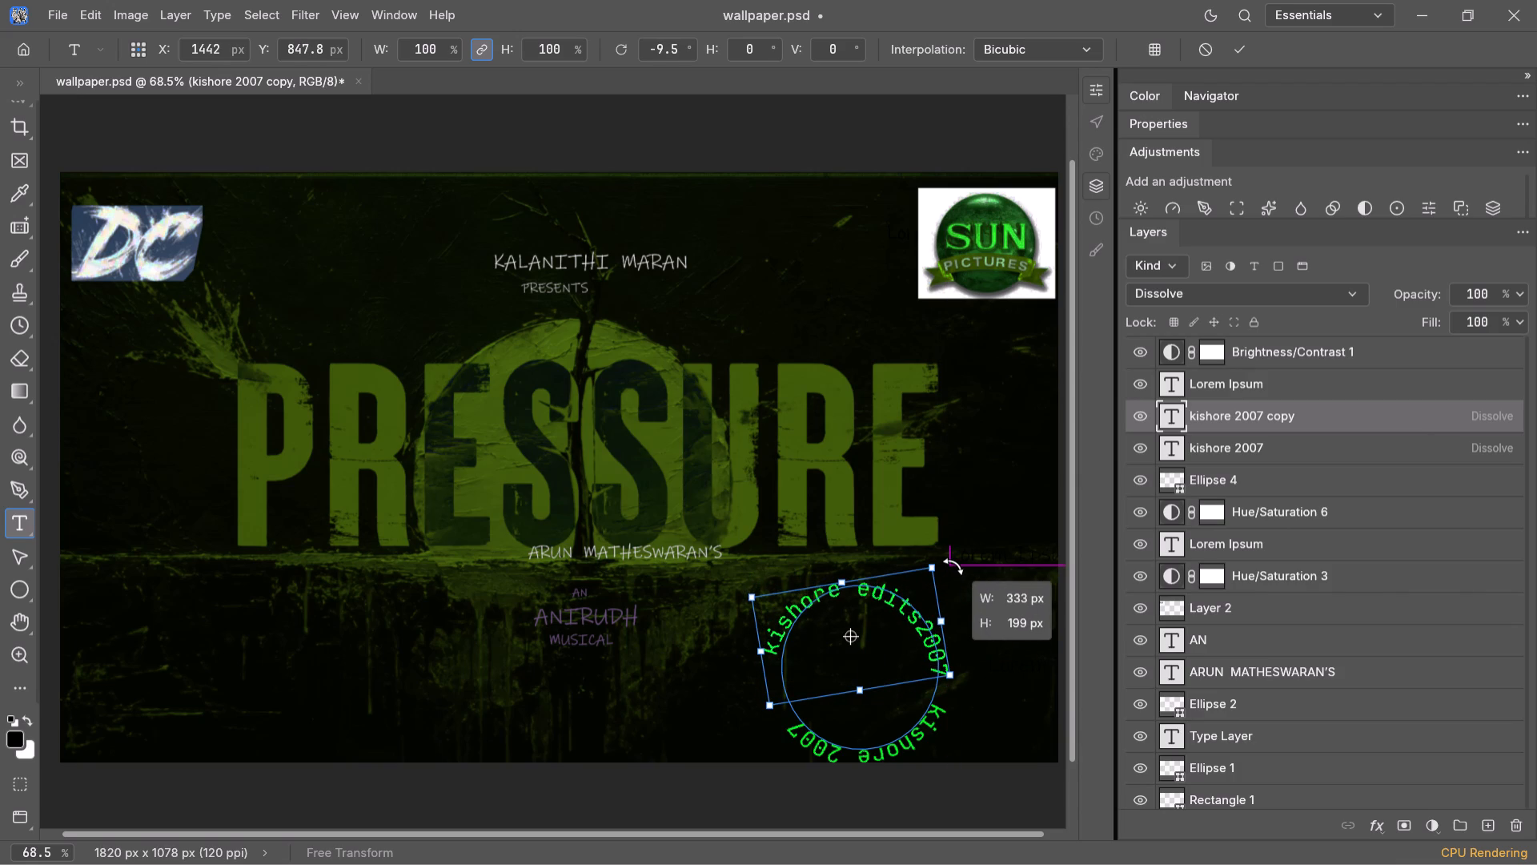
{"action": "left_click_drag", "start_coordinate": [956, 564], "coordinate": [955, 564]}
{"action": "left_click_drag", "start_coordinate": [873, 587], "coordinate": [879, 580]}
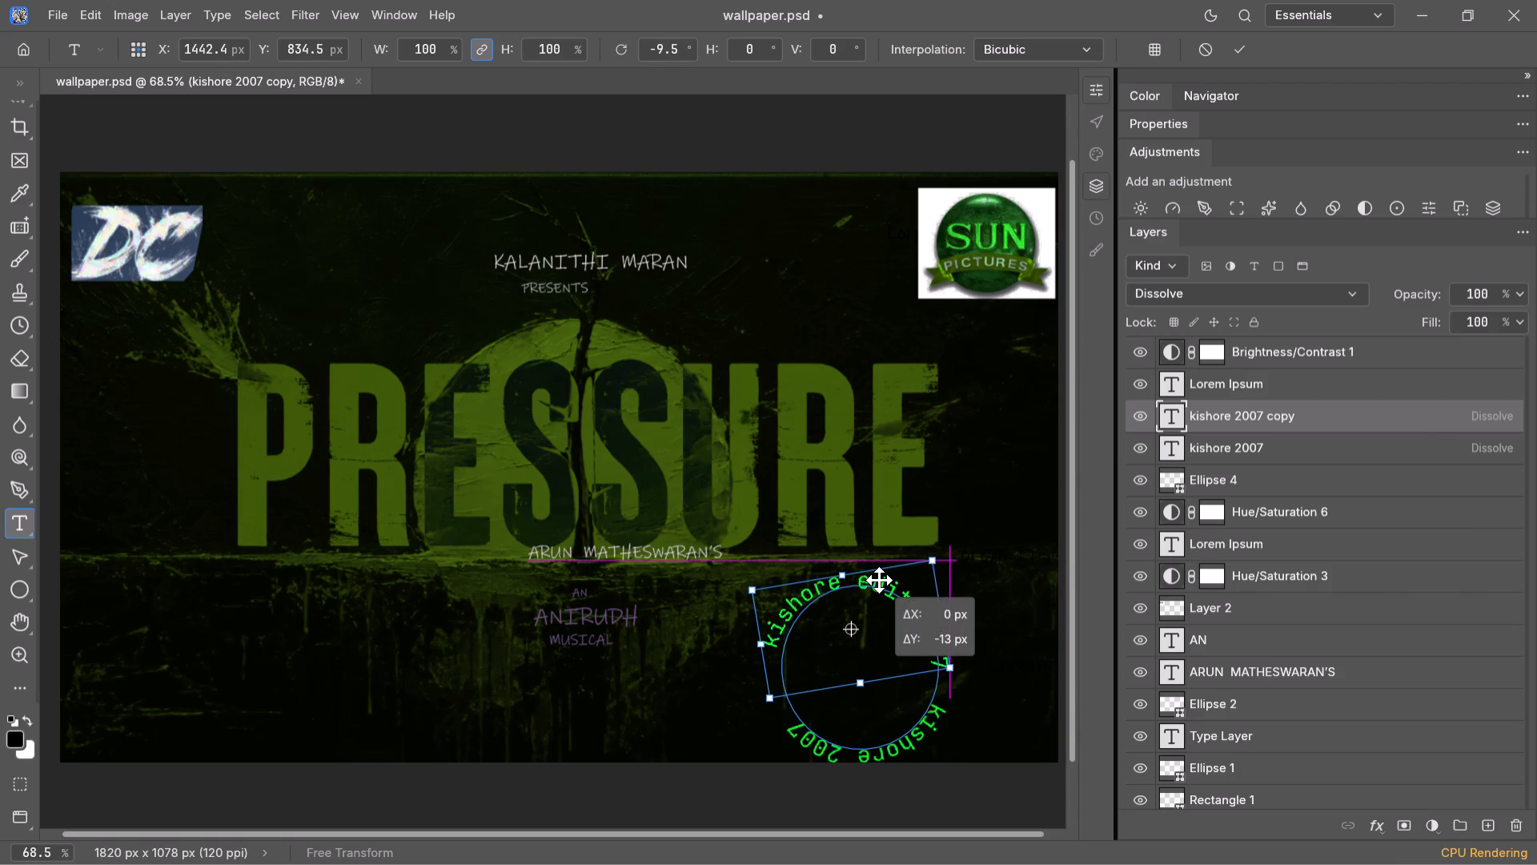
{"action": "left_click_drag", "start_coordinate": [879, 580], "coordinate": [881, 577]}
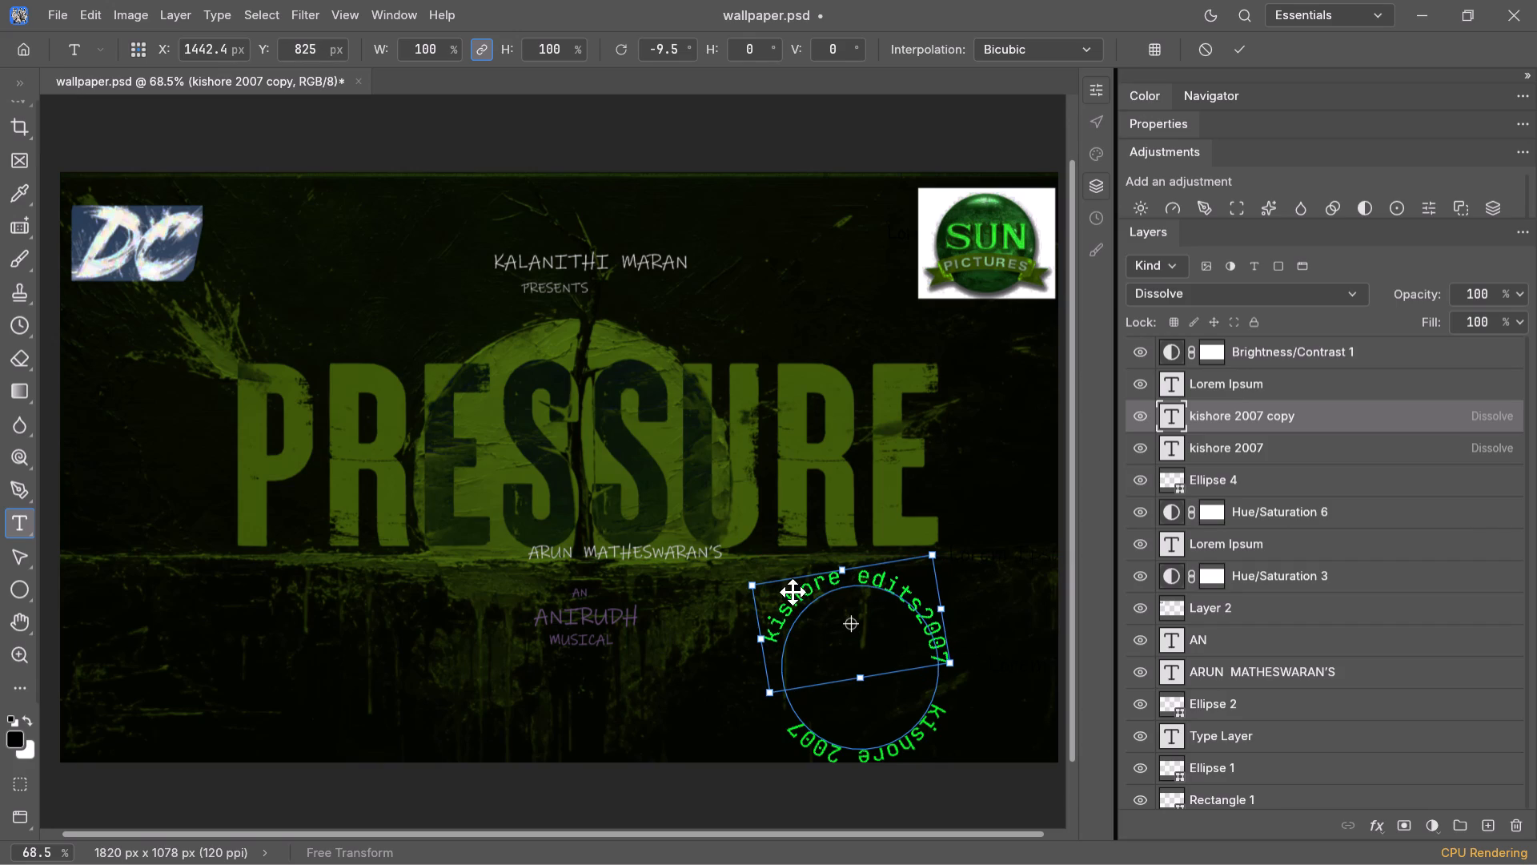
{"action": "left_click_drag", "start_coordinate": [759, 590], "coordinate": [759, 592]}
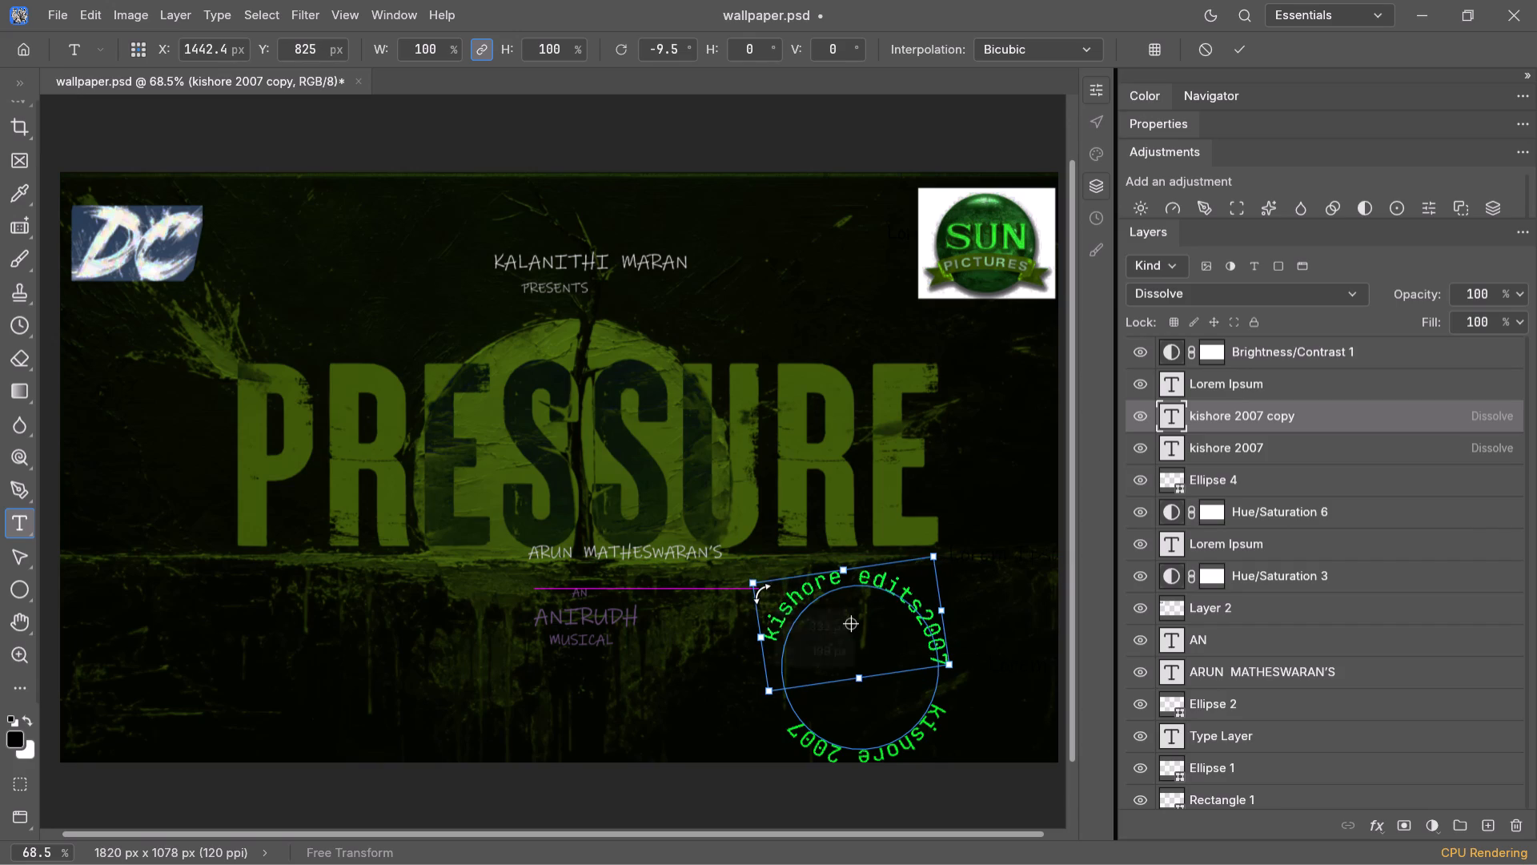
{"action": "left_click_drag", "start_coordinate": [759, 592], "coordinate": [764, 601]}
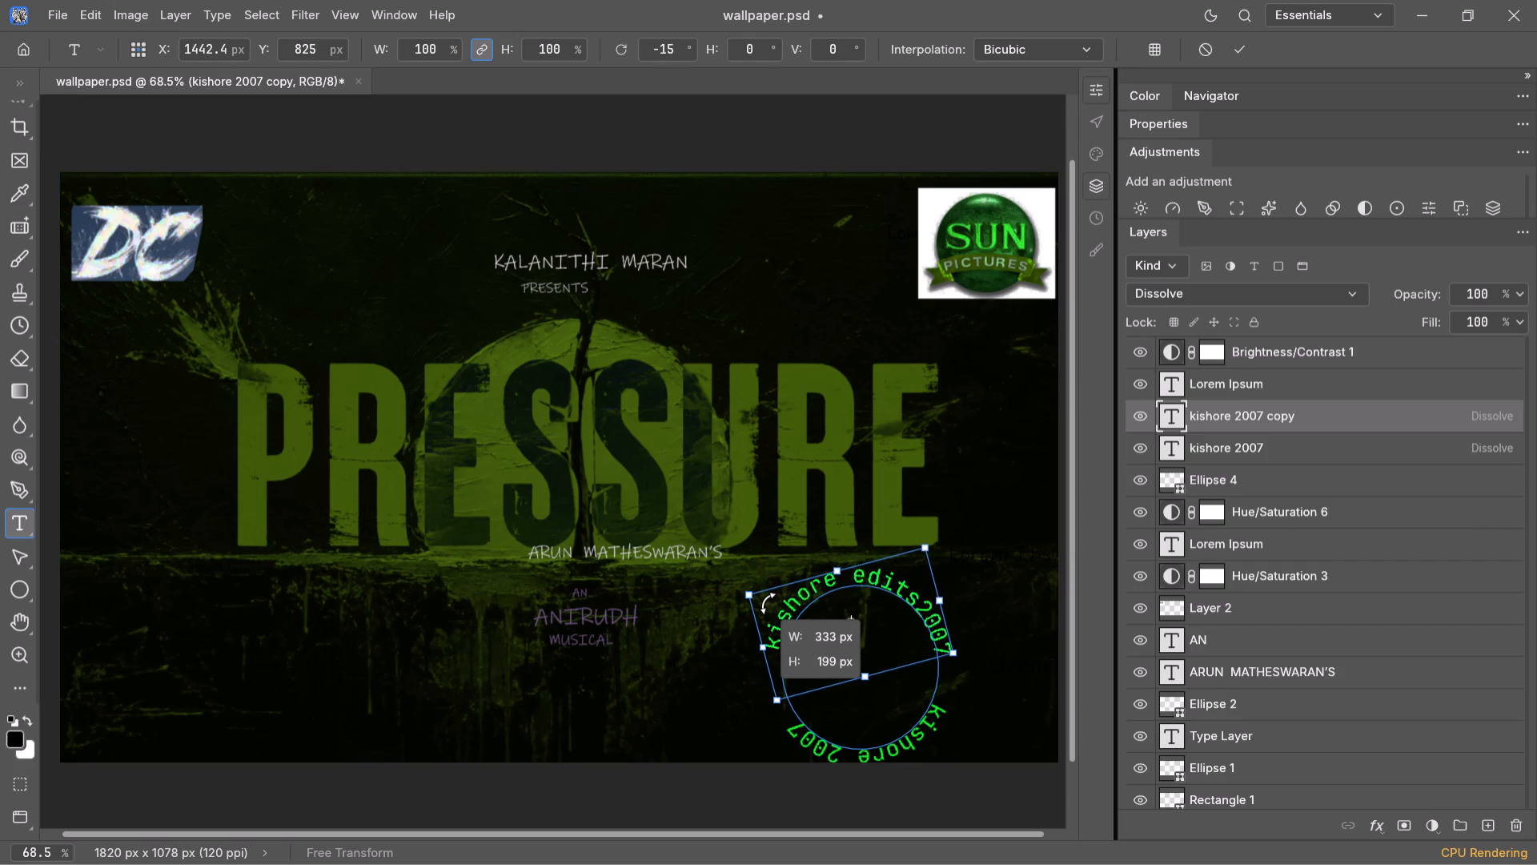
{"action": "left_click_drag", "start_coordinate": [764, 601], "coordinate": [768, 608]}
{"action": "left_click", "coordinate": [768, 608]}
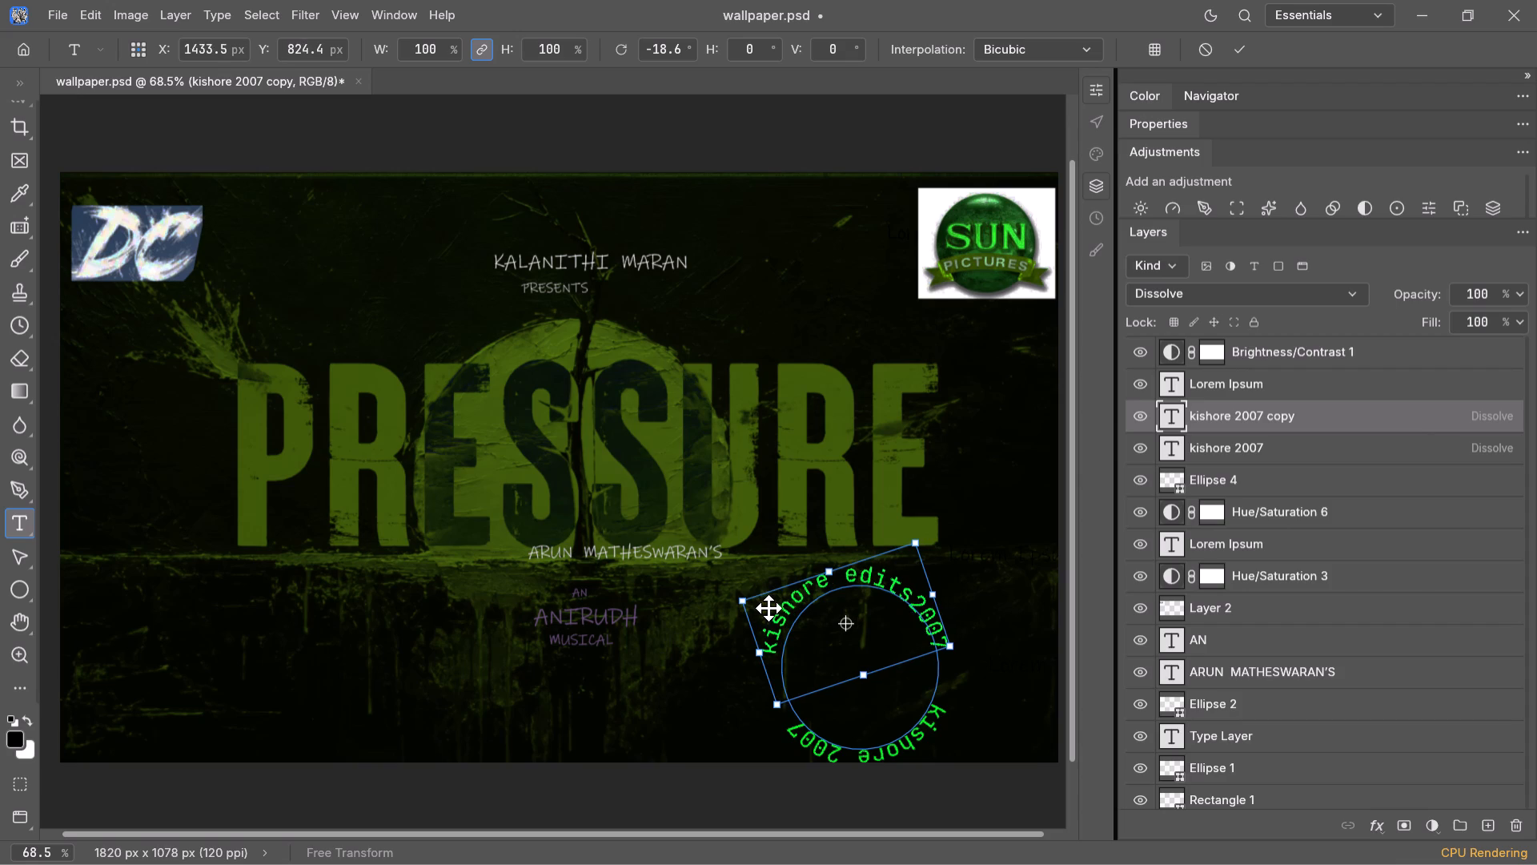
{"action": "left_click_drag", "start_coordinate": [926, 581], "coordinate": [933, 581]}
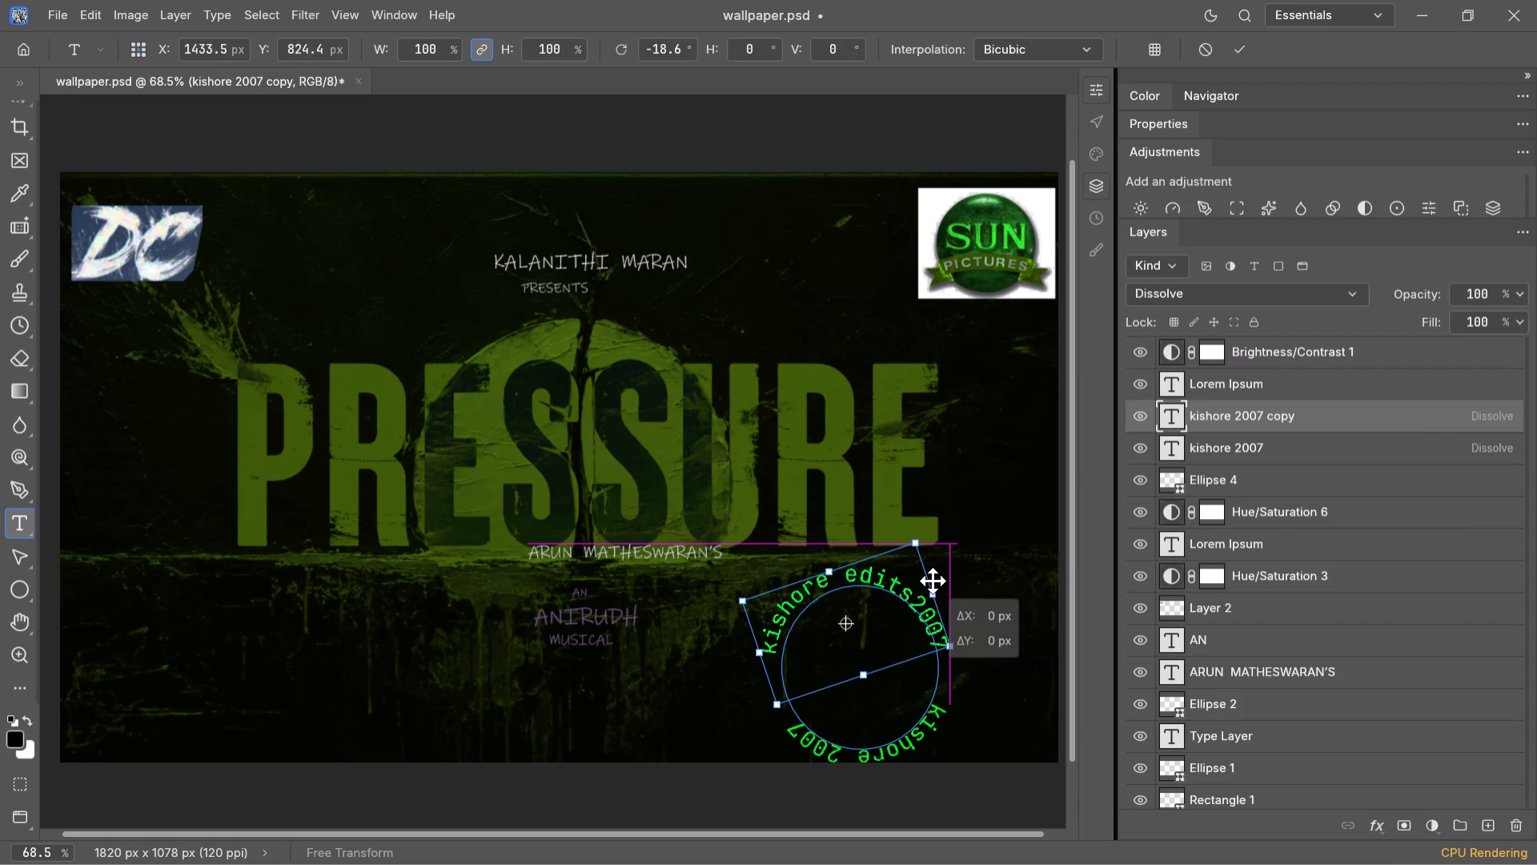
{"action": "left_click_drag", "start_coordinate": [933, 581], "coordinate": [934, 585]}
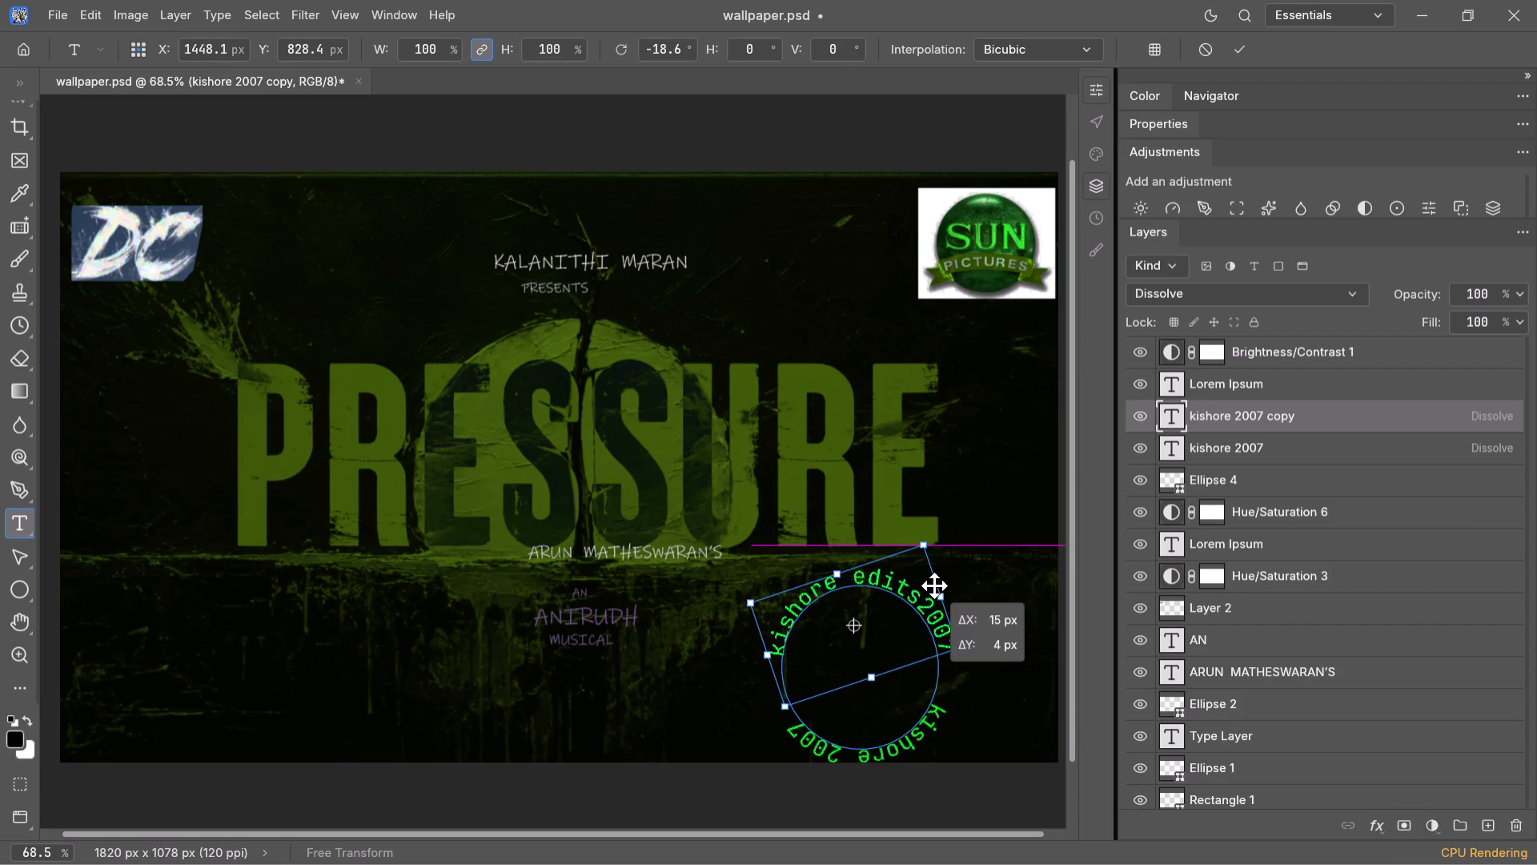
{"action": "left_click_drag", "start_coordinate": [934, 585], "coordinate": [934, 586]}
{"action": "left_click", "coordinate": [933, 586]}
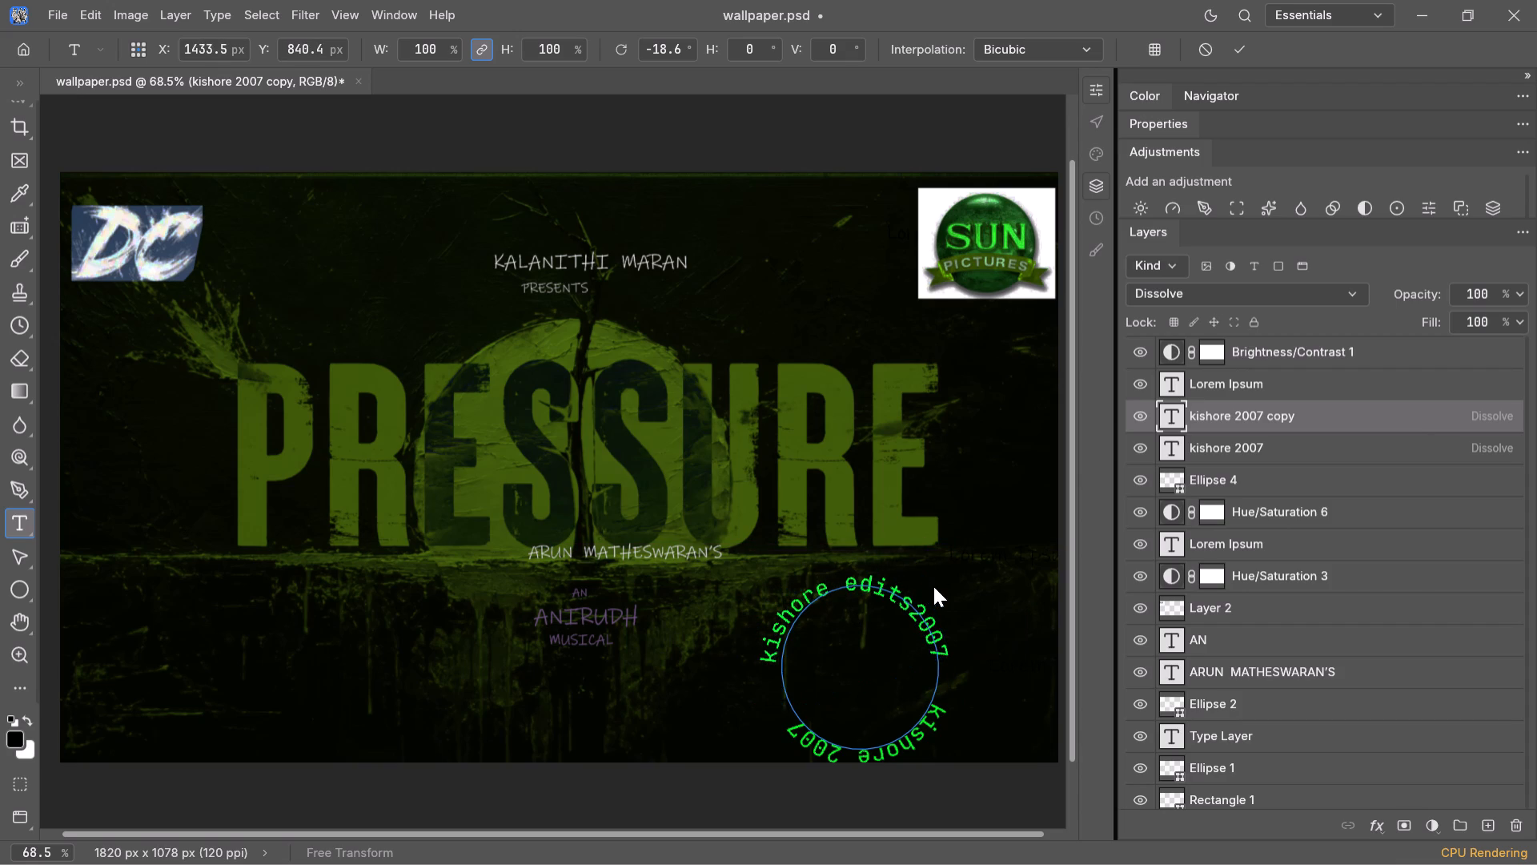
Transform the kishore 2007 copy layer again, nudging the upper kishore edits2007 arc to about X 1450, Y 812.5 px.
{"action": "left_click", "coordinate": [901, 590]}
{"action": "double_click", "coordinate": [901, 590]}
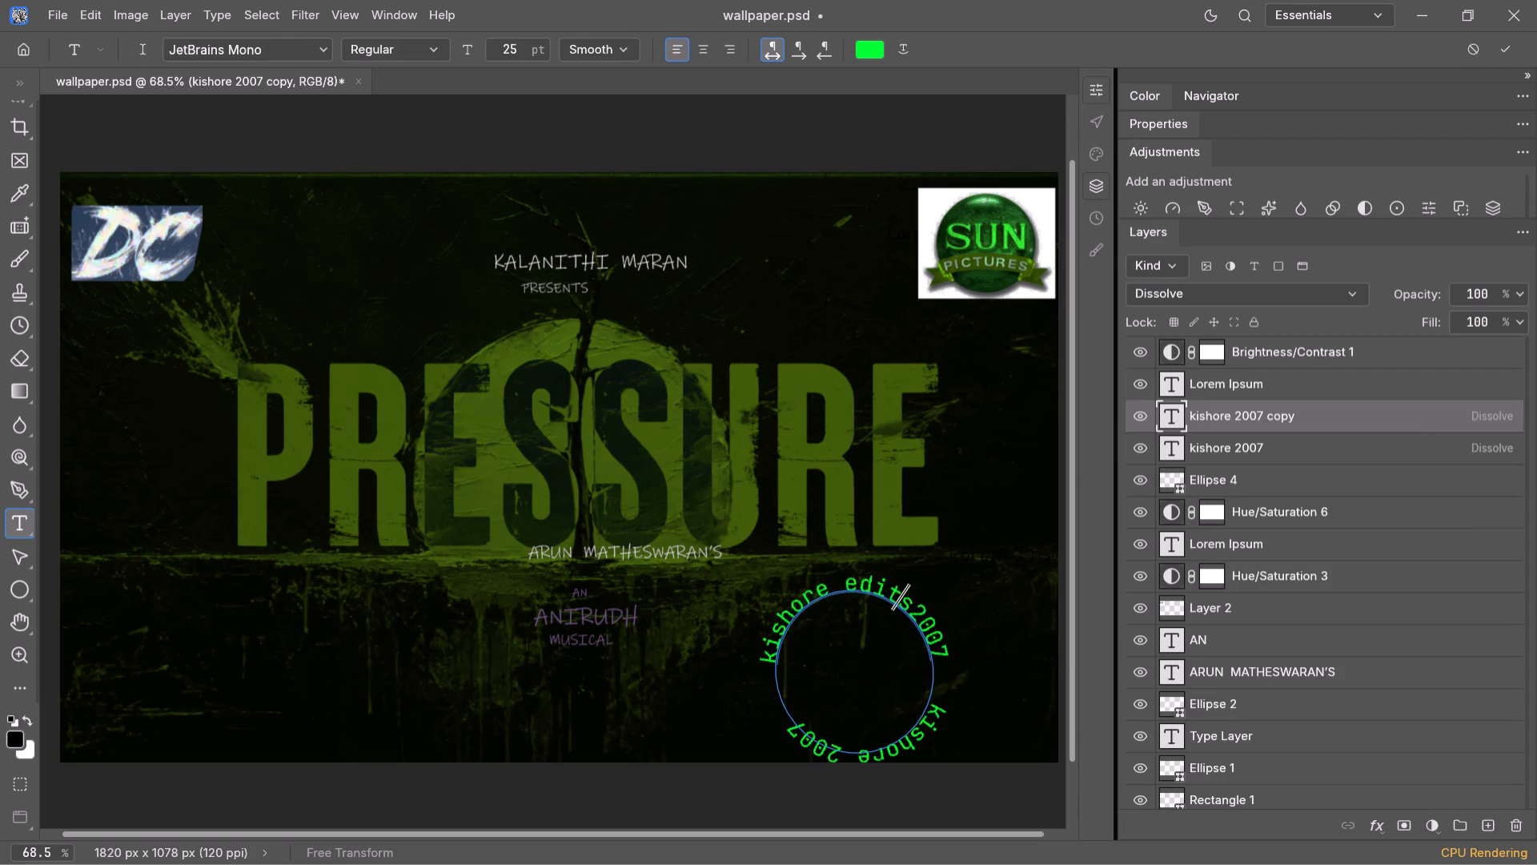
{"action": "left_click", "coordinate": [901, 588]}
{"action": "left_click", "coordinate": [969, 565]}
{"action": "left_click", "coordinate": [92, 14]}
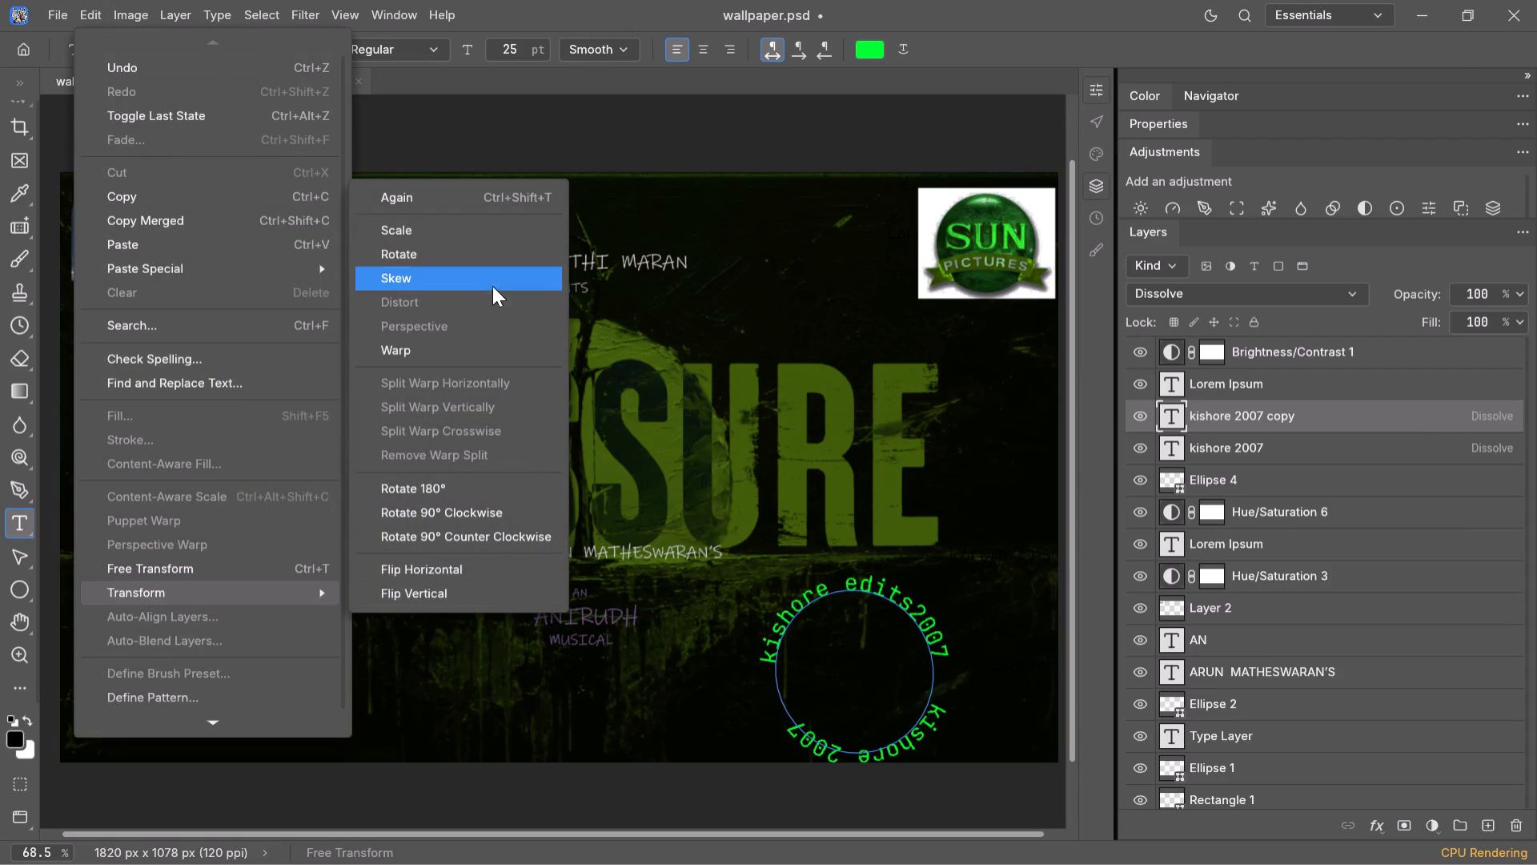
{"action": "left_click", "coordinate": [500, 261]}
{"action": "left_click", "coordinate": [885, 585]}
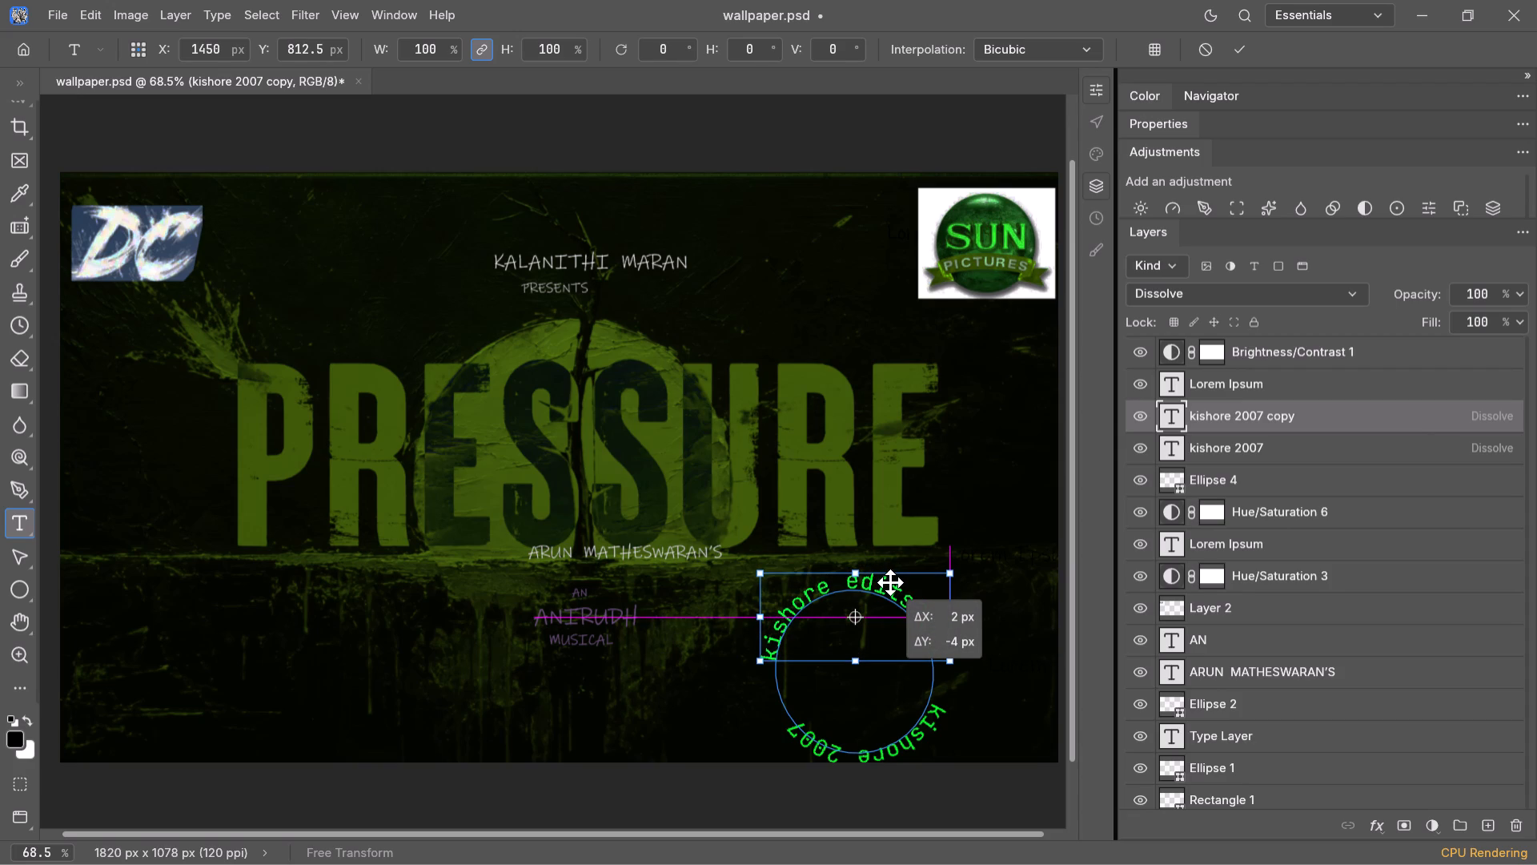
{"action": "left_click", "coordinate": [889, 581]}
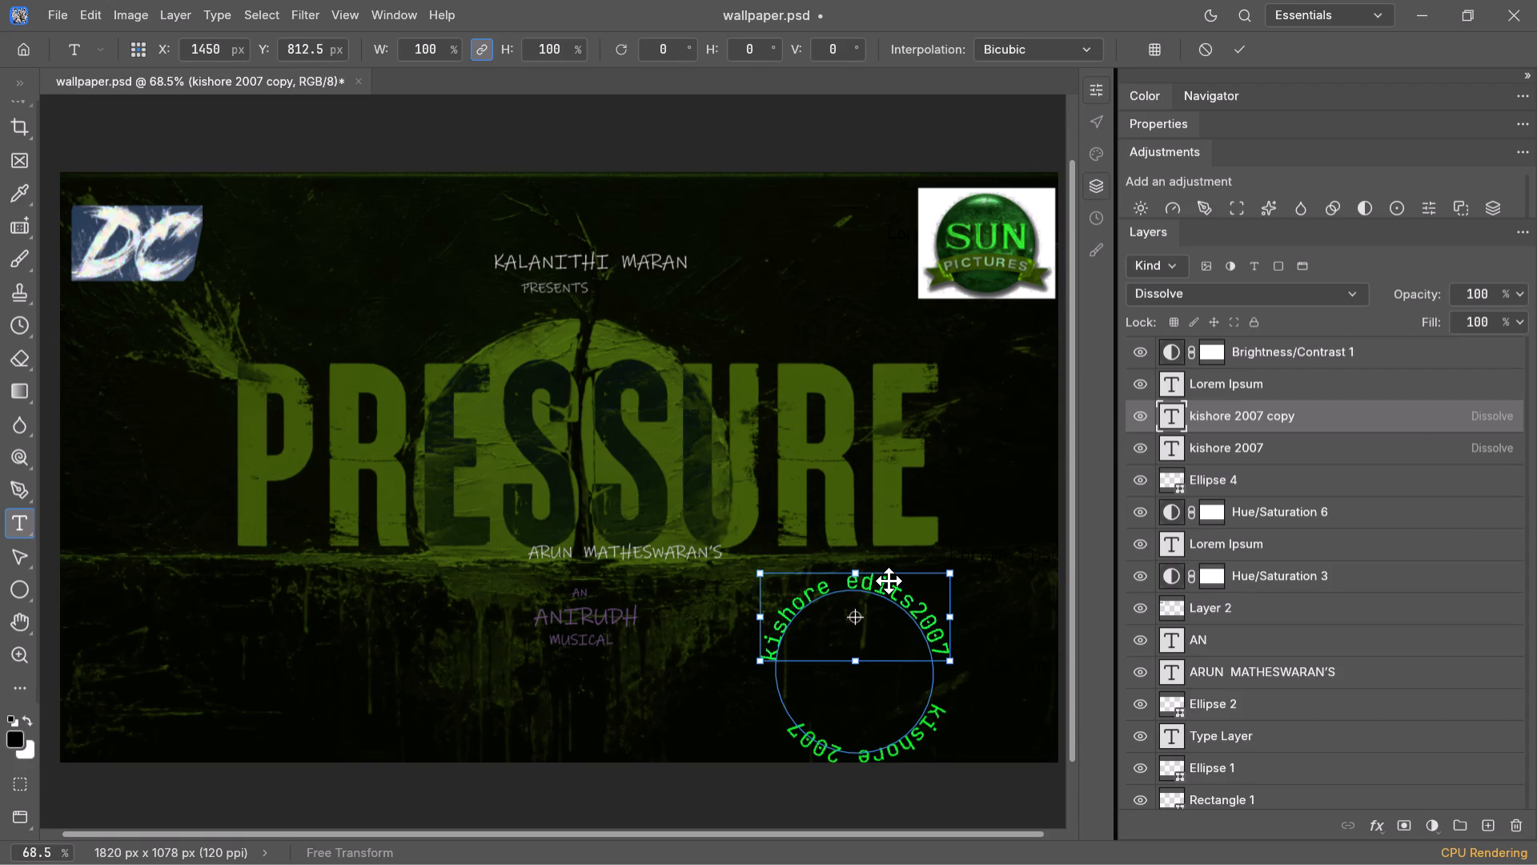
{"action": "left_click", "coordinate": [889, 580]}
{"action": "left_click", "coordinate": [984, 657]}
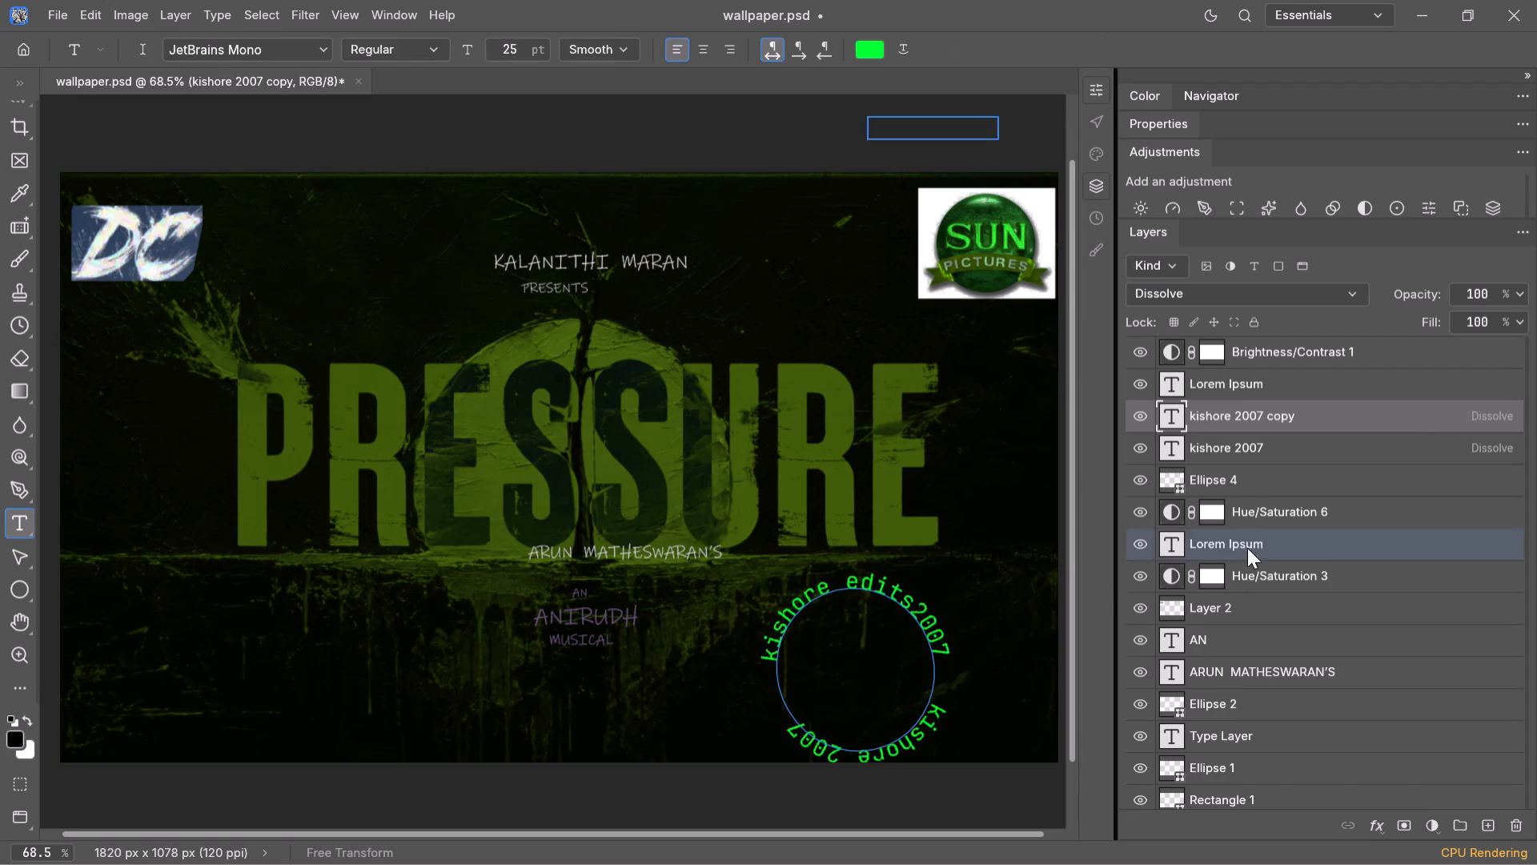
Transform the lower kishore 2007 layer, rotating it to about -2.9° and moving it to about X 1494.4, Y 982.9 px.
{"action": "left_click", "coordinate": [1262, 450]}
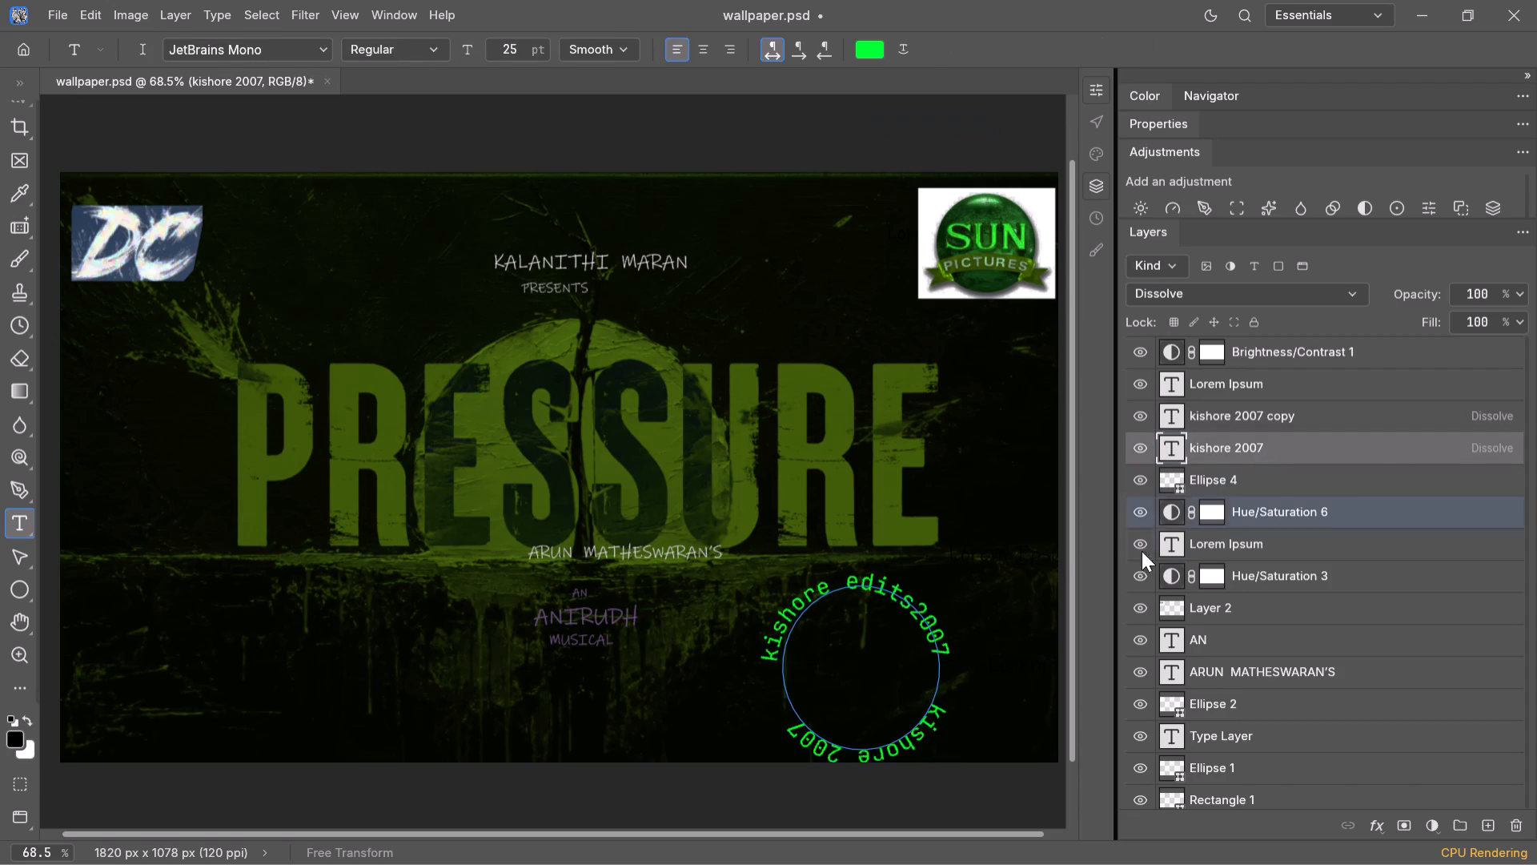
{"action": "double_click", "coordinate": [931, 711]}
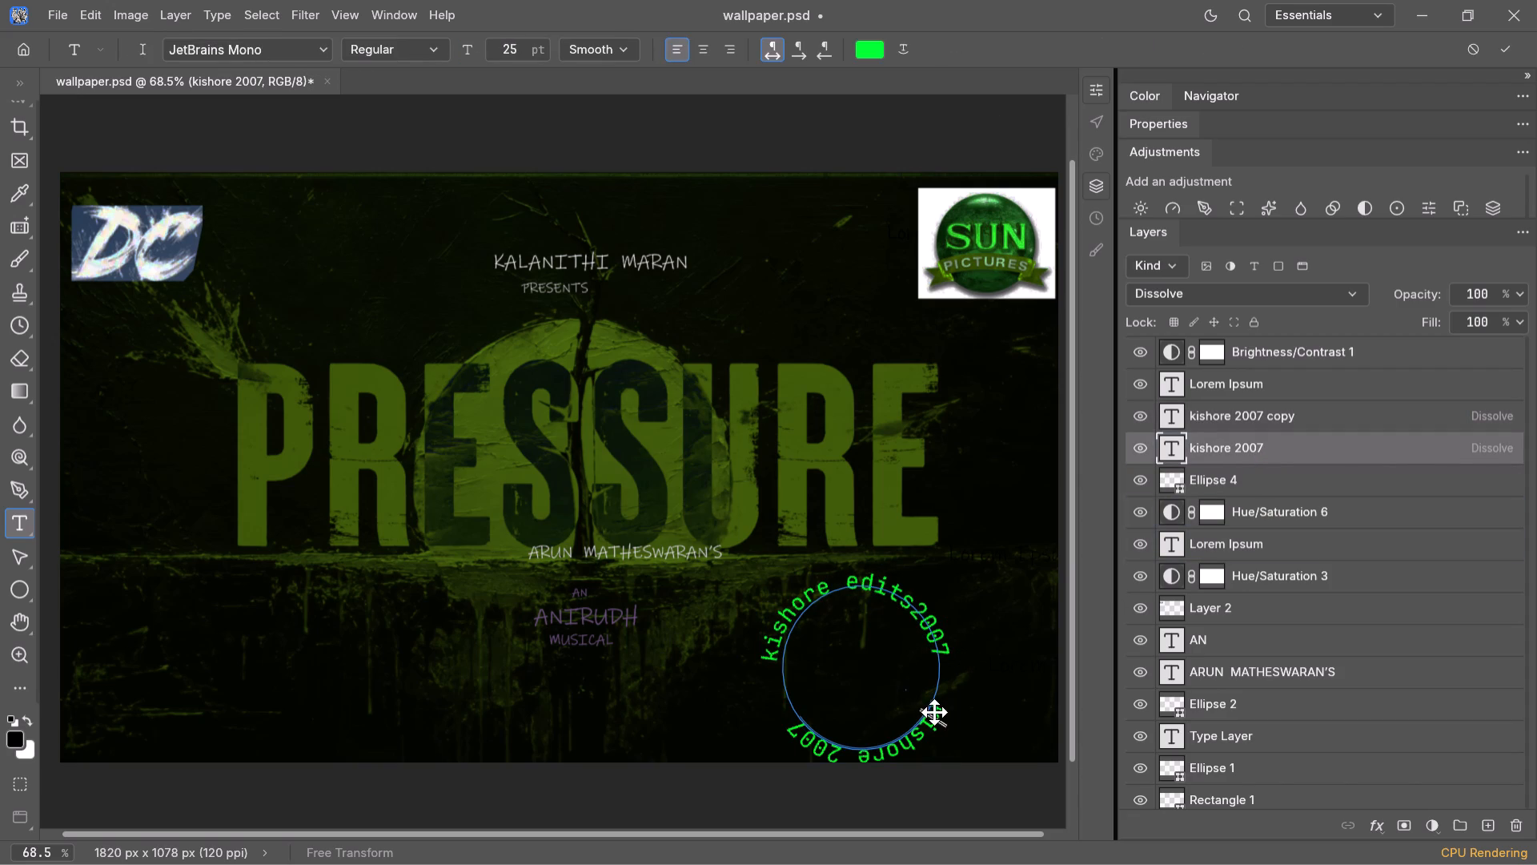
{"action": "double_click", "coordinate": [941, 726]}
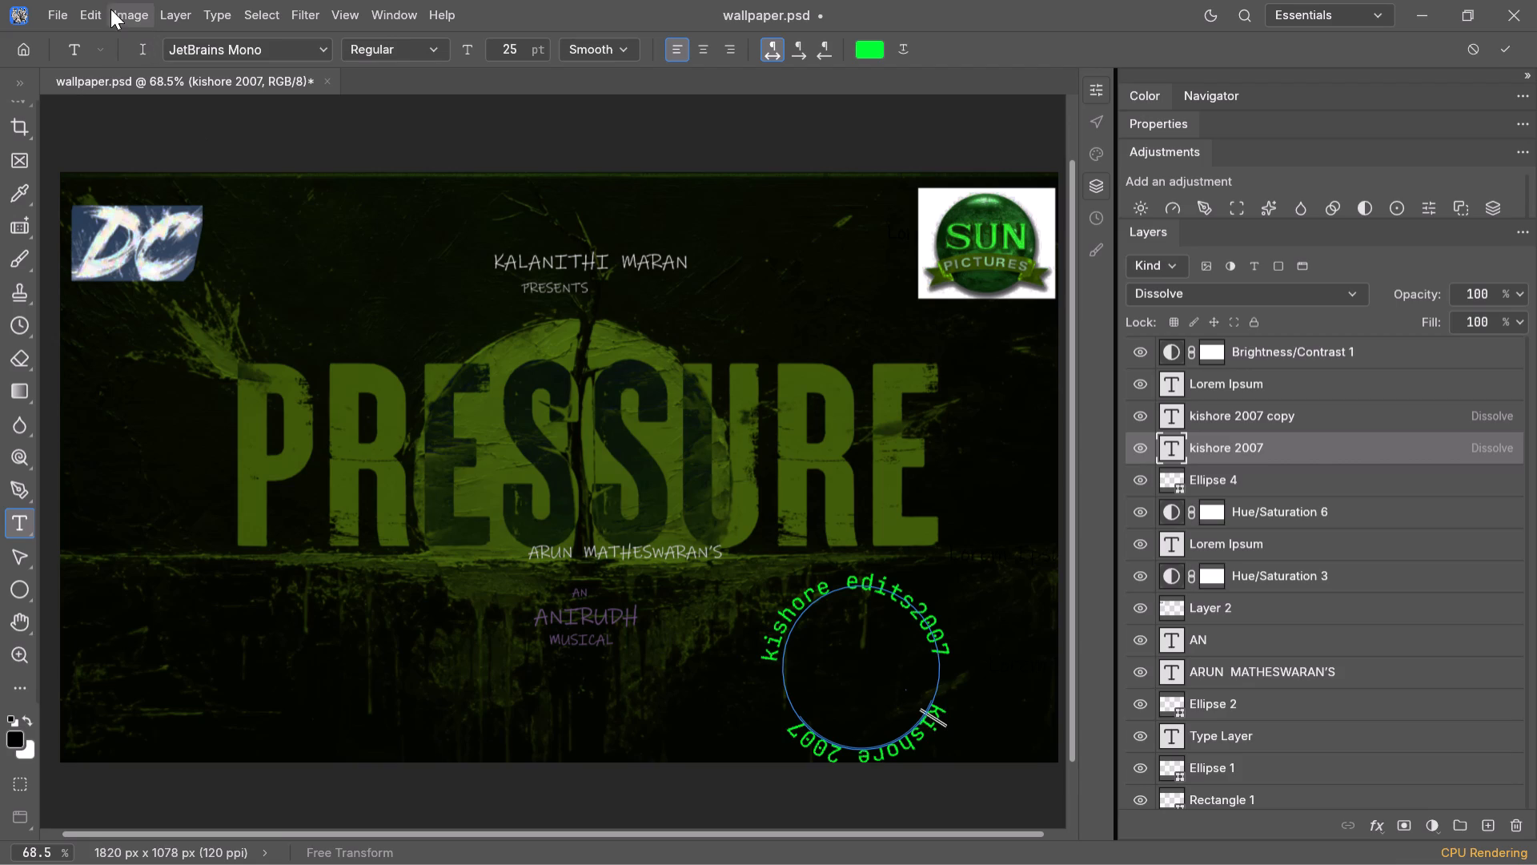
{"action": "left_click", "coordinate": [103, 6]}
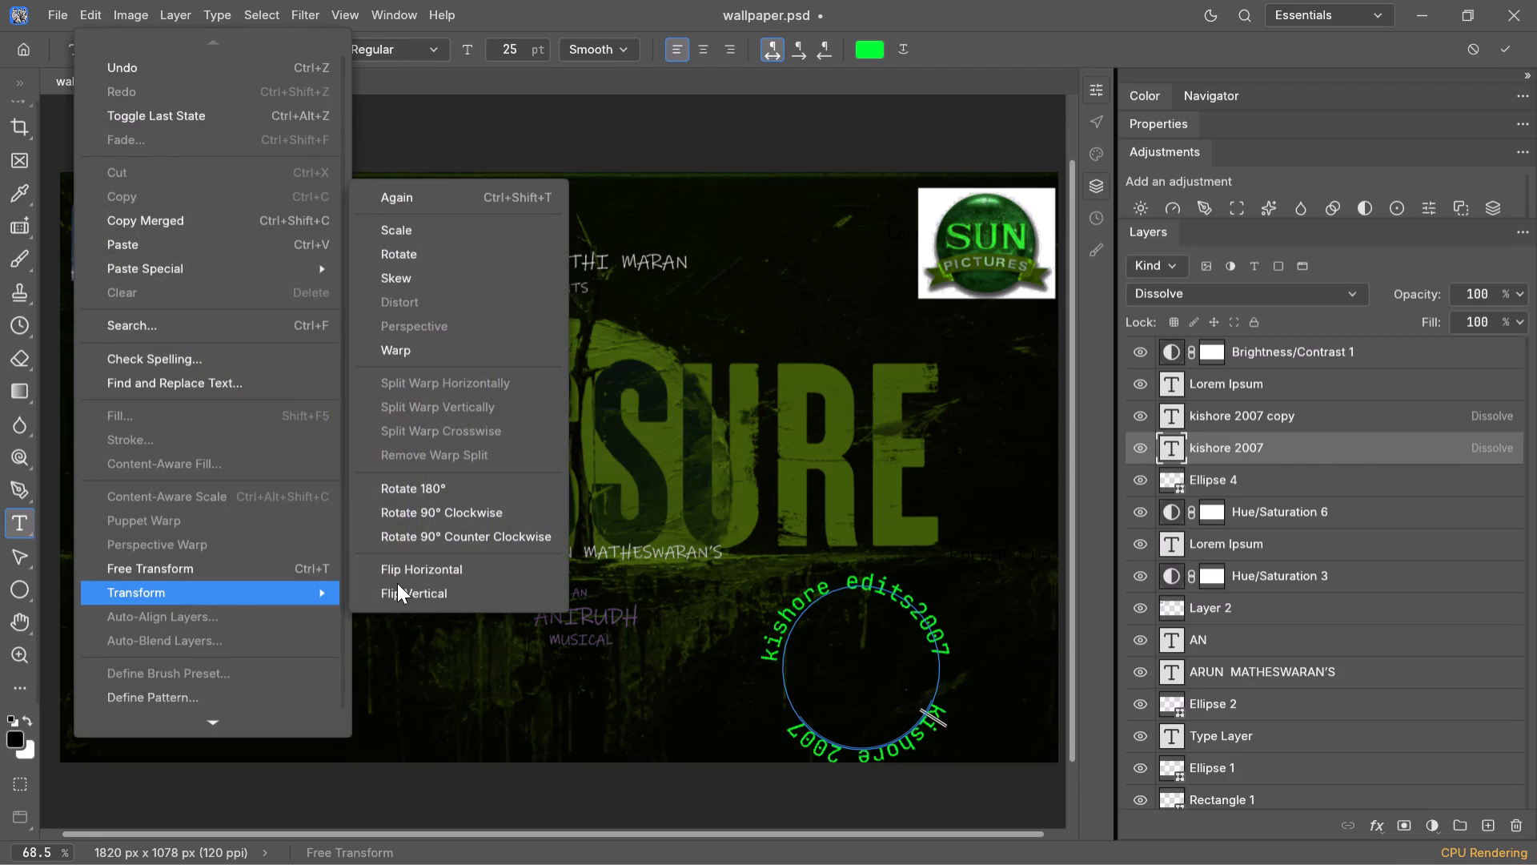
{"action": "left_click", "coordinate": [480, 251]}
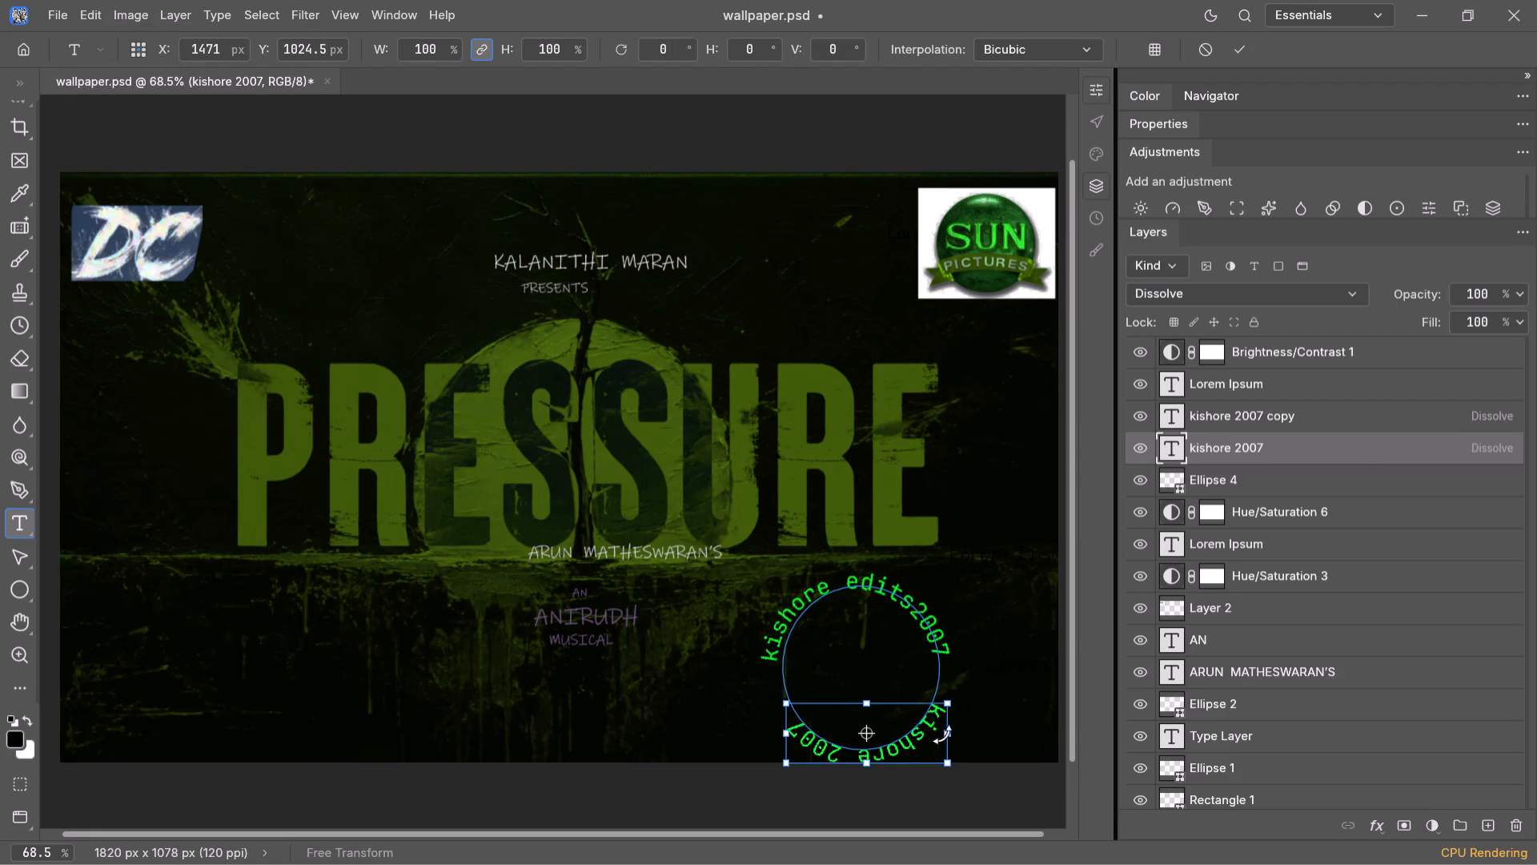
{"action": "left_click_drag", "start_coordinate": [943, 708], "coordinate": [949, 703]}
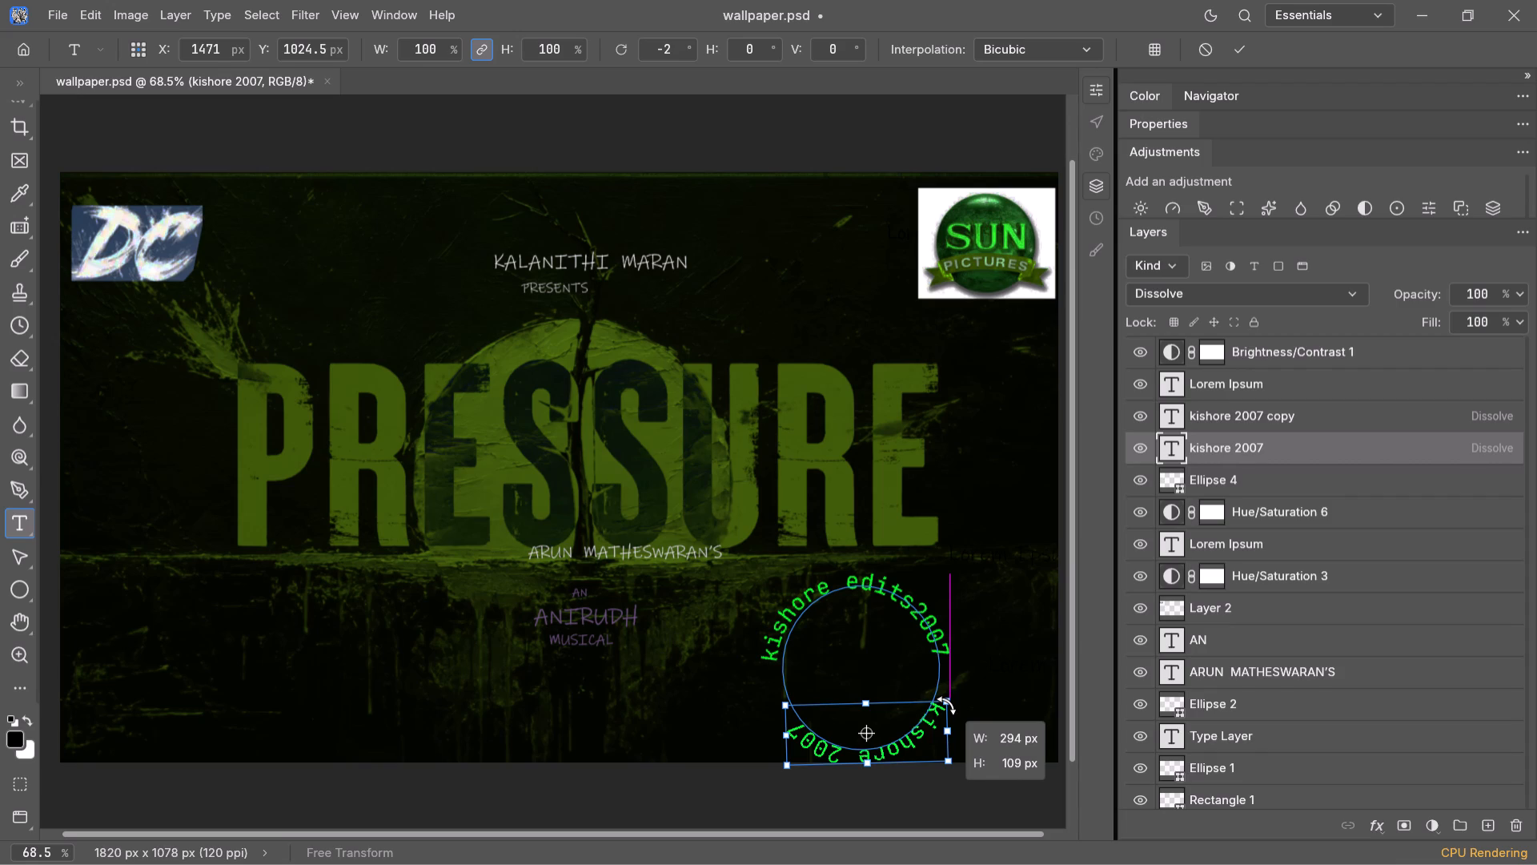
{"action": "left_click_drag", "start_coordinate": [949, 703], "coordinate": [956, 701]}
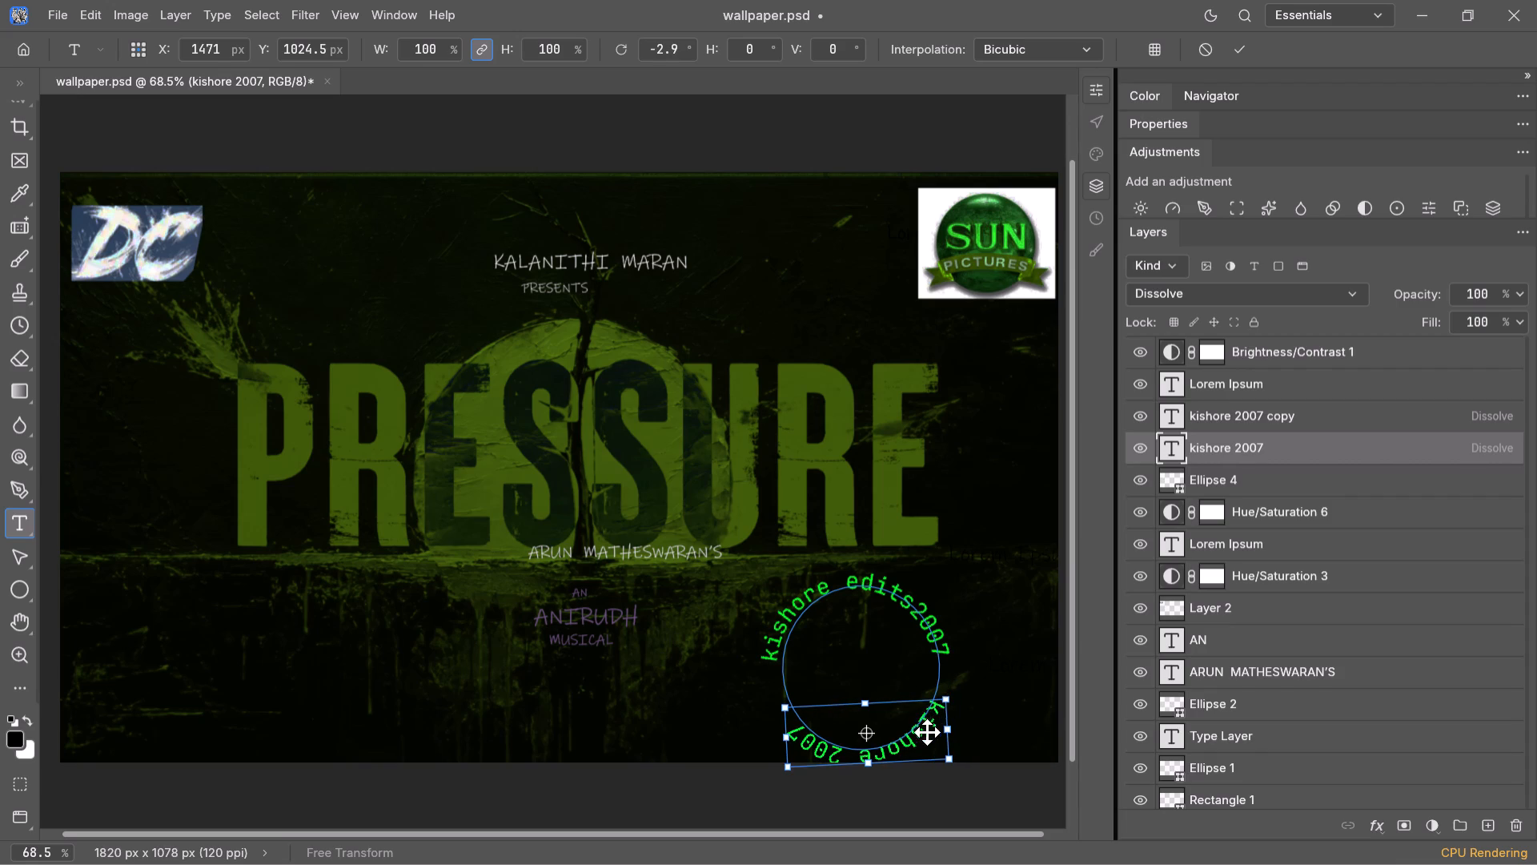
{"action": "left_click_drag", "start_coordinate": [925, 734], "coordinate": [943, 714]}
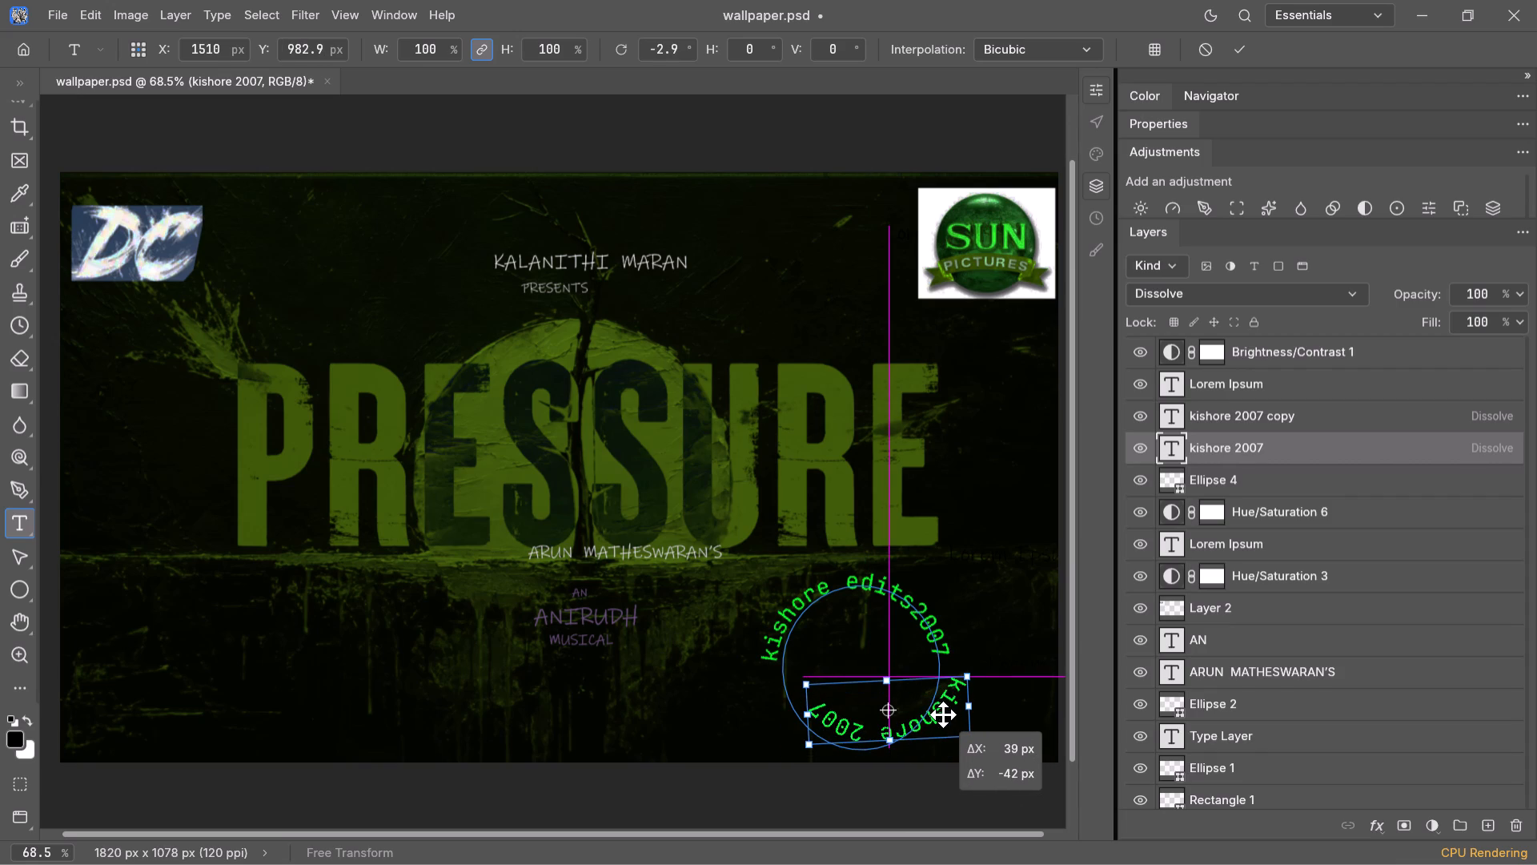
{"action": "left_click_drag", "start_coordinate": [943, 714], "coordinate": [938, 715]}
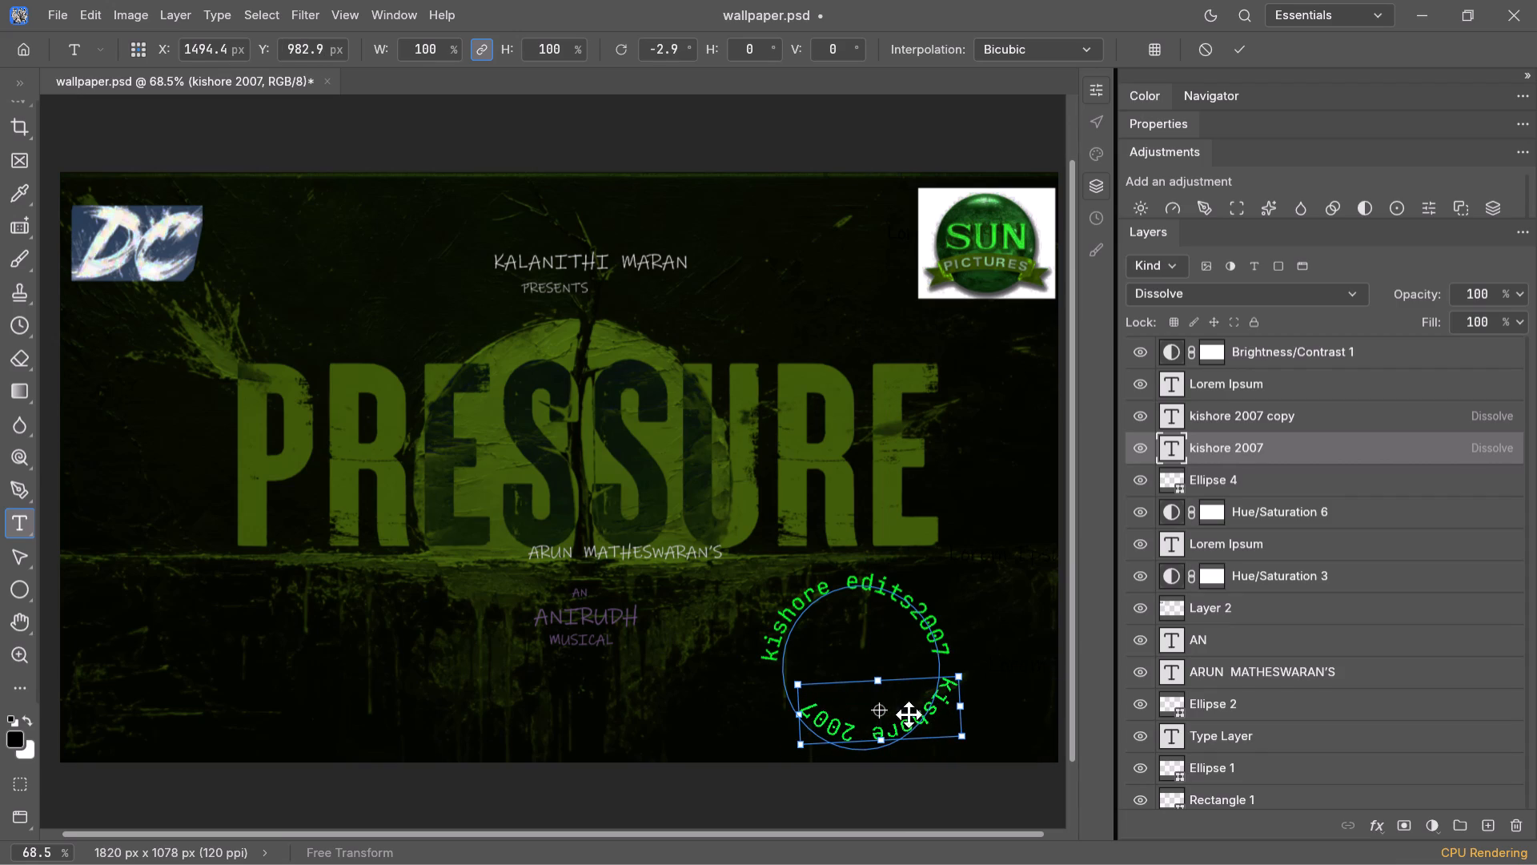
Rotate the lower kishore 2007 layer to about -7.3° and move it to about X 1510, Y 1005.3 px.
{"action": "left_click_drag", "start_coordinate": [806, 720], "coordinate": [821, 739]}
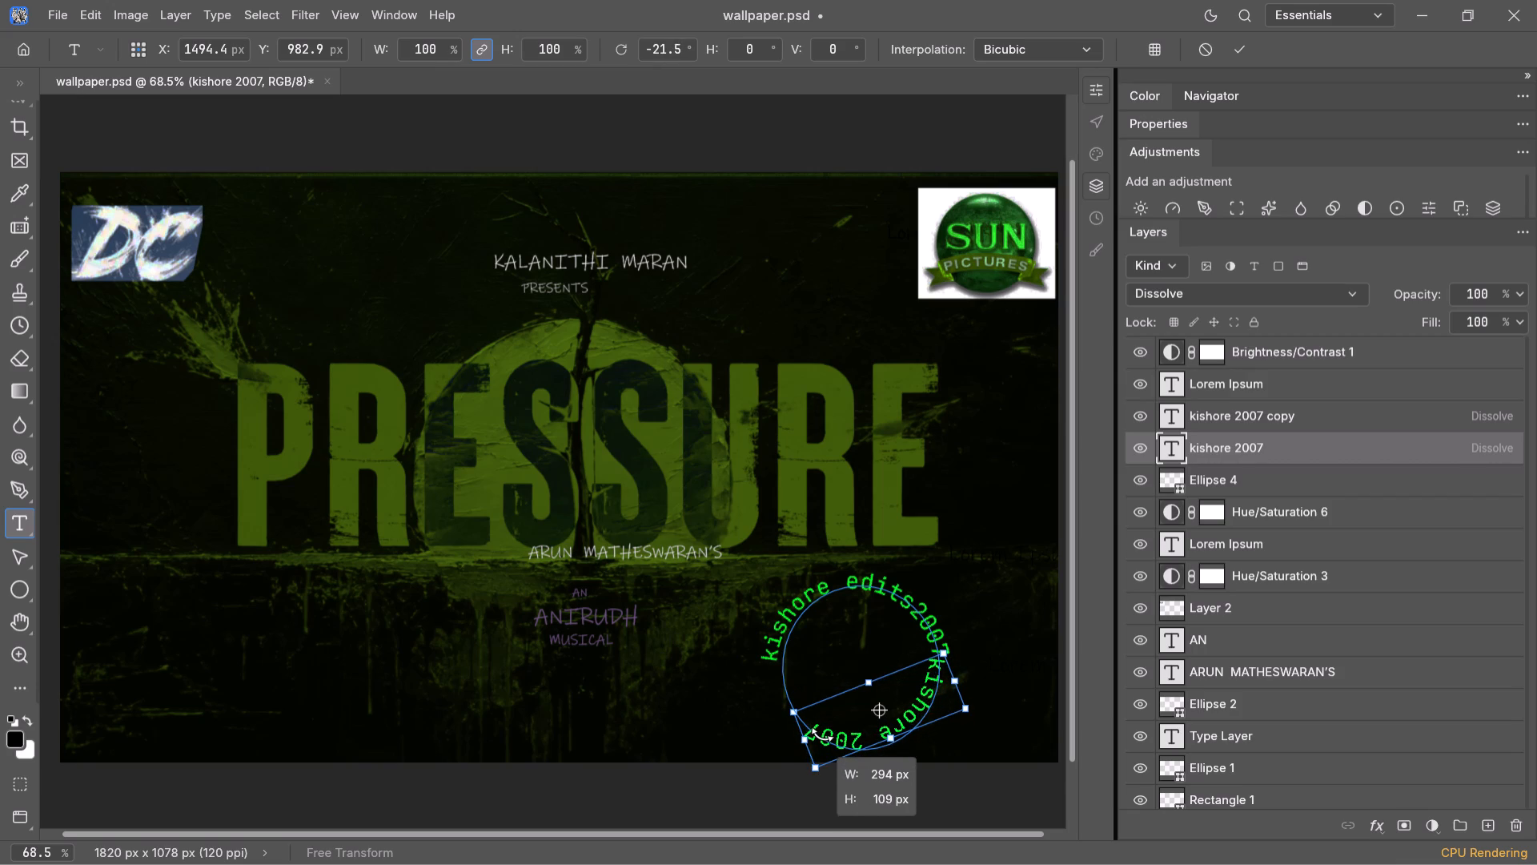
{"action": "left_click_drag", "start_coordinate": [821, 739], "coordinate": [821, 738]}
{"action": "left_click", "coordinate": [893, 731]}
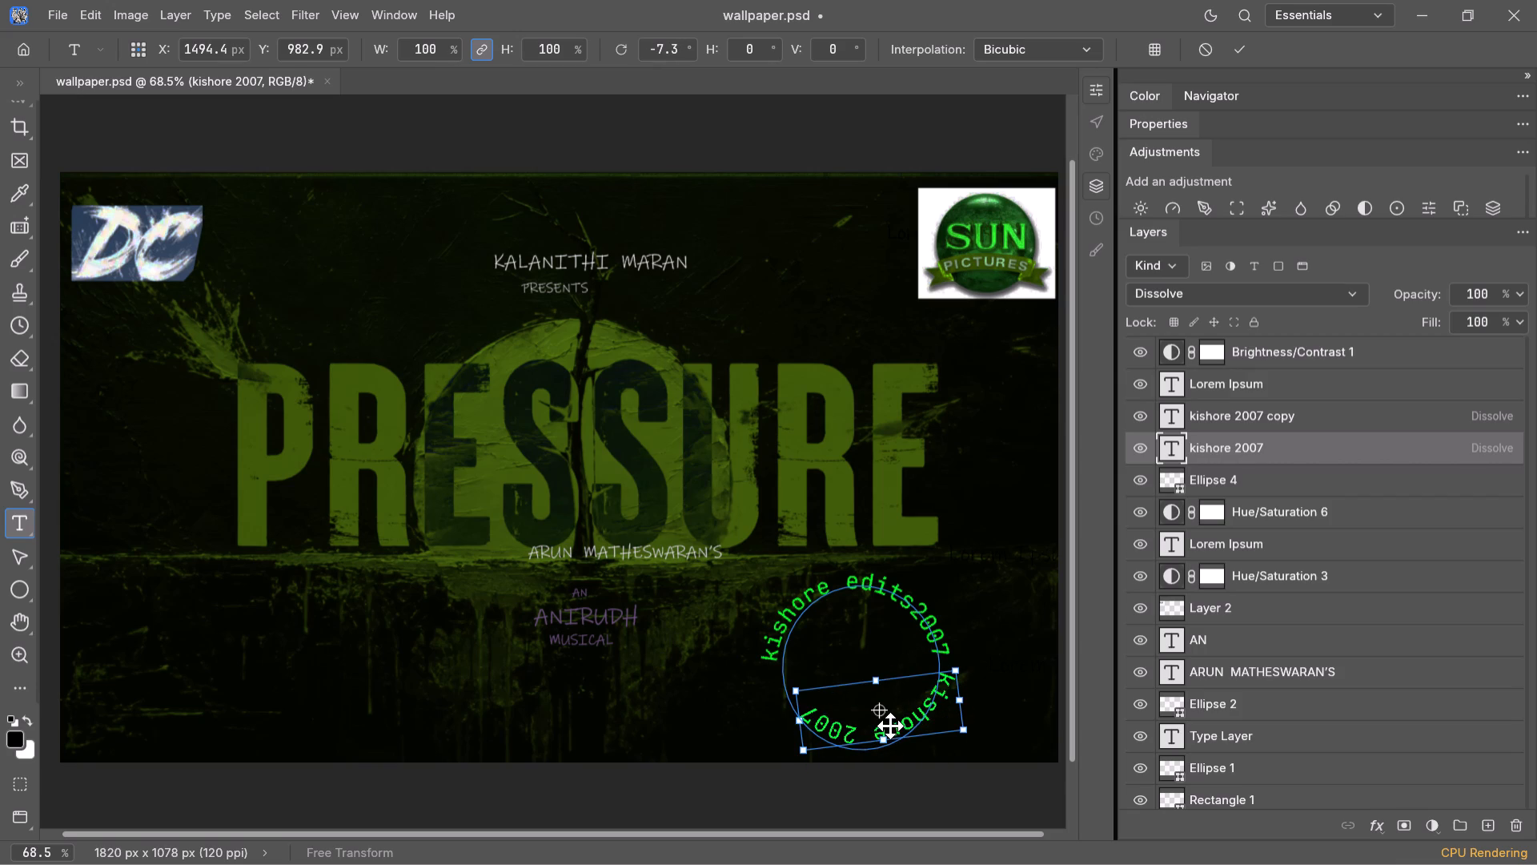
{"action": "left_click_drag", "start_coordinate": [903, 718], "coordinate": [920, 726]}
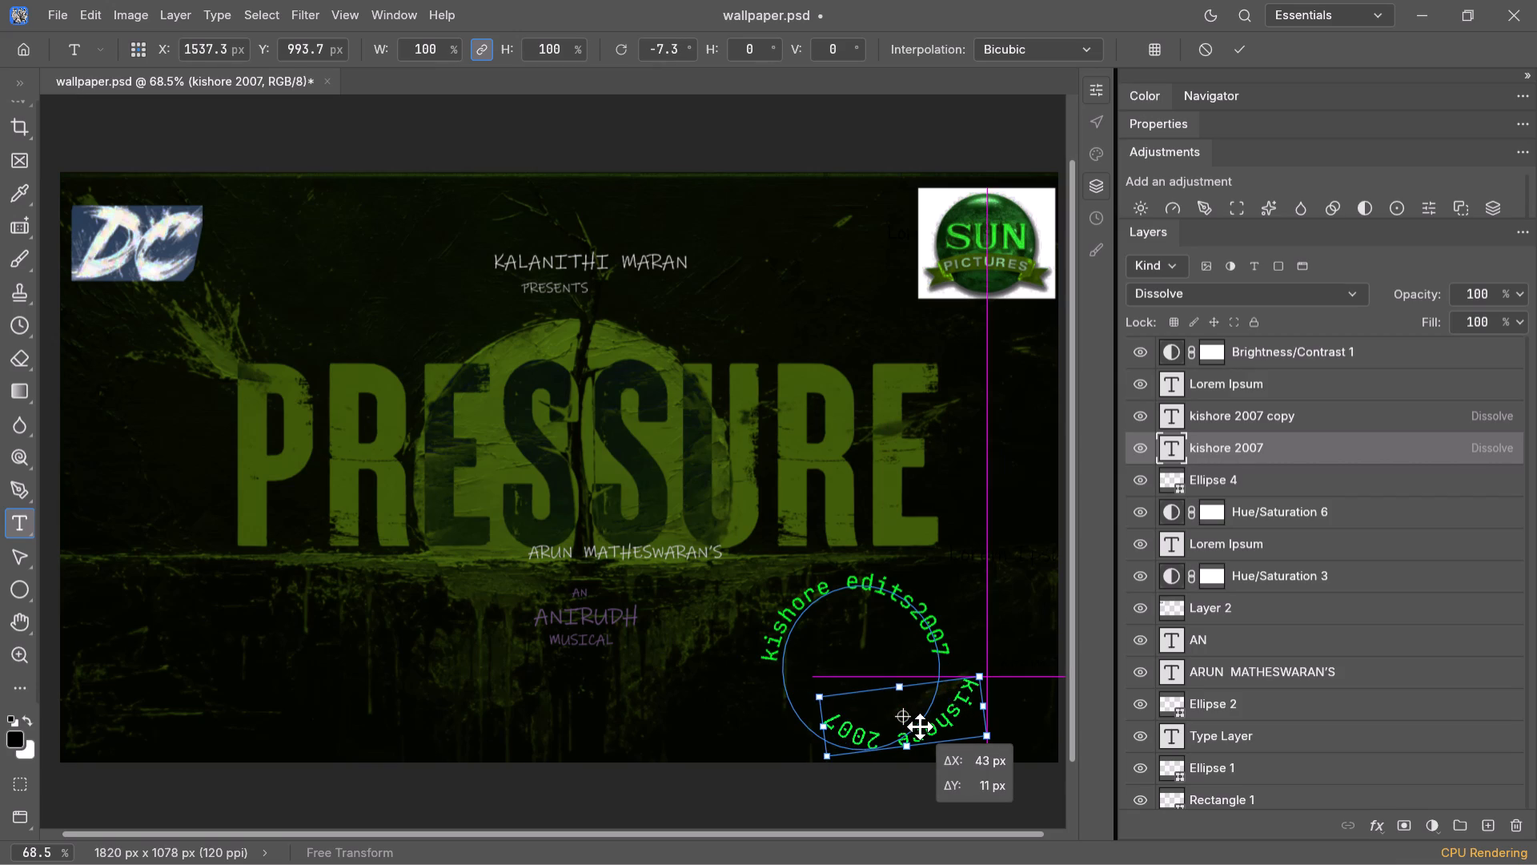
{"action": "left_click_drag", "start_coordinate": [920, 726], "coordinate": [917, 726]}
Rotate the lower kishore 2007 arc further, to about -23.1°.
{"action": "left_click_drag", "start_coordinate": [973, 688], "coordinate": [975, 686]}
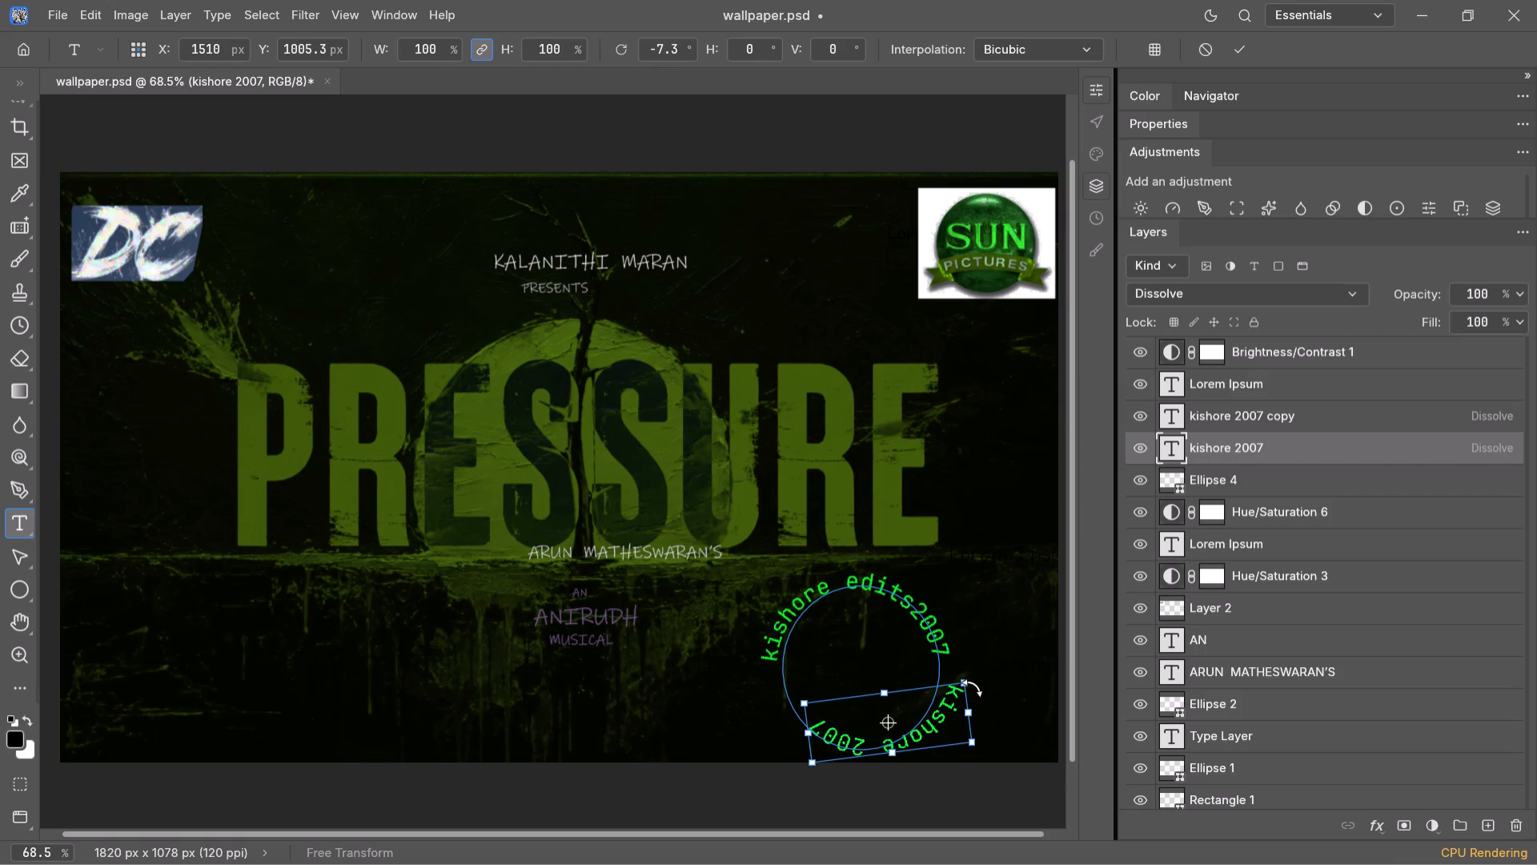
{"action": "left_click_drag", "start_coordinate": [975, 686], "coordinate": [972, 669]}
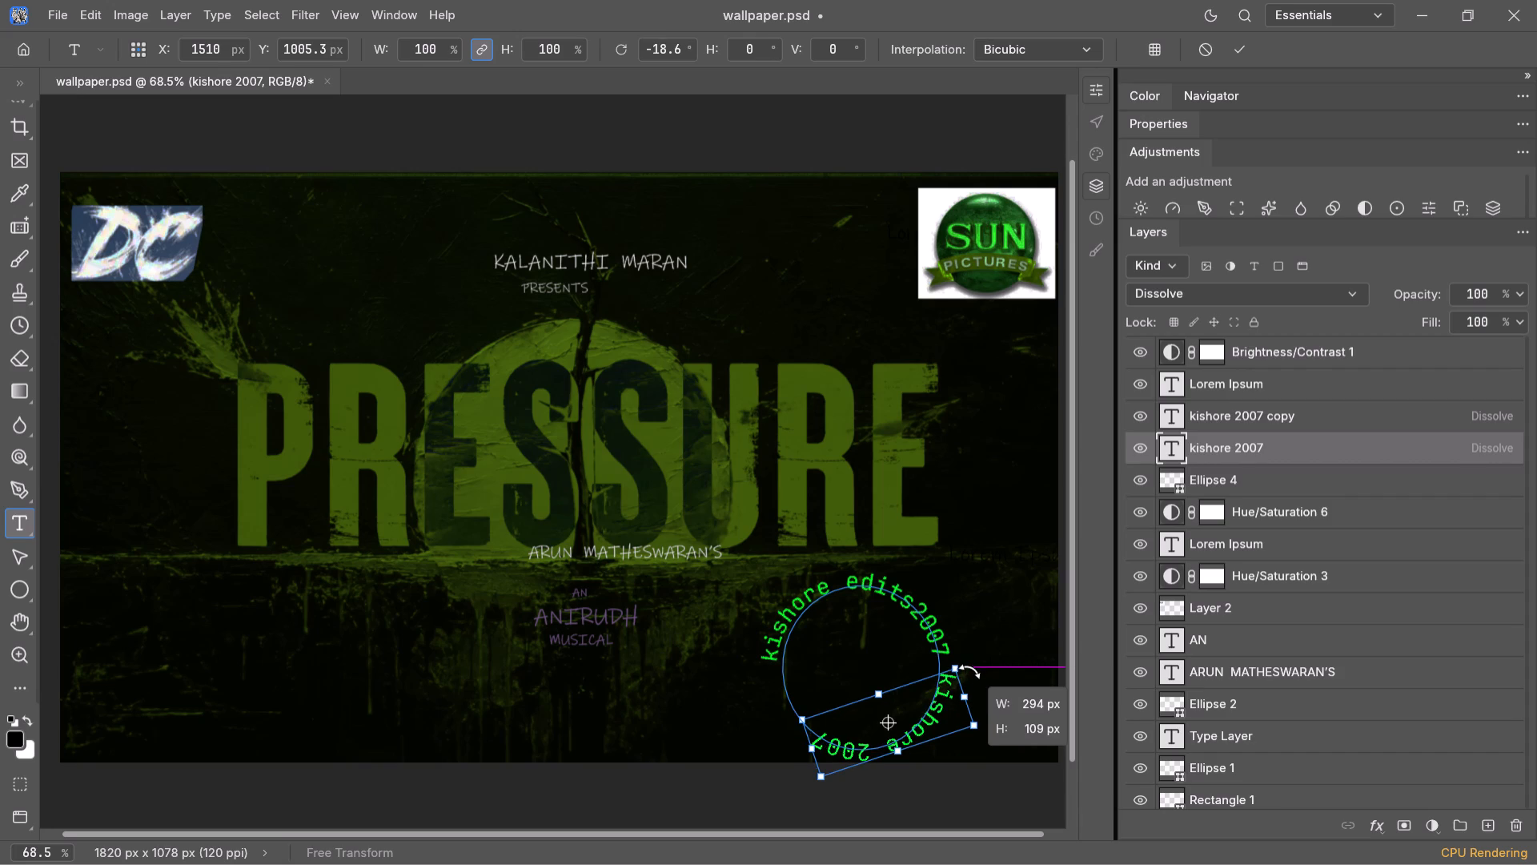
{"action": "left_click_drag", "start_coordinate": [972, 669], "coordinate": [972, 658]}
Fine-tune the kishore 2007 arc's position to about X 1510, Y 1010.2 px and apply the transform.
{"action": "left_click_drag", "start_coordinate": [934, 721], "coordinate": [937, 721]}
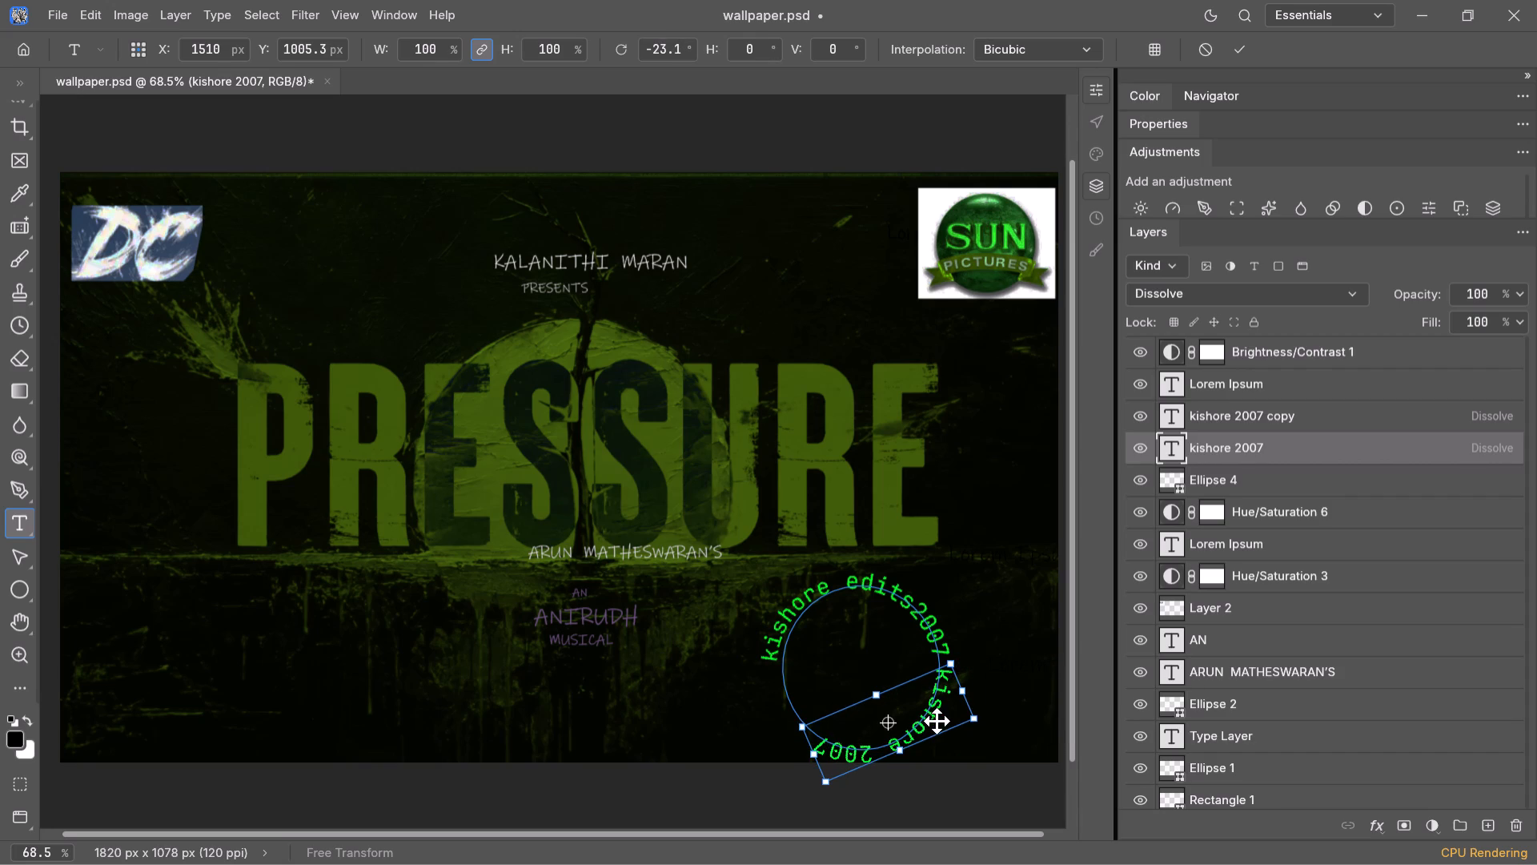
{"action": "left_click_drag", "start_coordinate": [937, 721], "coordinate": [940, 722]}
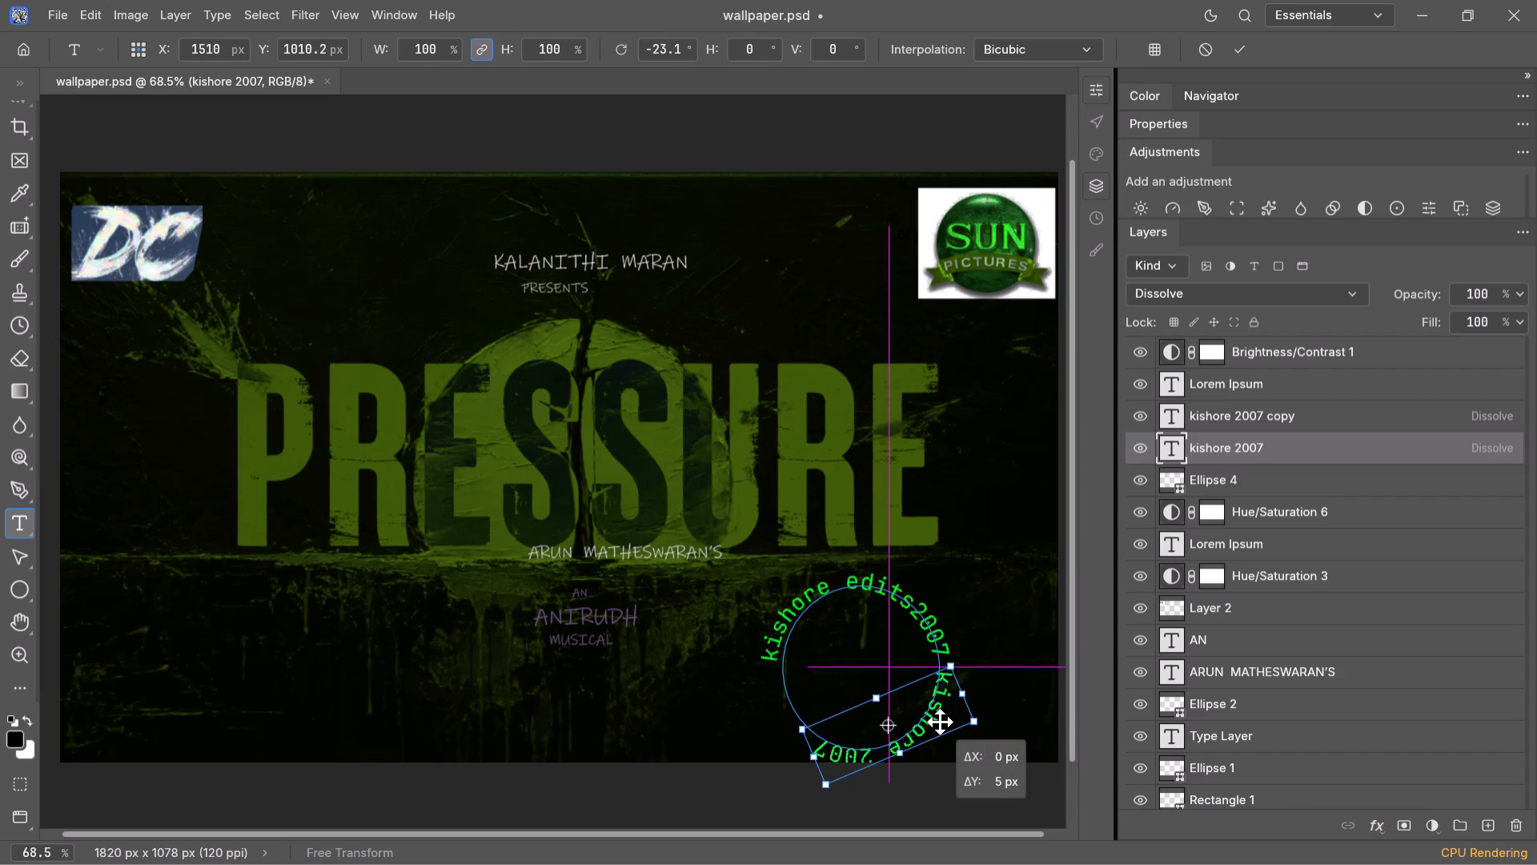
{"action": "left_click_drag", "start_coordinate": [940, 722], "coordinate": [945, 722]}
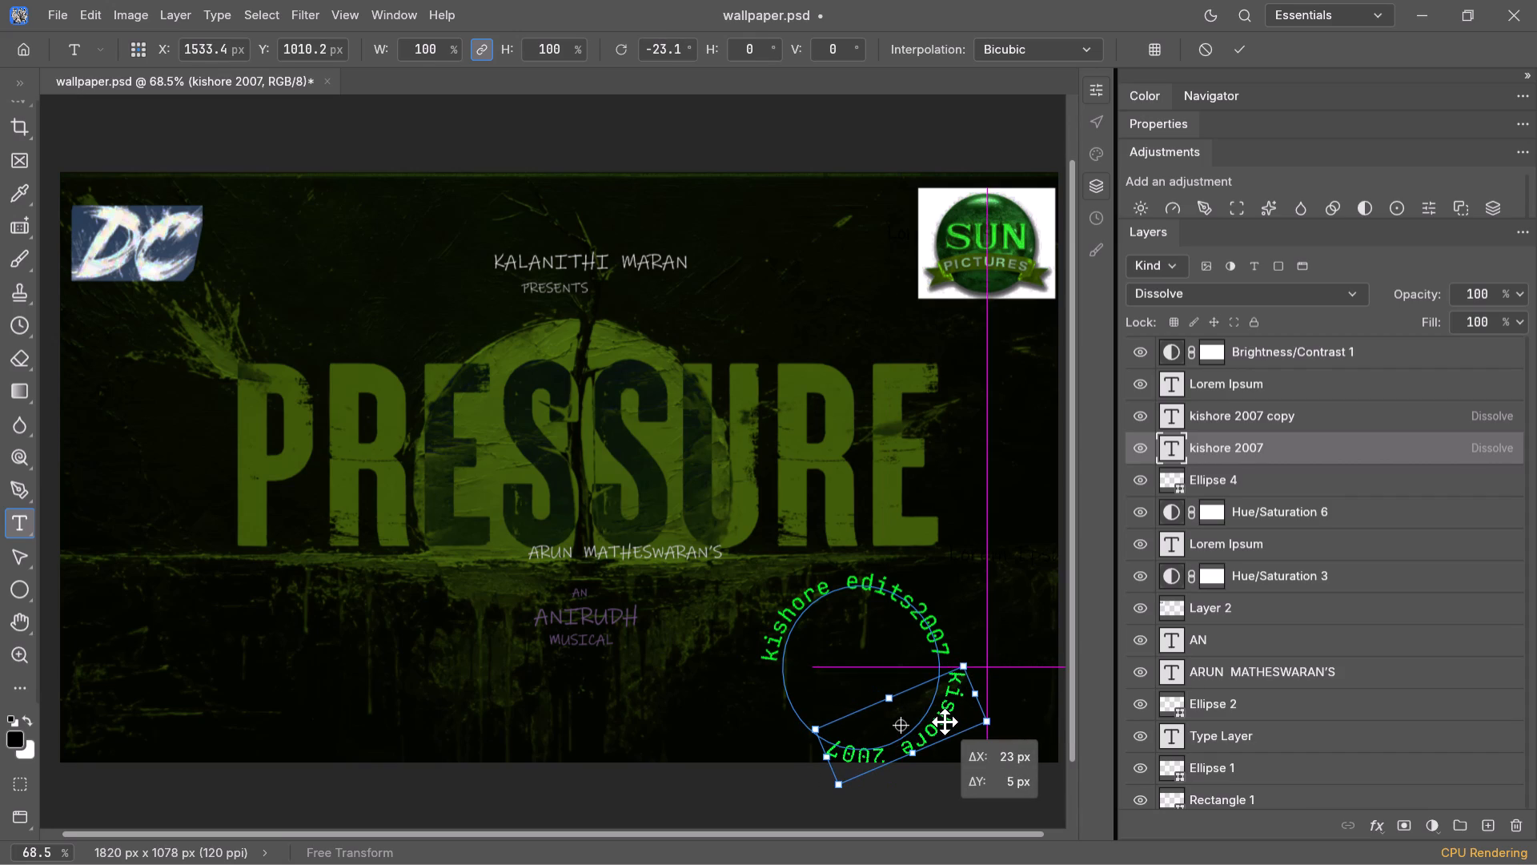
{"action": "left_click_drag", "start_coordinate": [945, 722], "coordinate": [944, 722]}
{"action": "left_click_drag", "start_coordinate": [937, 718], "coordinate": [943, 714]}
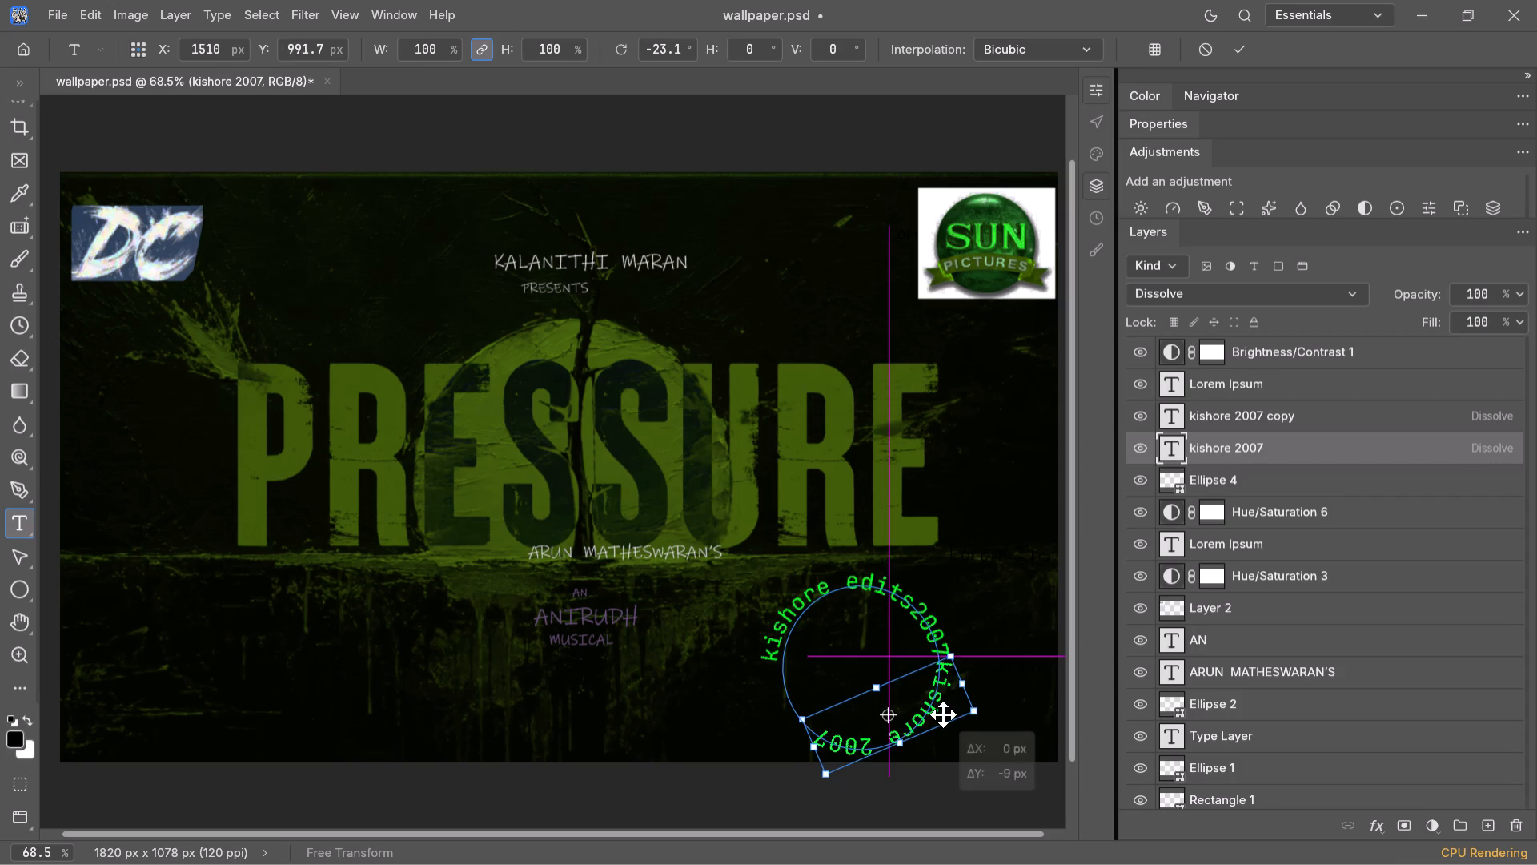
{"action": "left_click_drag", "start_coordinate": [943, 714], "coordinate": [943, 723]}
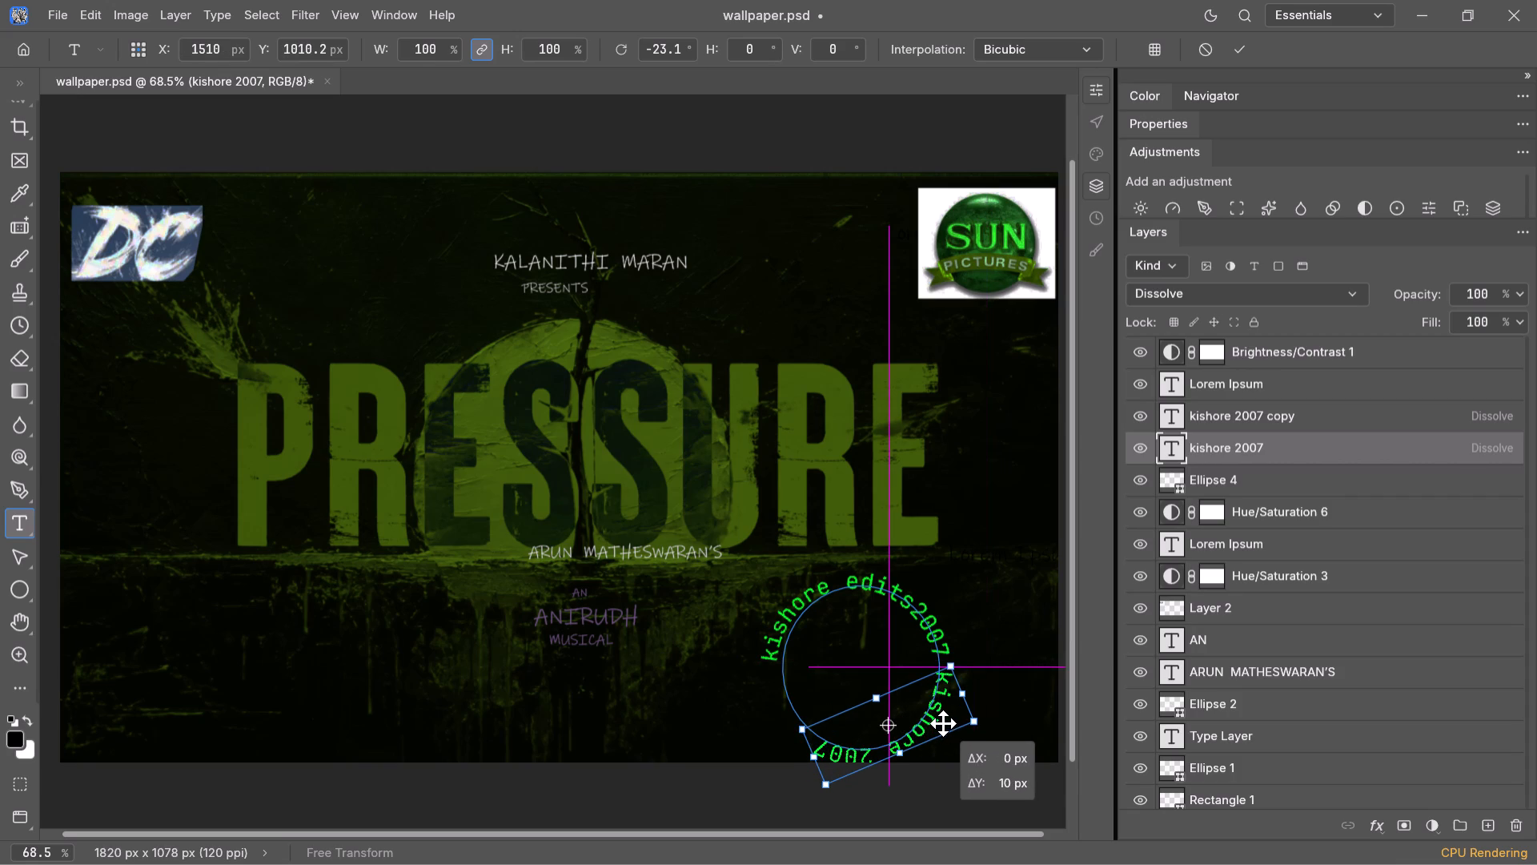
{"action": "left_click_drag", "start_coordinate": [943, 723], "coordinate": [943, 724]}
{"action": "left_click_drag", "start_coordinate": [943, 724], "coordinate": [945, 726]}
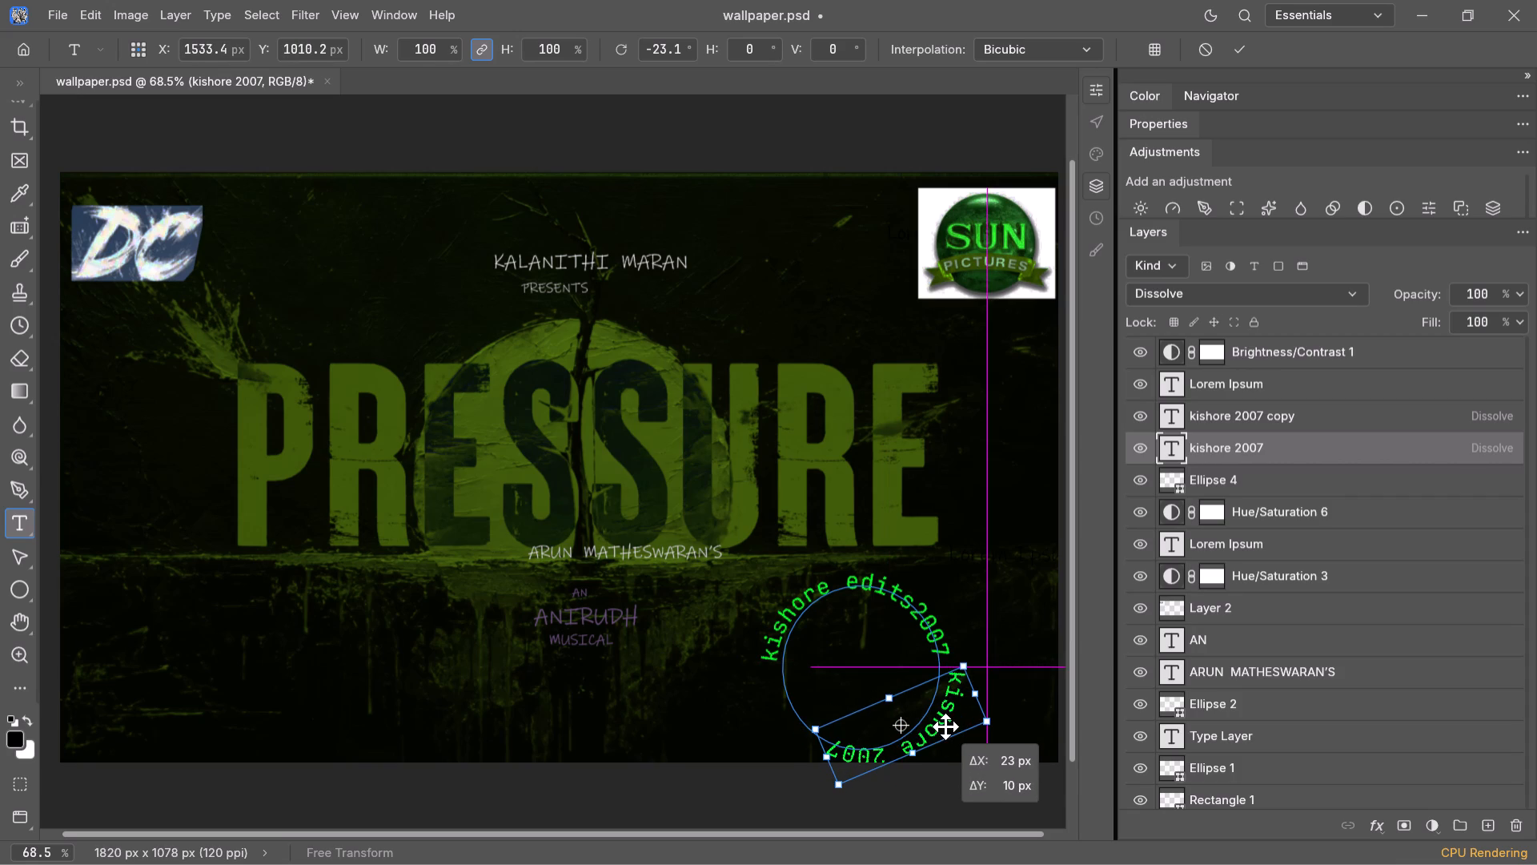
{"action": "left_click_drag", "start_coordinate": [945, 726], "coordinate": [944, 730]}
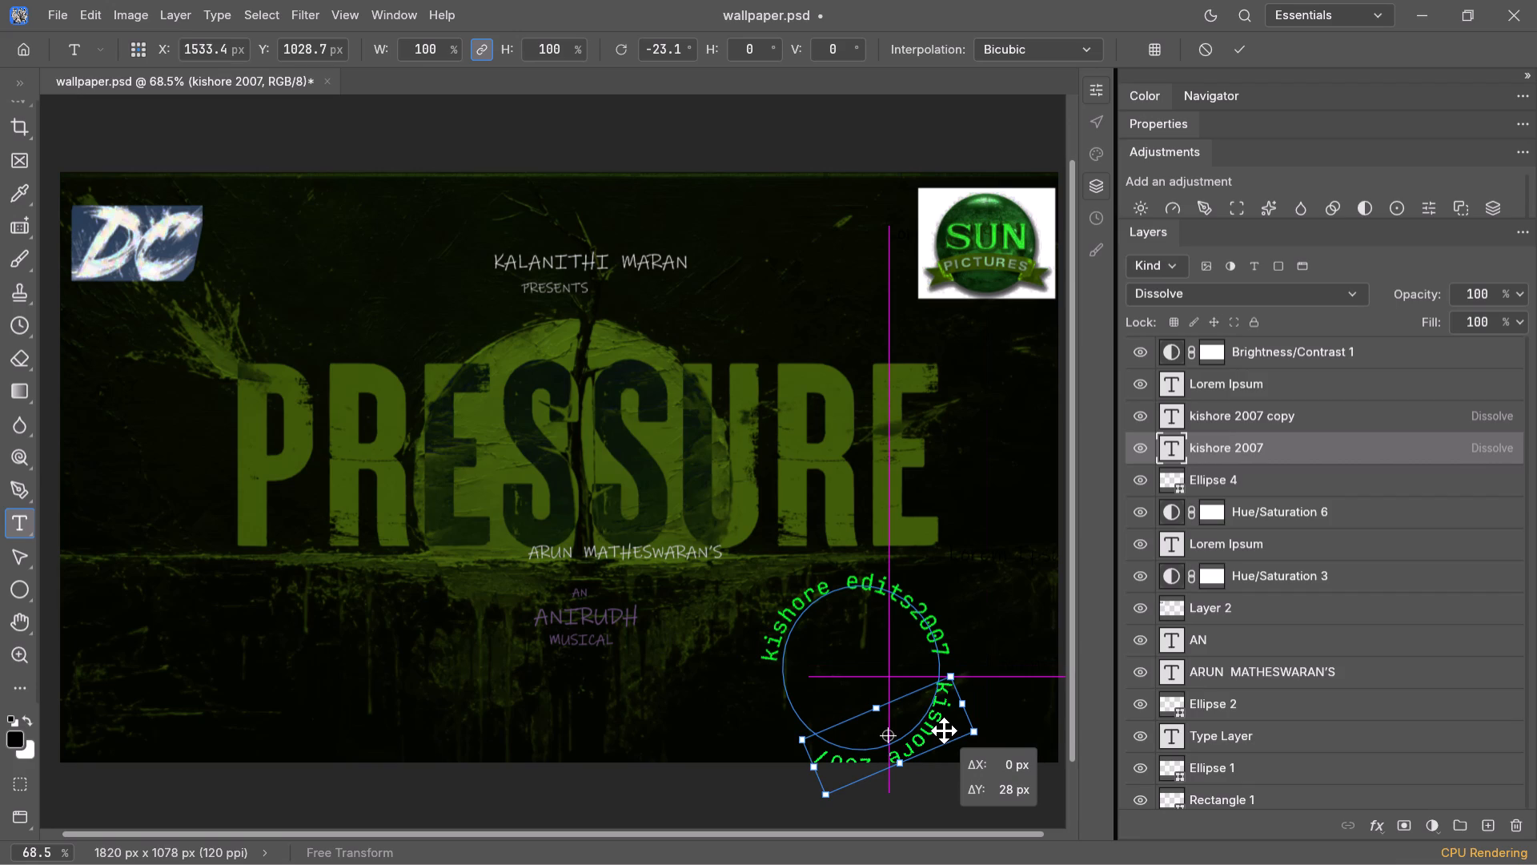
{"action": "left_click_drag", "start_coordinate": [944, 730], "coordinate": [945, 726]}
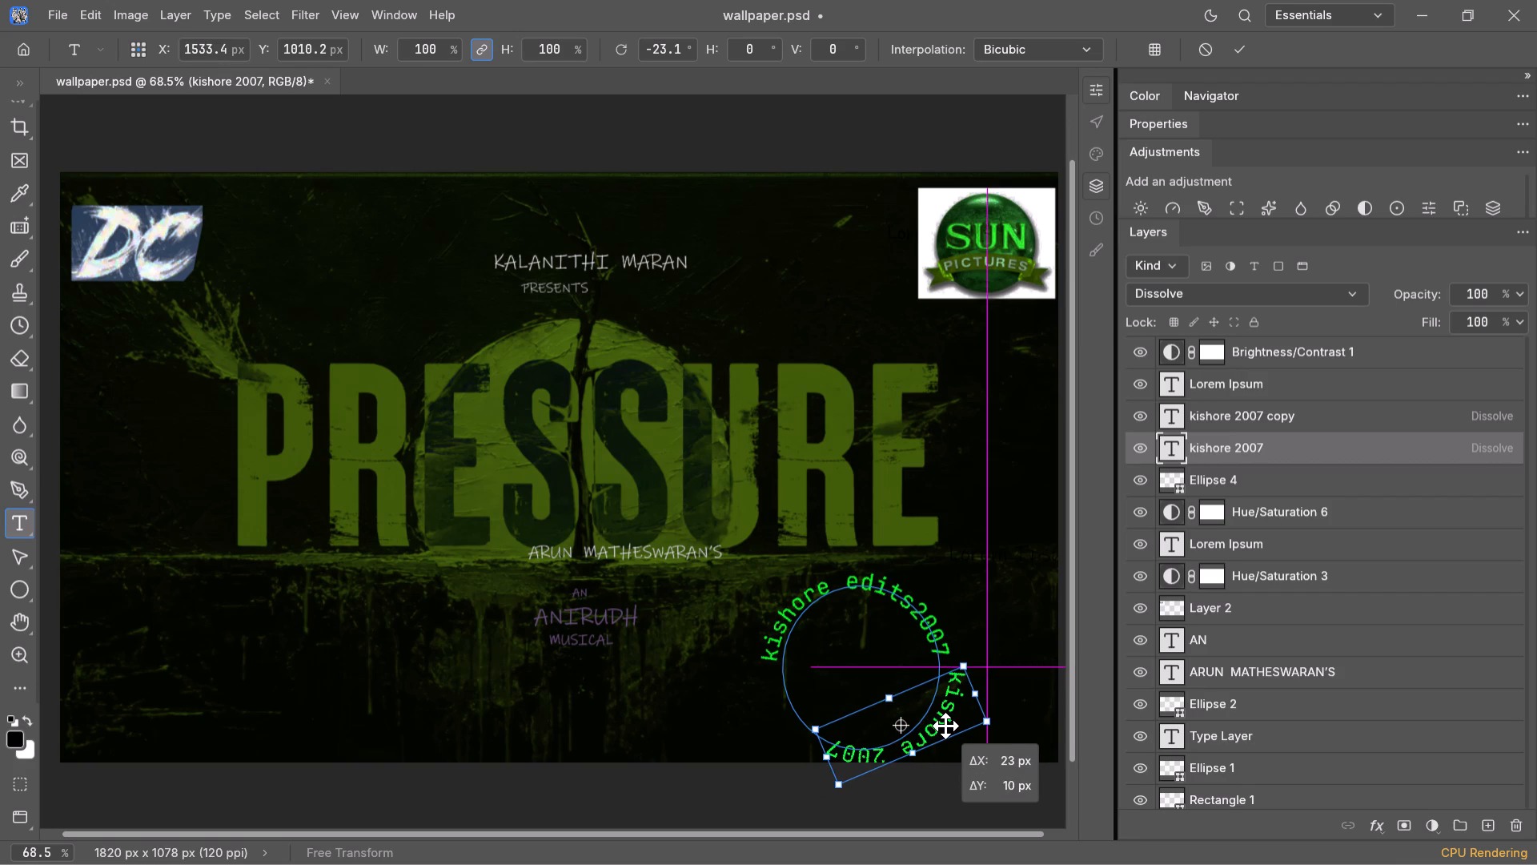
{"action": "left_click_drag", "start_coordinate": [945, 726], "coordinate": [943, 726]}
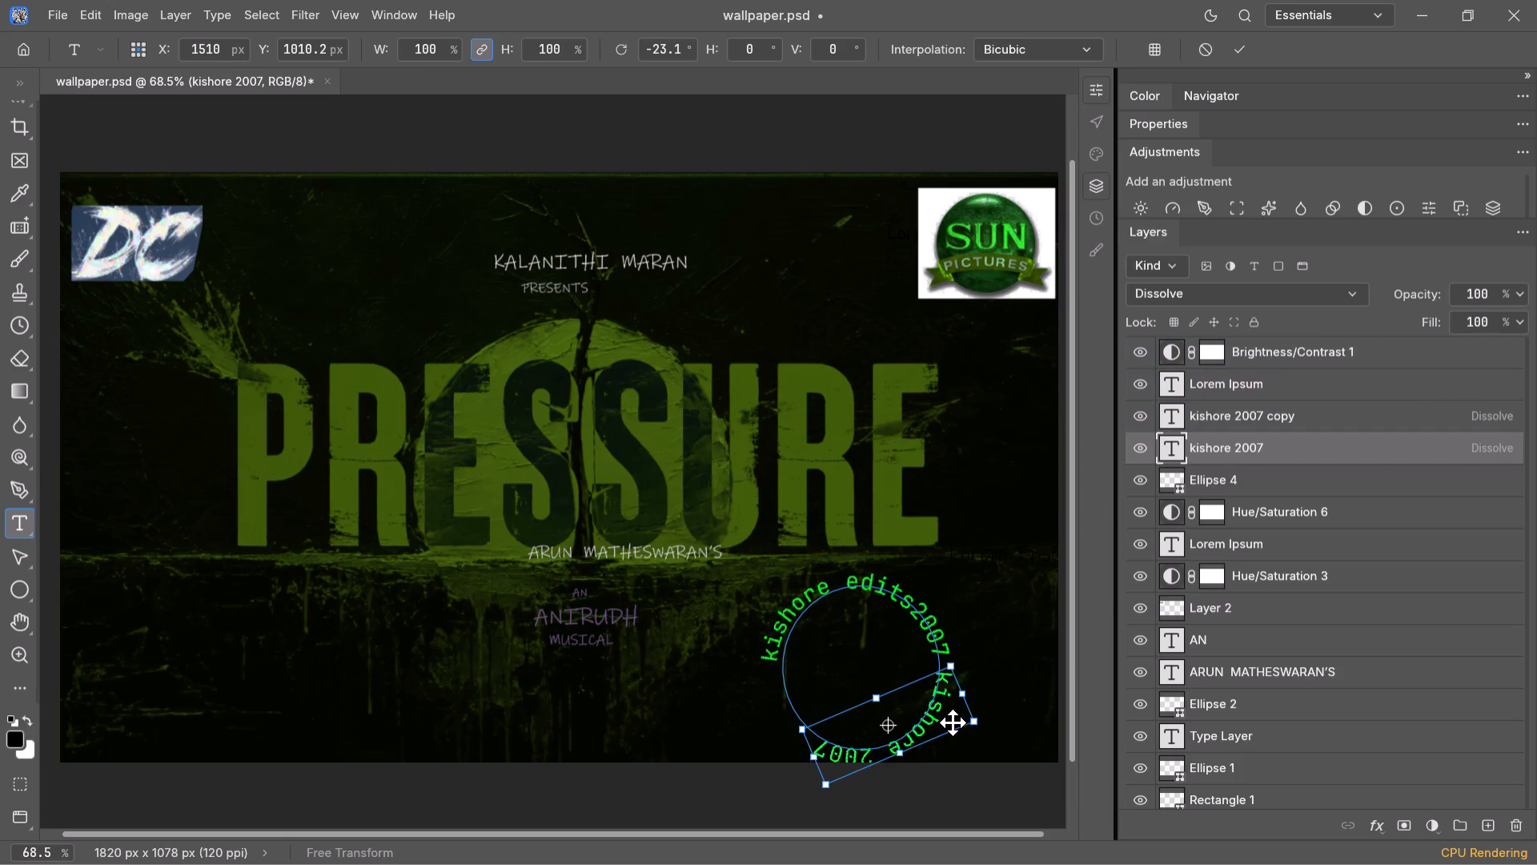
{"action": "left_click_drag", "start_coordinate": [953, 718], "coordinate": [957, 724]}
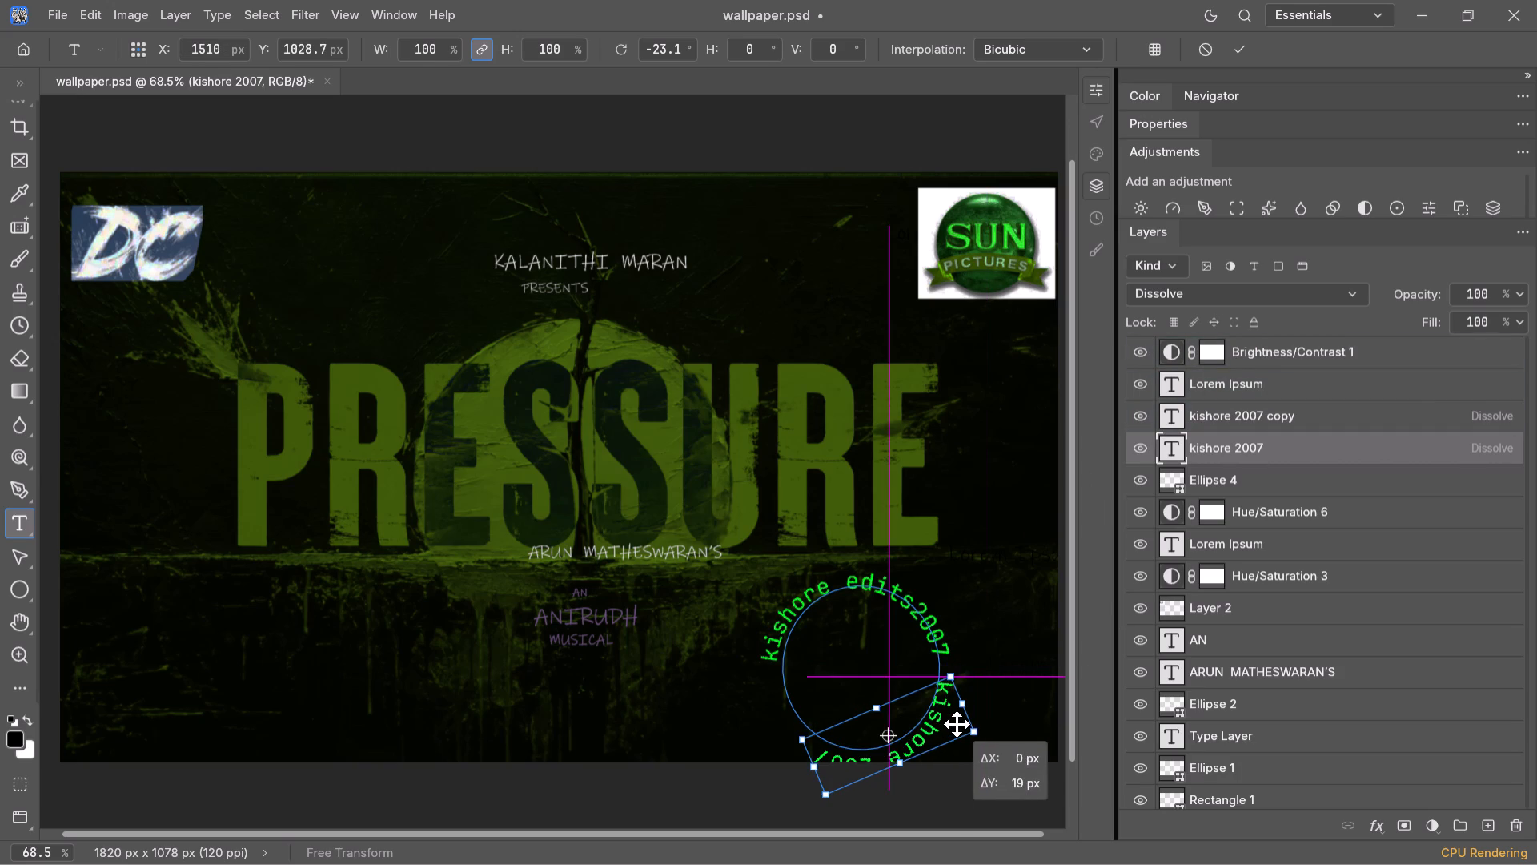
{"action": "left_click_drag", "start_coordinate": [957, 724], "coordinate": [960, 722]}
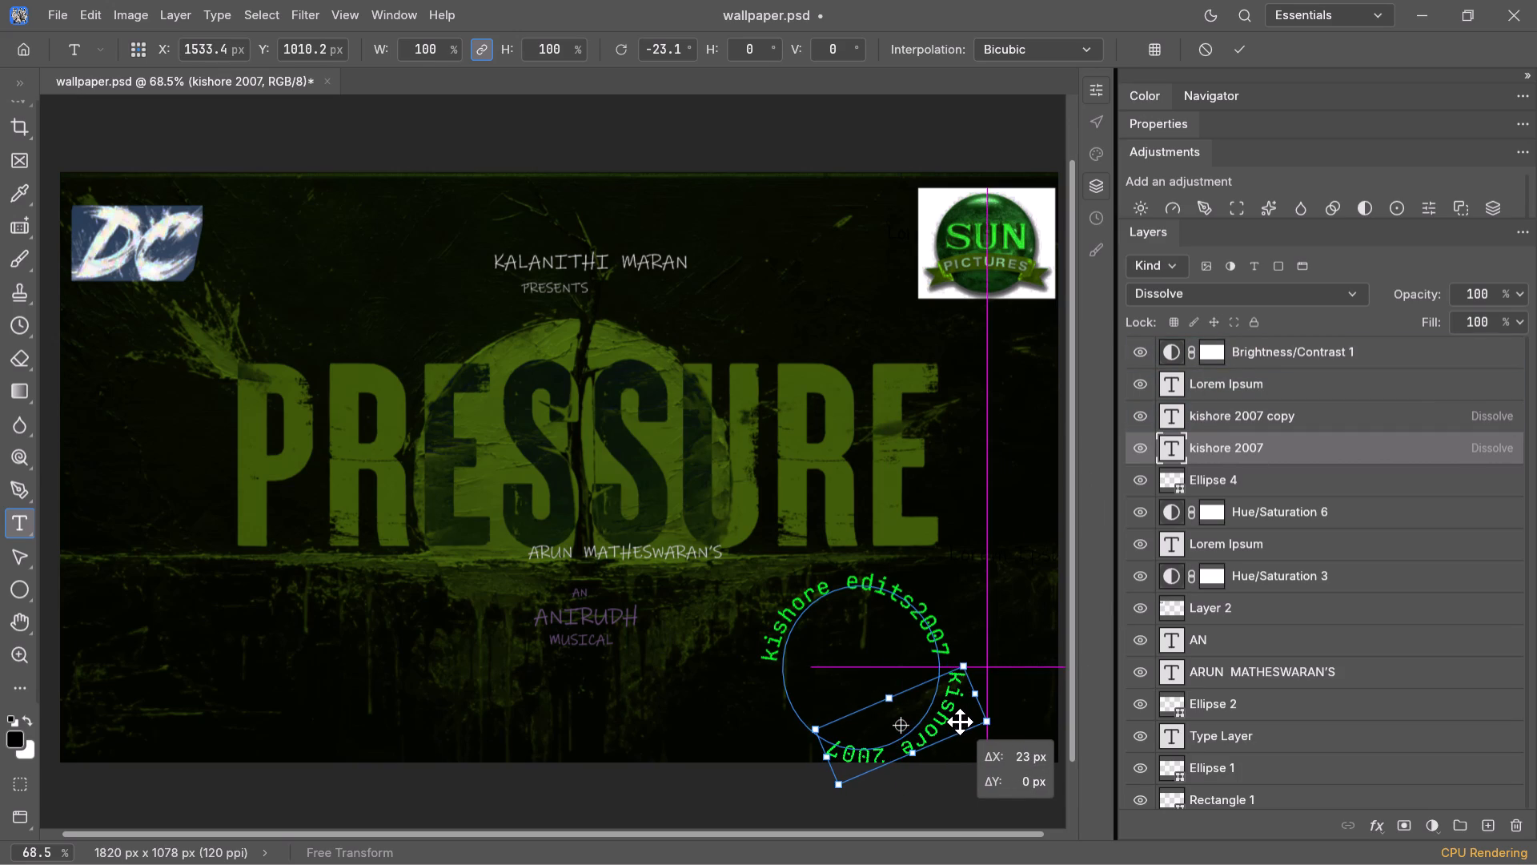
{"action": "left_click_drag", "start_coordinate": [960, 722], "coordinate": [959, 723]}
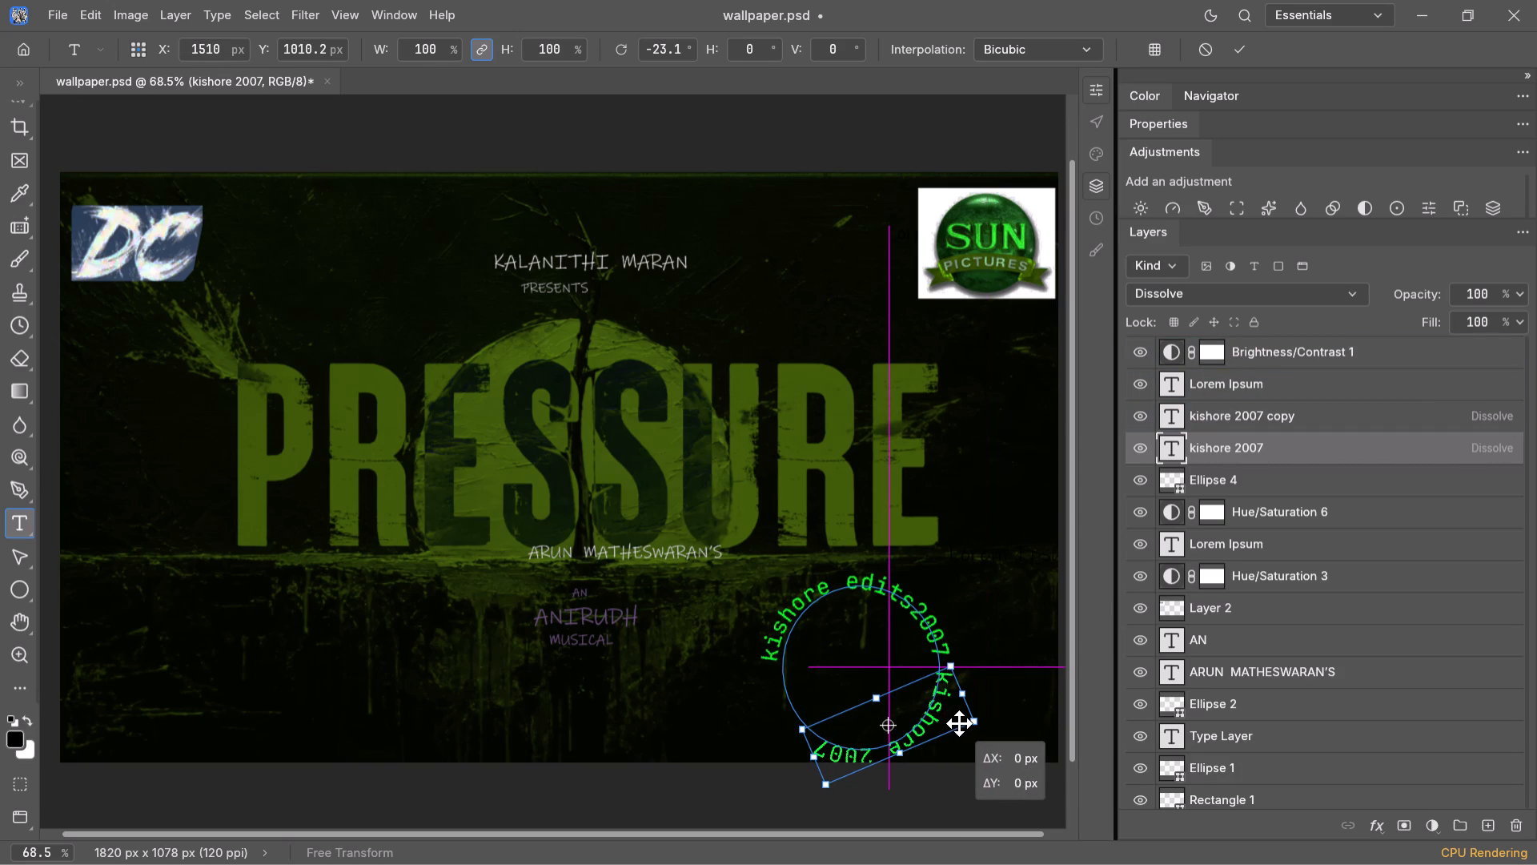
{"action": "left_click_drag", "start_coordinate": [959, 723], "coordinate": [961, 722]}
{"action": "left_click", "coordinate": [958, 722]}
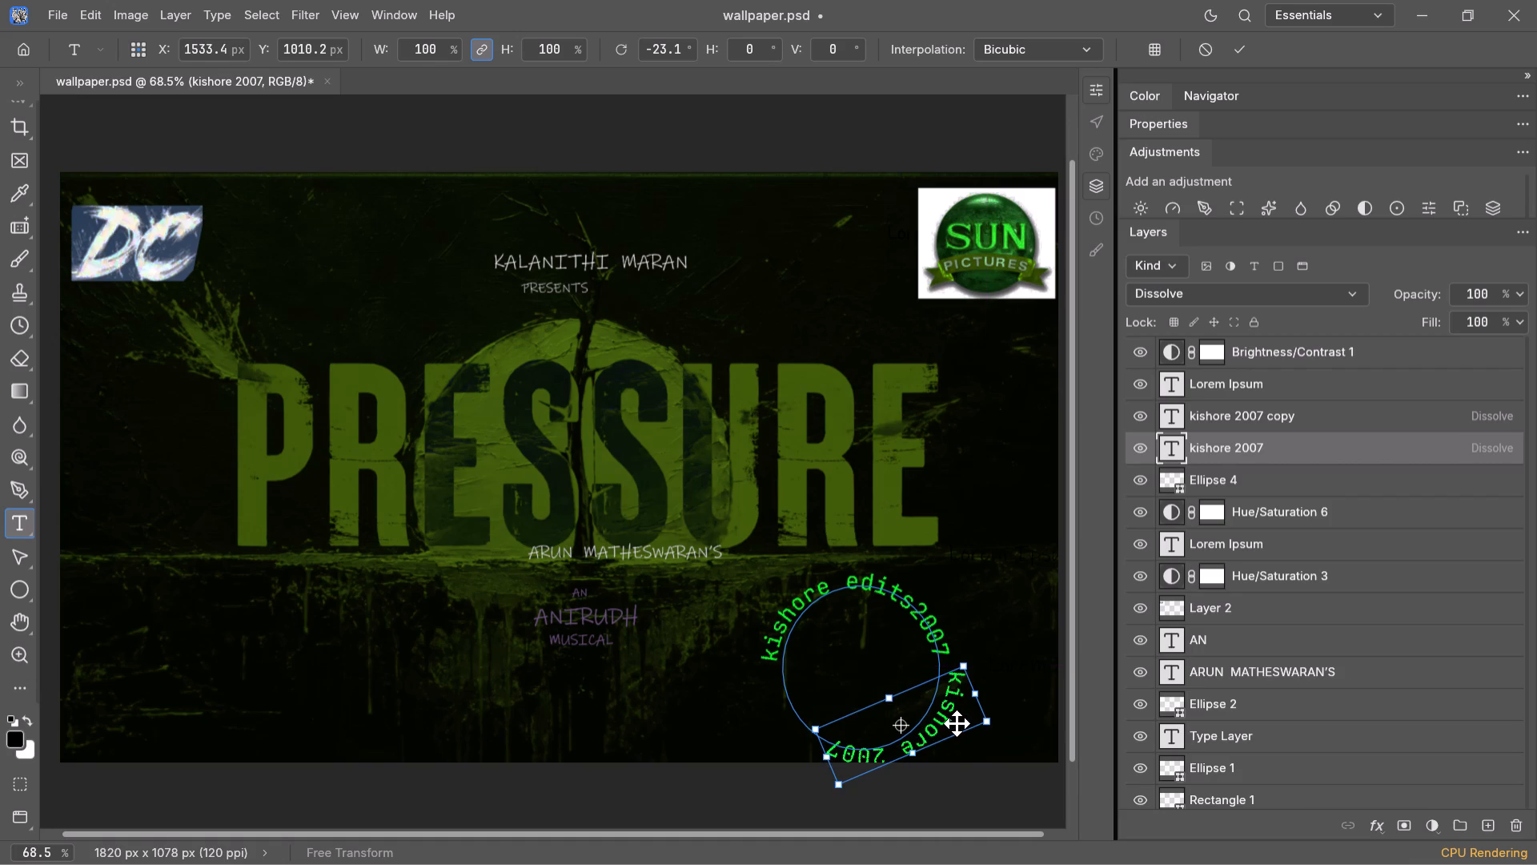
{"action": "left_click_drag", "start_coordinate": [957, 723], "coordinate": [947, 728]}
{"action": "left_click", "coordinate": [947, 728]}
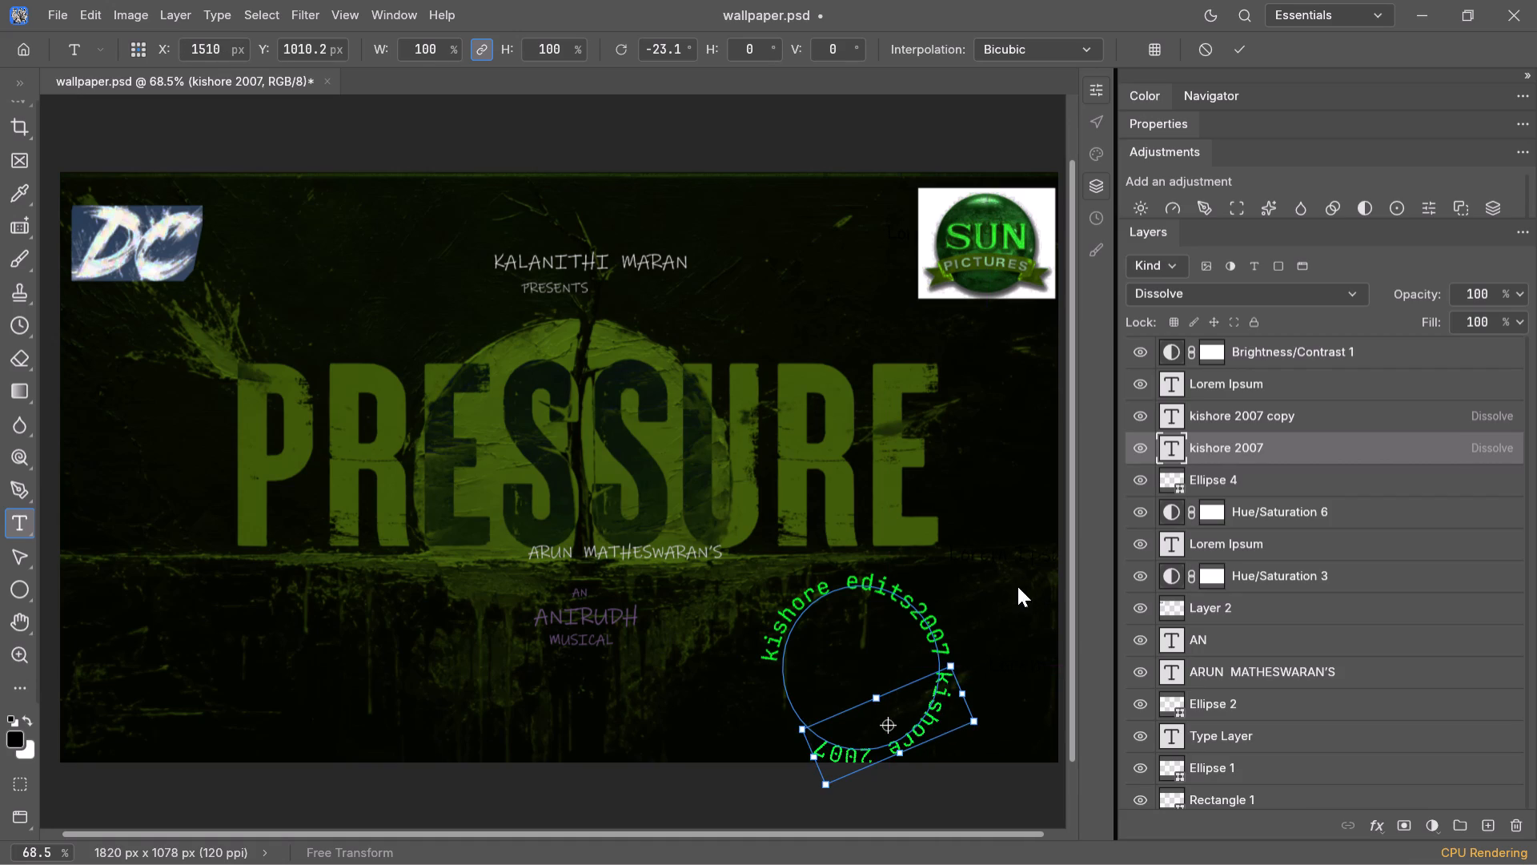
{"action": "left_click", "coordinate": [1015, 587]}
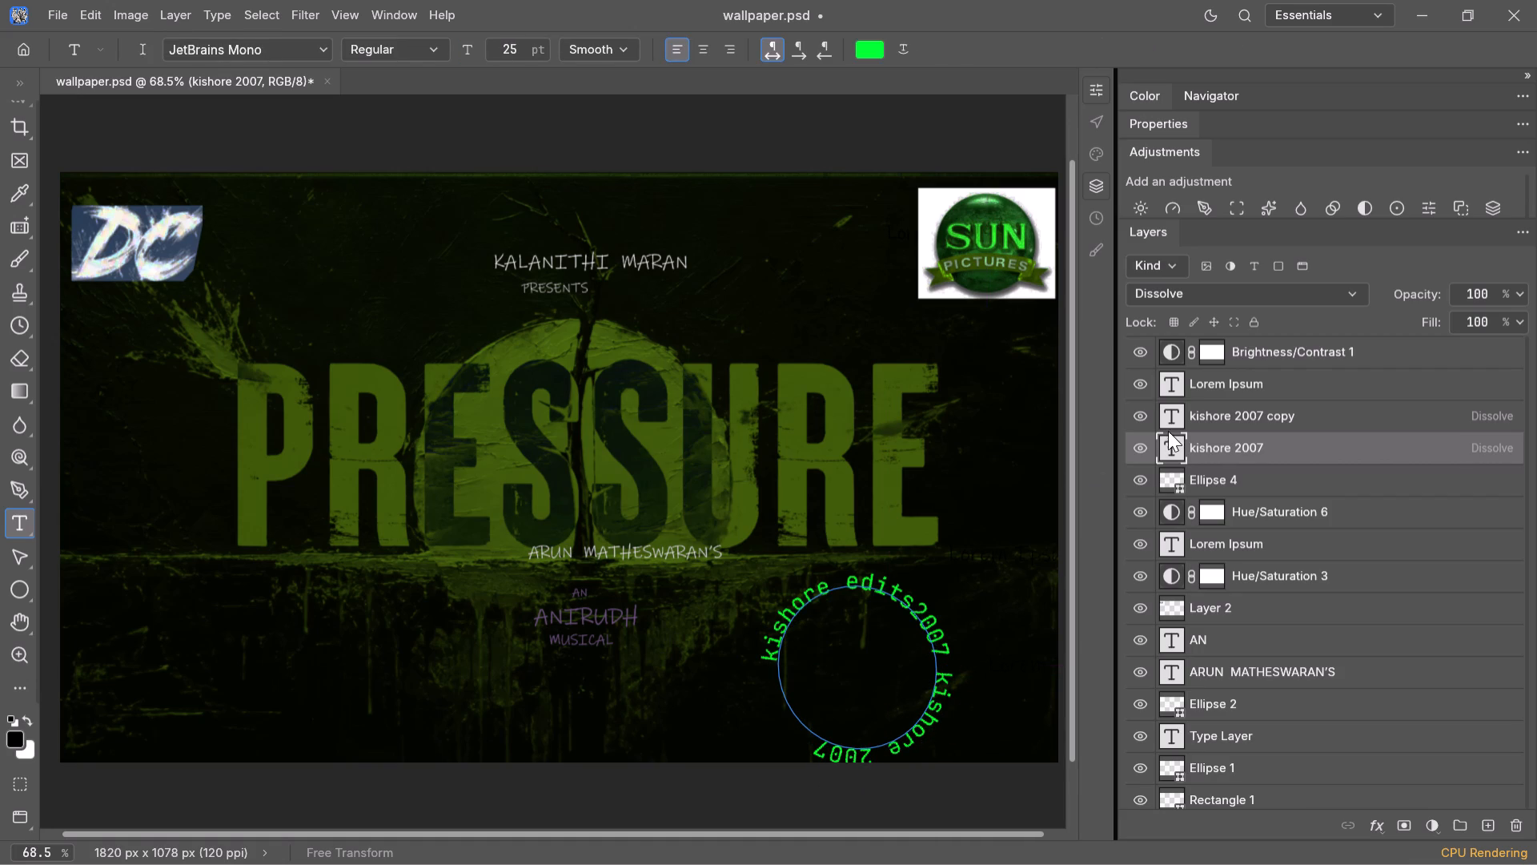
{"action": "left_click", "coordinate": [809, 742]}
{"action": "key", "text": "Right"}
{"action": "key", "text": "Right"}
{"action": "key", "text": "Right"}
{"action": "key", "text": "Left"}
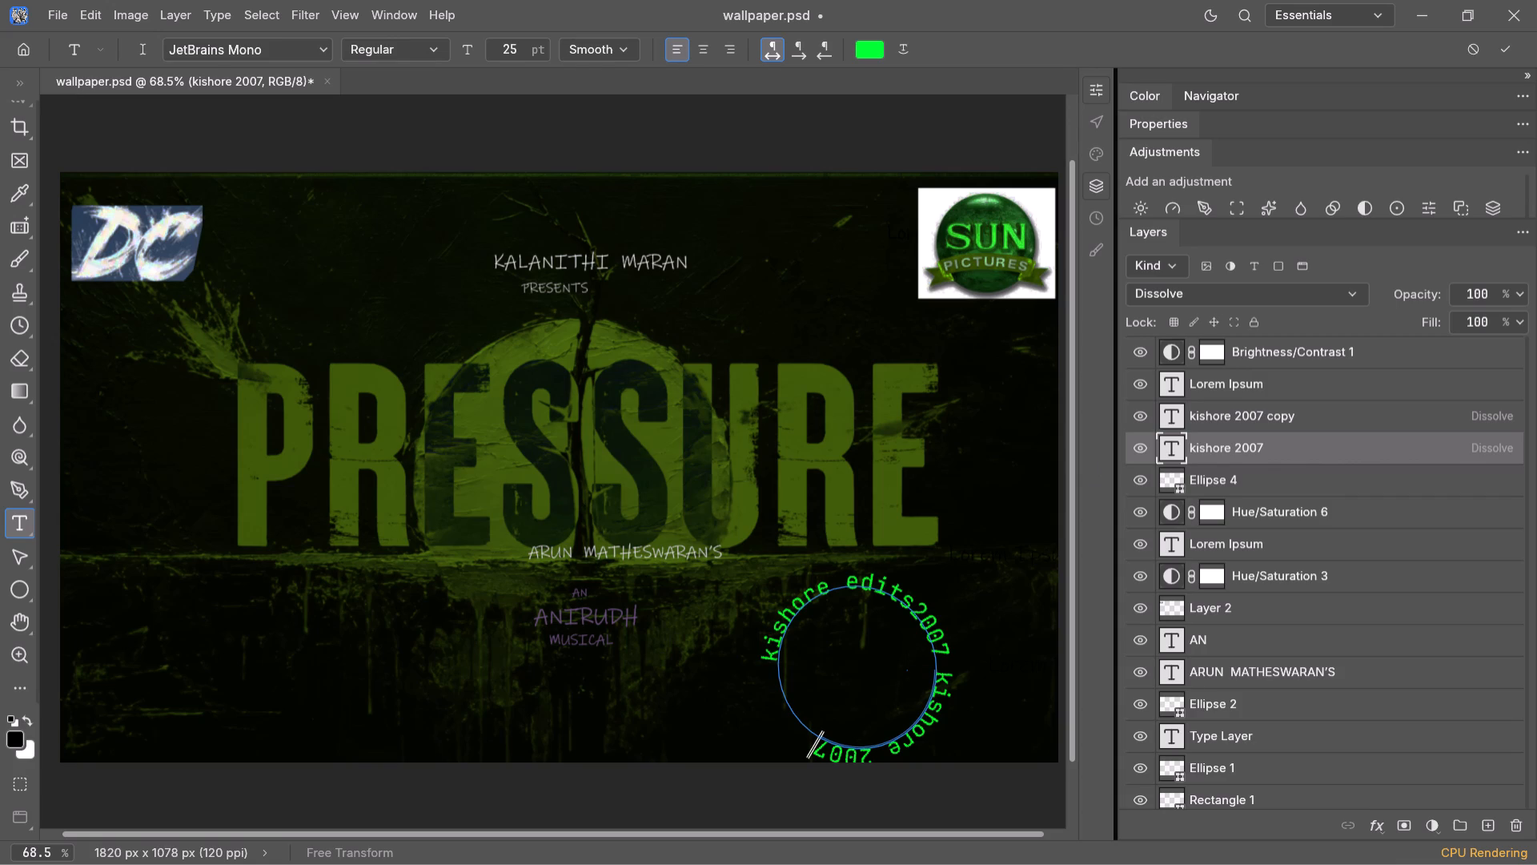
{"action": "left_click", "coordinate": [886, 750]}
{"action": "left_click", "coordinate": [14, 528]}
Rename the kishore 2007 layer to kishorre edits 2007.
{"action": "left_click", "coordinate": [1305, 445]}
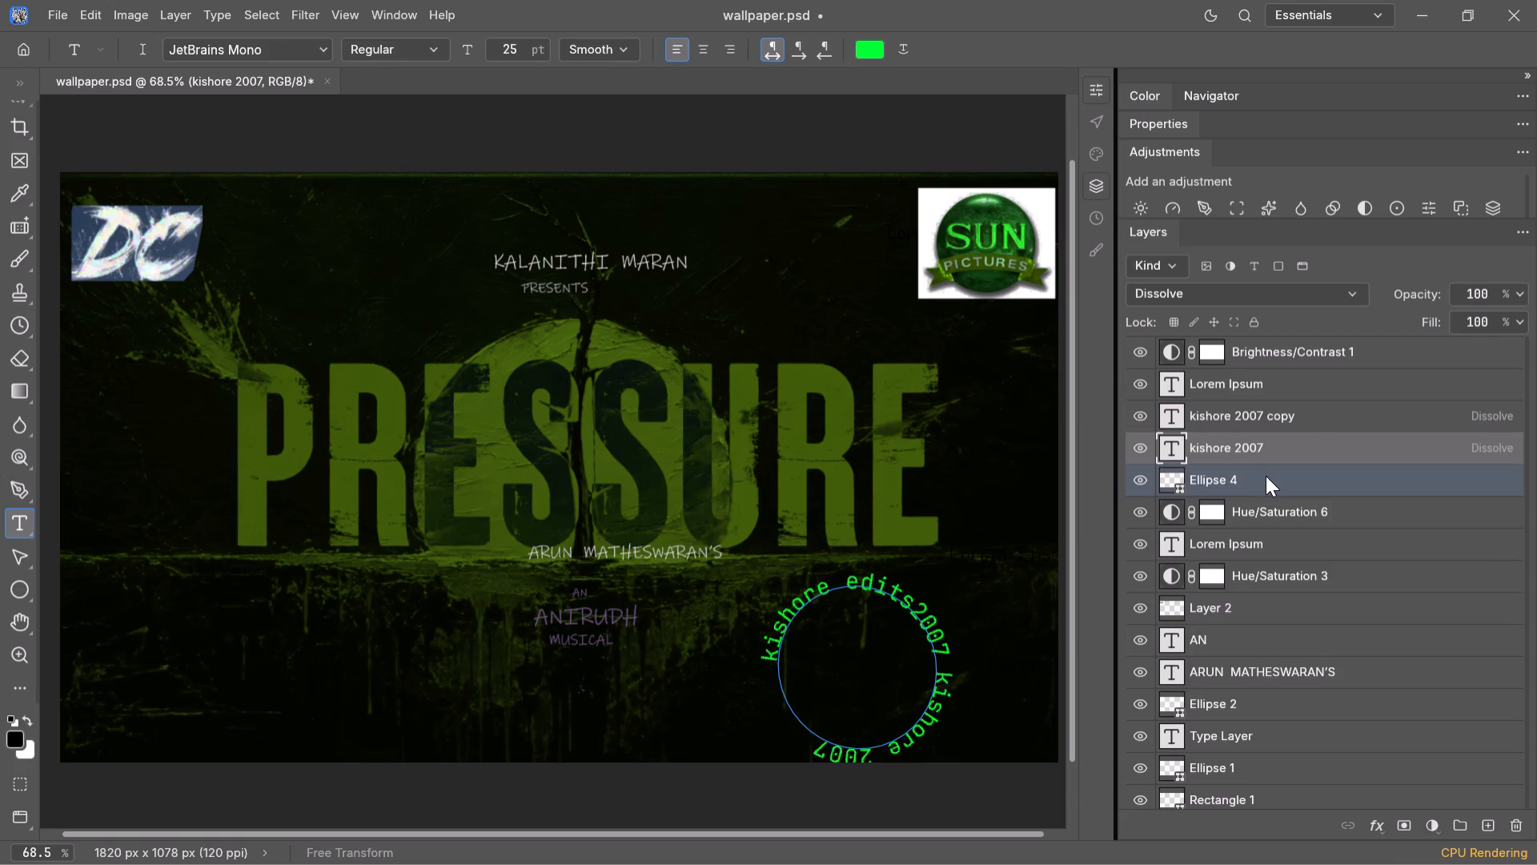
{"action": "left_click", "coordinate": [1266, 476]}
{"action": "left_click", "coordinate": [1269, 453]}
{"action": "right_click", "coordinate": [1274, 446]}
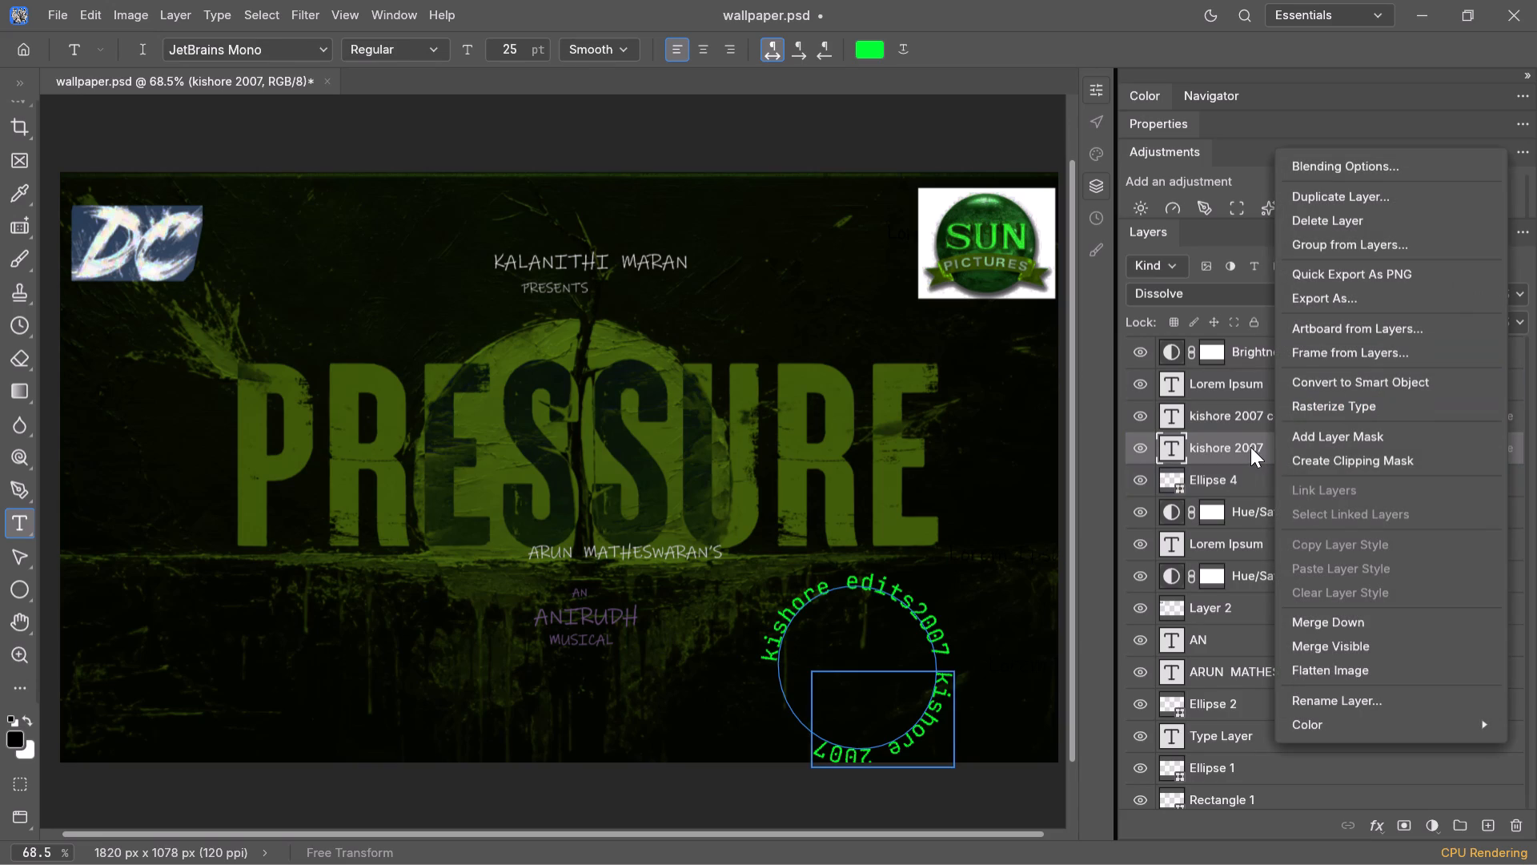
{"action": "triple_click", "coordinate": [1250, 447]}
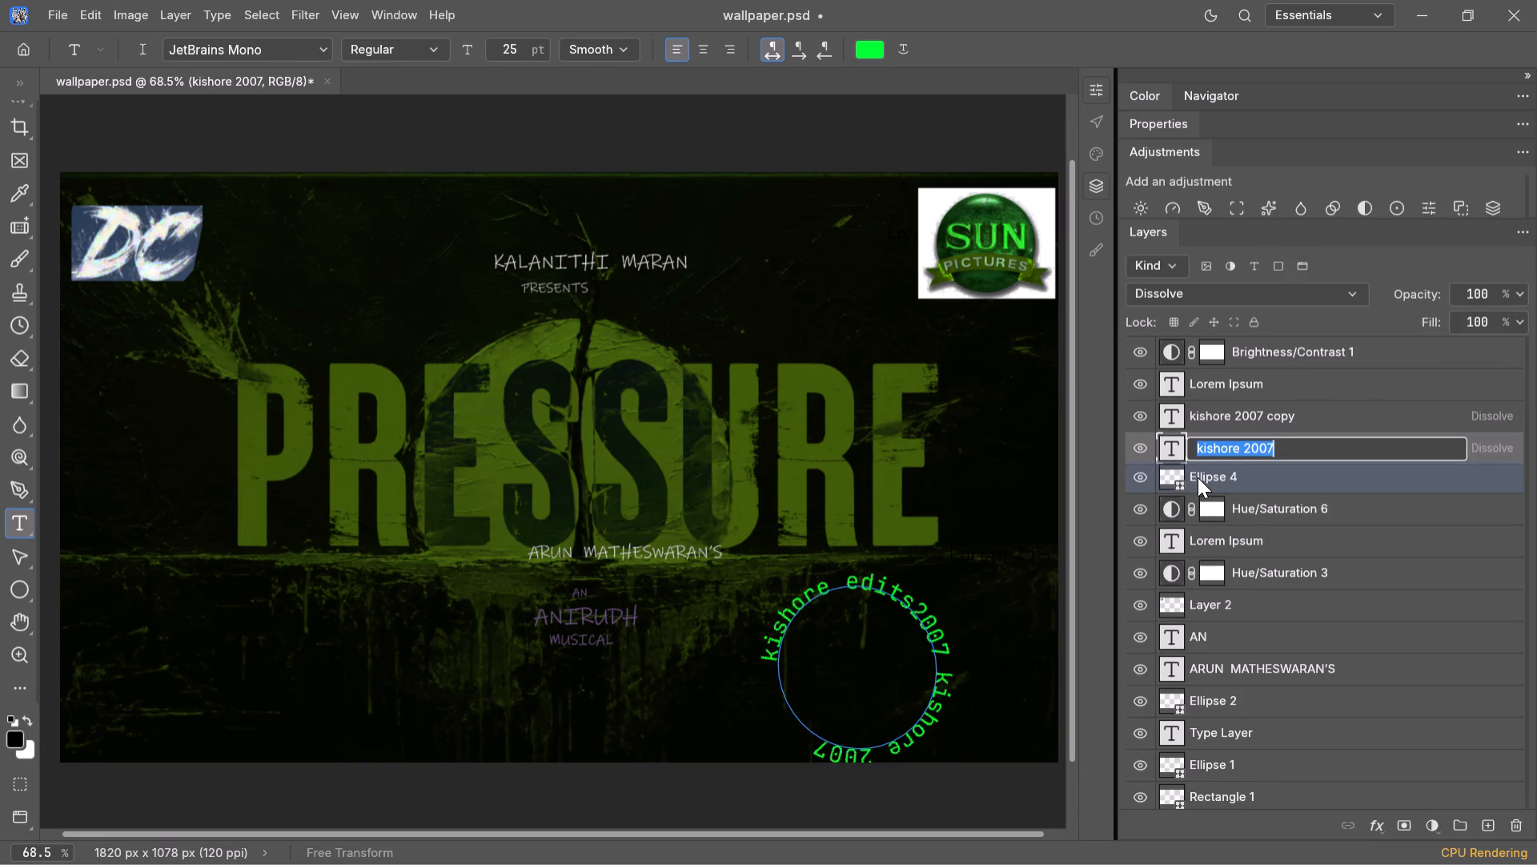
{"action": "key", "text": "BackSpace"}
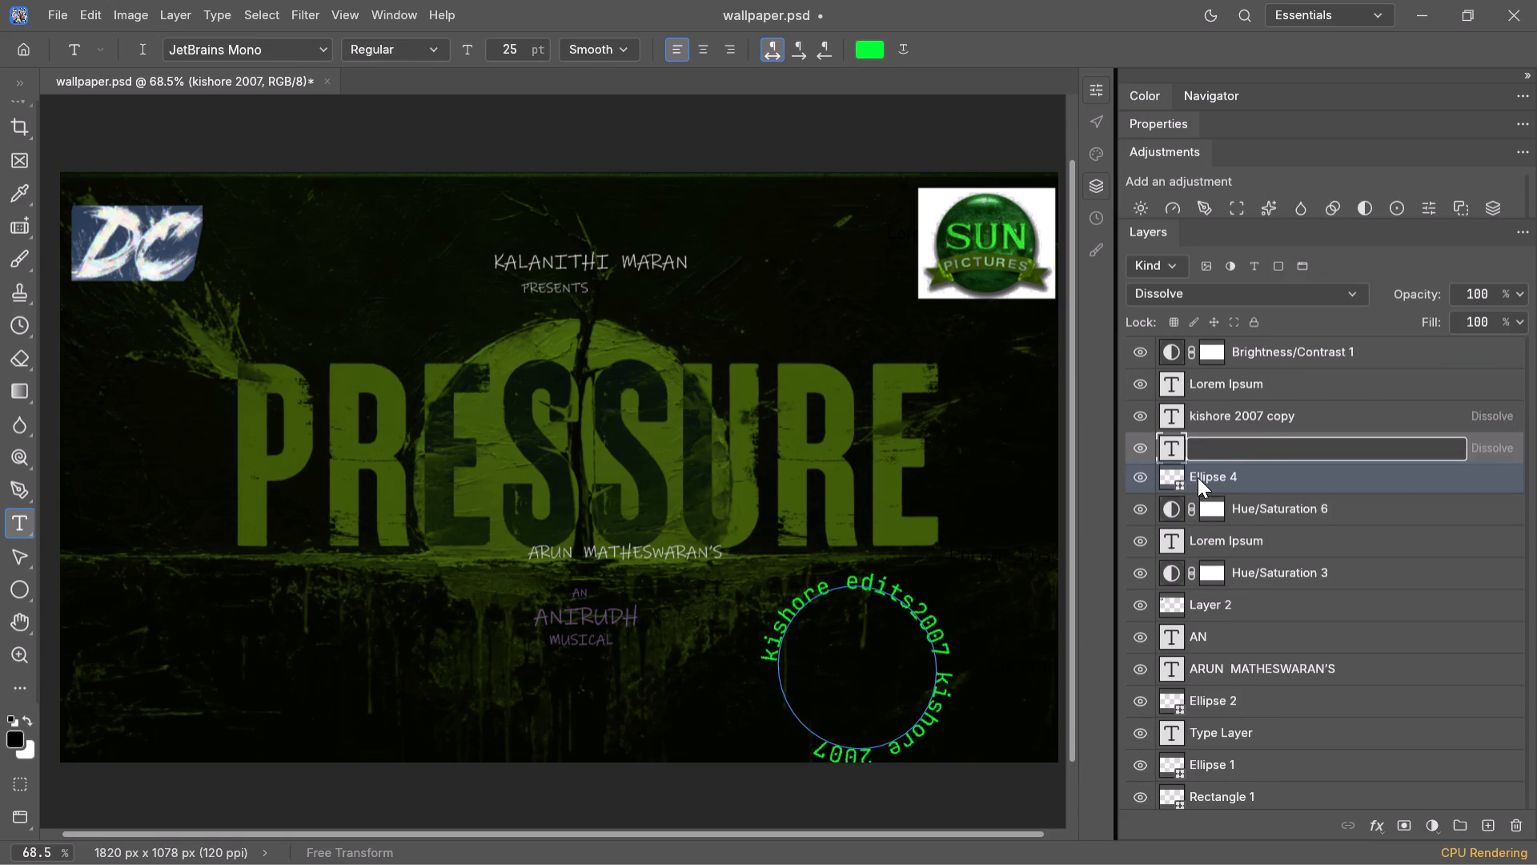
{"action": "type", "text": "ki"}
{"action": "type", "text": "shorre e"}
{"action": "type", "text": "dits"}
{"action": "key", "text": "space"}
{"action": "type", "text": "2007"}
{"action": "key", "text": "Return"}
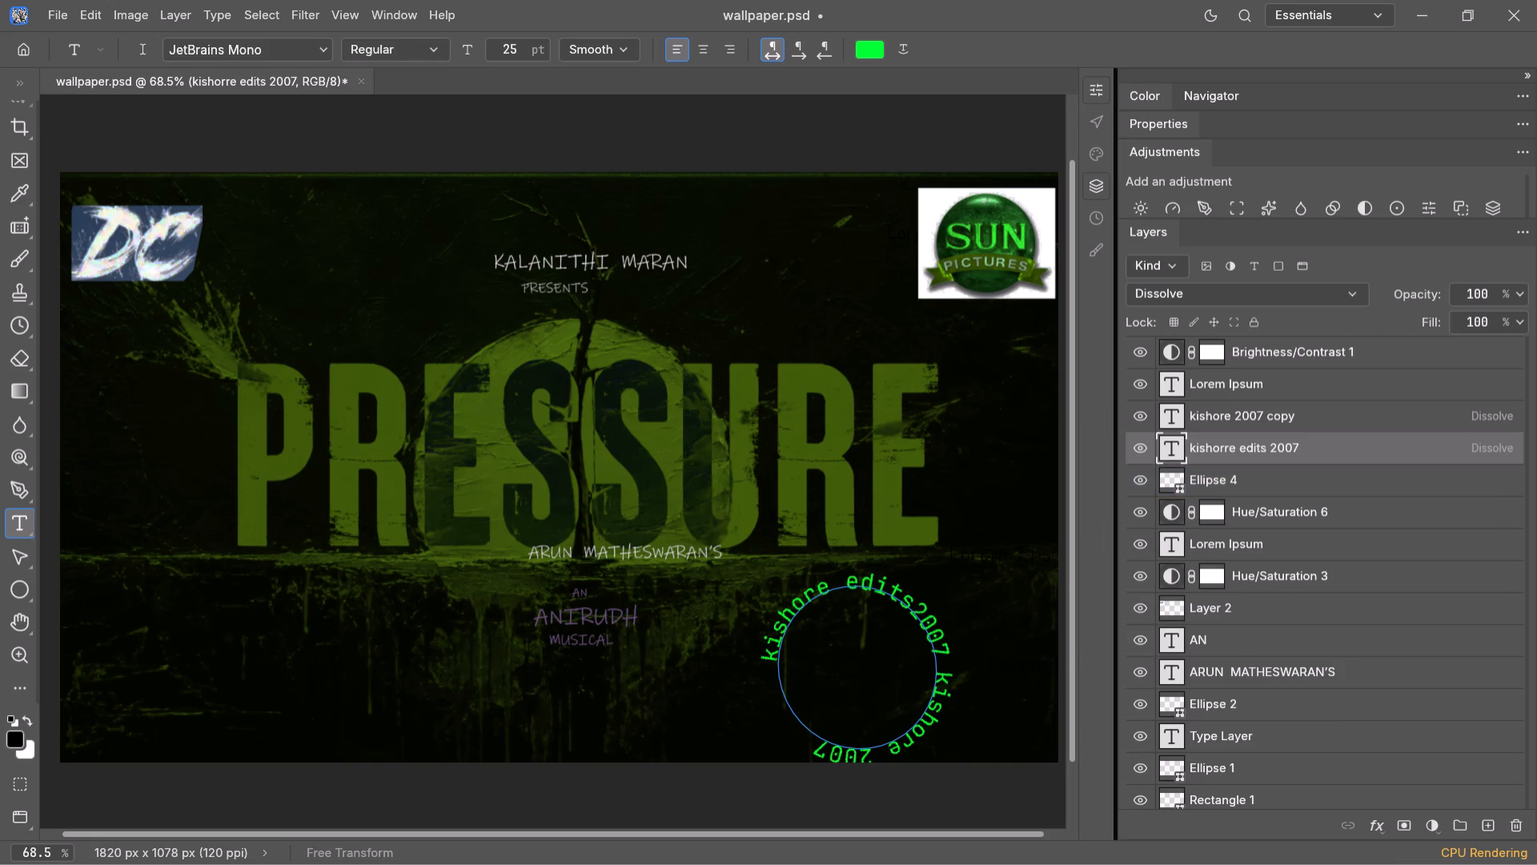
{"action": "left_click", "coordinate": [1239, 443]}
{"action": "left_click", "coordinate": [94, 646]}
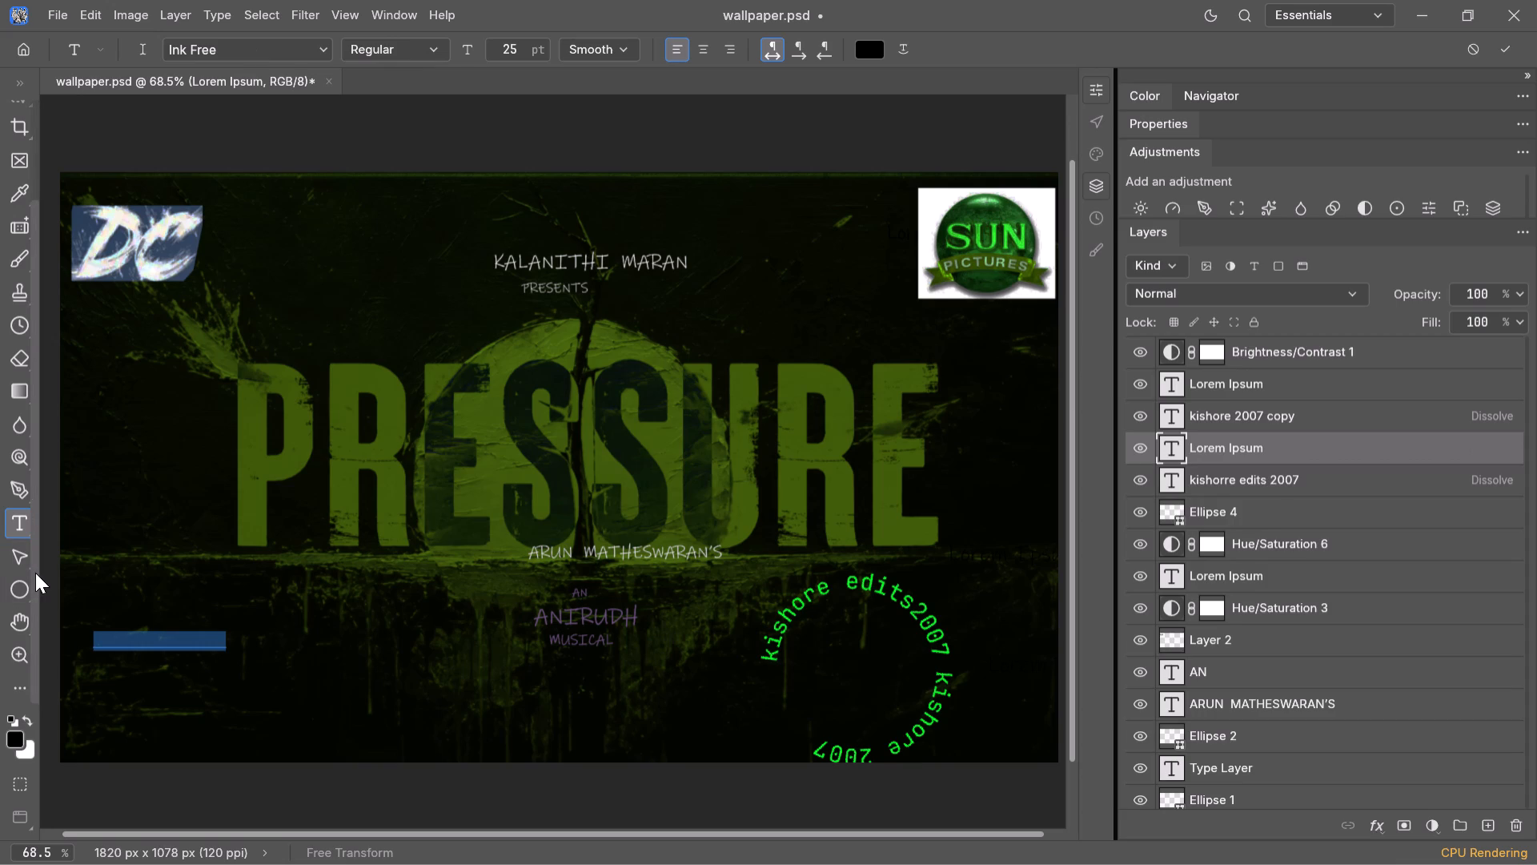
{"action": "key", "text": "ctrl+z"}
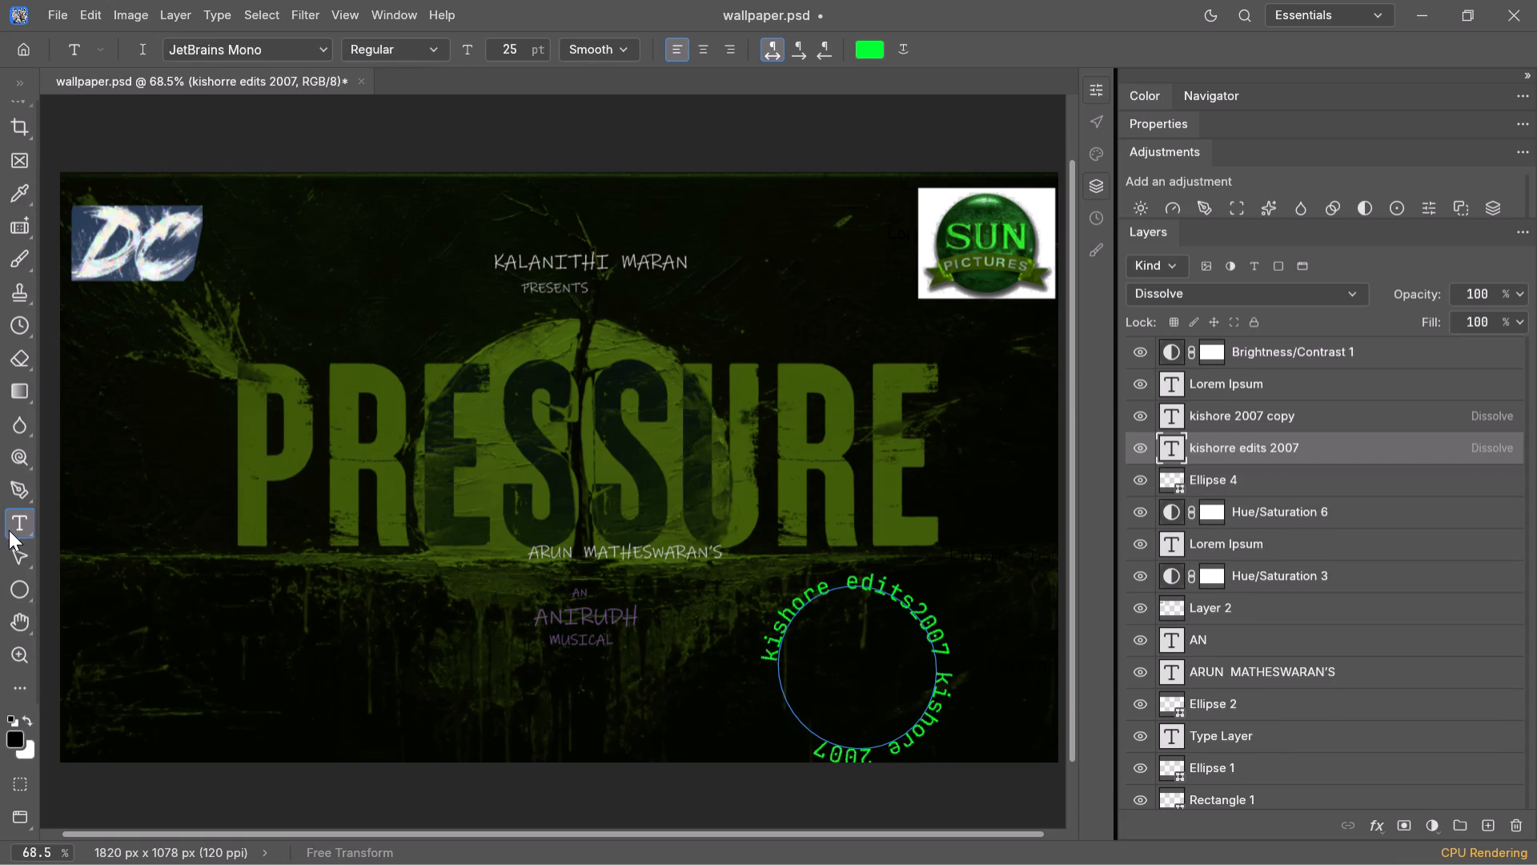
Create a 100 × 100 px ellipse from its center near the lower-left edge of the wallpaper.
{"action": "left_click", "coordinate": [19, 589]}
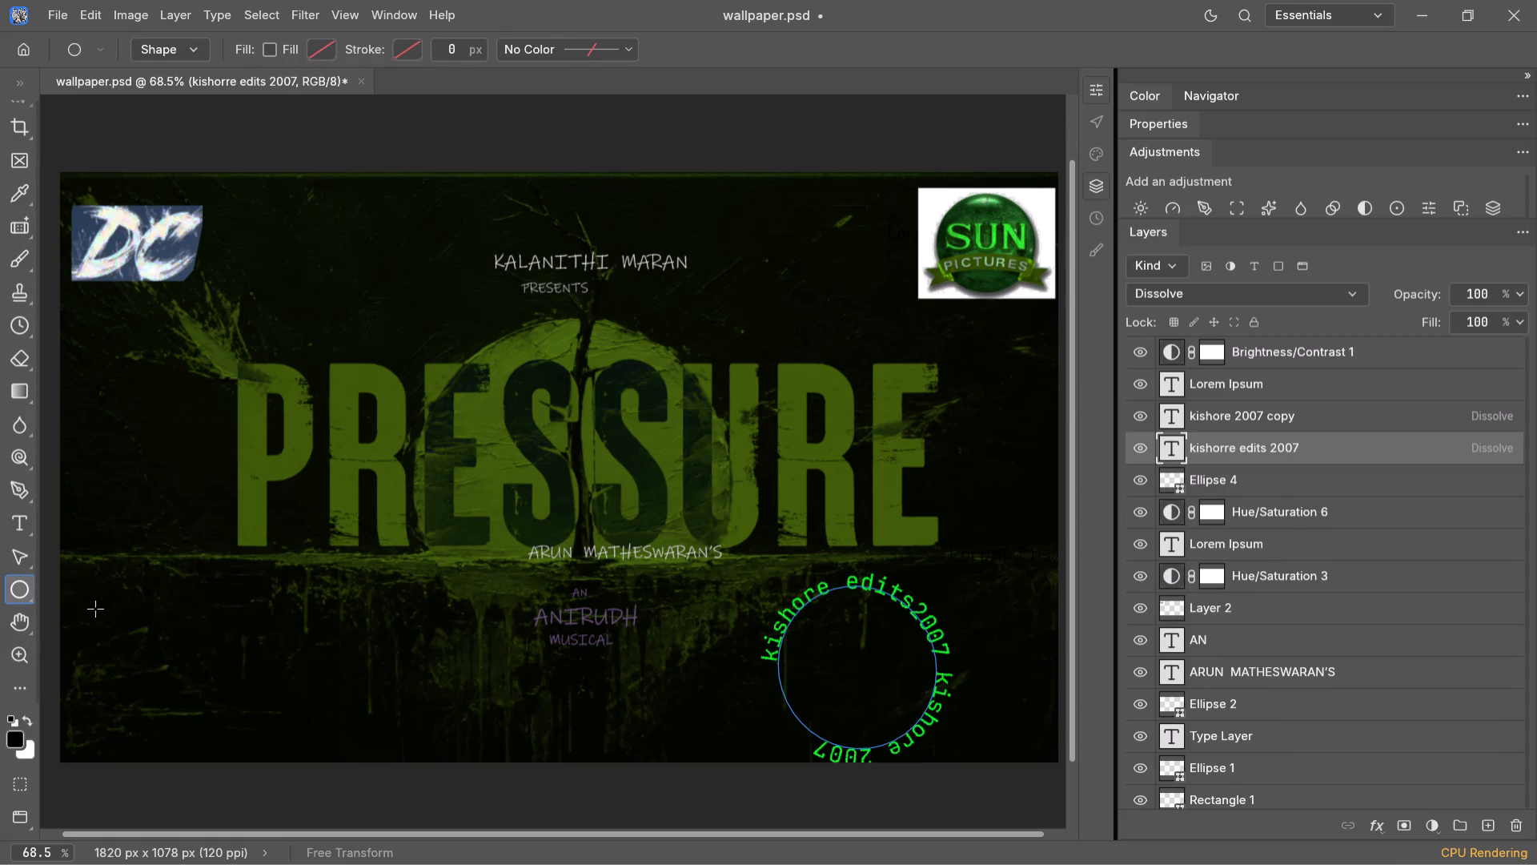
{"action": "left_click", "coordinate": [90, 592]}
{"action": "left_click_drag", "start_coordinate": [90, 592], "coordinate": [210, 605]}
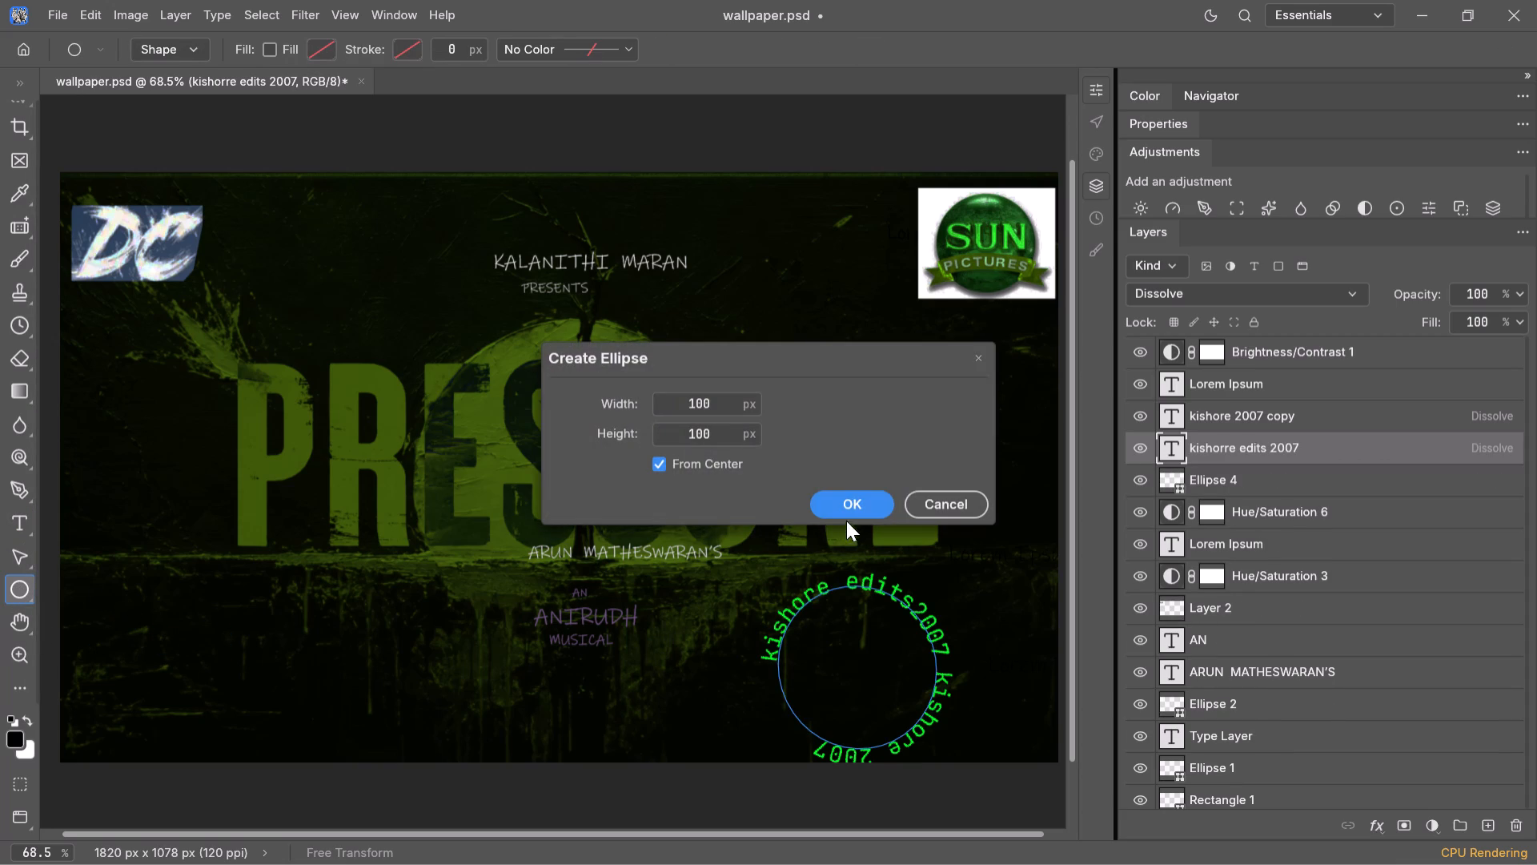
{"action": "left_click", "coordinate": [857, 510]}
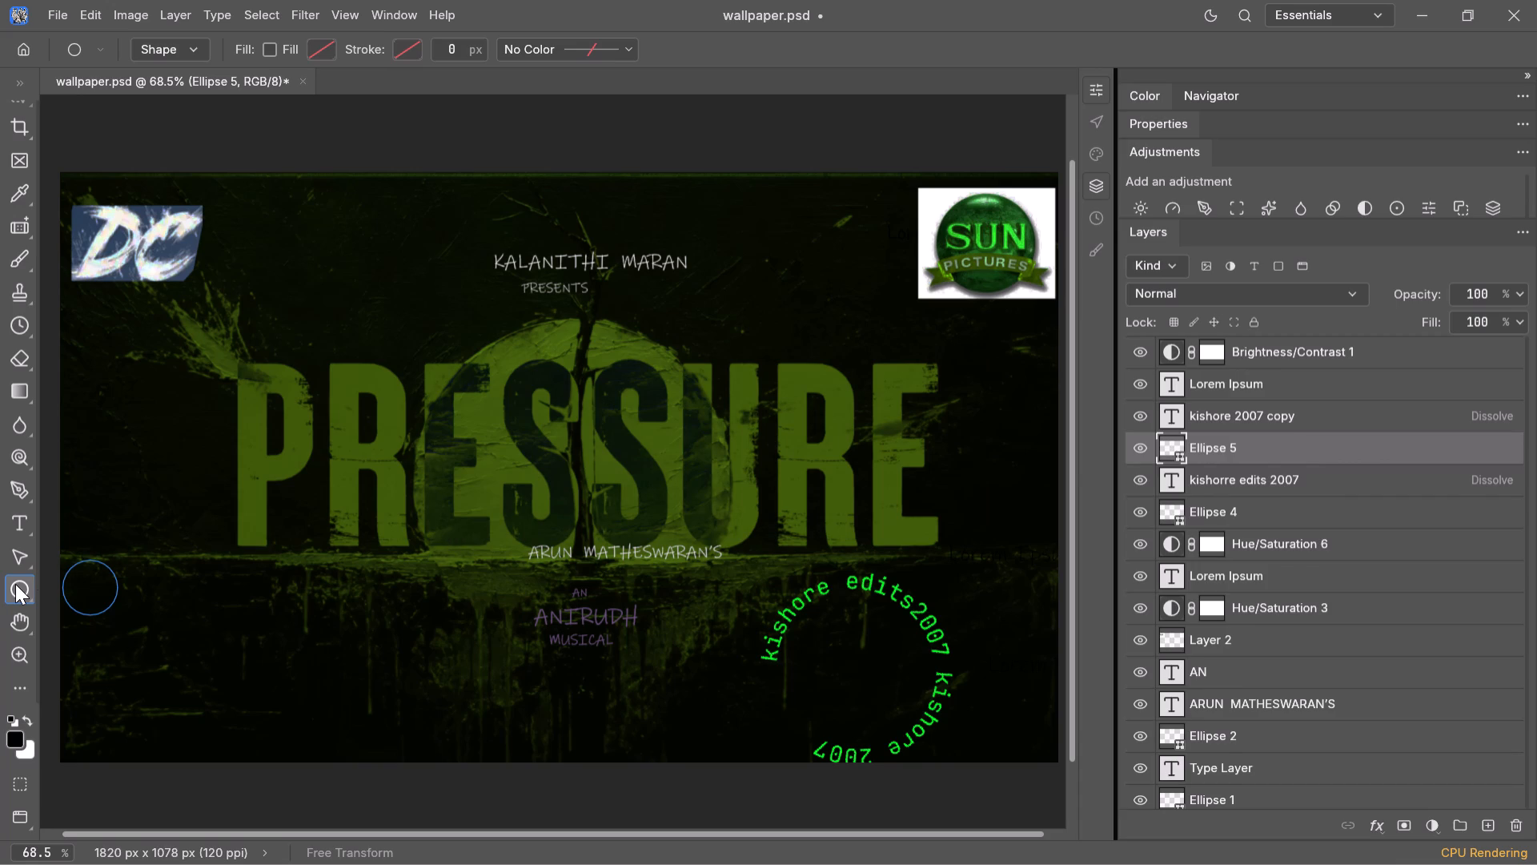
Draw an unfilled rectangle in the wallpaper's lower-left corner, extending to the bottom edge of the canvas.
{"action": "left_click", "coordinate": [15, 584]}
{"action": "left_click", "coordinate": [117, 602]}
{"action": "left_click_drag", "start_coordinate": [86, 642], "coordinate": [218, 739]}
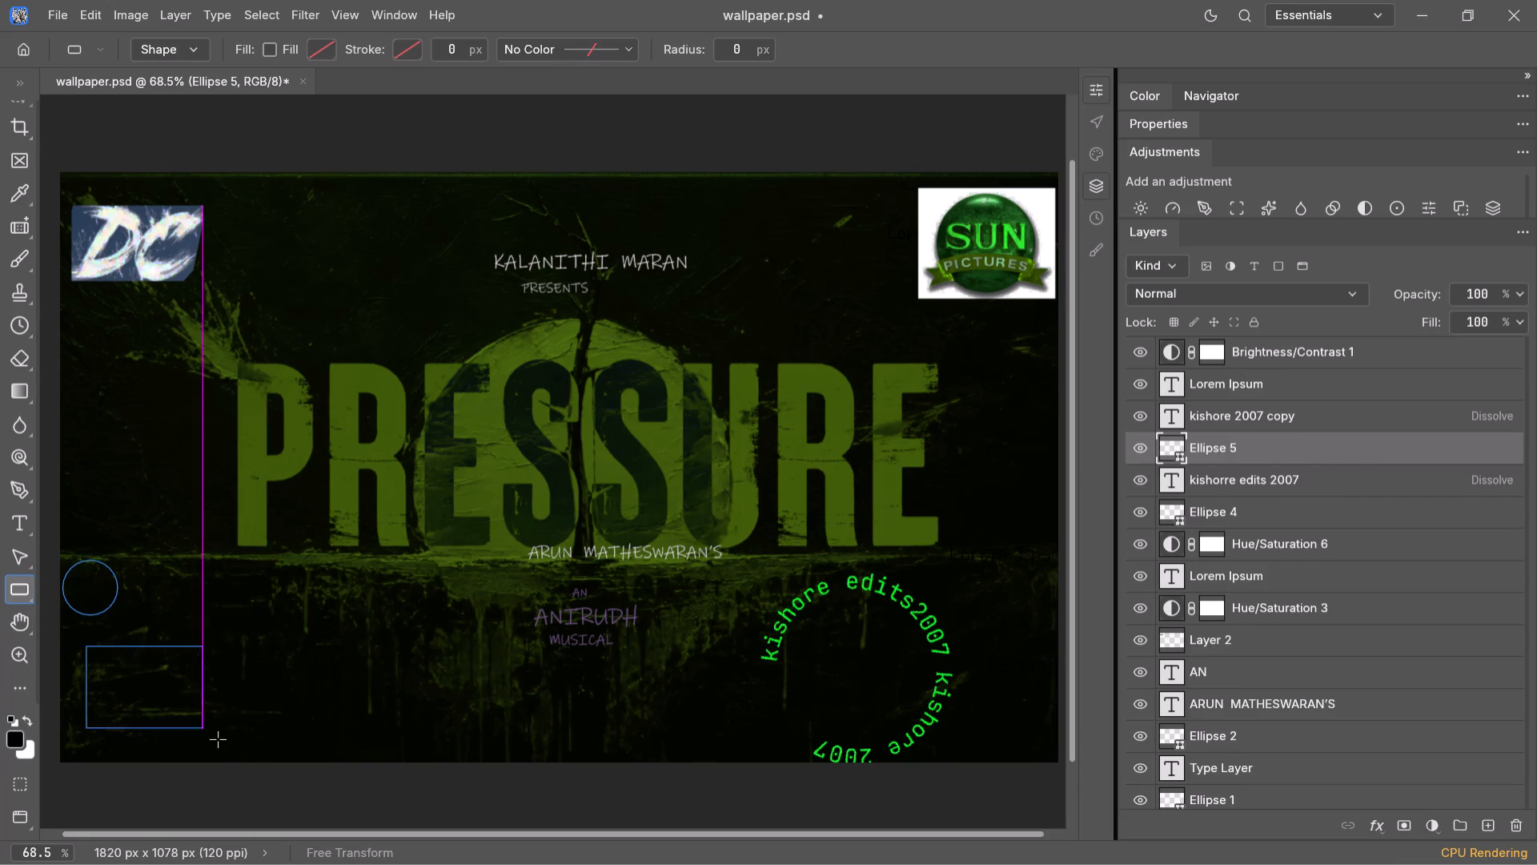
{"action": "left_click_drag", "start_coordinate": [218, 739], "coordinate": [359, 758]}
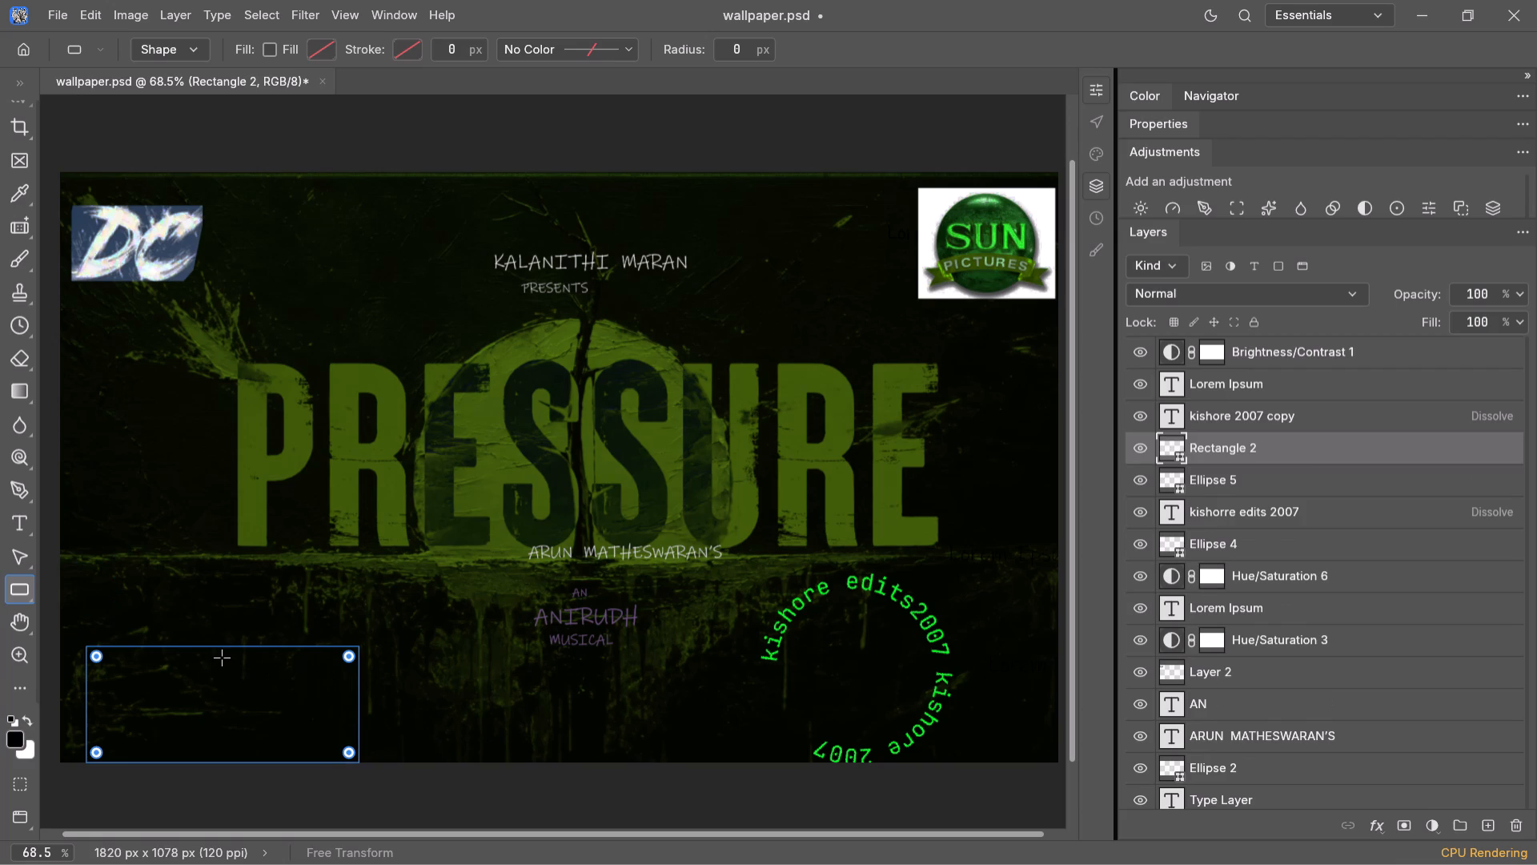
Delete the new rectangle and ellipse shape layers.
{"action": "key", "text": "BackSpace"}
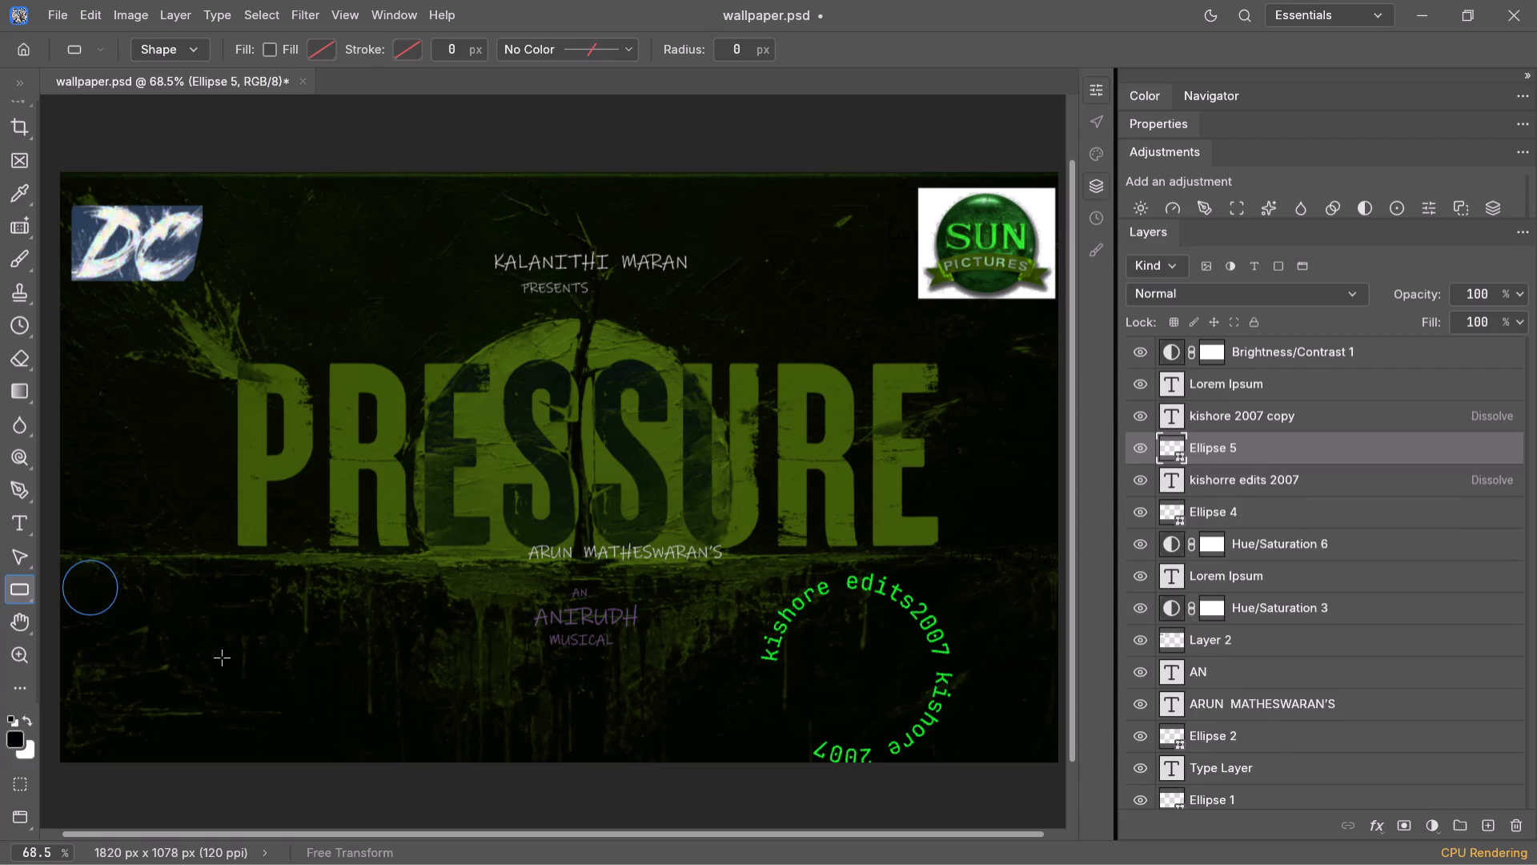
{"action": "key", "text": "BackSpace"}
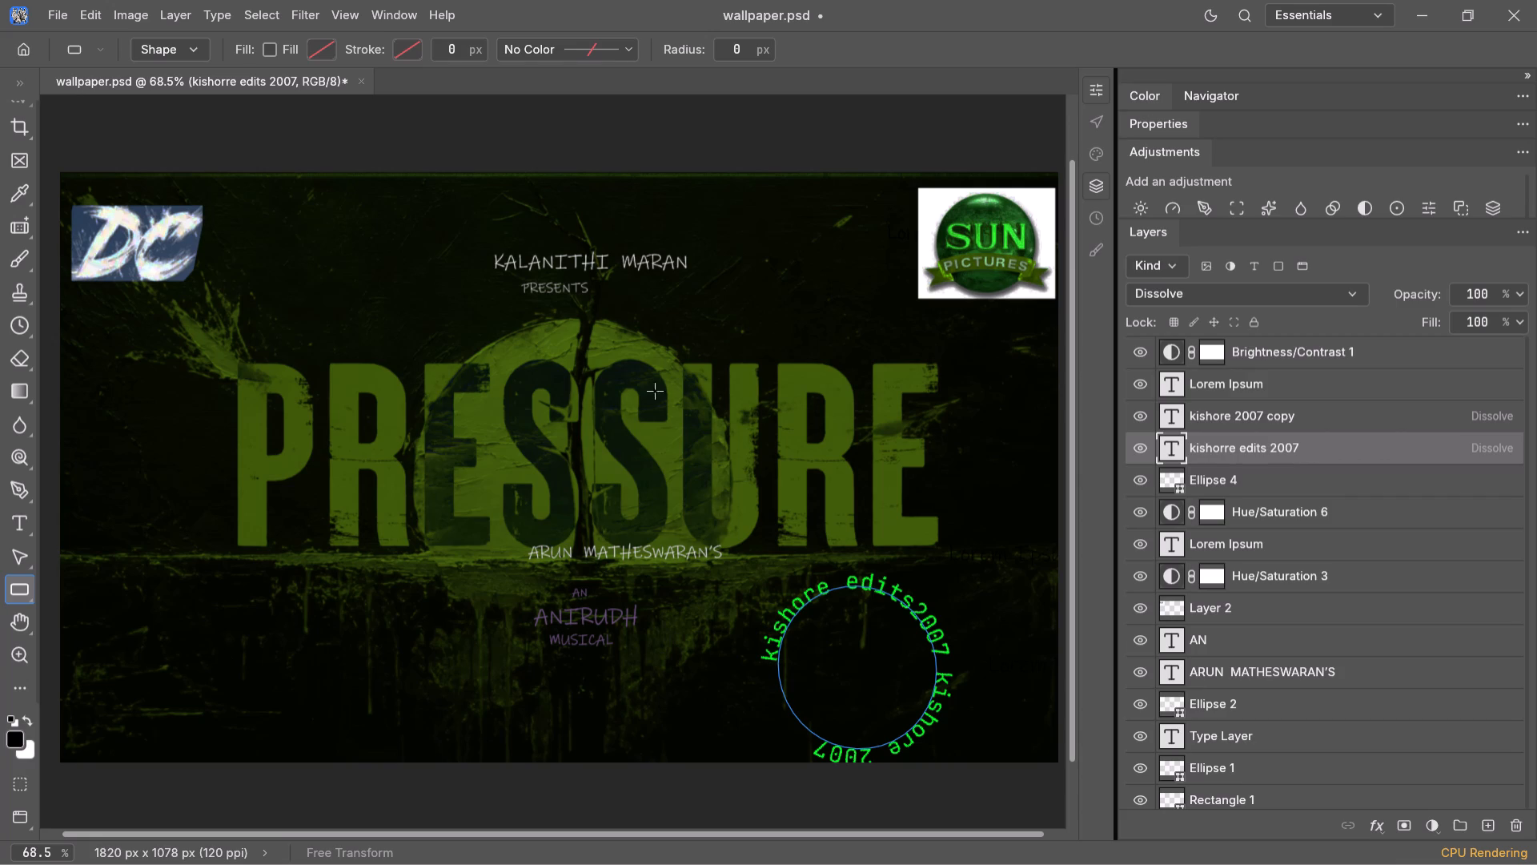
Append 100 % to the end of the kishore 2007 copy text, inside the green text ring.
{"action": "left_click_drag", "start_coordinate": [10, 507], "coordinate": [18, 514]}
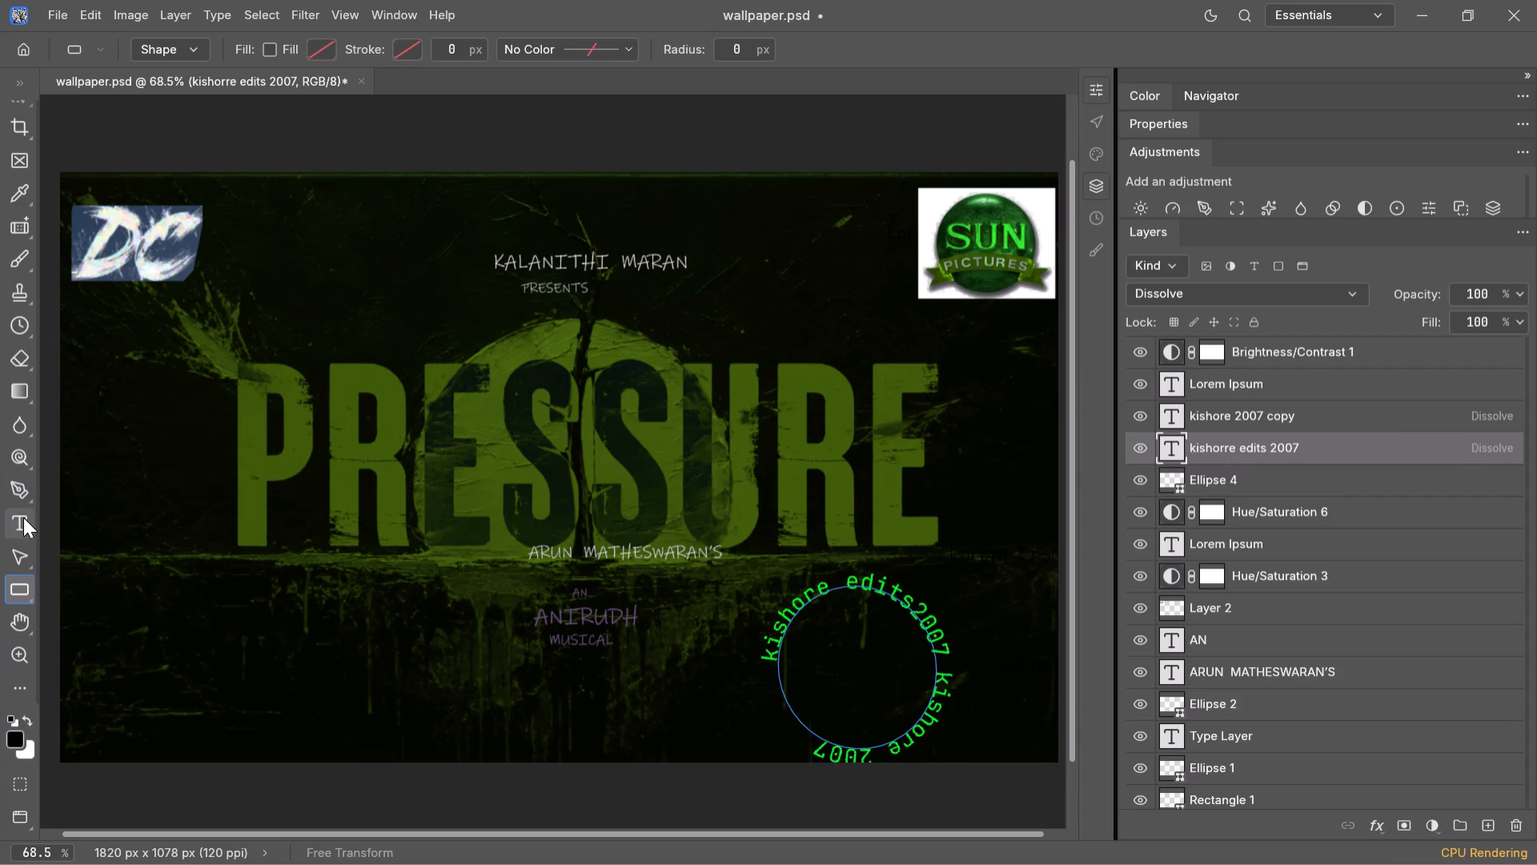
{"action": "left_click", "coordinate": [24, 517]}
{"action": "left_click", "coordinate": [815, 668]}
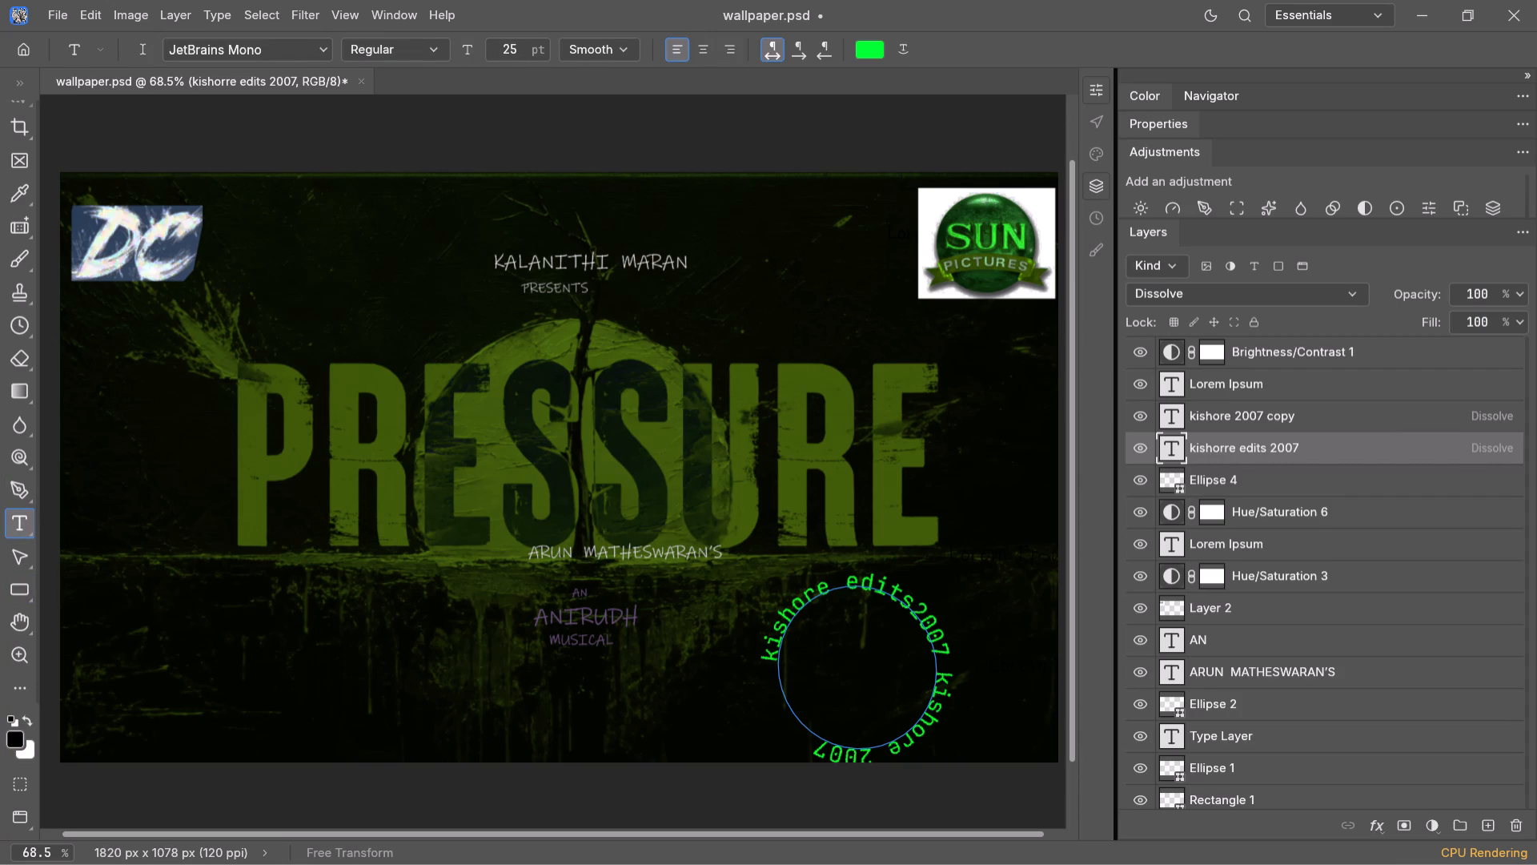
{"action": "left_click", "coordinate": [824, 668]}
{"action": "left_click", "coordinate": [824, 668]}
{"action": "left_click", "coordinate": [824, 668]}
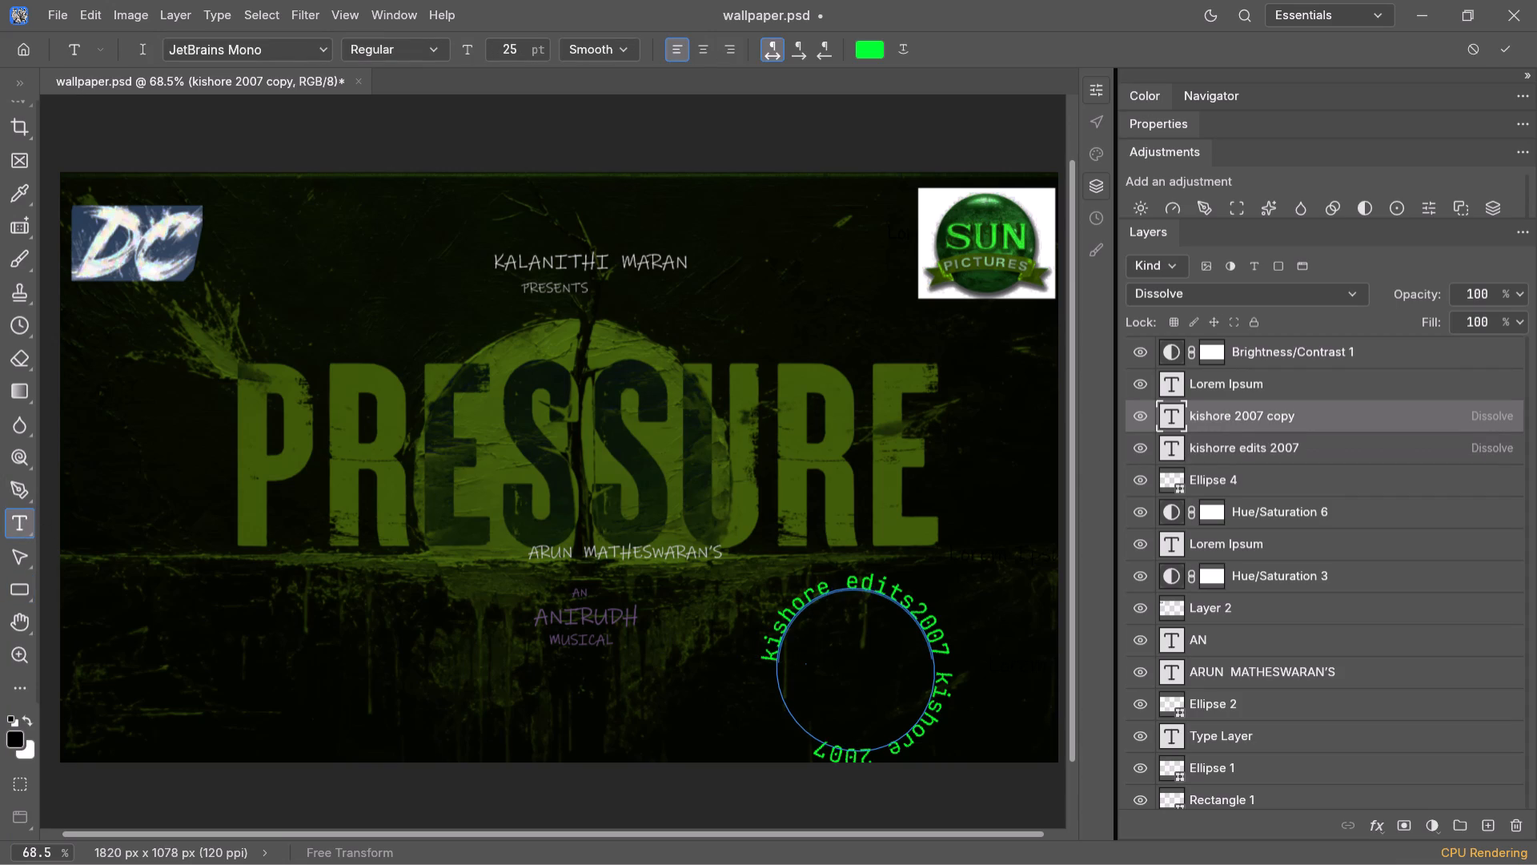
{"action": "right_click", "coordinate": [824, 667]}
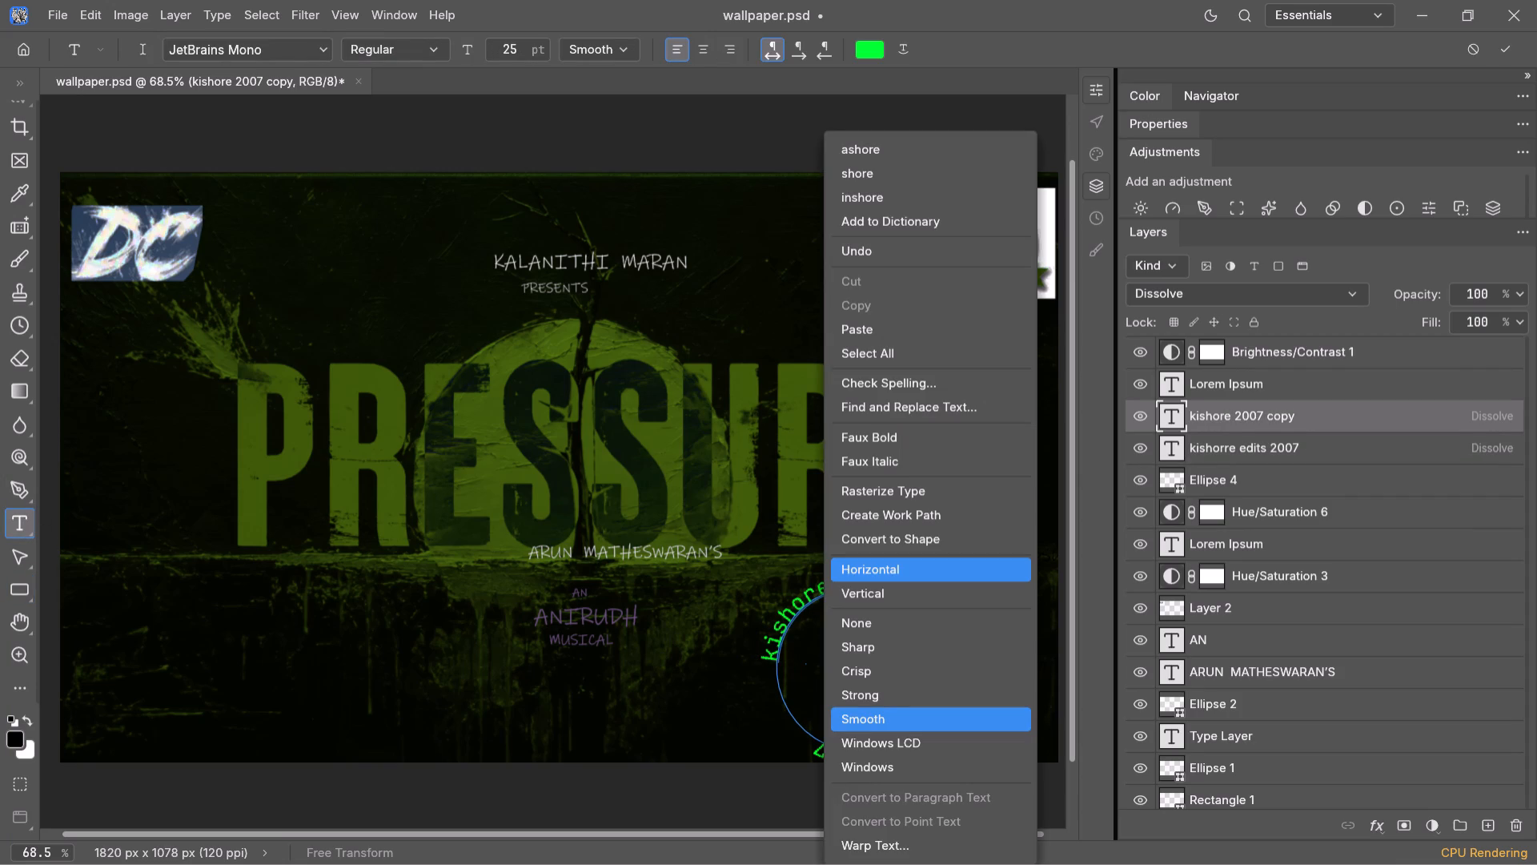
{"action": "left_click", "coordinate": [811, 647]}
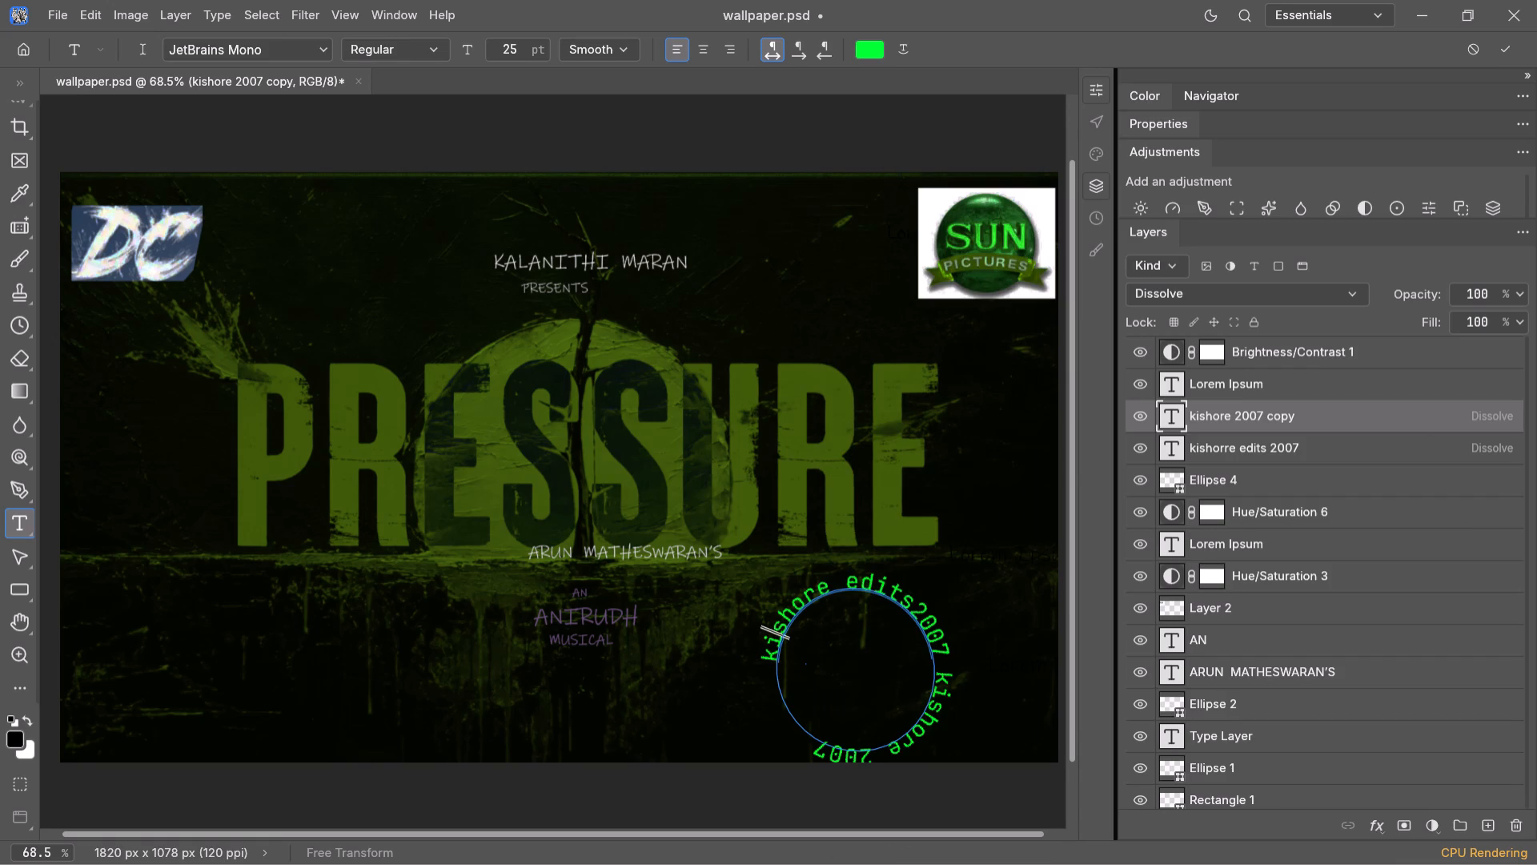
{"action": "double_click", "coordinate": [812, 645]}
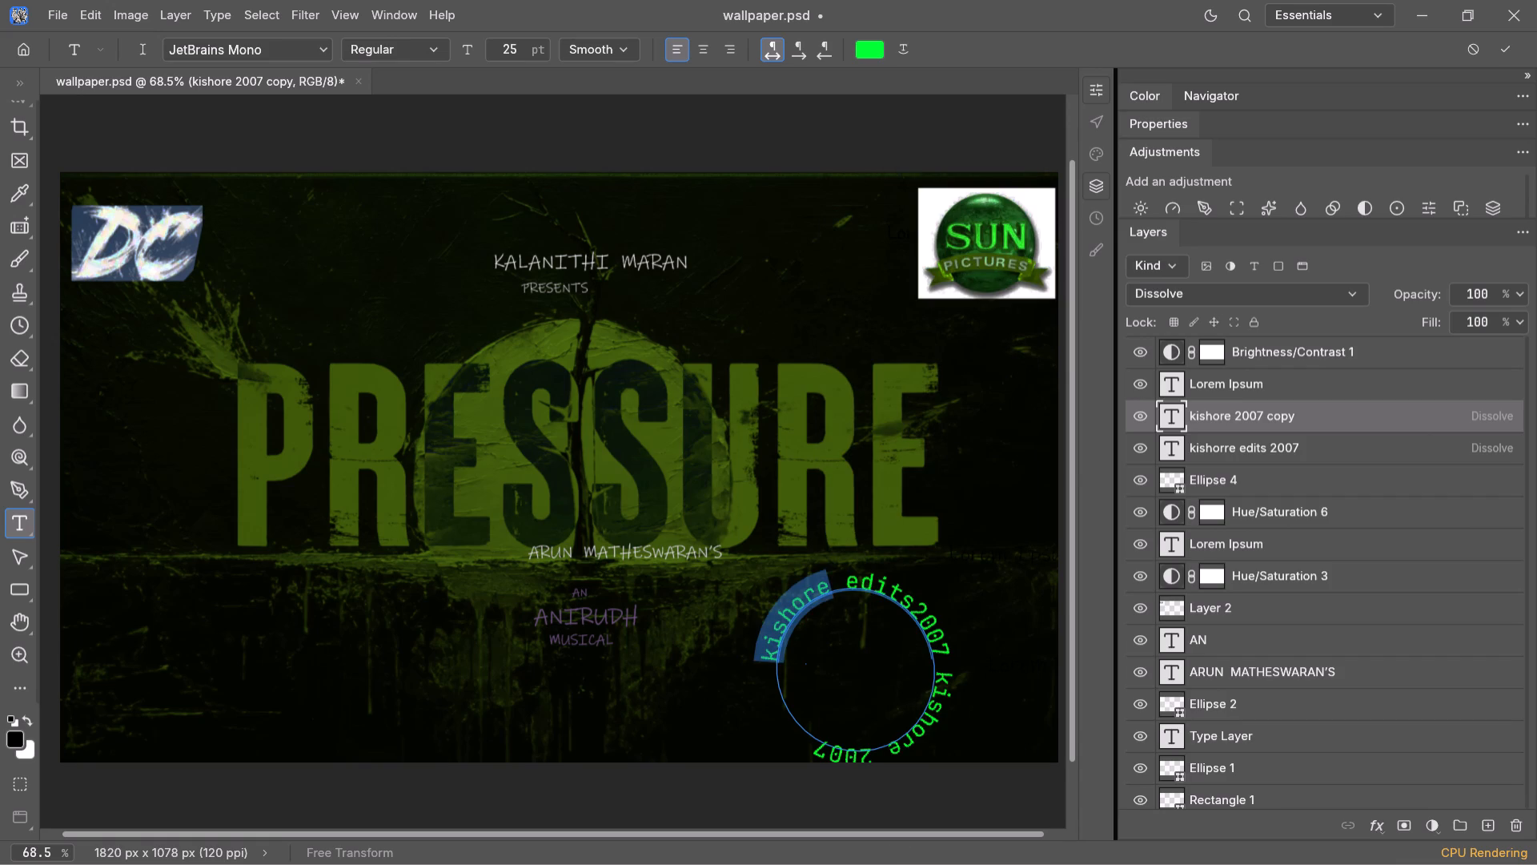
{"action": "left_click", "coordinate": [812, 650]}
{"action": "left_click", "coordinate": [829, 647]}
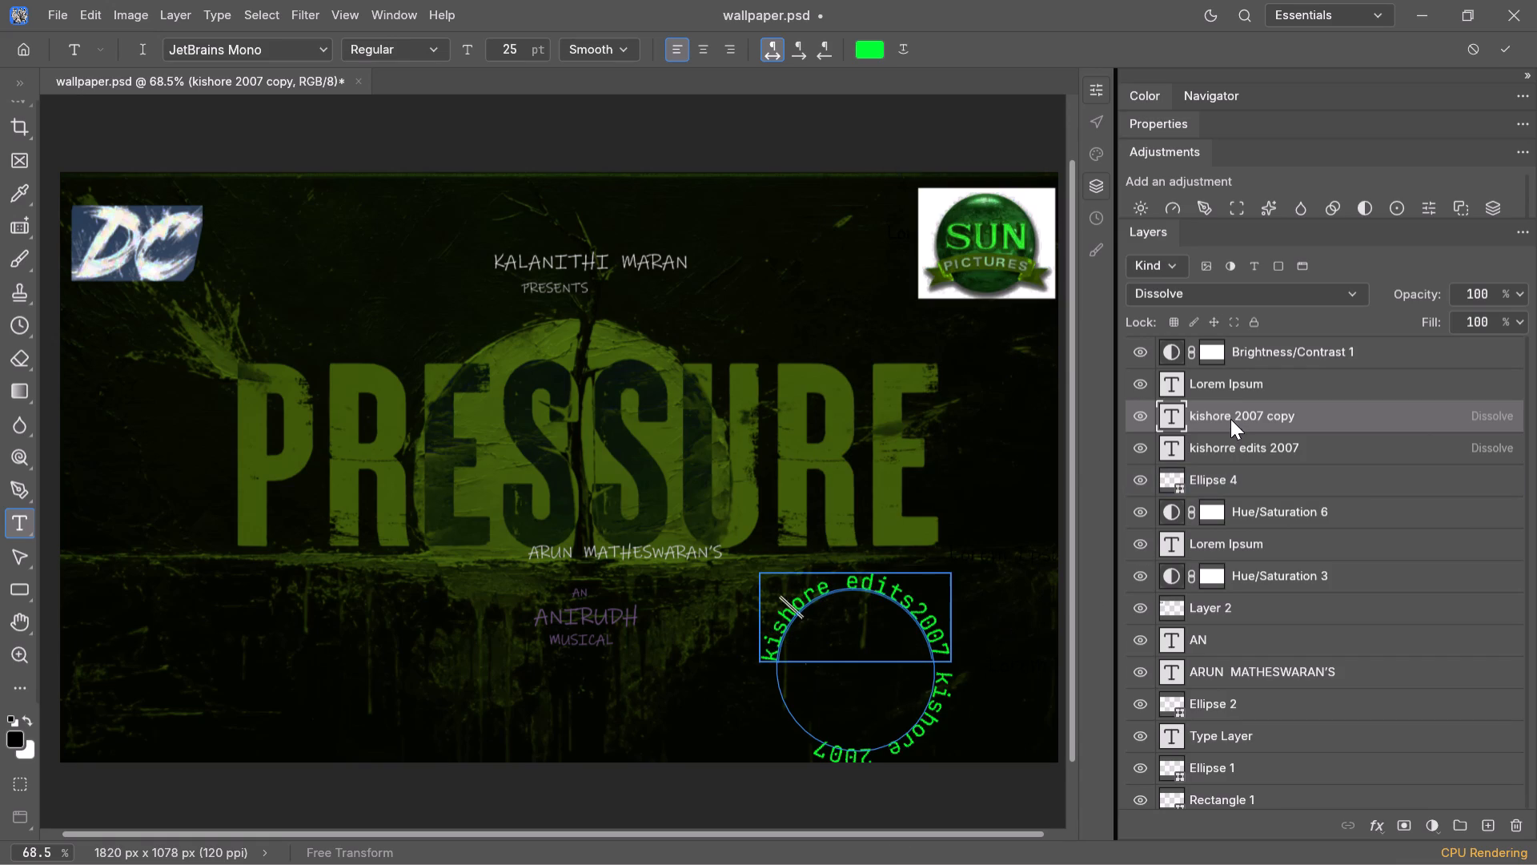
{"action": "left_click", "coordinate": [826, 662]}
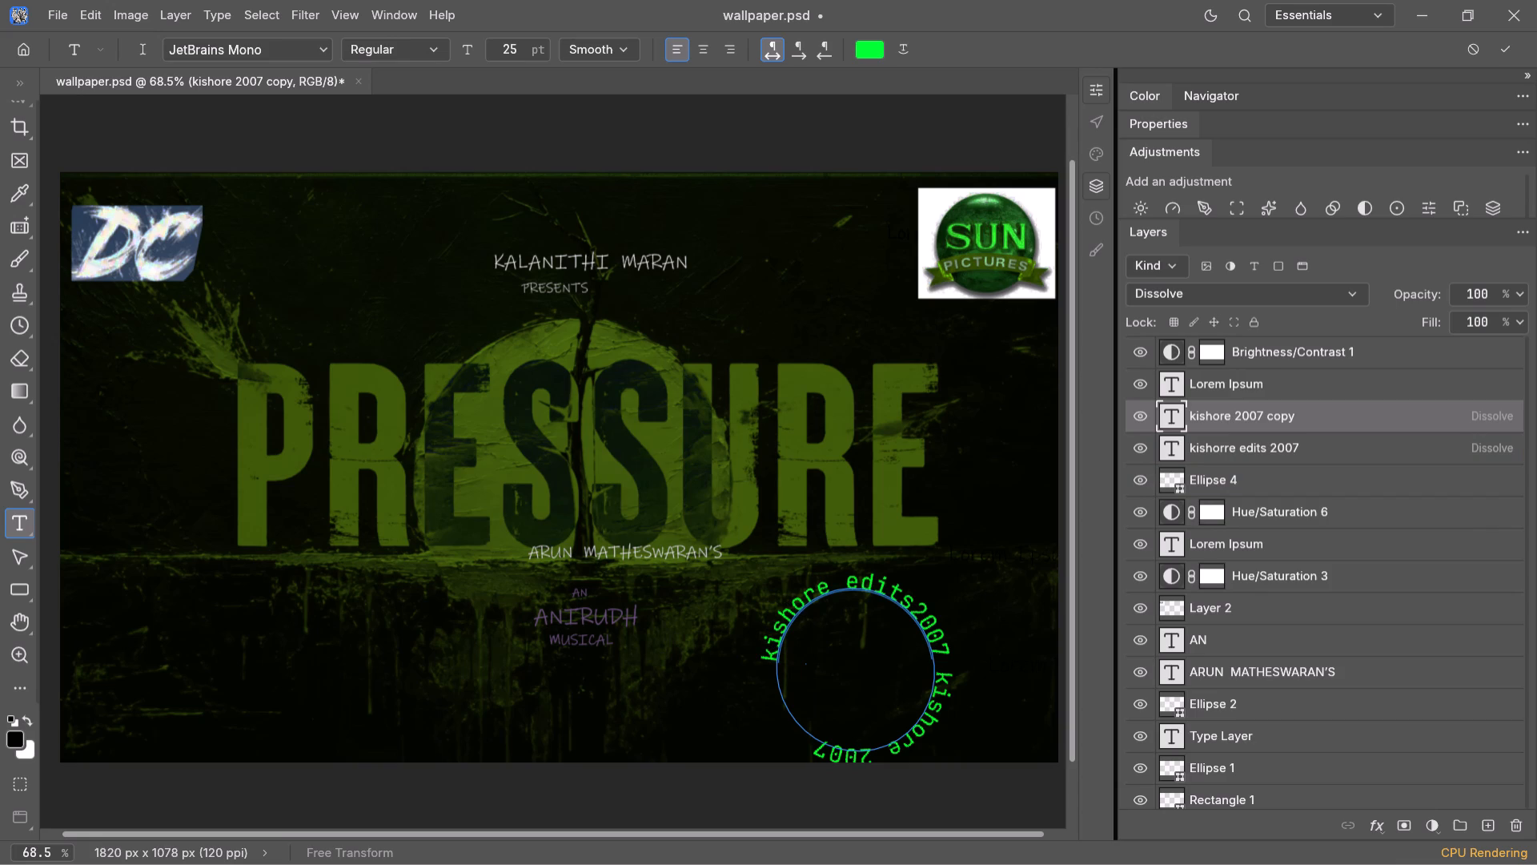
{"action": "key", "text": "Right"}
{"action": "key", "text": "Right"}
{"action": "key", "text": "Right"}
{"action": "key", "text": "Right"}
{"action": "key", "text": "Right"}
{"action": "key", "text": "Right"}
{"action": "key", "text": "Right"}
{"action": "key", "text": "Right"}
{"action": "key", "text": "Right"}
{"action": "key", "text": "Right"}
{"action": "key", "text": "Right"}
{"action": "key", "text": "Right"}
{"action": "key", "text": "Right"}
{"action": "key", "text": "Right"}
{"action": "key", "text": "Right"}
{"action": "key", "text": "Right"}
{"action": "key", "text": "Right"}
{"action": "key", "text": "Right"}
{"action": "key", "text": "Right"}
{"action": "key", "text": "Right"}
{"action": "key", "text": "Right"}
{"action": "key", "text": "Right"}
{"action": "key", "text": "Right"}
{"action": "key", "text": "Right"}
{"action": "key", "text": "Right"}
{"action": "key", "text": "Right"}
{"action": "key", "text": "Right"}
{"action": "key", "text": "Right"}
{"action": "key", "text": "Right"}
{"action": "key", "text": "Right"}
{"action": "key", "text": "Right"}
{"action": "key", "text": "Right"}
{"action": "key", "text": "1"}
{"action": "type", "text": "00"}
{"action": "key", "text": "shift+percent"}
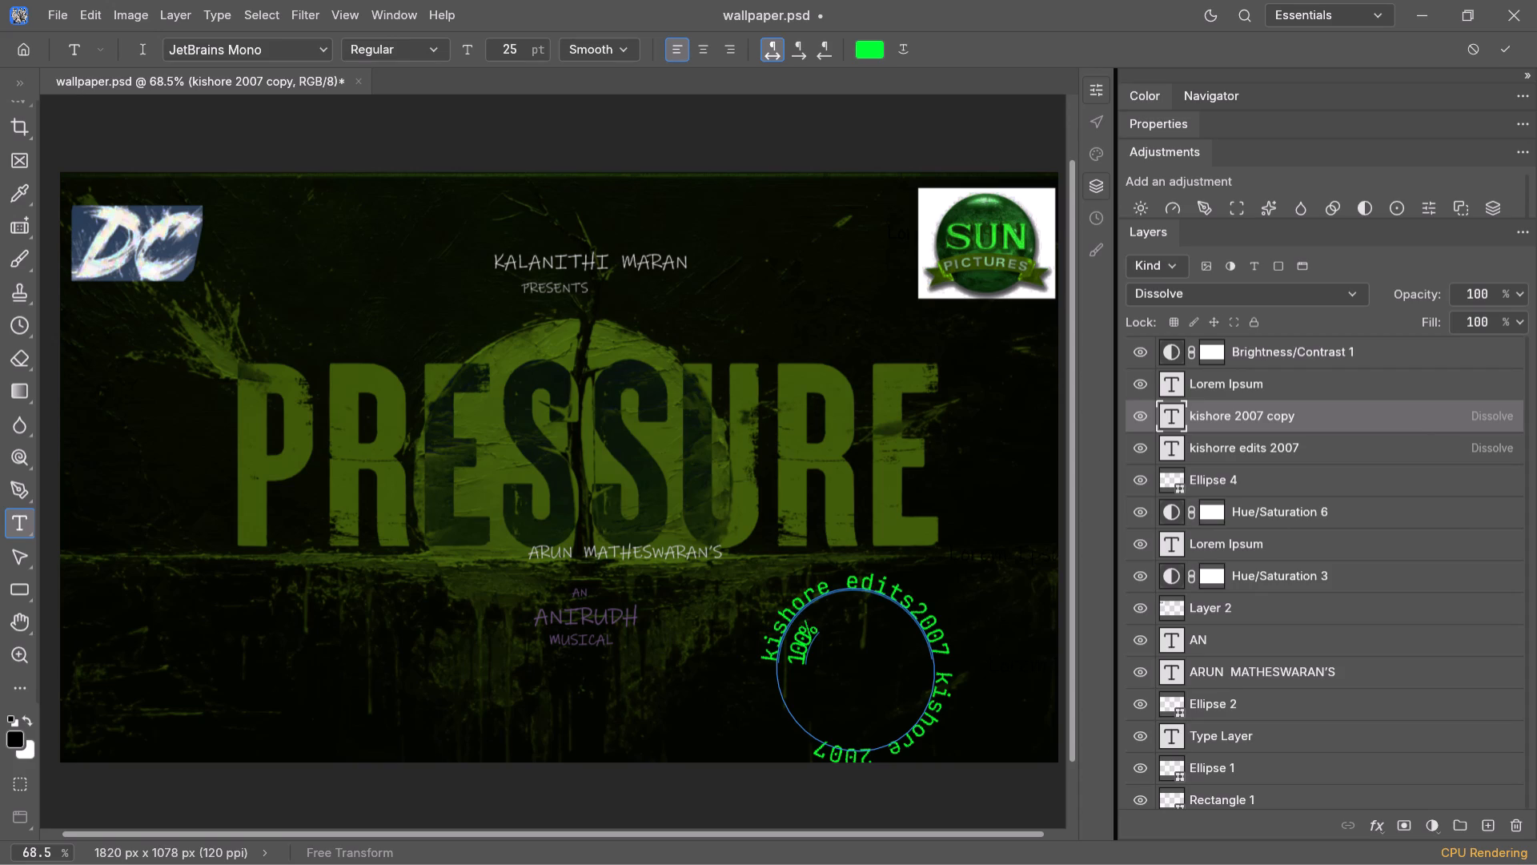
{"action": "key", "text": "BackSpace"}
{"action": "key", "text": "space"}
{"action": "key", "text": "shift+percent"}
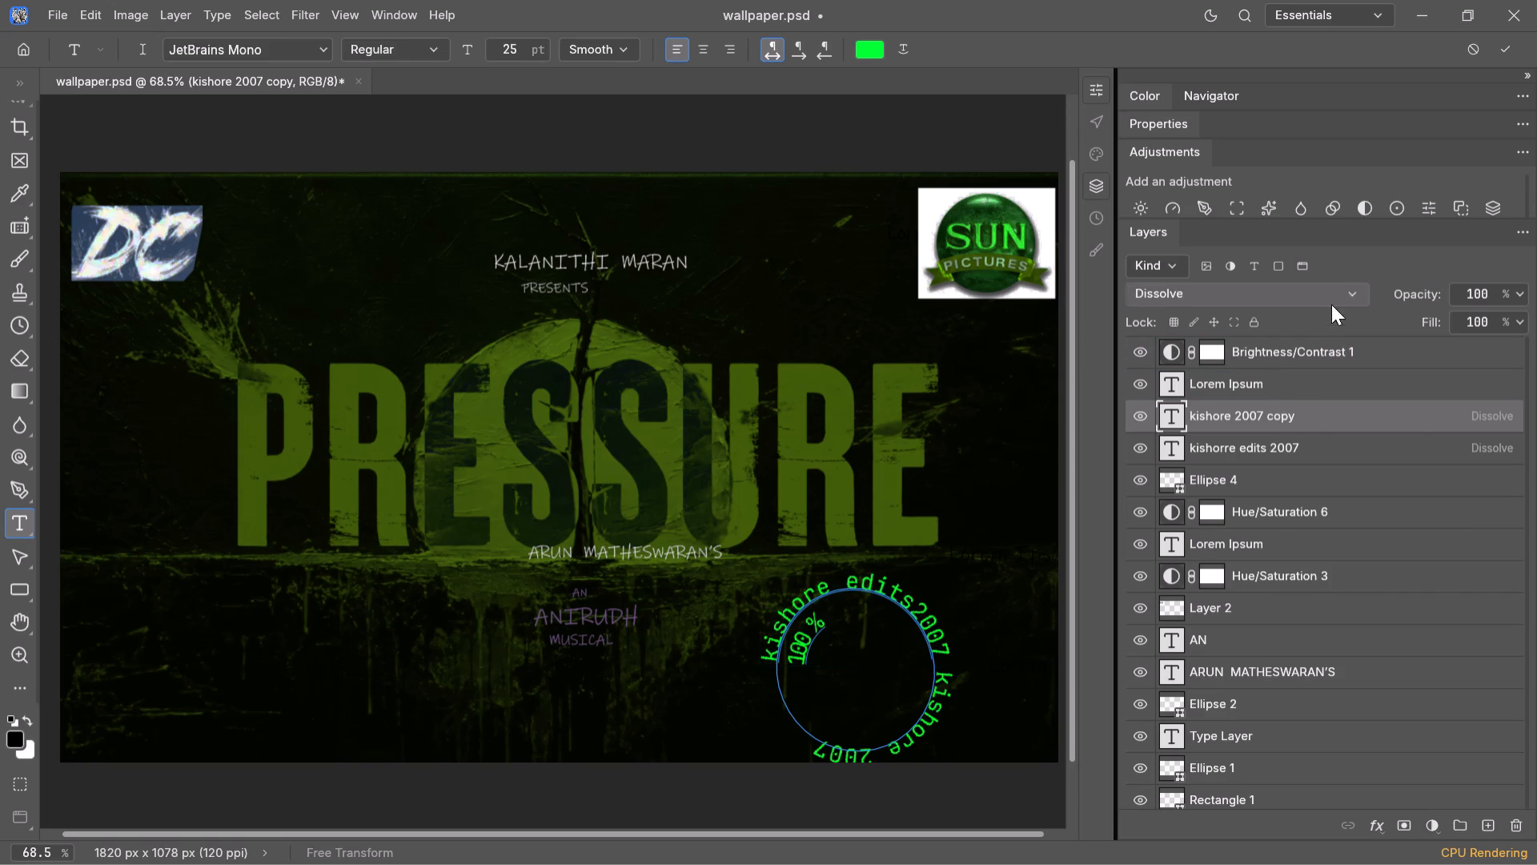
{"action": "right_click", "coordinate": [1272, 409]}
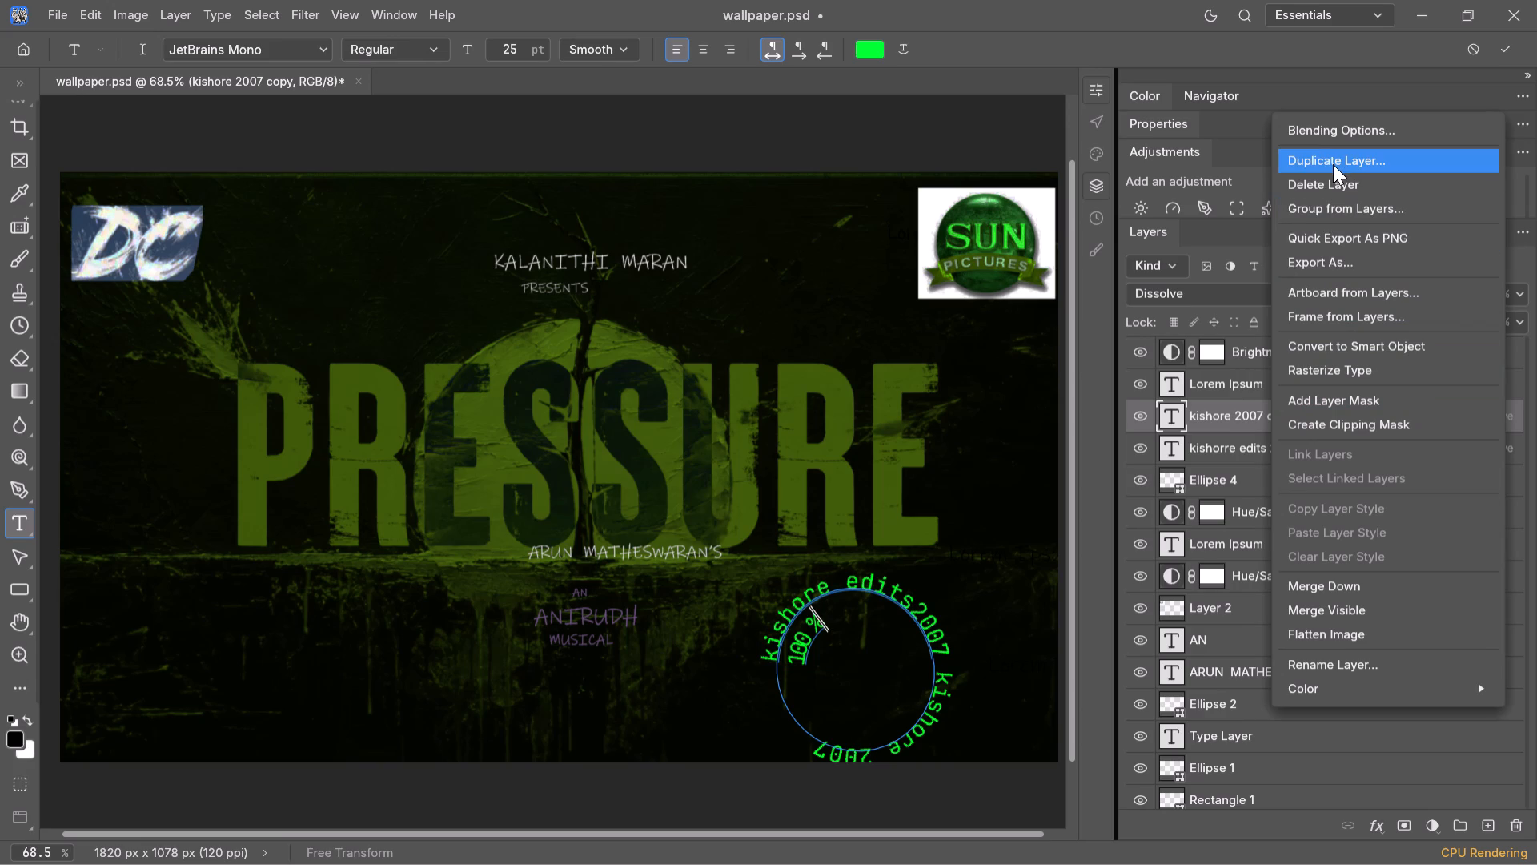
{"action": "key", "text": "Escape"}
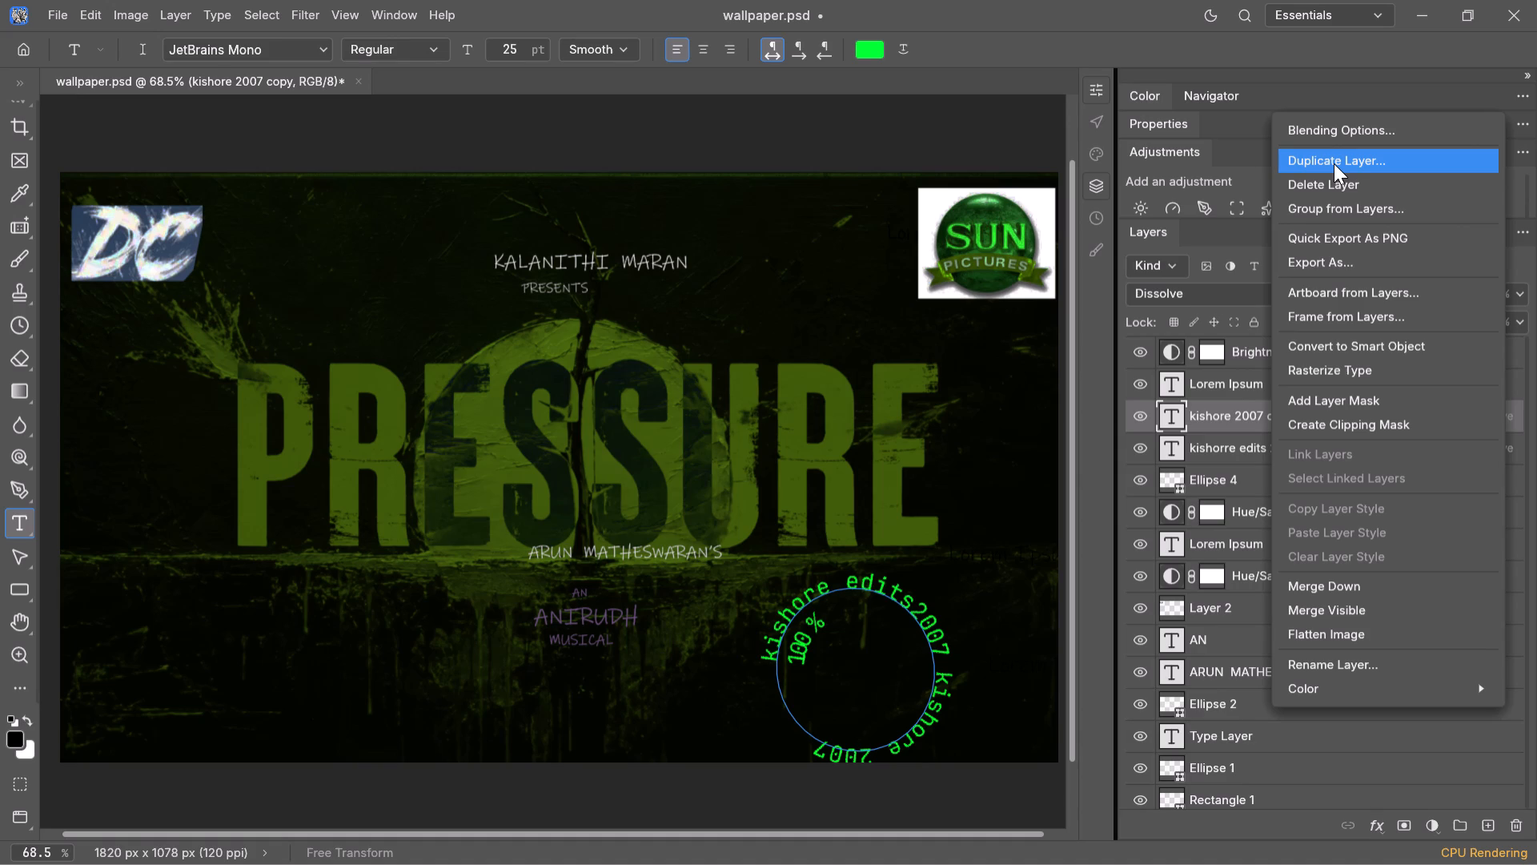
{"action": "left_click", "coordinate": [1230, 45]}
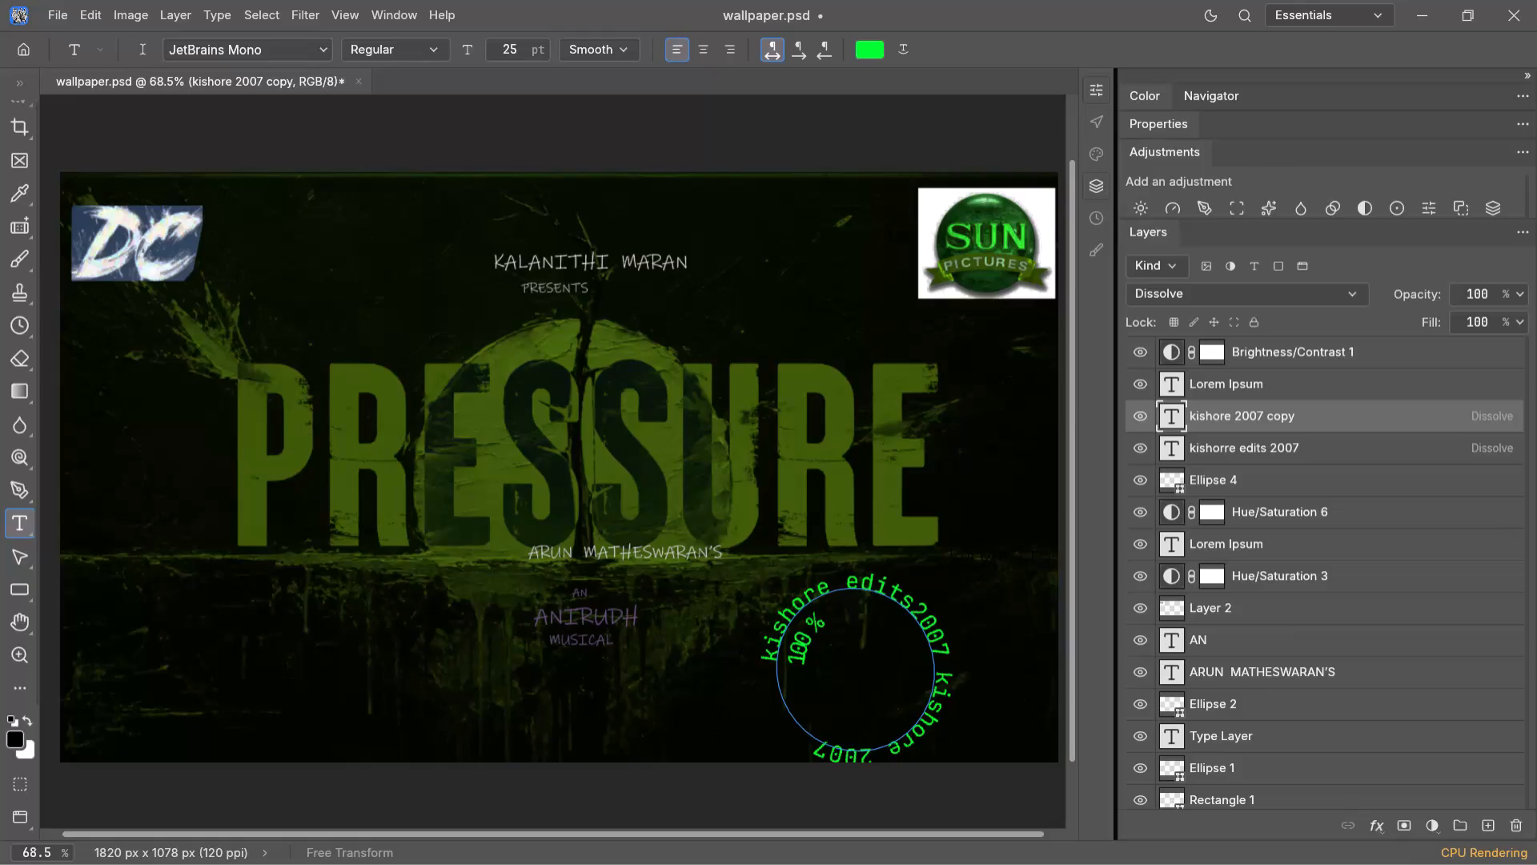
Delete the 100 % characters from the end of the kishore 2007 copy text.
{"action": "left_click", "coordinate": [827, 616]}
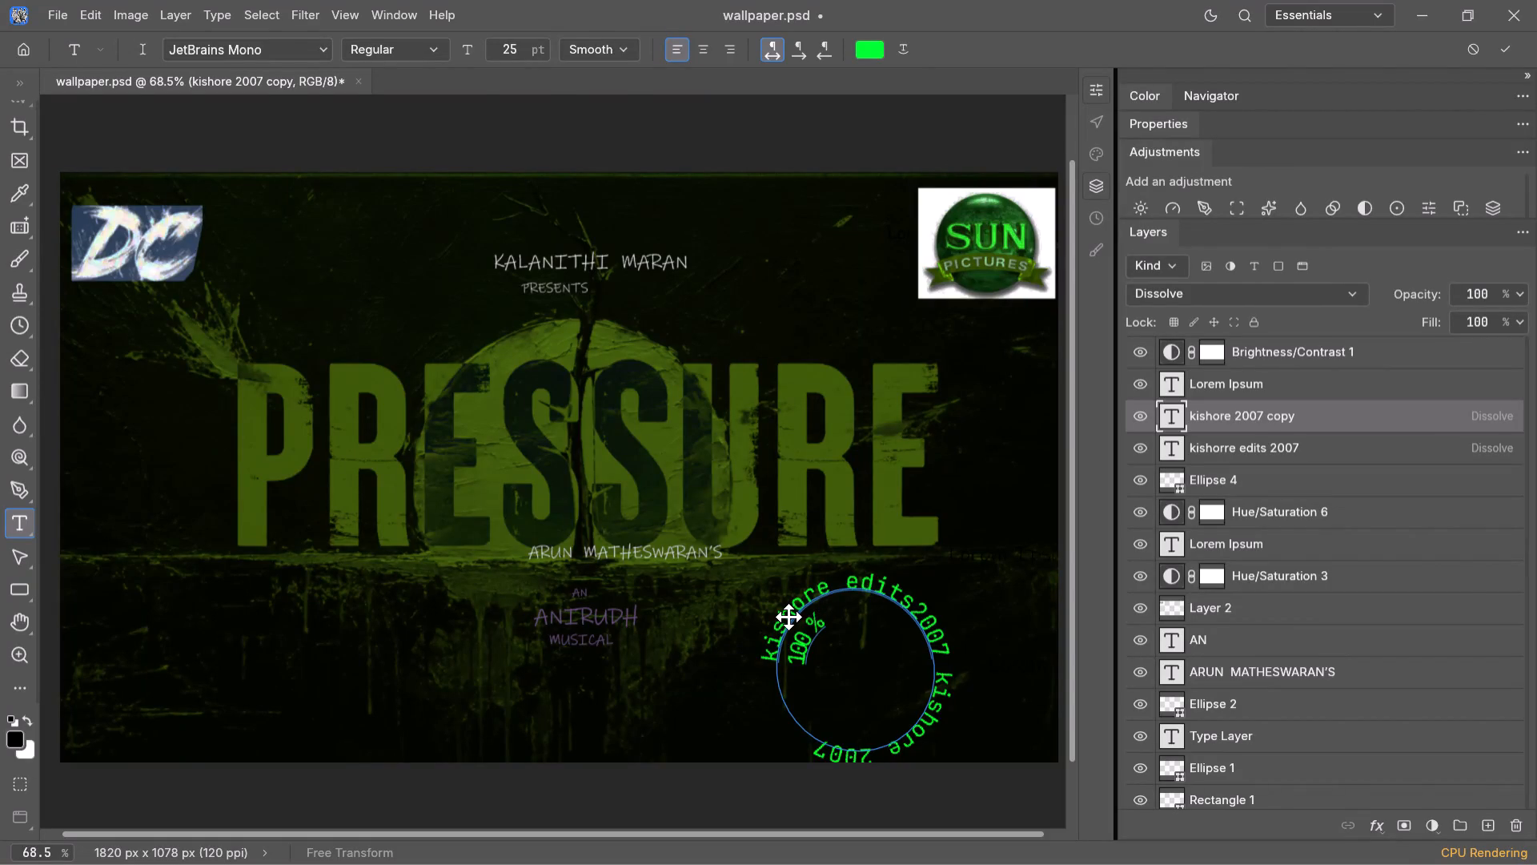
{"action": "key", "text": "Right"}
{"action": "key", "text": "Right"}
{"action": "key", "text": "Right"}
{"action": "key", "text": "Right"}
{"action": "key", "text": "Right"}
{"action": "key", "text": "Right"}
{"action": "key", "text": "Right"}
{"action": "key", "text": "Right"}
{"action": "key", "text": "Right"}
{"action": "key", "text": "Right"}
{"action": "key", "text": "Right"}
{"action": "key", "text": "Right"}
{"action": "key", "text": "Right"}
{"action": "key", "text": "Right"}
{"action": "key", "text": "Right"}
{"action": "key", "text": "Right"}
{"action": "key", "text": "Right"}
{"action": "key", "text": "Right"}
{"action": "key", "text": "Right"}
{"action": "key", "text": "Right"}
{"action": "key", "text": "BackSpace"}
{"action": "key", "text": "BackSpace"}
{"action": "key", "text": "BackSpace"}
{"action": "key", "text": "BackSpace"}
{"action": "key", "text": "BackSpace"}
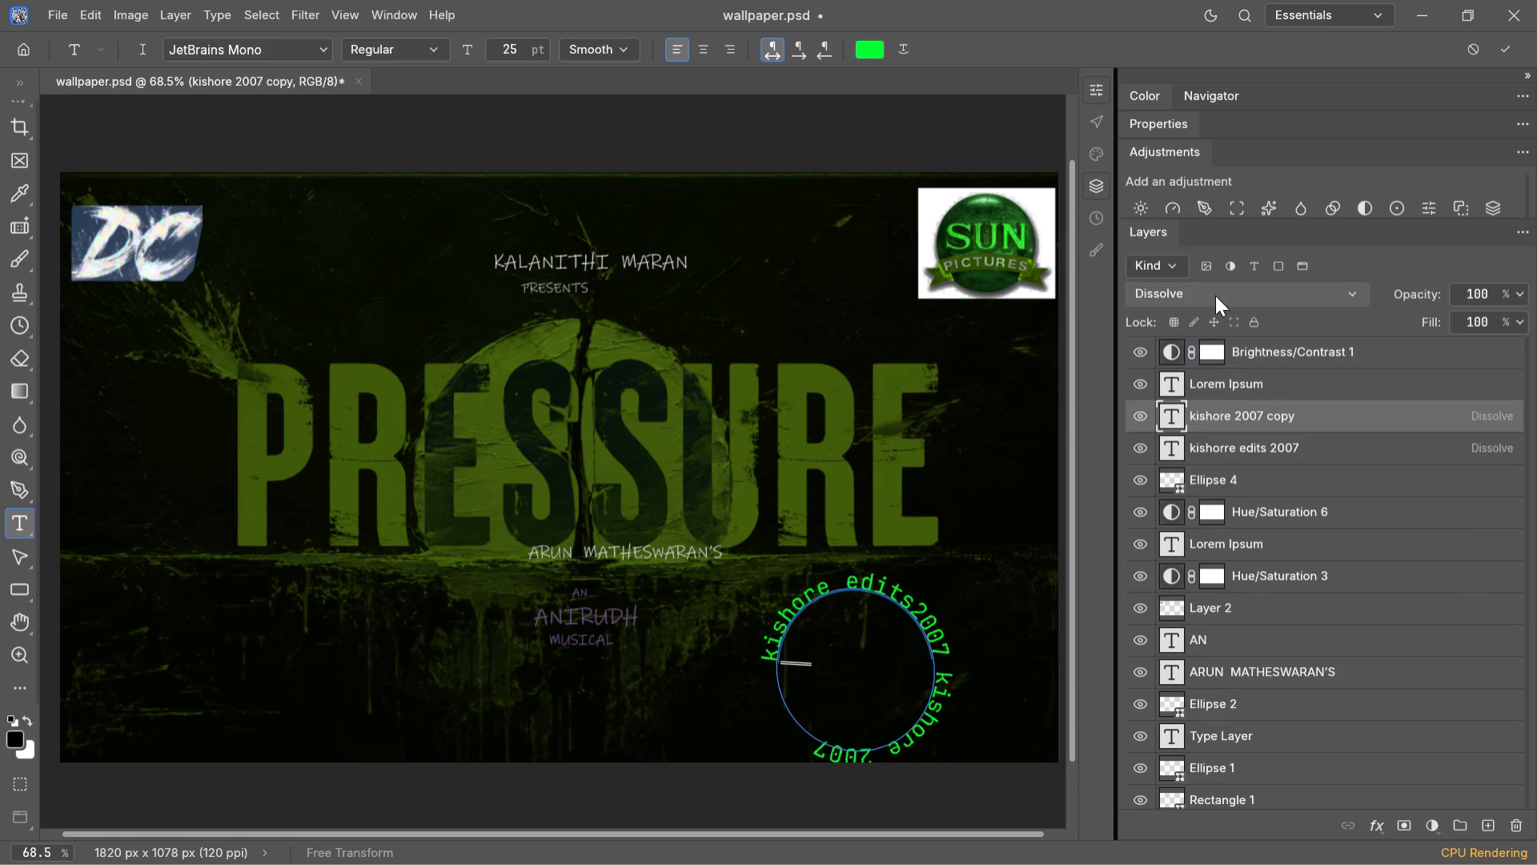
Create a new layer named 100 % above the kishore 2007 copy layer.
{"action": "left_click", "coordinate": [1165, 232]}
{"action": "right_click", "coordinate": [1166, 235]}
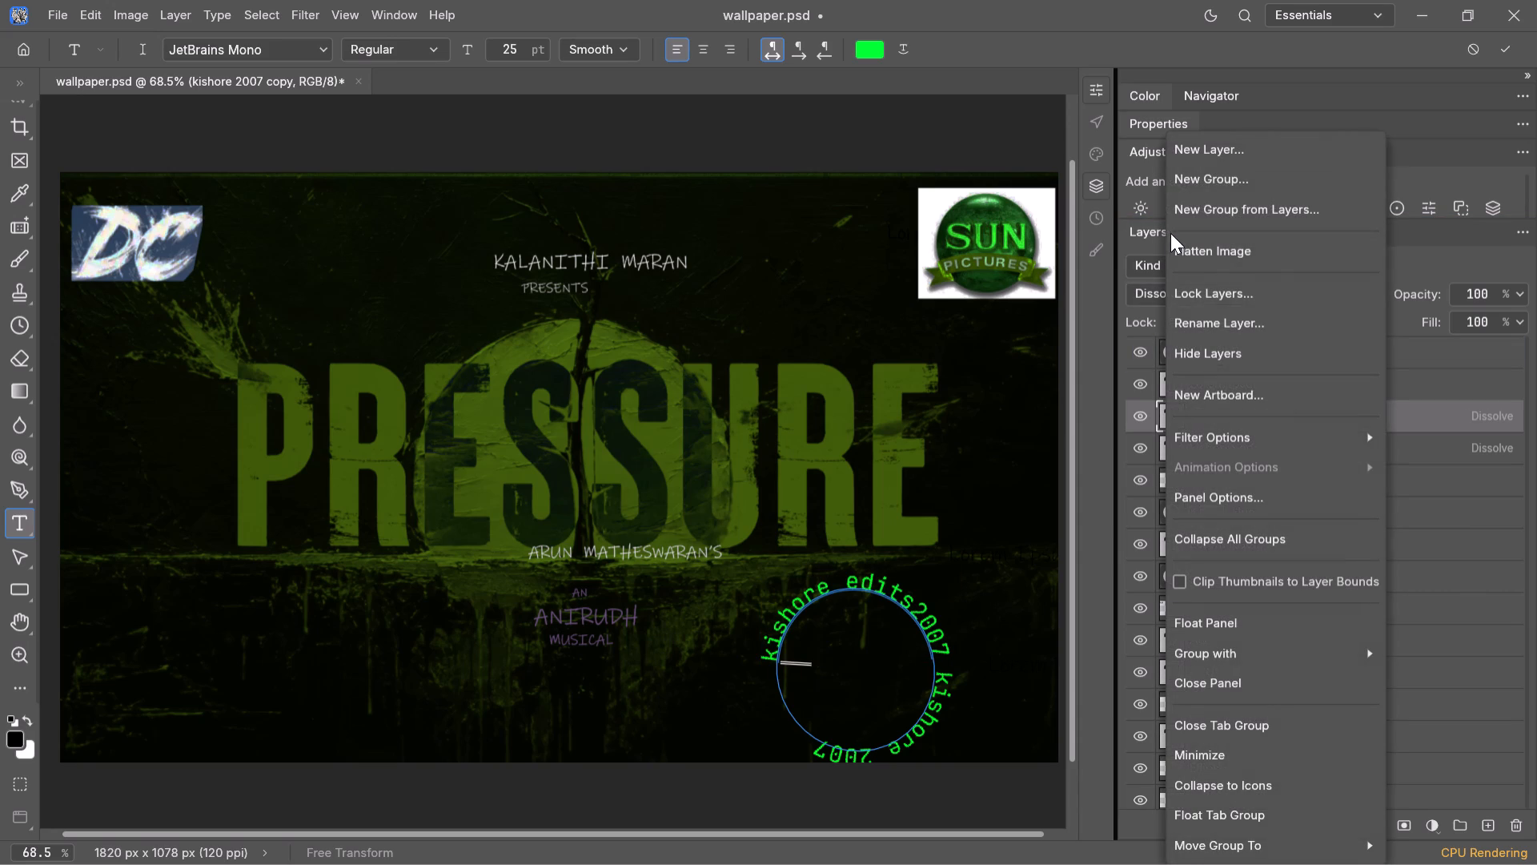
{"action": "left_click", "coordinate": [1226, 155]}
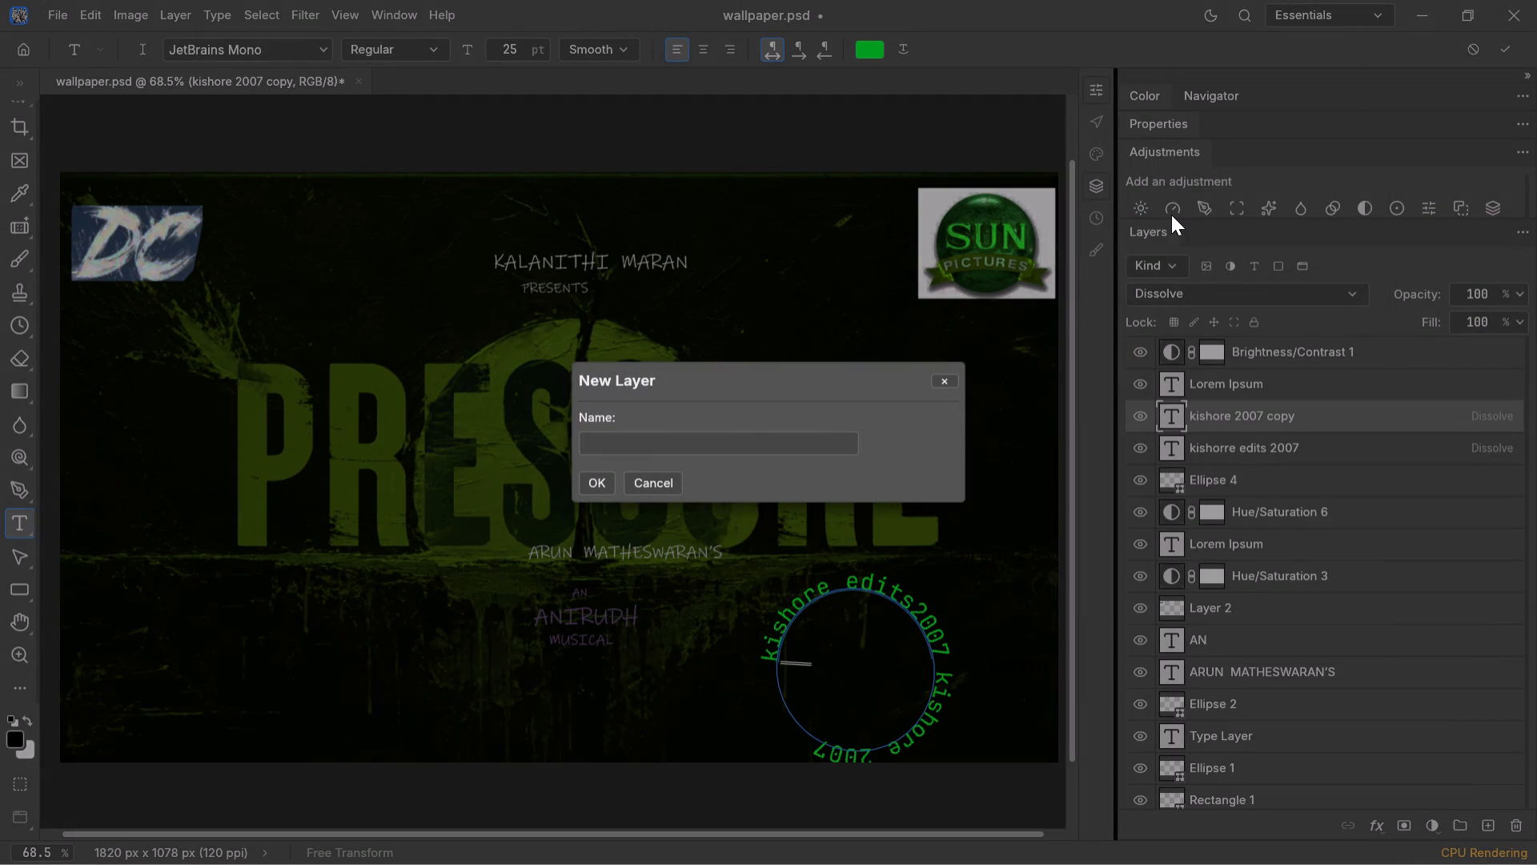
{"action": "type", "text": "100"}
{"action": "left_click", "coordinate": [791, 441]}
{"action": "type", "text": "100"}
{"action": "key", "text": "space"}
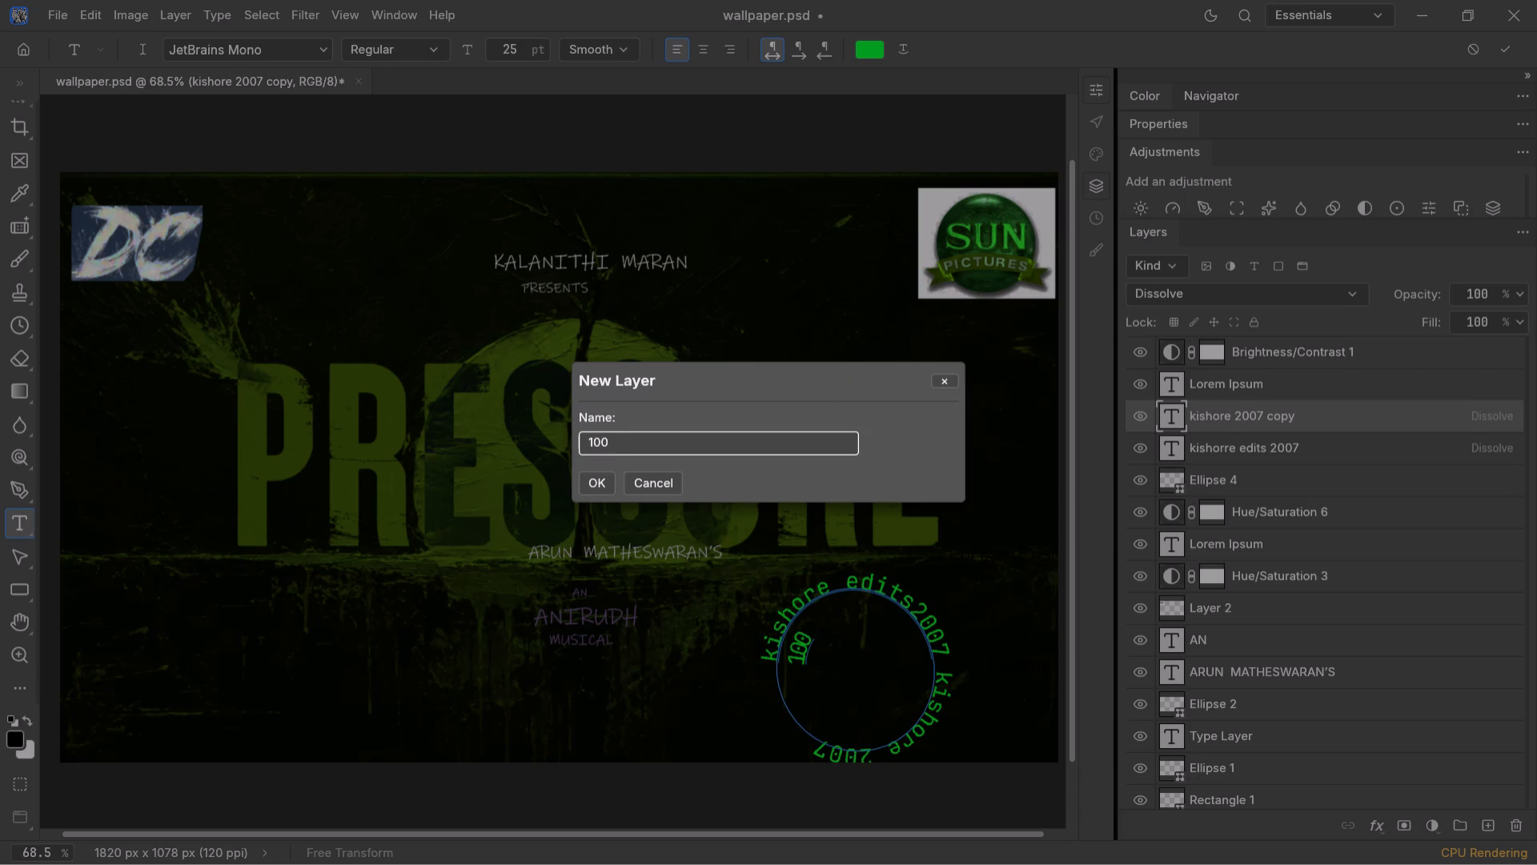
{"action": "key", "text": "shift+percent"}
{"action": "left_click", "coordinate": [604, 488]}
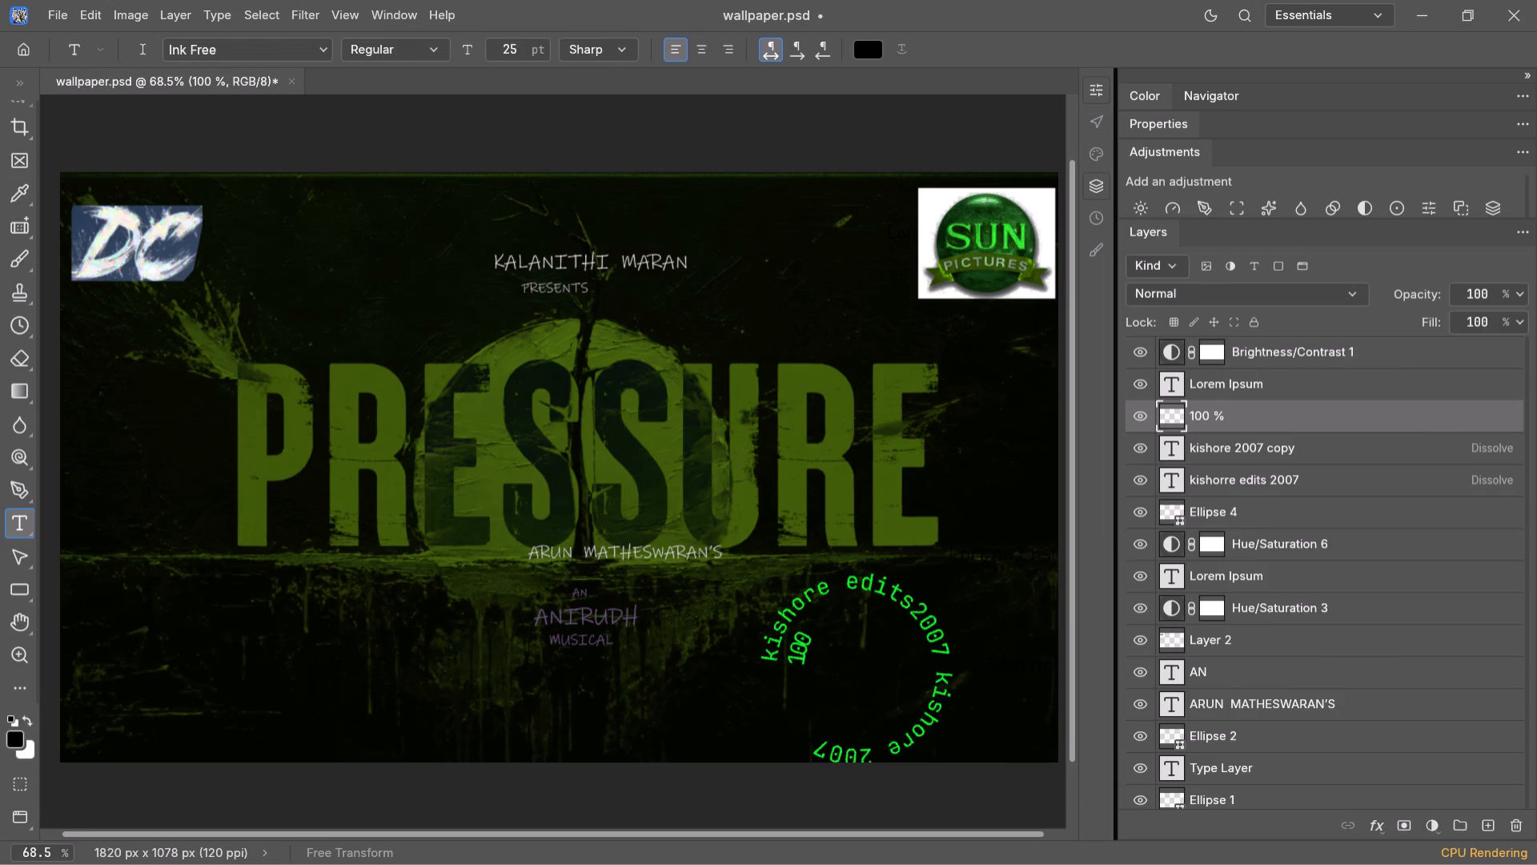
Delete the stray 100 characters from the end of the kishore 2007 copy text, inside the green ring.
{"action": "left_click", "coordinate": [819, 634]}
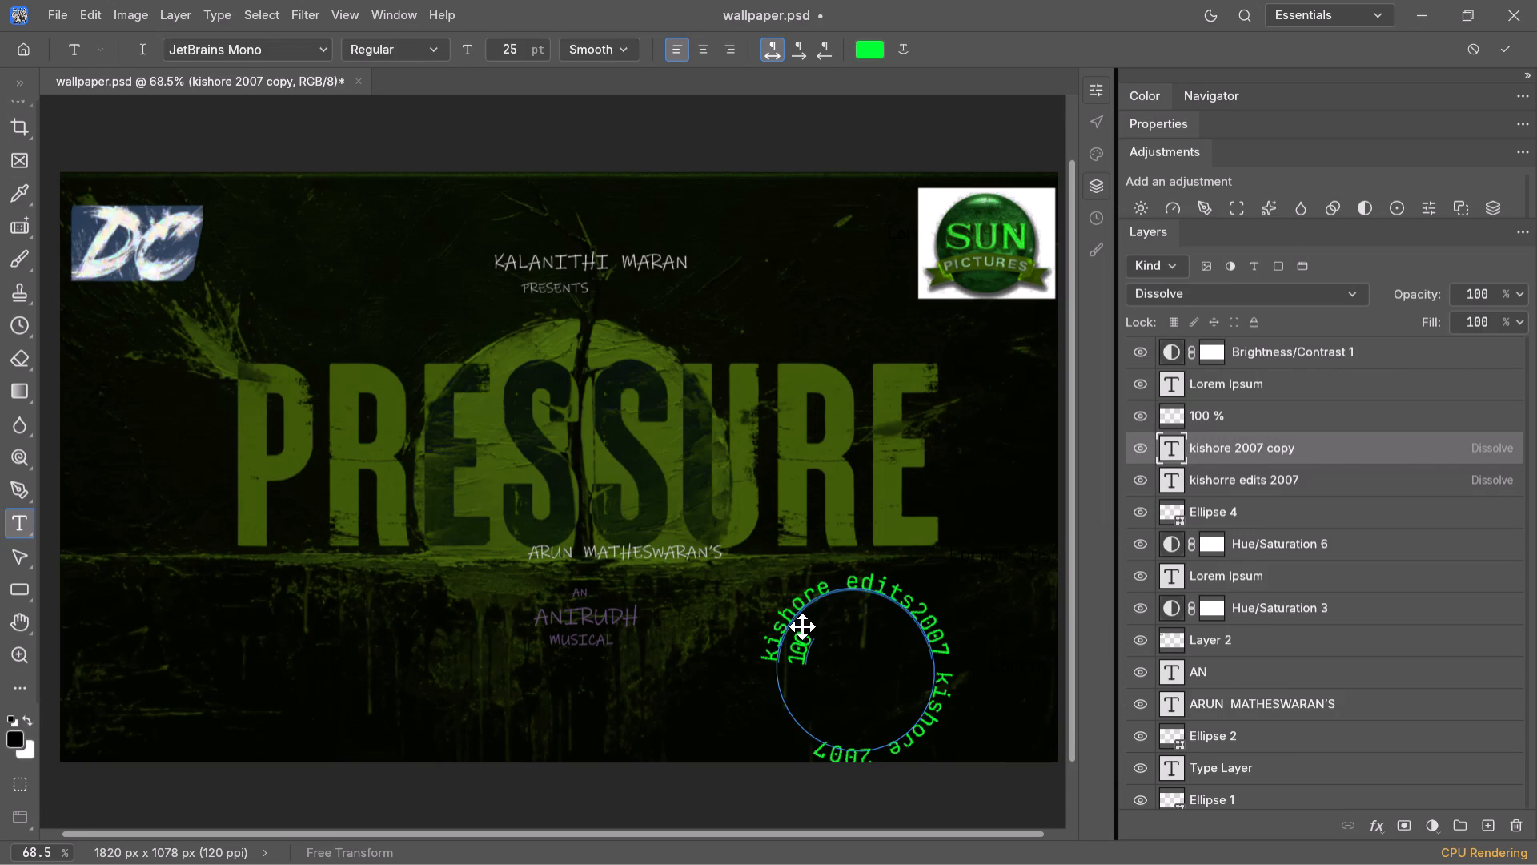
{"action": "key", "text": "Right"}
{"action": "key", "text": "Right"}
{"action": "key", "text": "Right"}
{"action": "key", "text": "Right"}
{"action": "key", "text": "Right"}
{"action": "key", "text": "Right"}
{"action": "key", "text": "Right"}
{"action": "key", "text": "Right"}
{"action": "key", "text": "Right"}
{"action": "key", "text": "Right"}
{"action": "key", "text": "Right"}
{"action": "key", "text": "Right"}
{"action": "key", "text": "Right"}
{"action": "key", "text": "Right"}
{"action": "key", "text": "Right"}
{"action": "key", "text": "Right"}
{"action": "key", "text": "Right"}
{"action": "key", "text": "Right"}
{"action": "key", "text": "Right"}
{"action": "key", "text": "Right"}
{"action": "key", "text": "BackSpace"}
{"action": "key", "text": "BackSpace"}
{"action": "key", "text": "BackSpace"}
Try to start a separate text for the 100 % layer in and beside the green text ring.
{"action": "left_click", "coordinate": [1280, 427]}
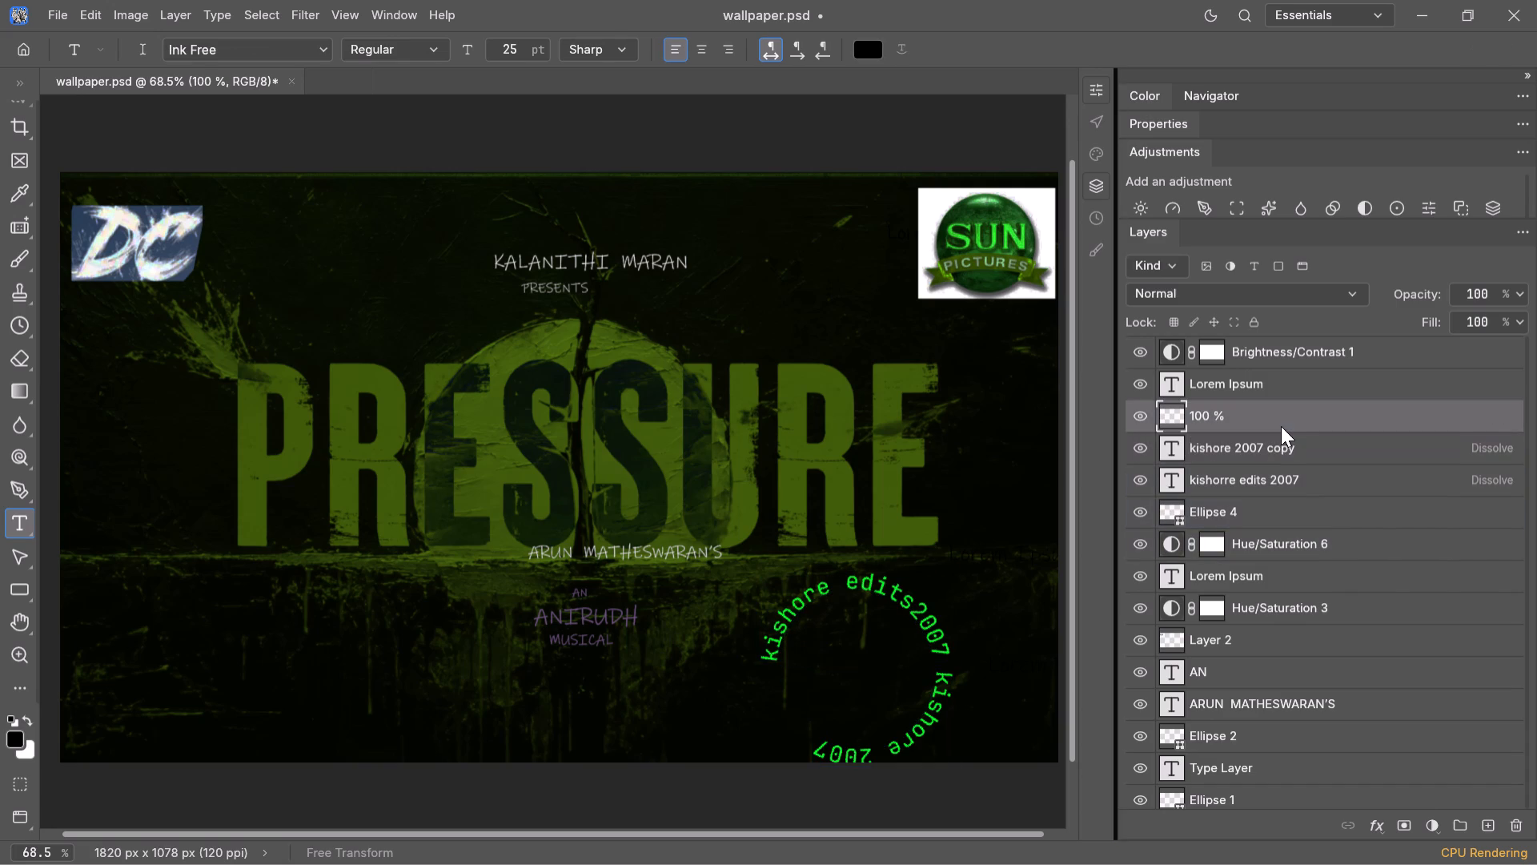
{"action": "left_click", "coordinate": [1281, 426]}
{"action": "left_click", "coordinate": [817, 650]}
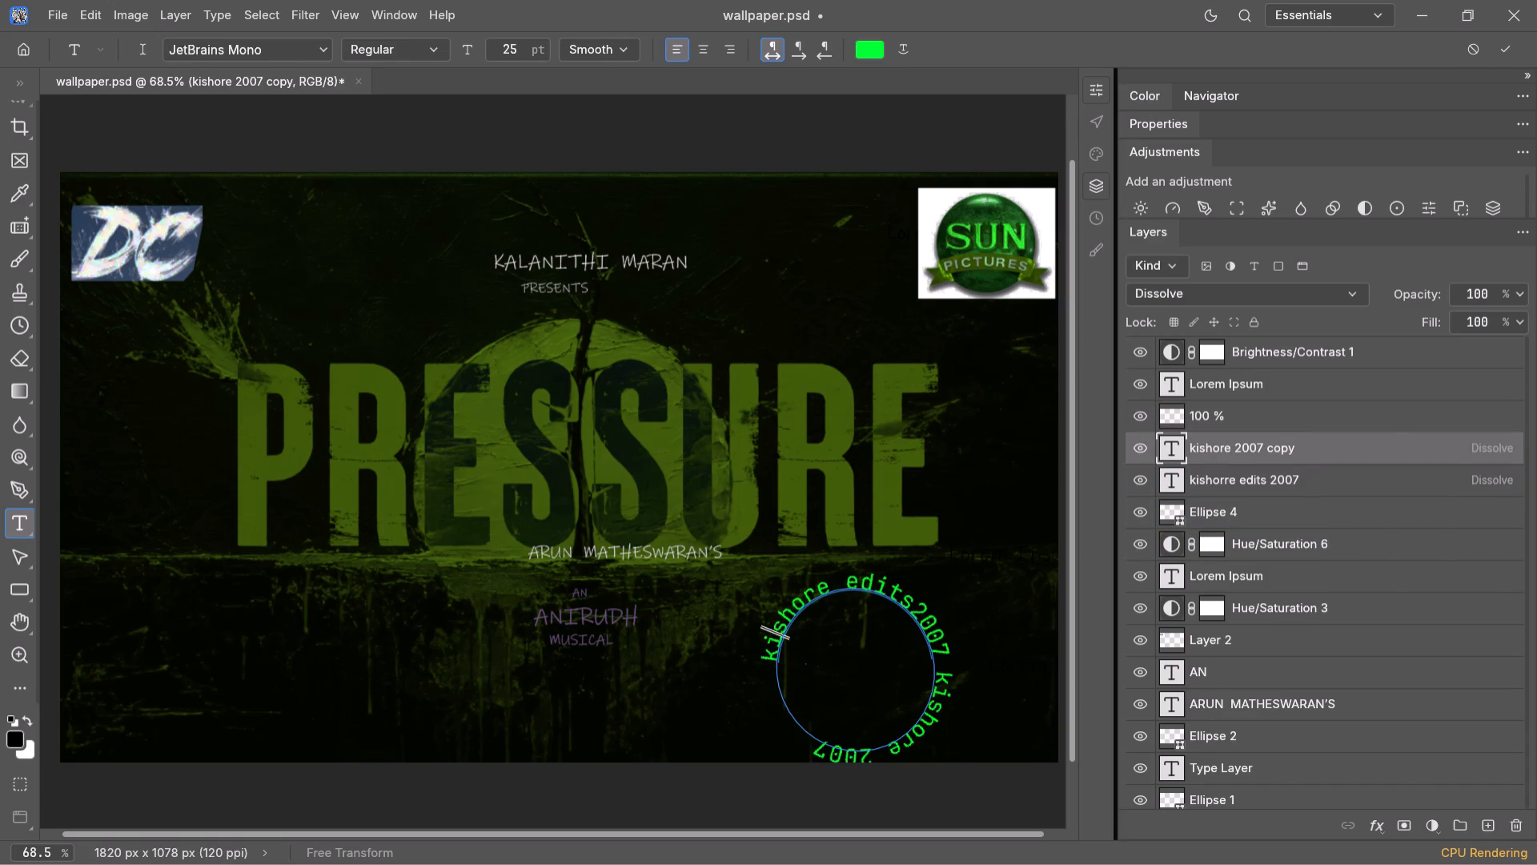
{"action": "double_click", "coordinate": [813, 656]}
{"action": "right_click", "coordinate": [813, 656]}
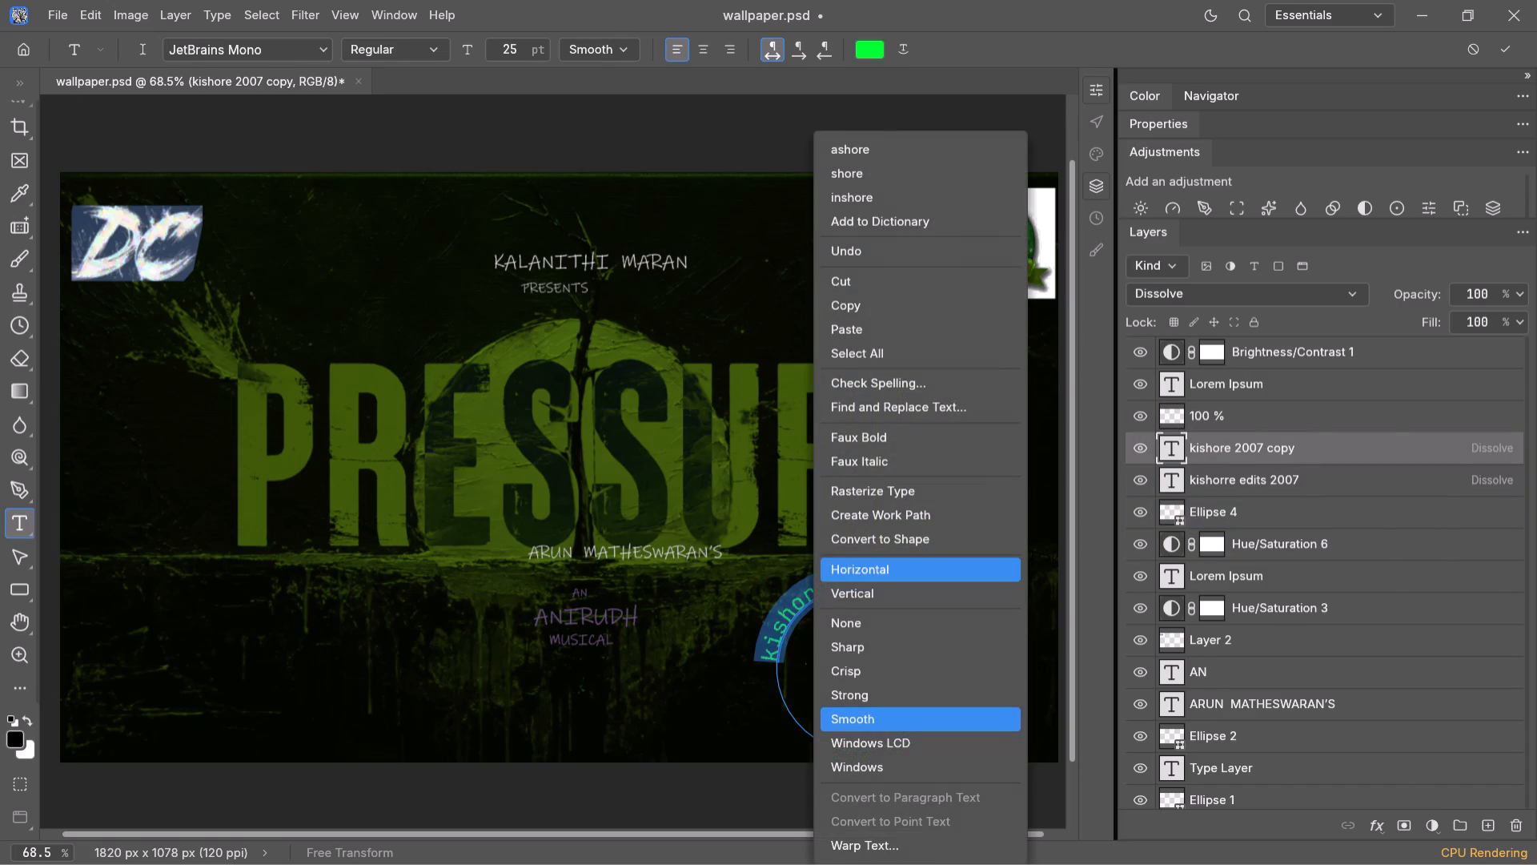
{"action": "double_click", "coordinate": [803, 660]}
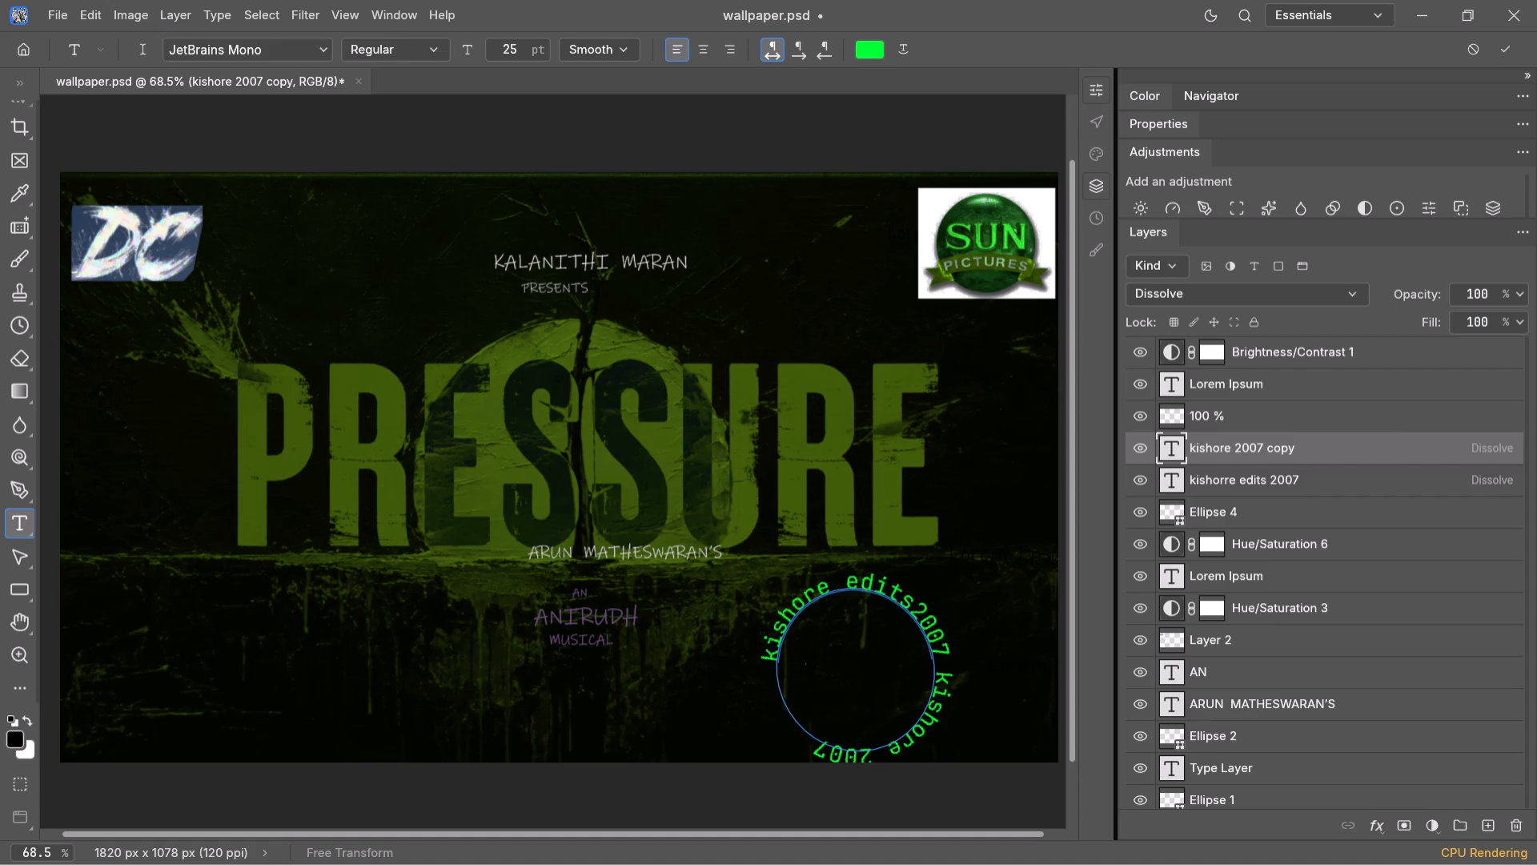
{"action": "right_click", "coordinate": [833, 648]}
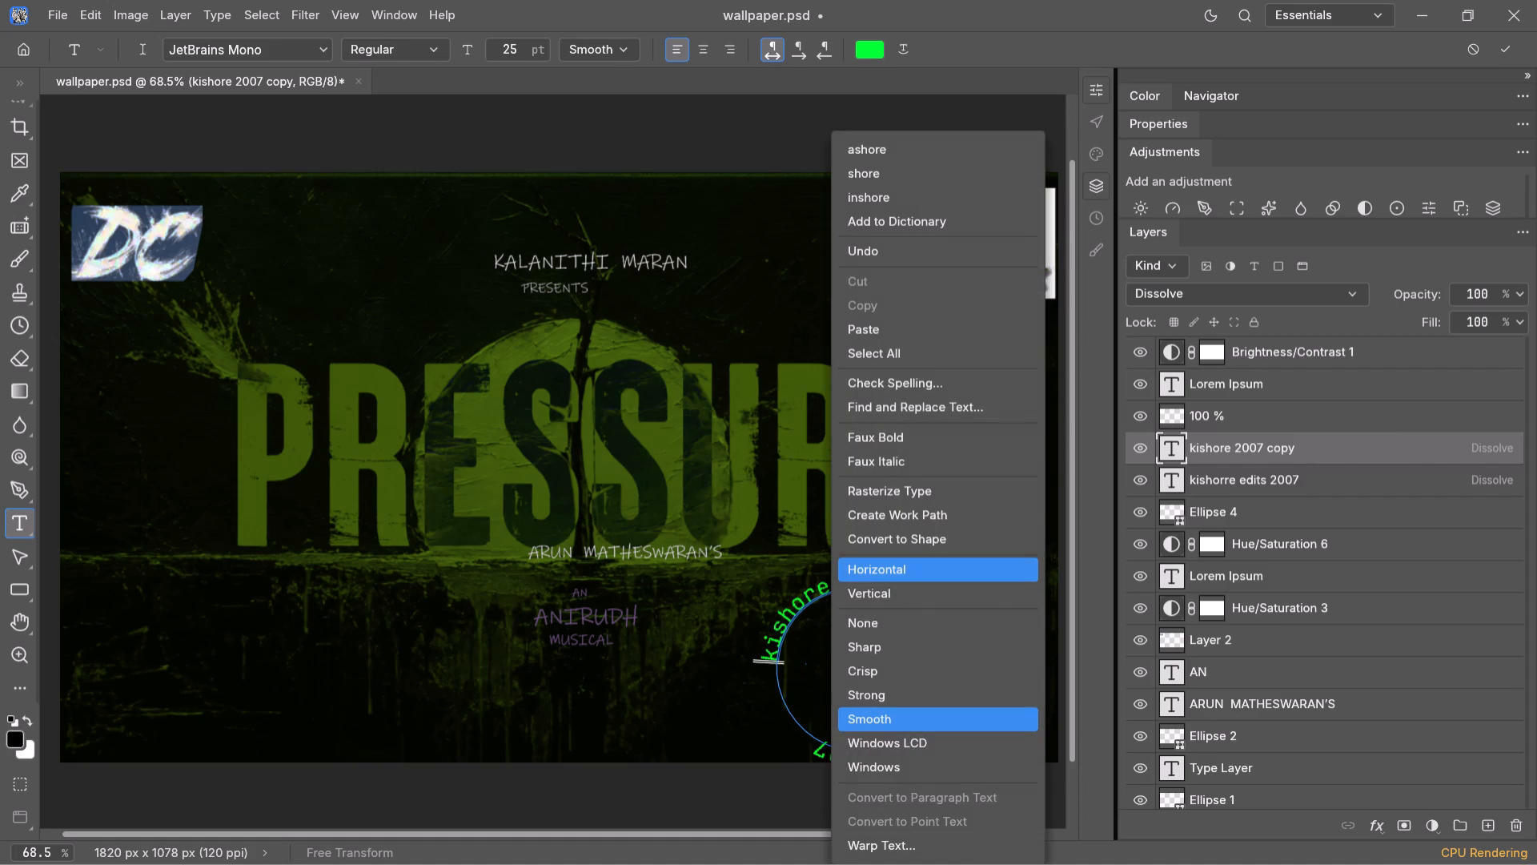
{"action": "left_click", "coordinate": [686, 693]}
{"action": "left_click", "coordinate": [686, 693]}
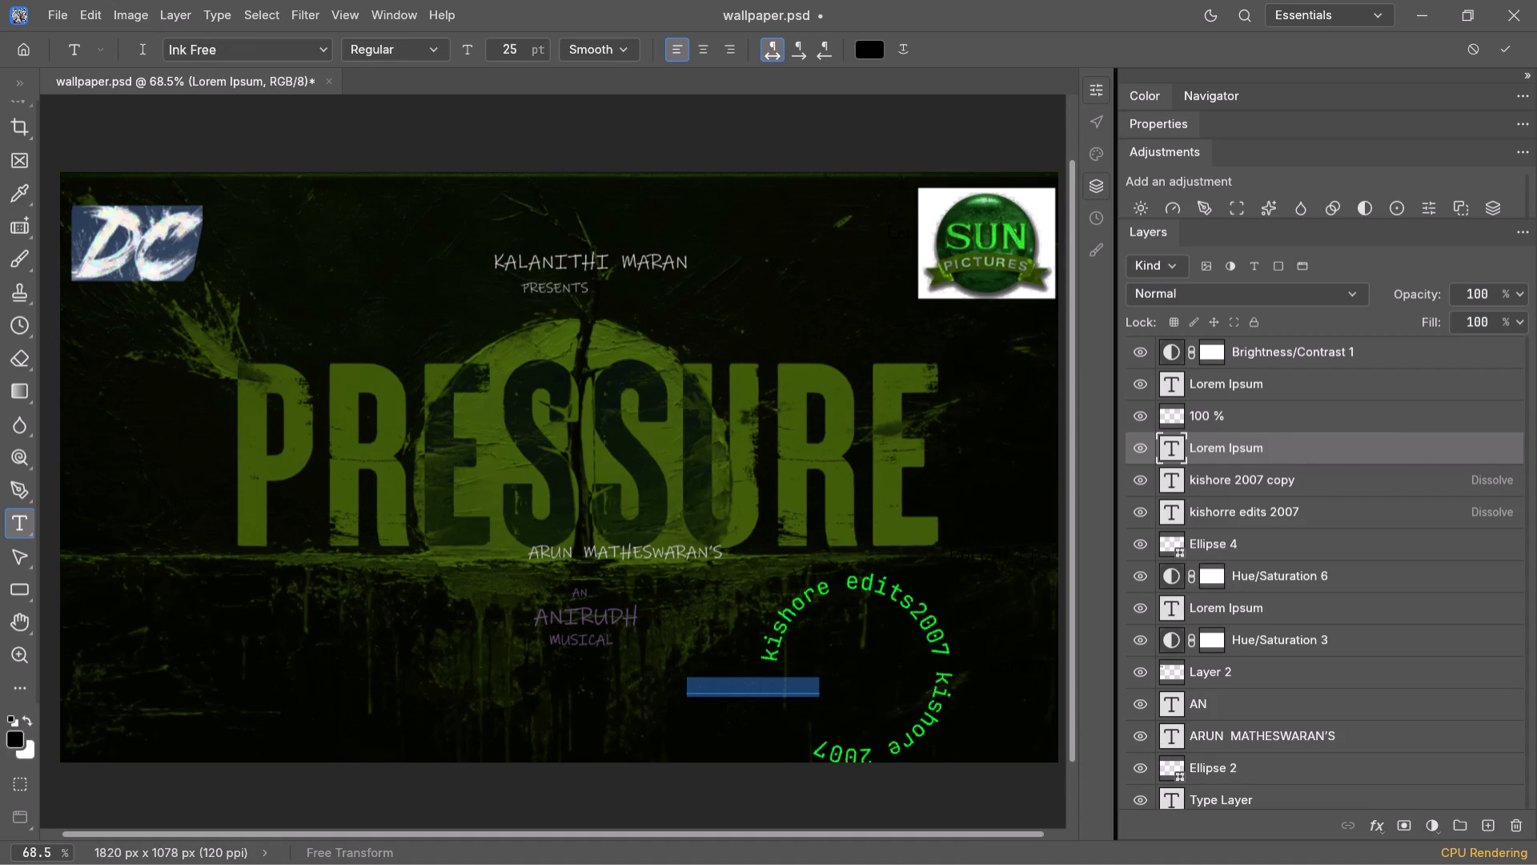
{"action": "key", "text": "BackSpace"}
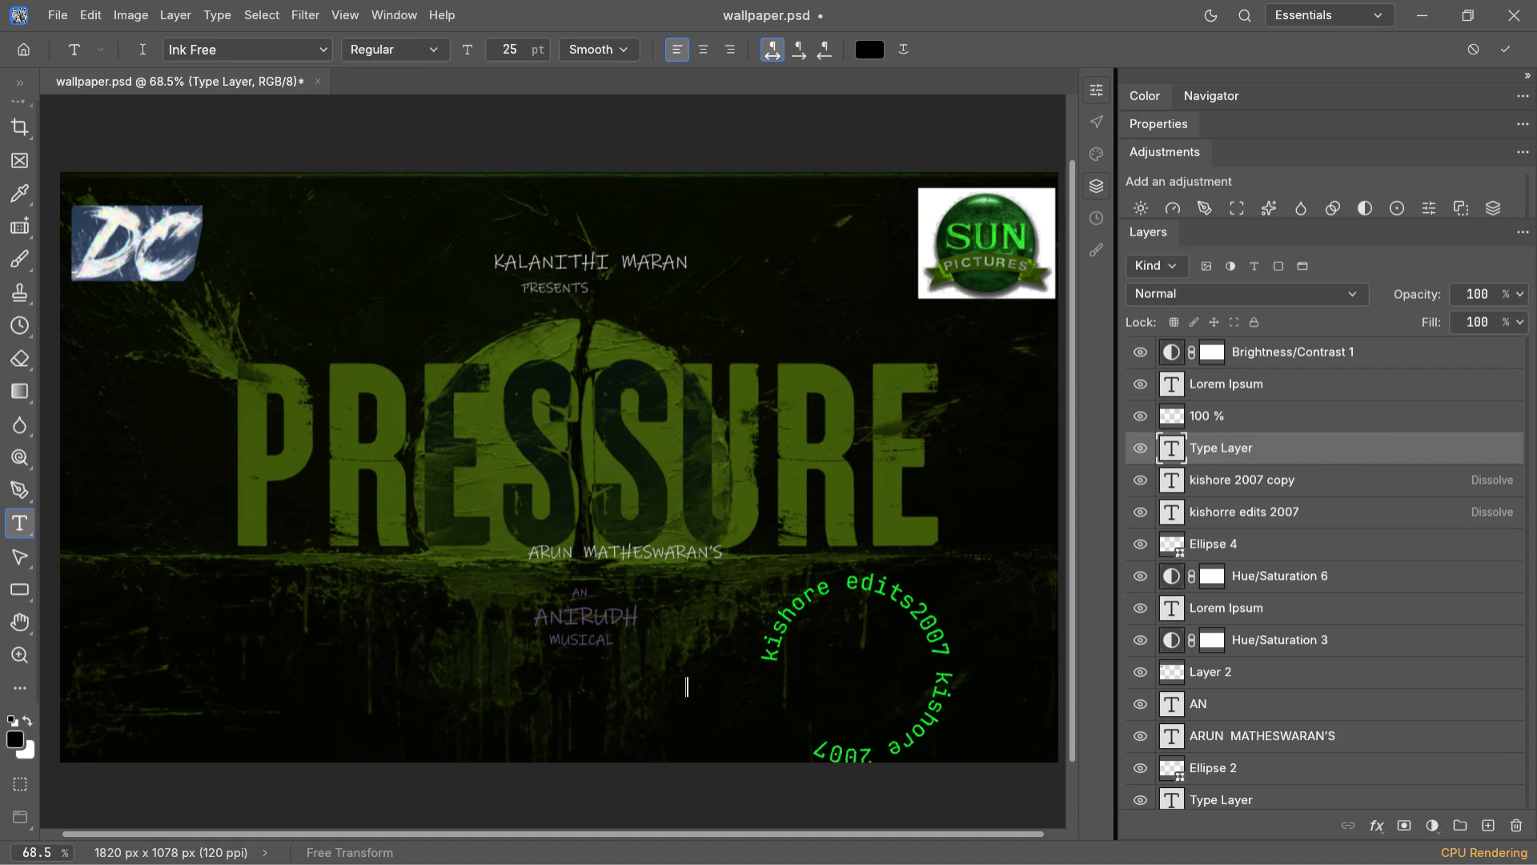
Set the kishore 2007 copy text's anti-aliasing to Crisp, with the Regular font style.
{"action": "left_click", "coordinate": [819, 655]}
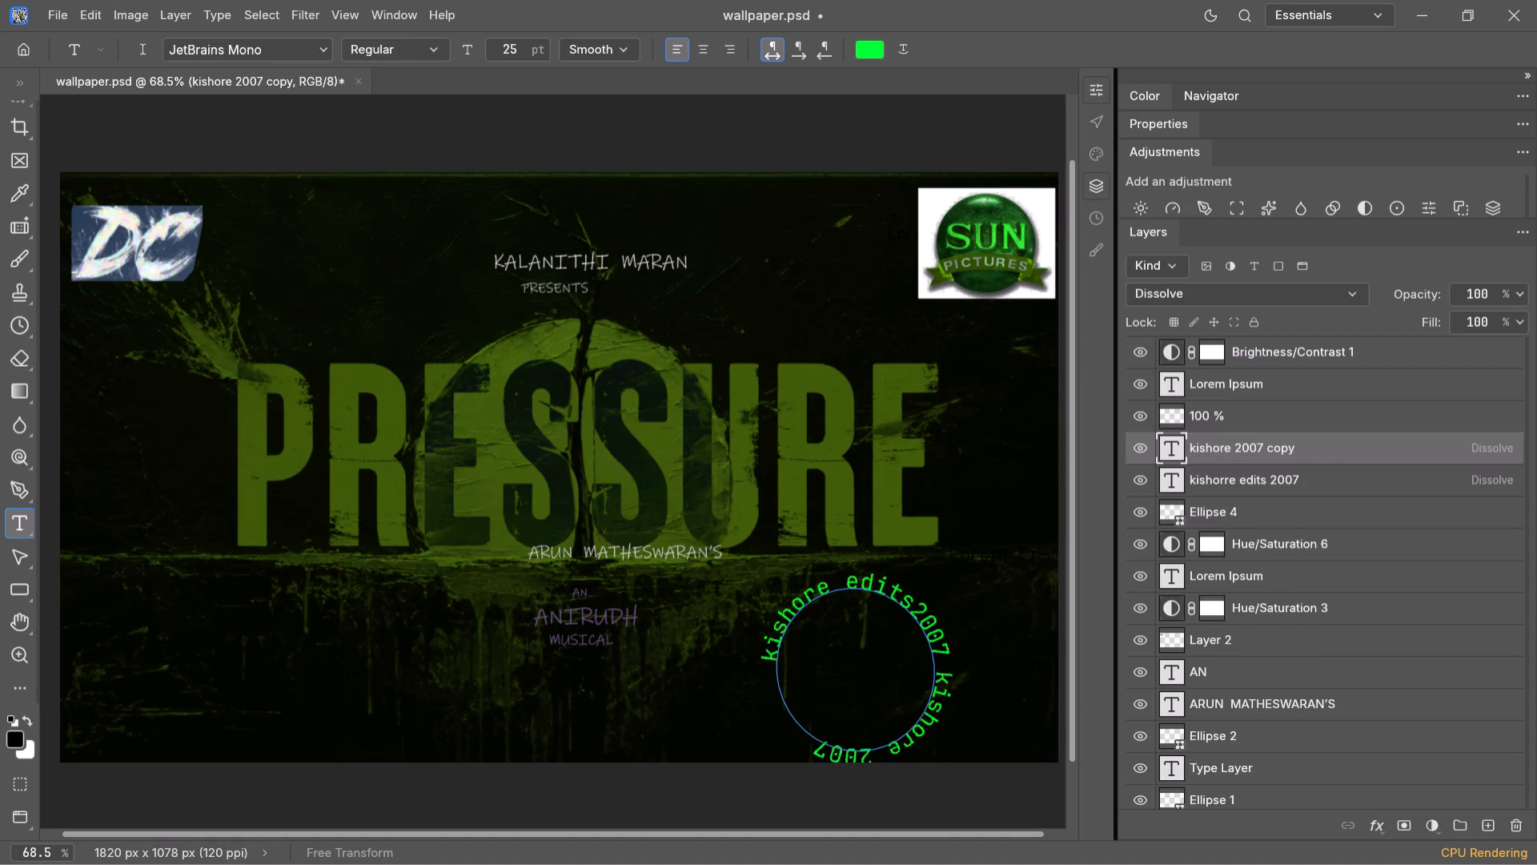
{"action": "triple_click", "coordinate": [821, 654]}
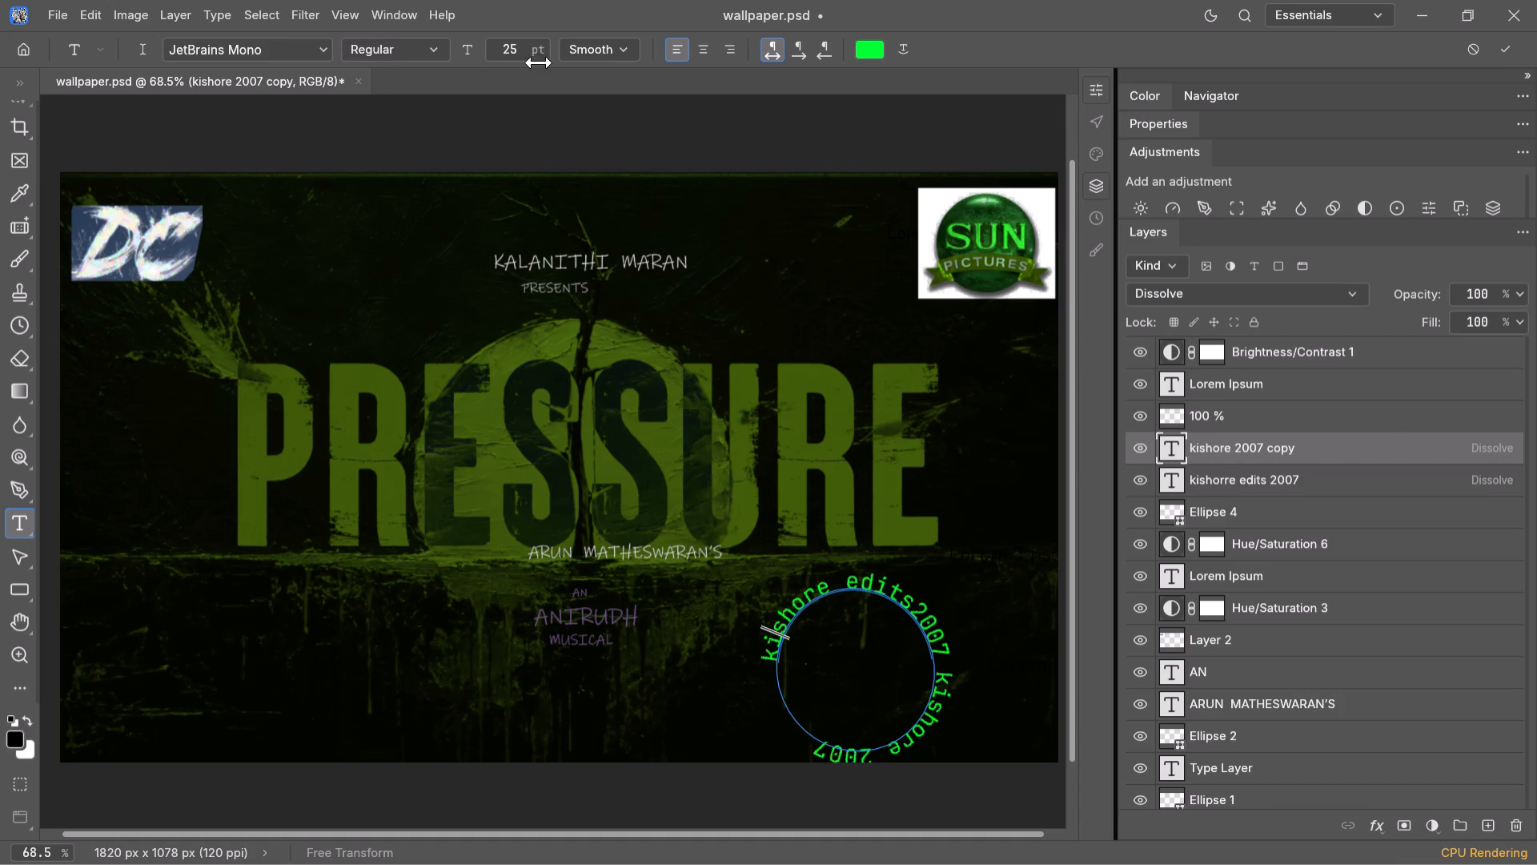
{"action": "left_click", "coordinate": [640, 57]}
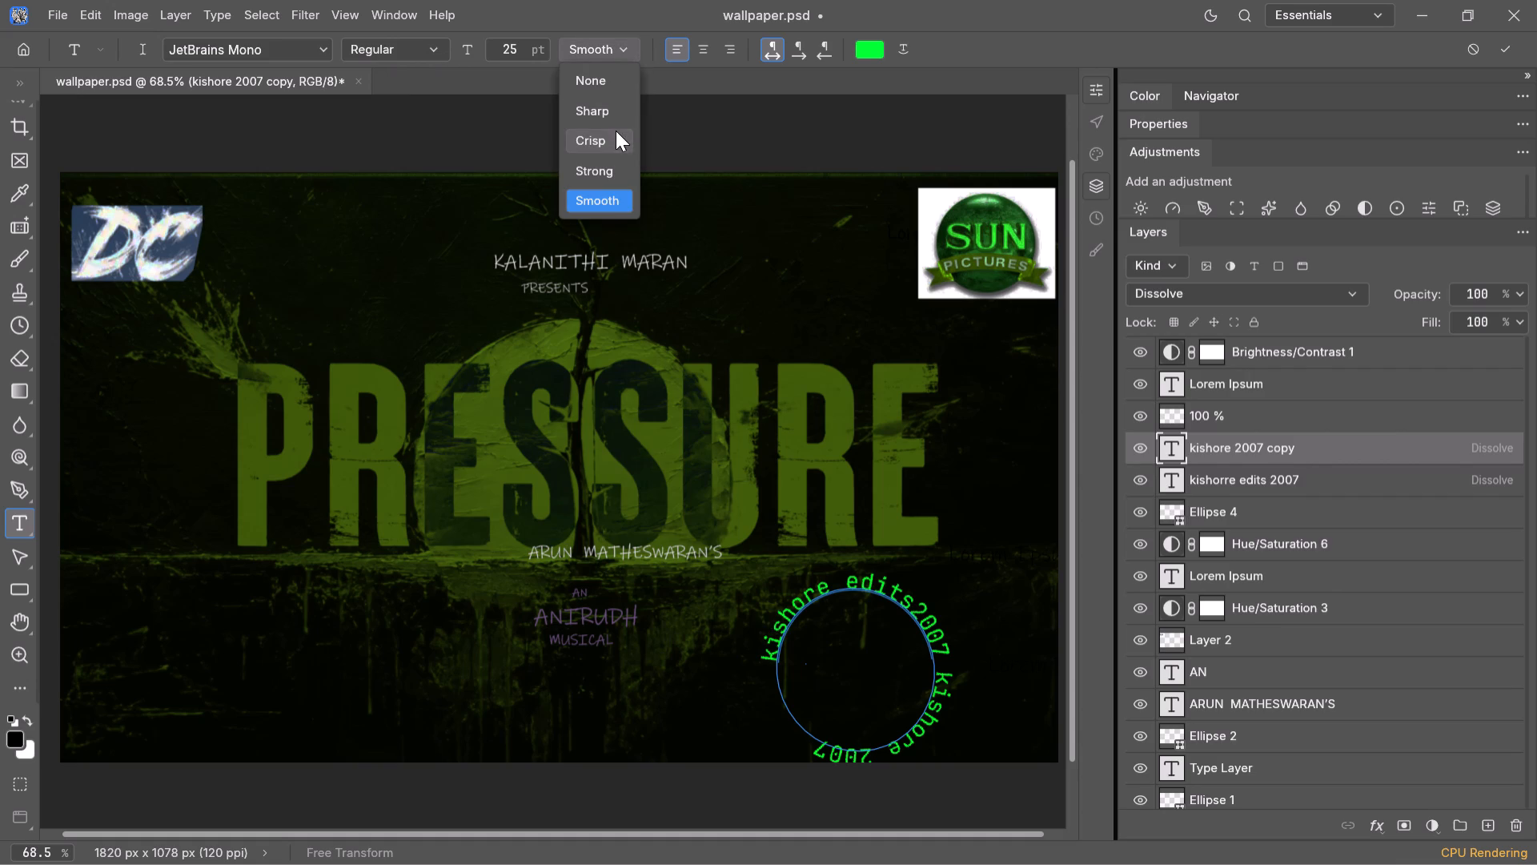
{"action": "left_click", "coordinate": [616, 134]}
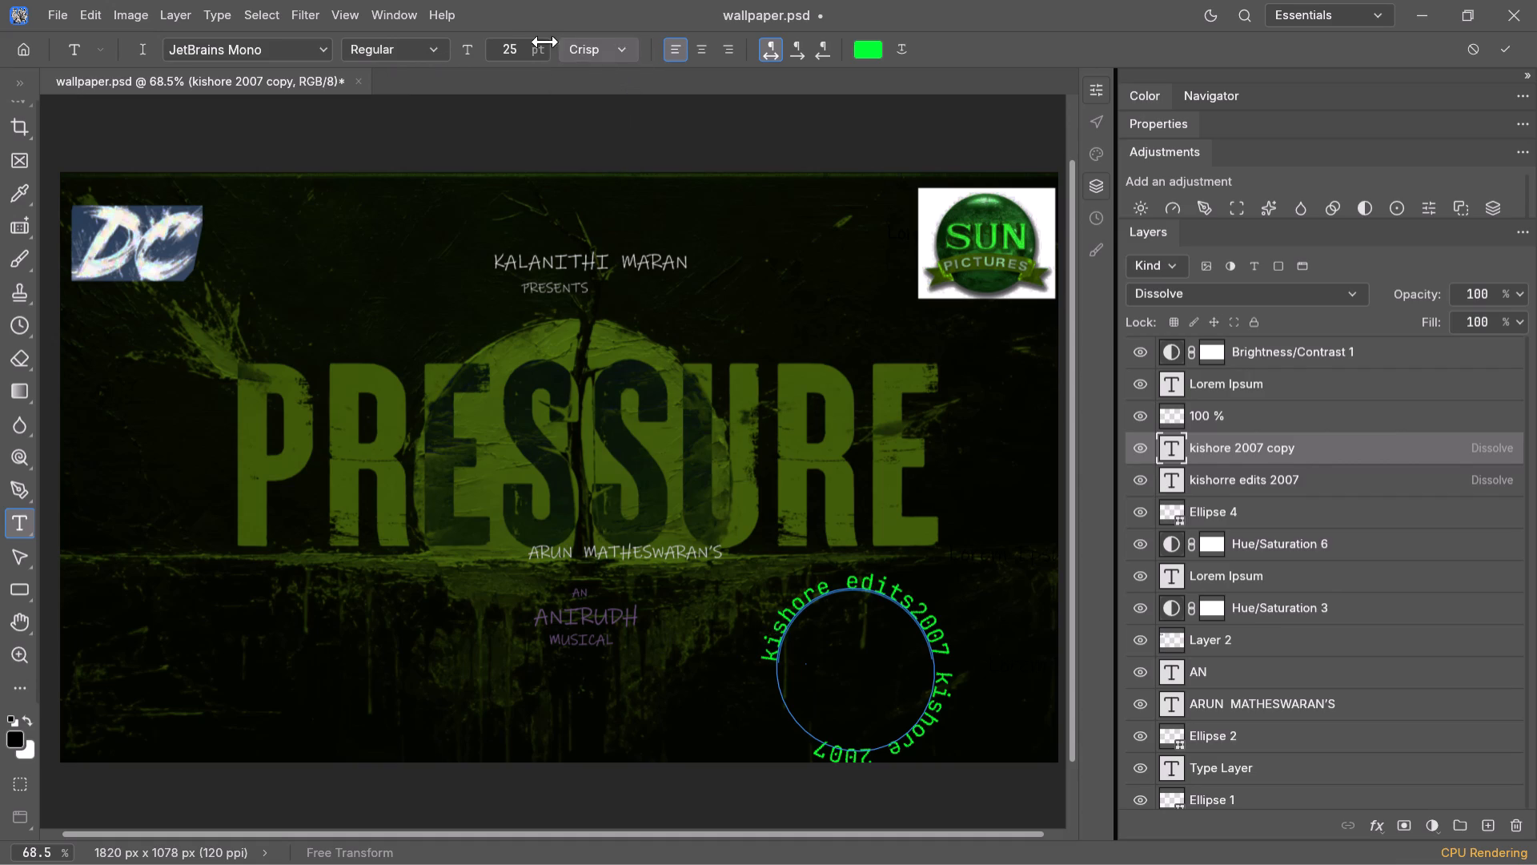
{"action": "left_click", "coordinate": [426, 42]}
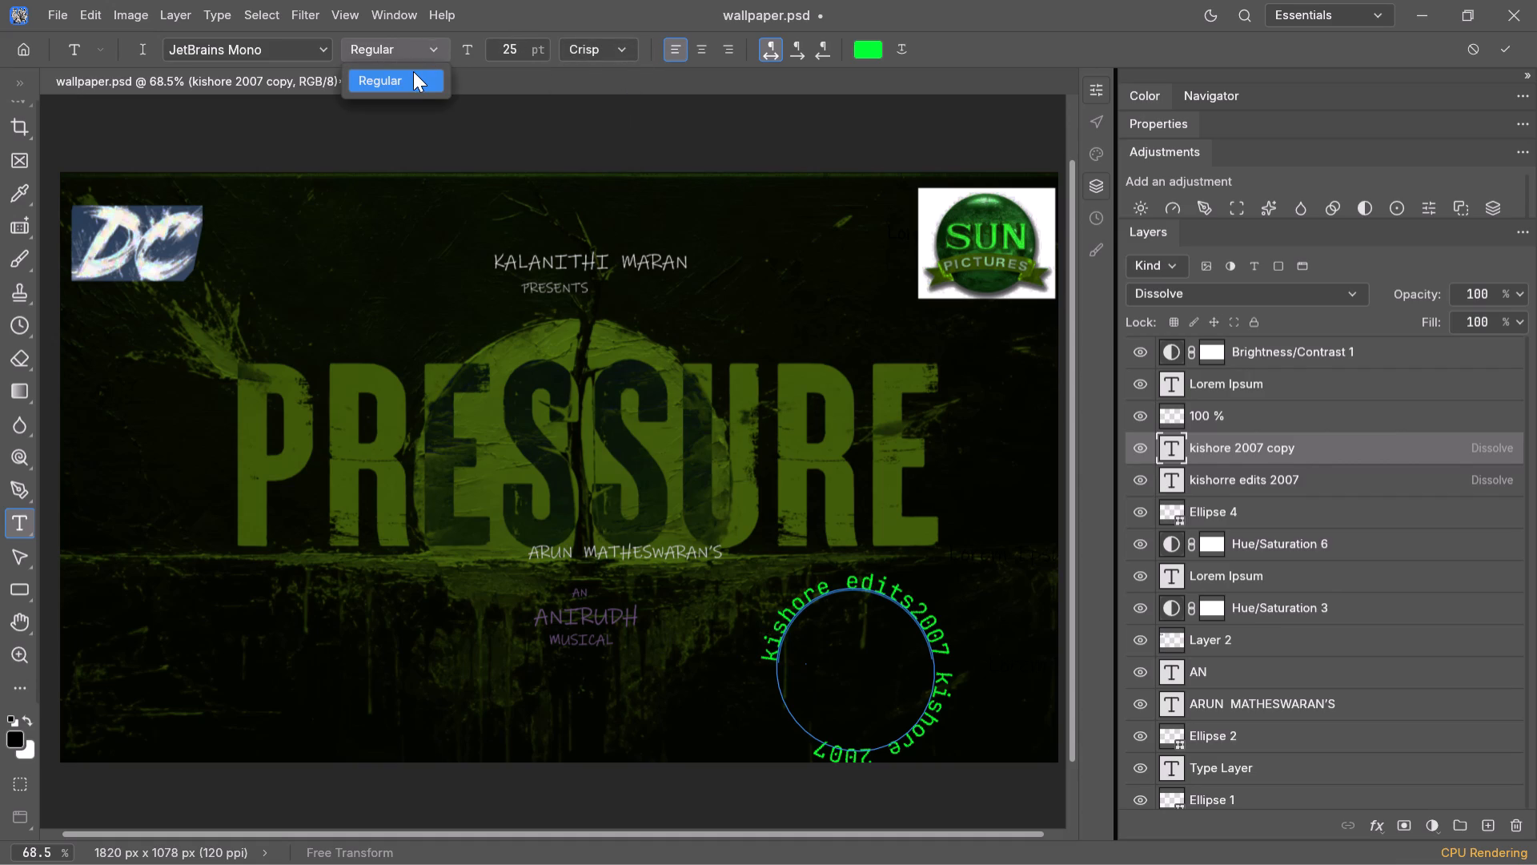
{"action": "left_click", "coordinate": [413, 71]}
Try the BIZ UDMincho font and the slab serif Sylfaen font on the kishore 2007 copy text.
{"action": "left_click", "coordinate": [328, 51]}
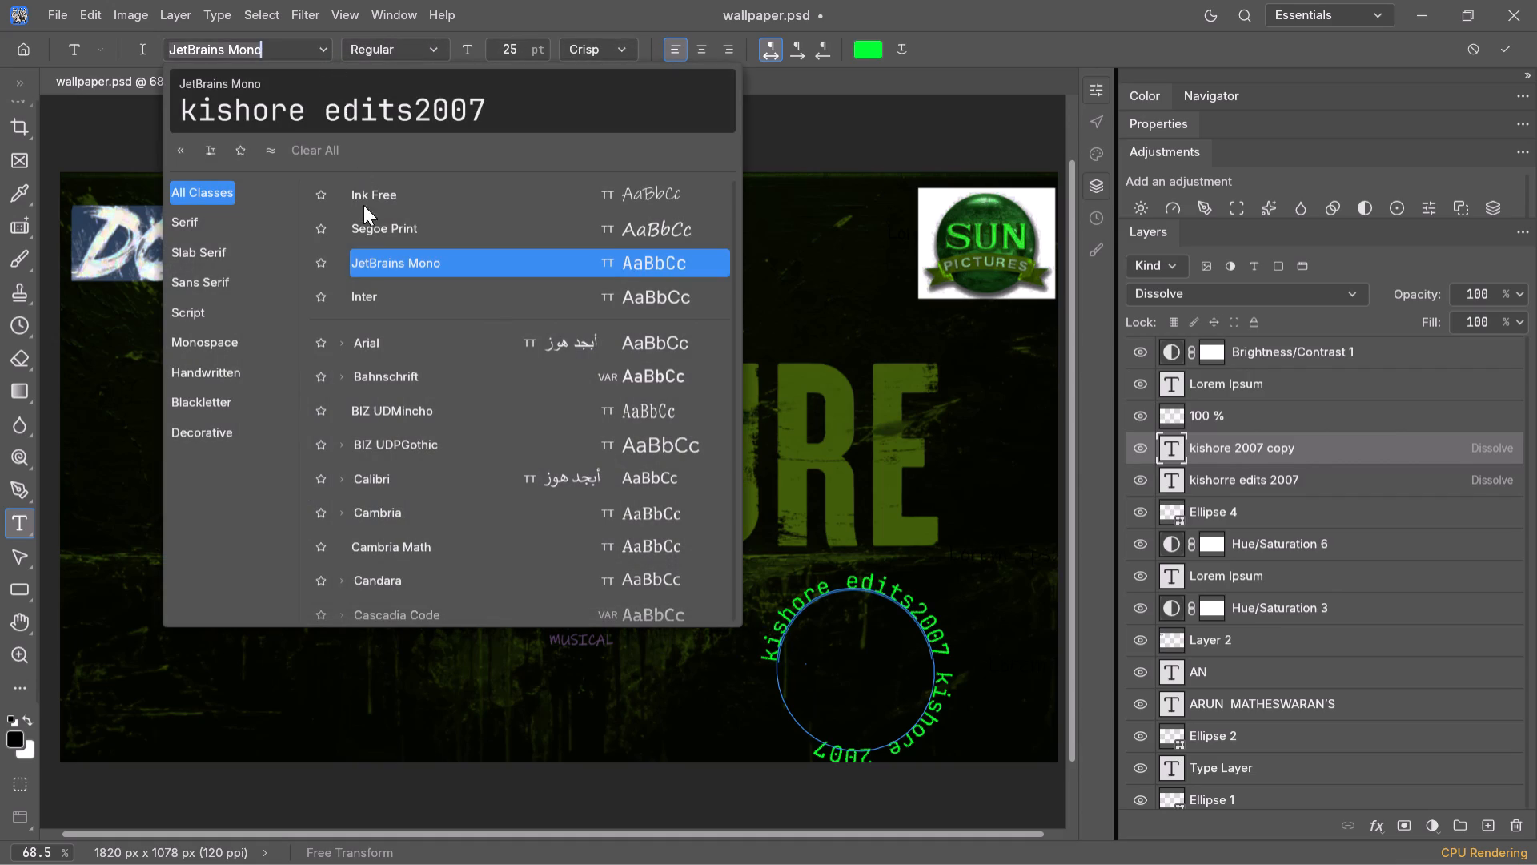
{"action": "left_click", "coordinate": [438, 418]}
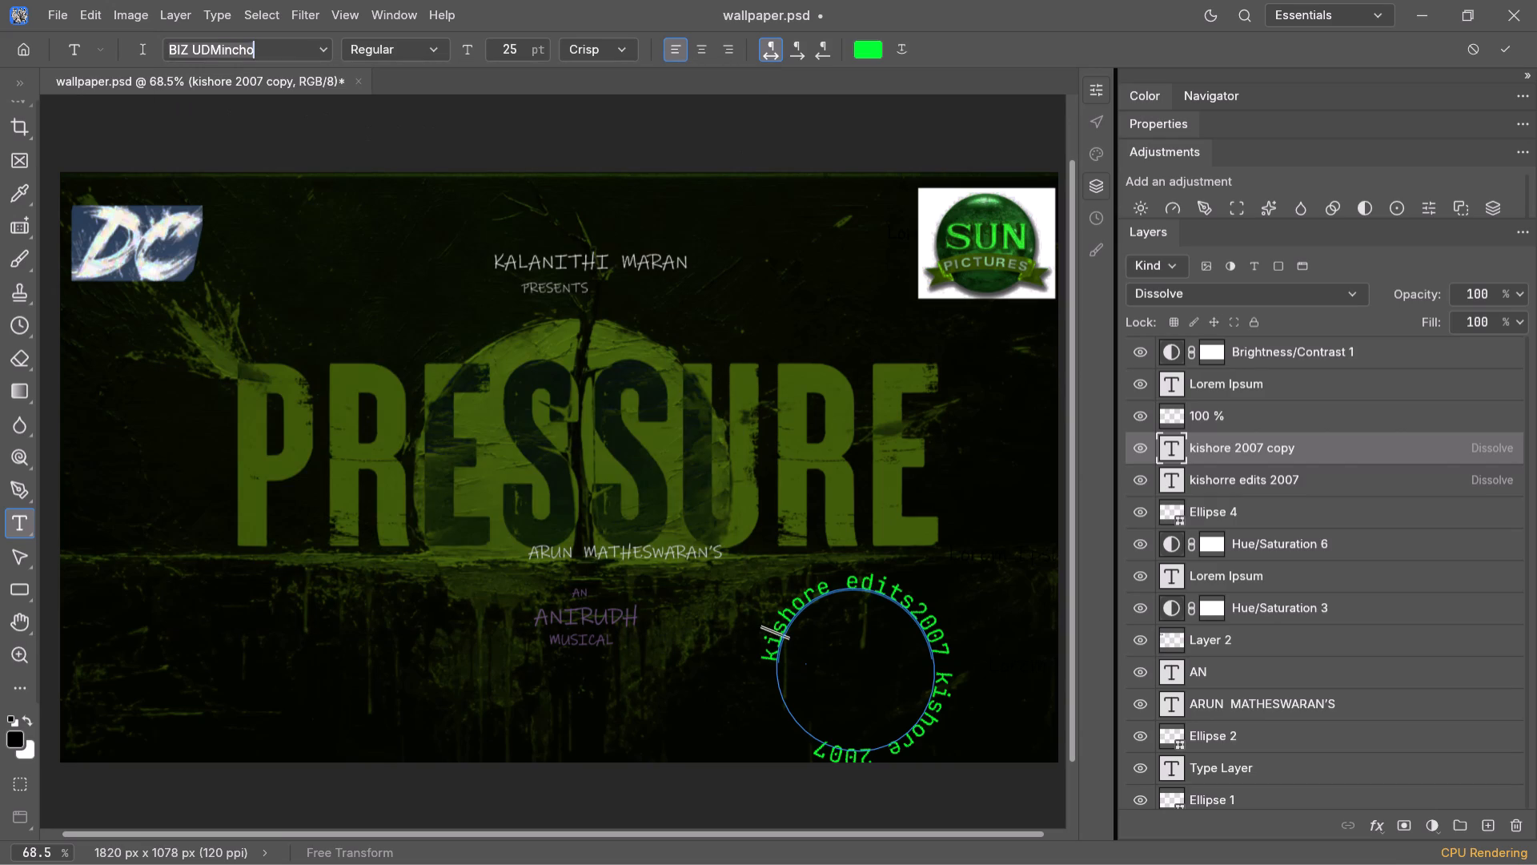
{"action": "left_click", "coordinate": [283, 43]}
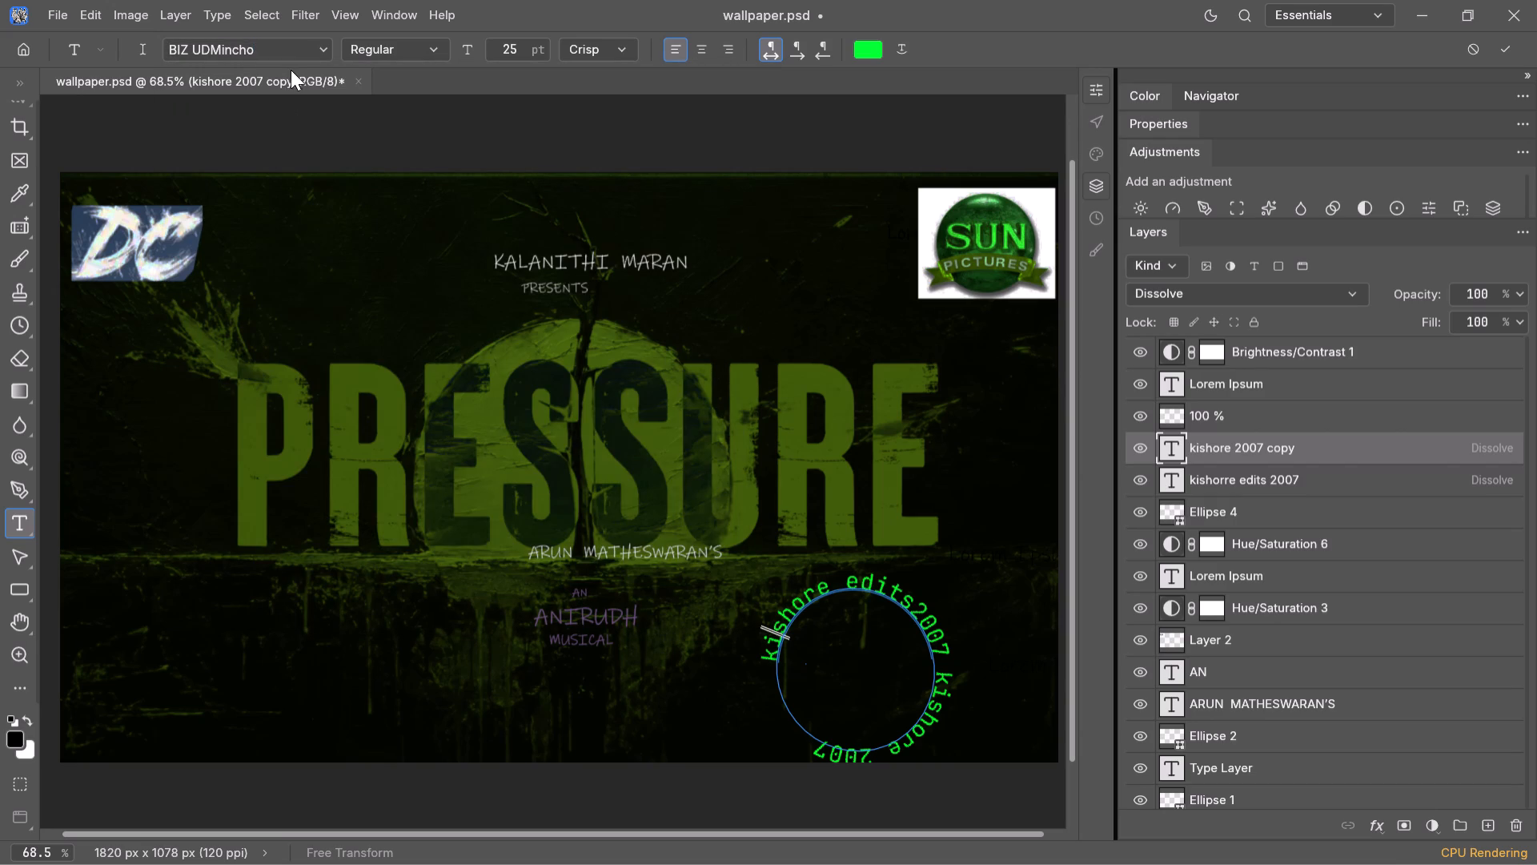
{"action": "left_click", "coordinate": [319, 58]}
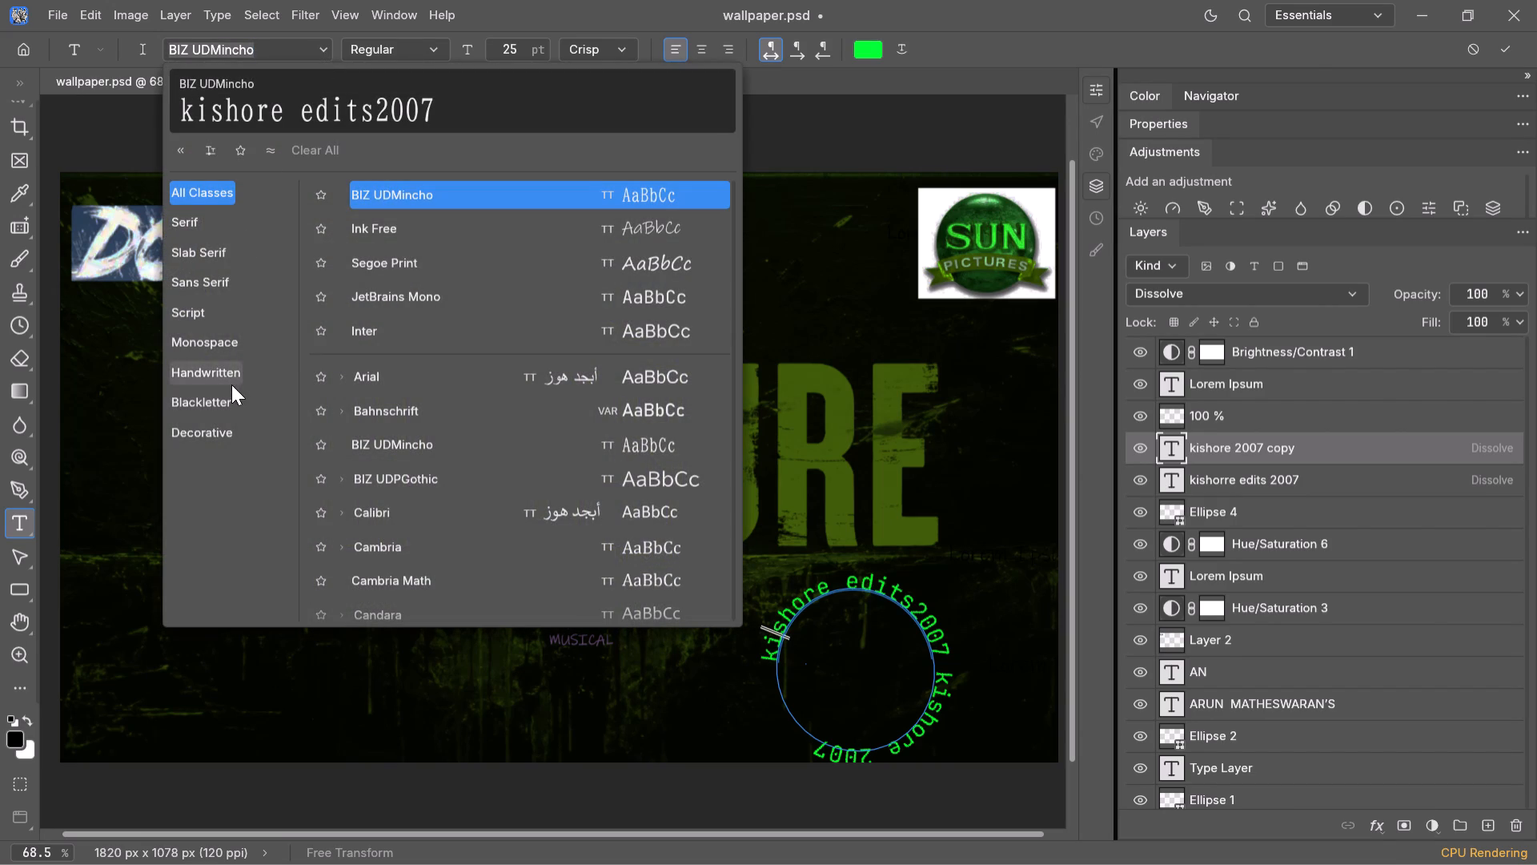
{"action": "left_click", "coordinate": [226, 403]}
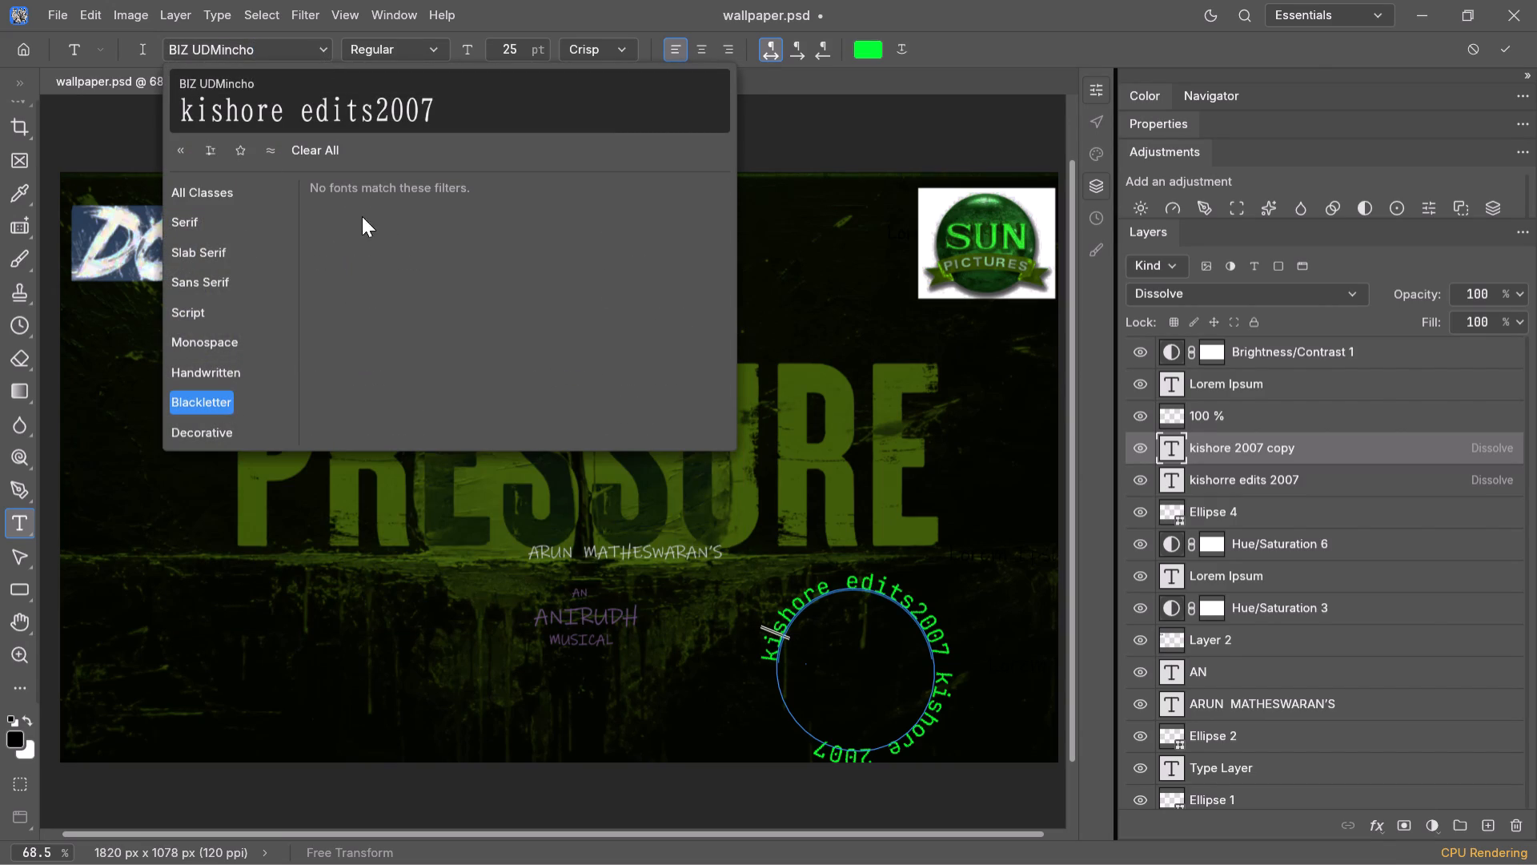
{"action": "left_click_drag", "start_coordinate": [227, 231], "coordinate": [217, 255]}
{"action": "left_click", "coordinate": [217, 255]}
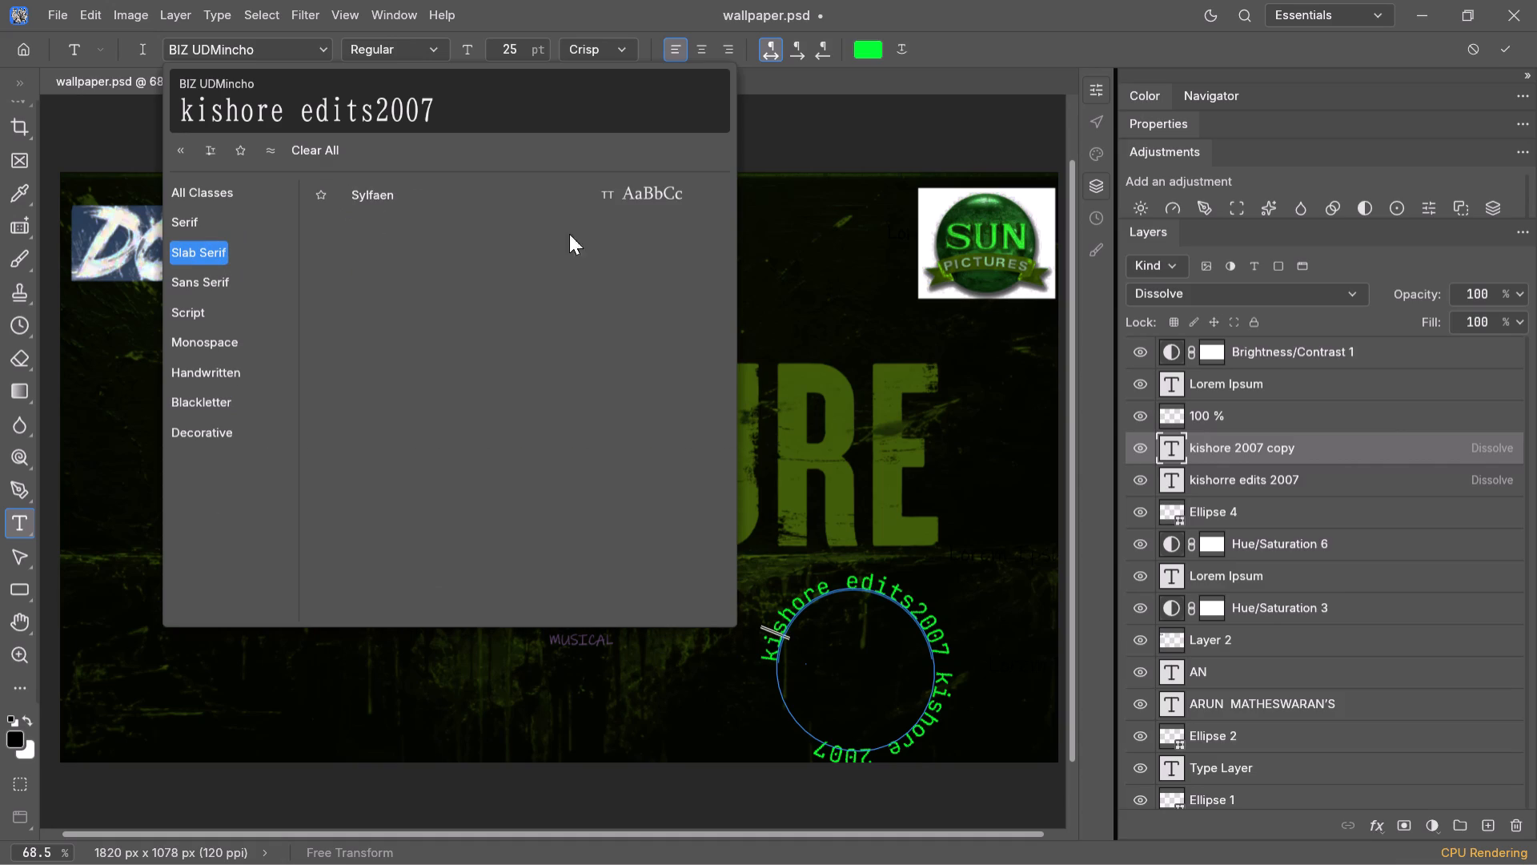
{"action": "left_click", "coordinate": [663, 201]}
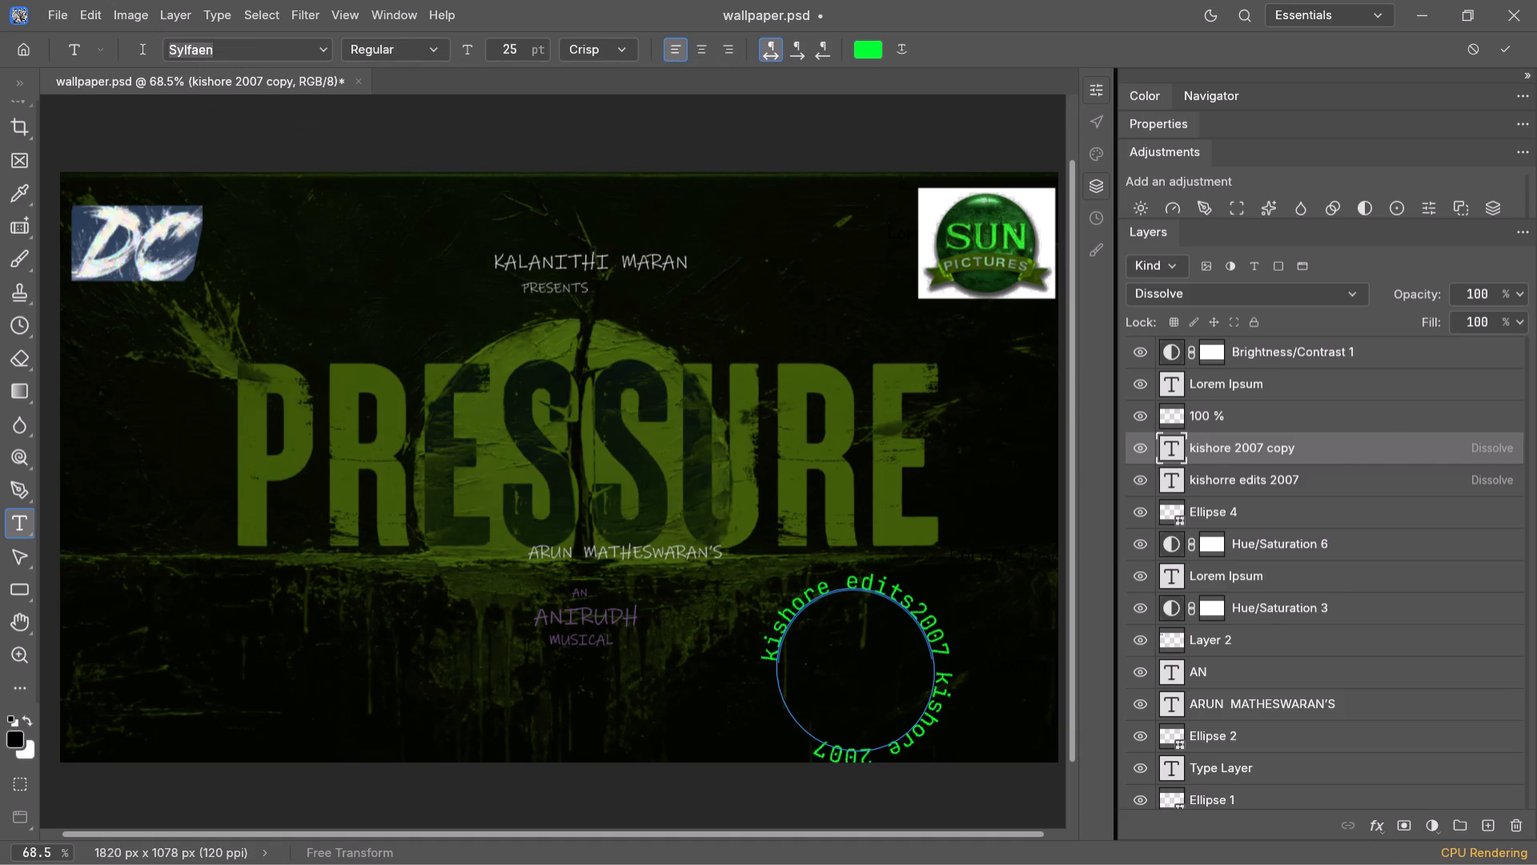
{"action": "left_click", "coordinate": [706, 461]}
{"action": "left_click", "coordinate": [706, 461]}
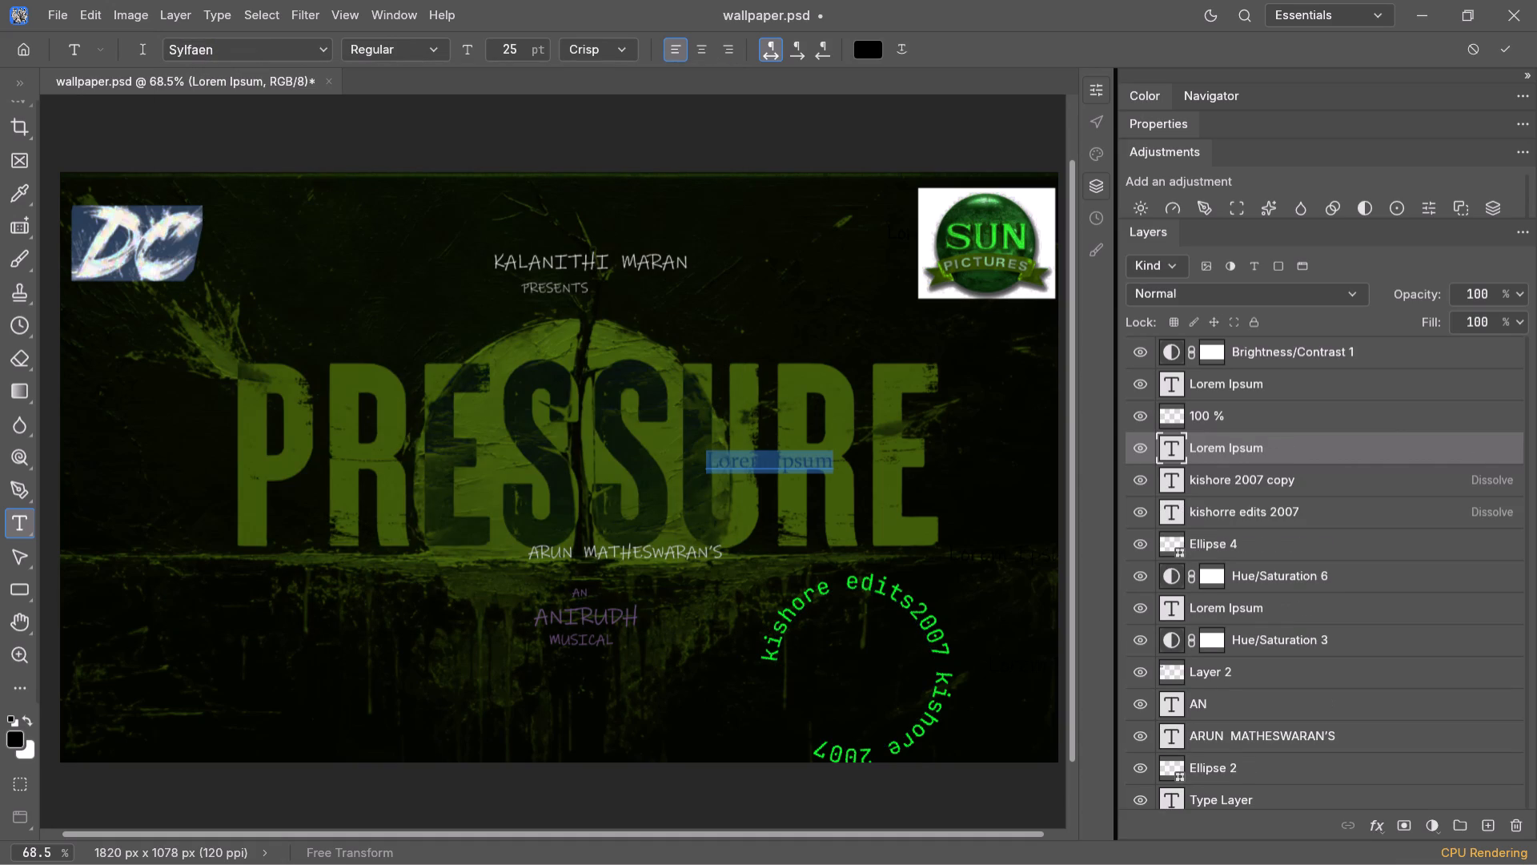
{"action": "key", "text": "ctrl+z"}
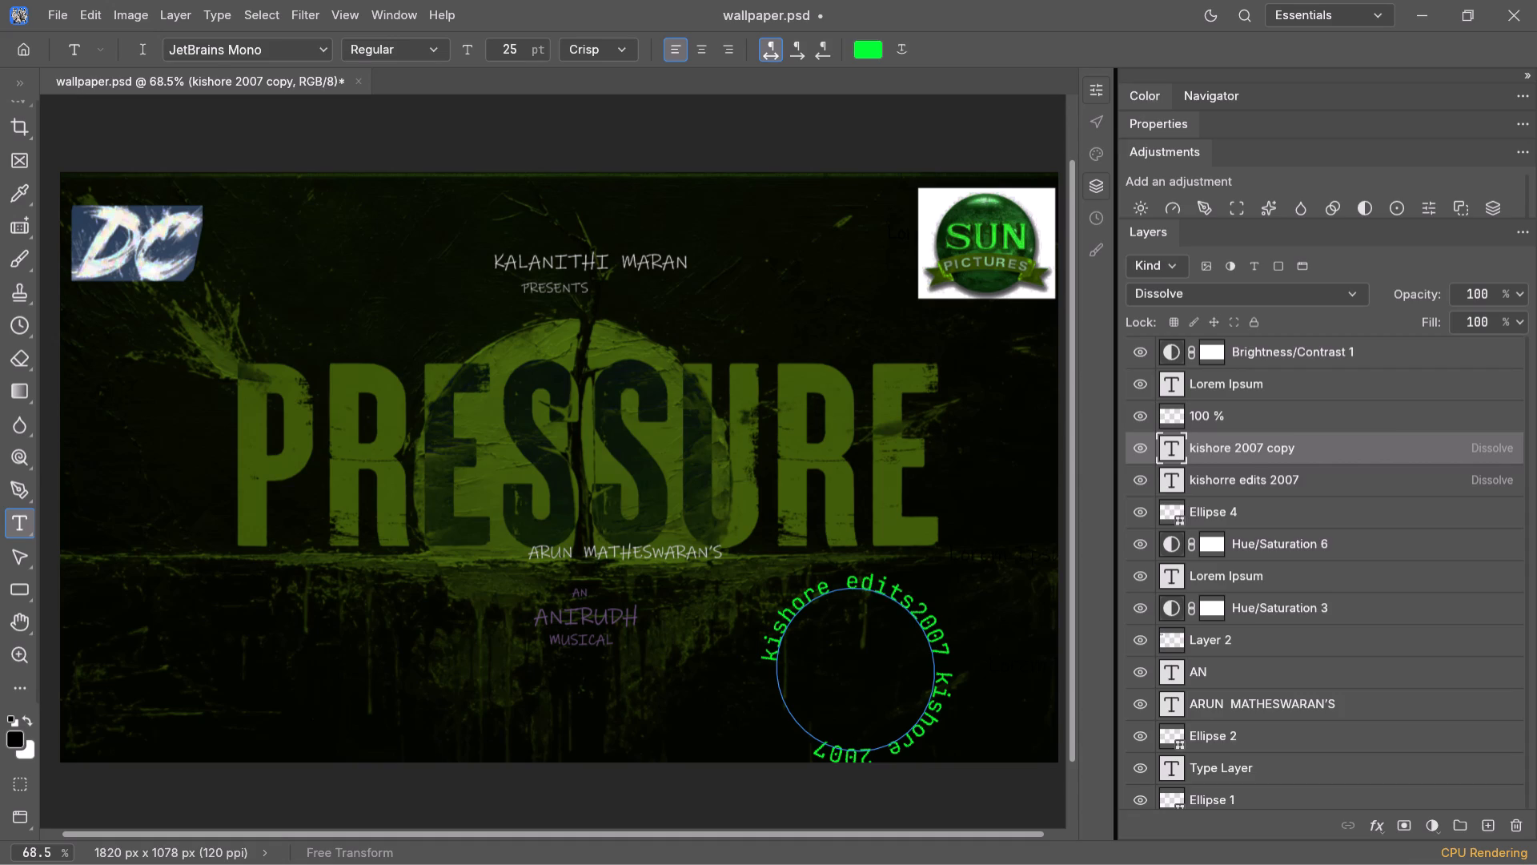
Start warping the purple AN ANIRUDH MUSICAL credit text, trying the Arc style and settling on the Bulge style.
{"action": "left_click", "coordinate": [642, 609]}
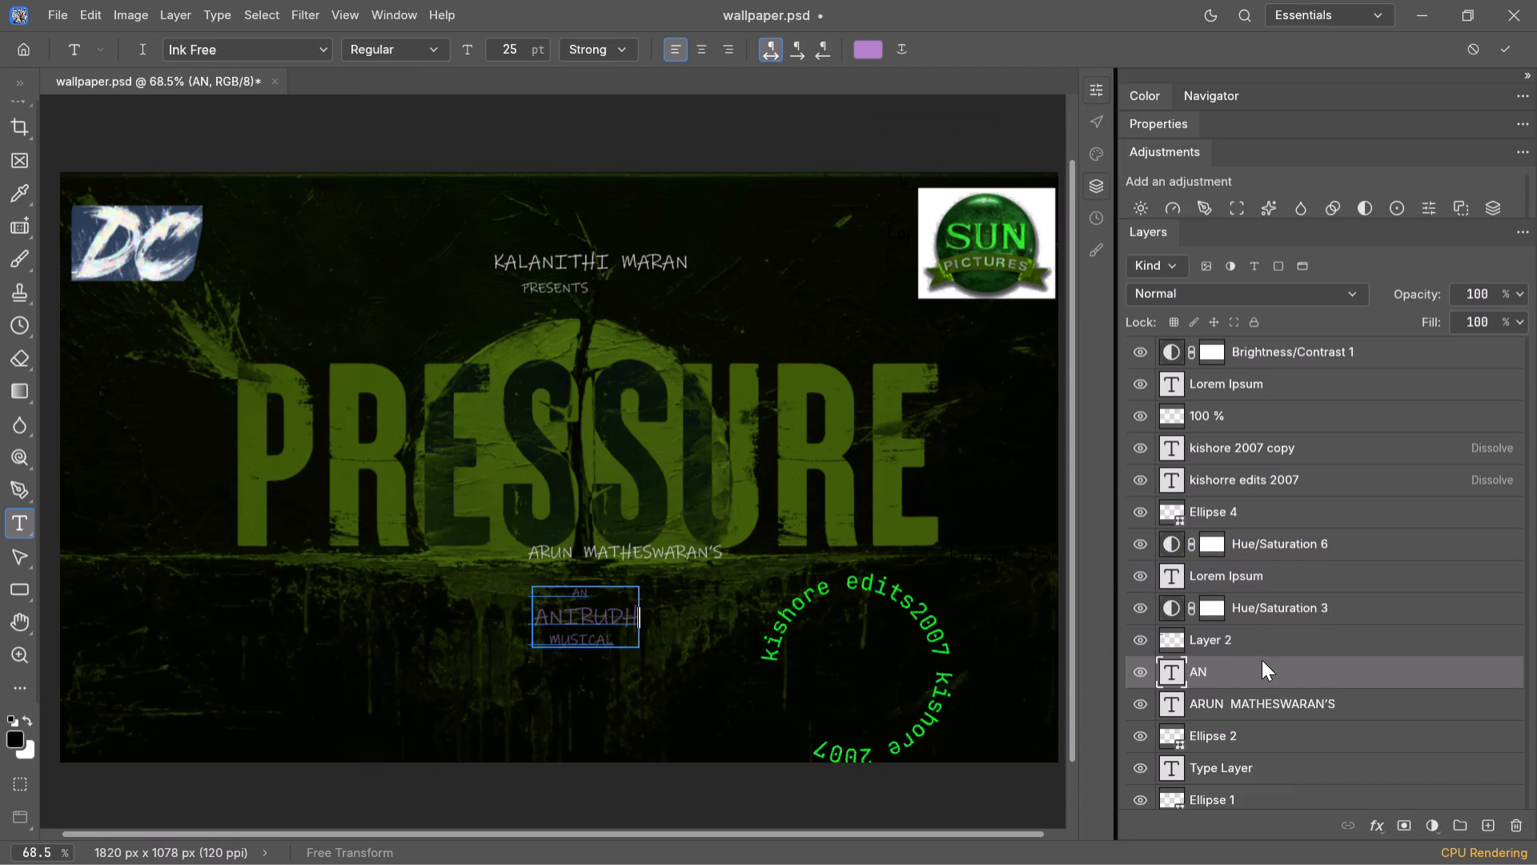
{"action": "scroll", "coordinate": [1262, 660], "scroll_direction": "down", "scroll_amount": 4}
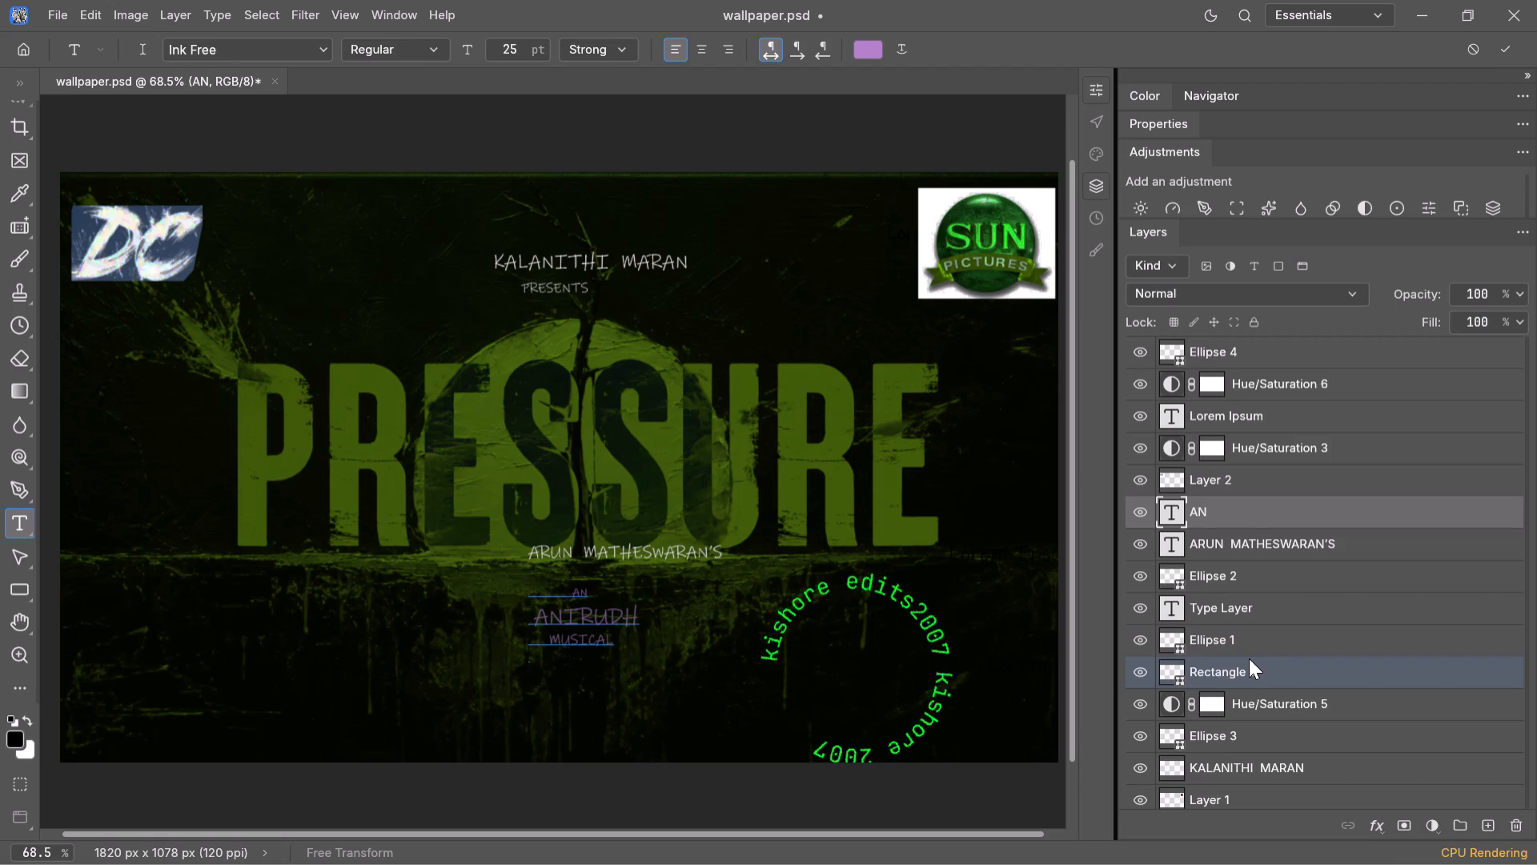
{"action": "left_click", "coordinate": [901, 50]}
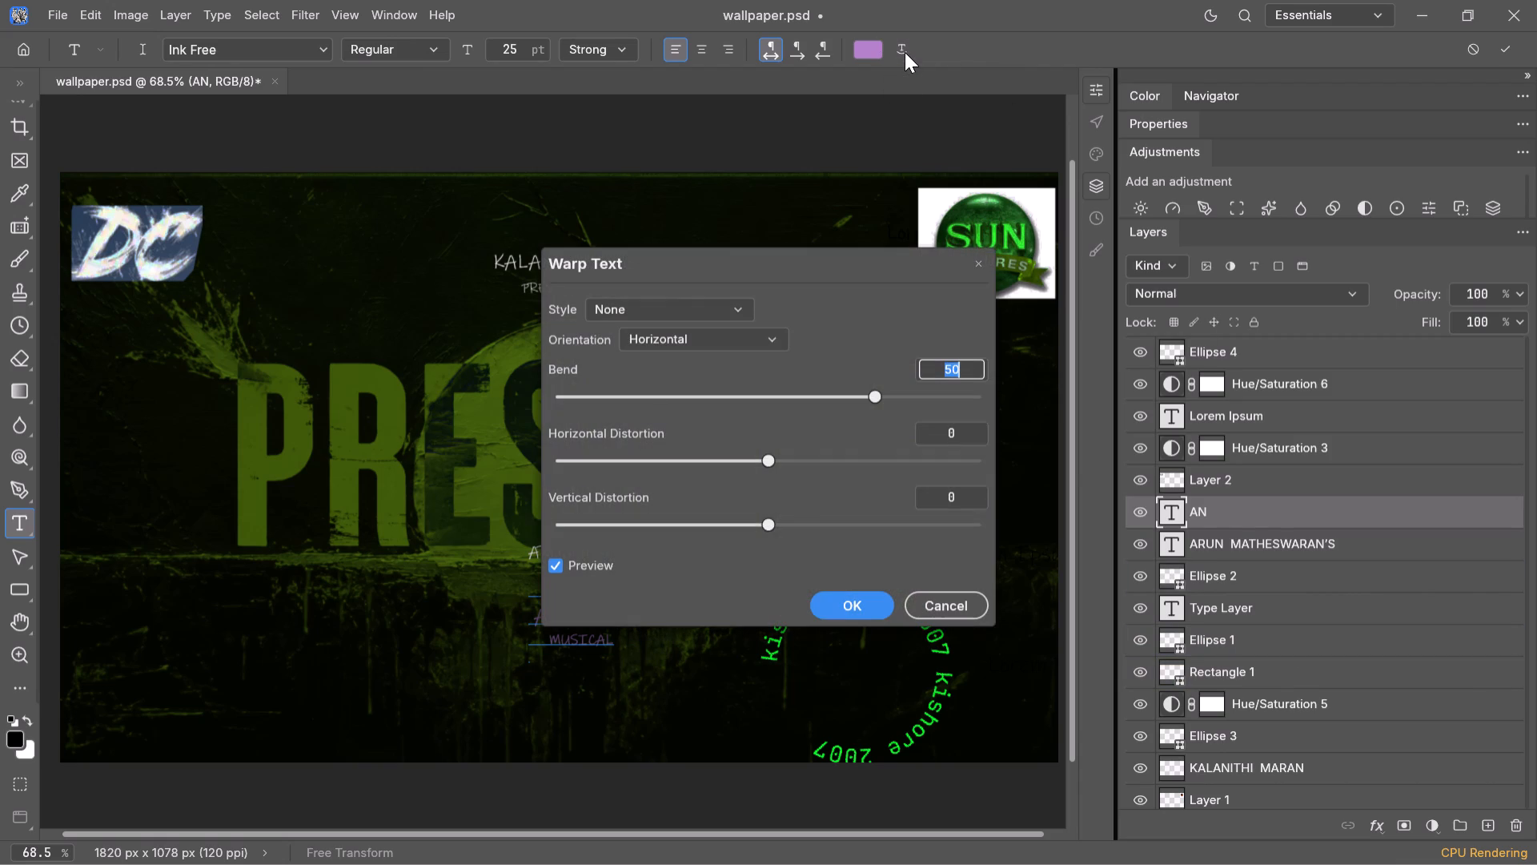
{"action": "left_click_drag", "start_coordinate": [764, 519], "coordinate": [859, 519]}
{"action": "left_click_drag", "start_coordinate": [859, 519], "coordinate": [817, 519]}
{"action": "left_click_drag", "start_coordinate": [852, 264], "coordinate": [854, 264]}
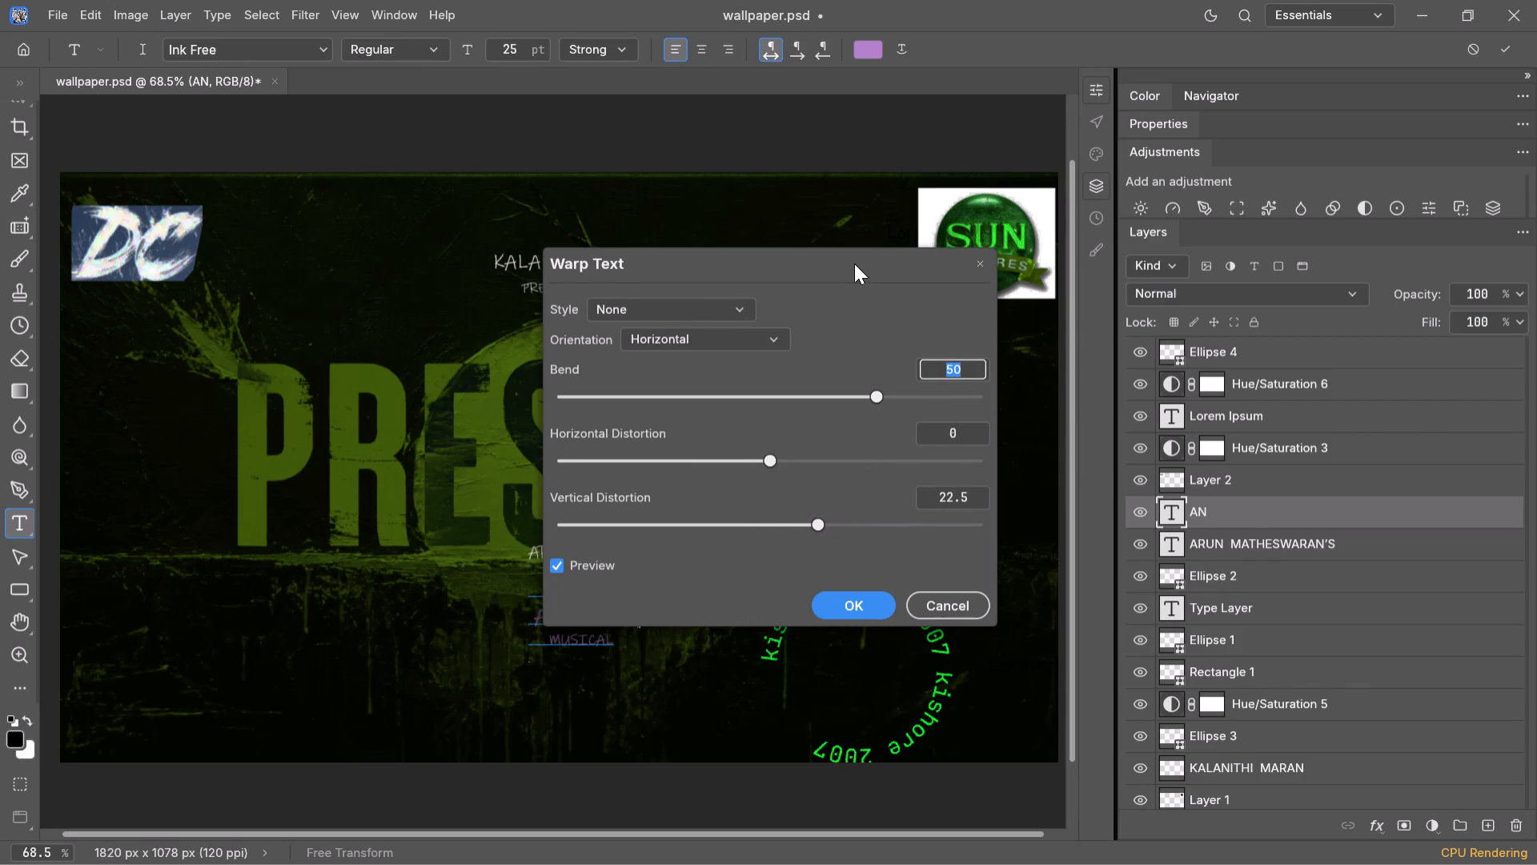
{"action": "left_click_drag", "start_coordinate": [854, 264], "coordinate": [929, 123]}
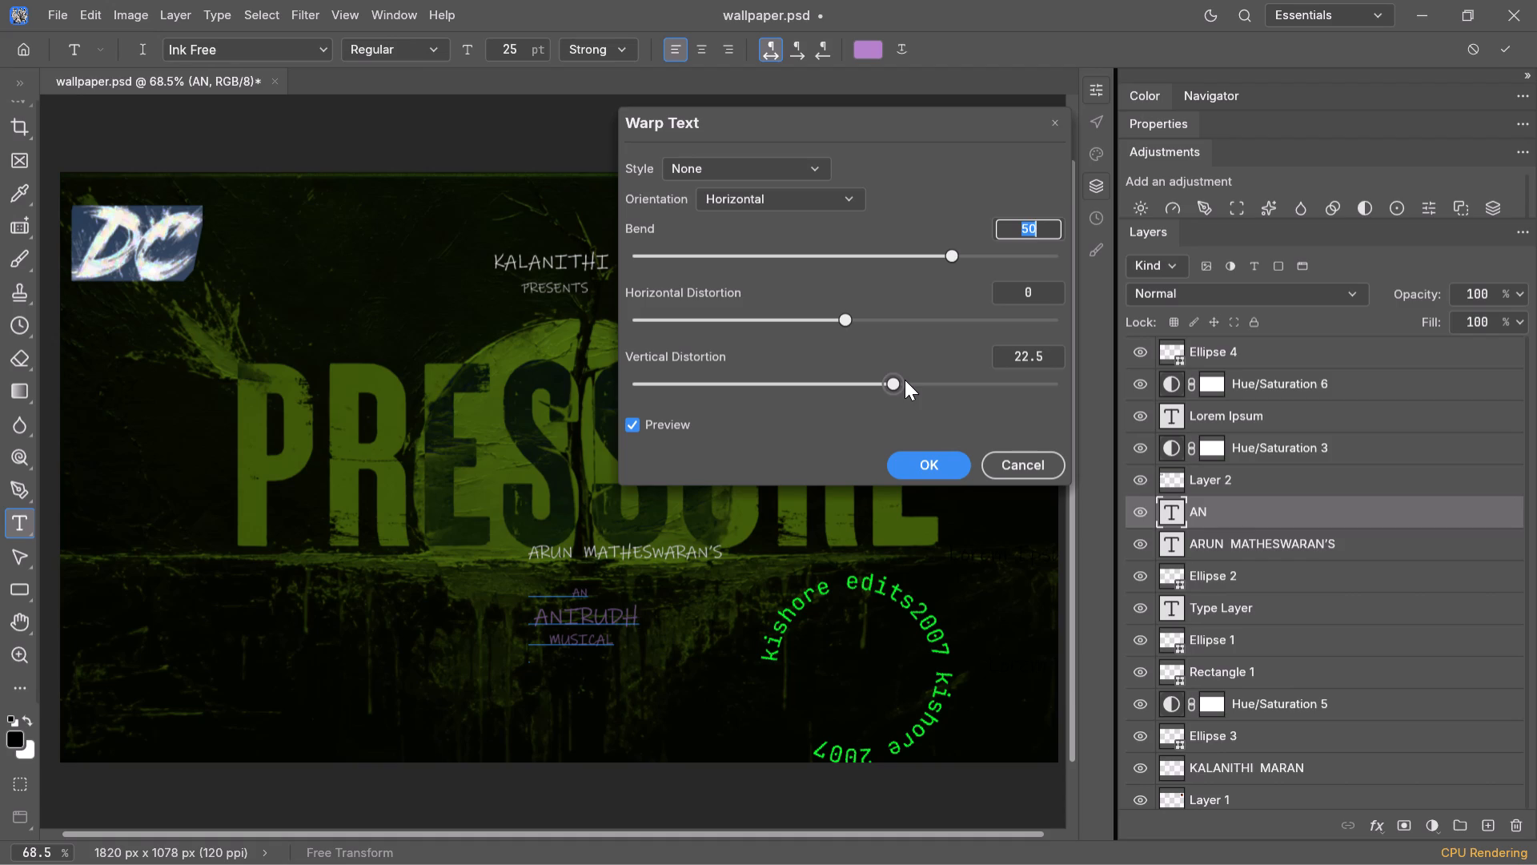
{"action": "left_click", "coordinate": [789, 163]}
{"action": "left_click", "coordinate": [764, 238]}
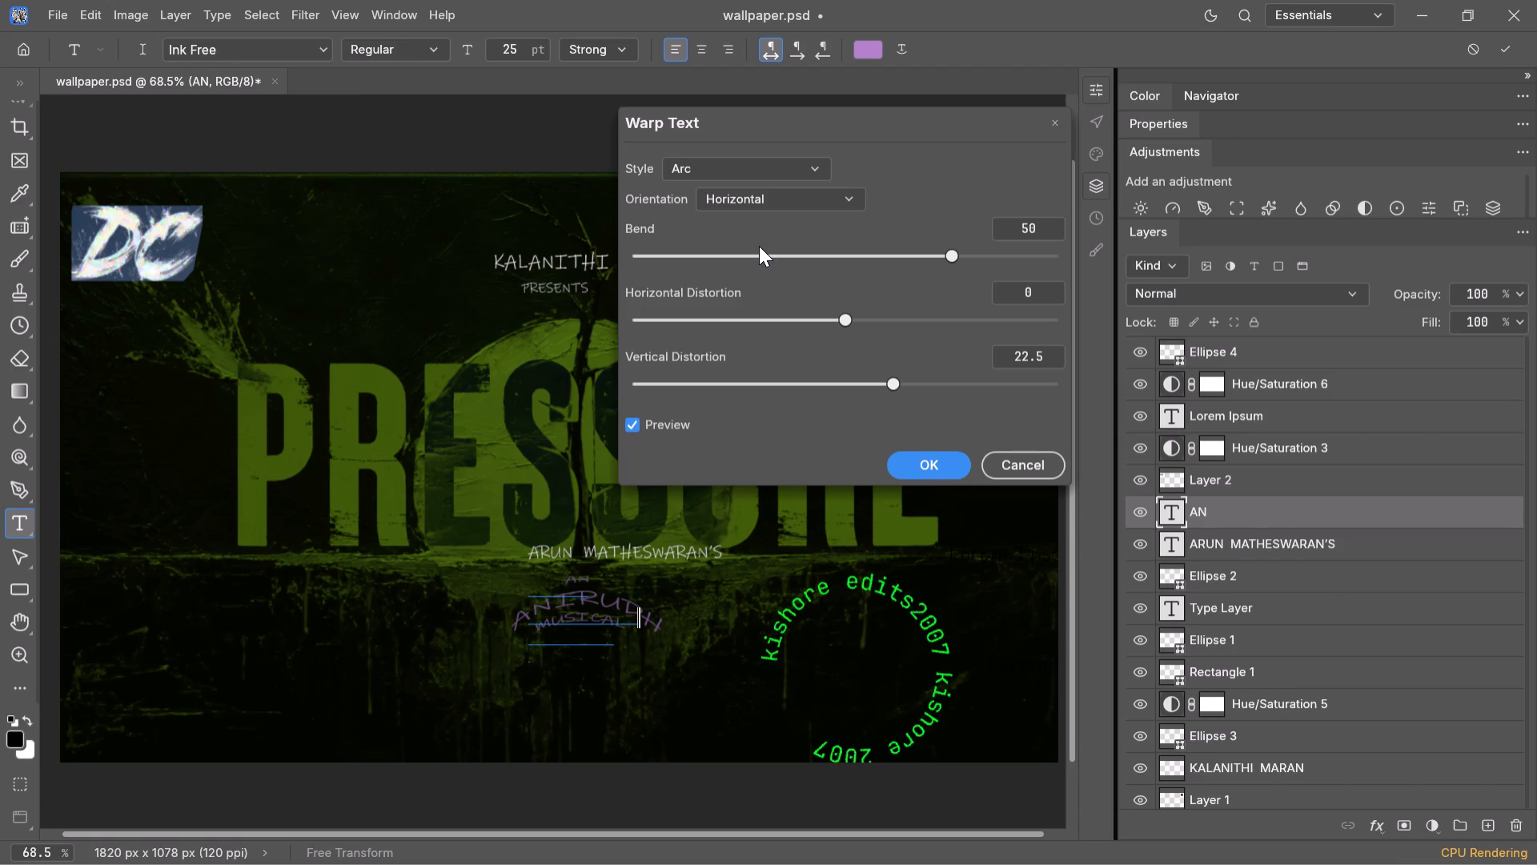
{"action": "left_click", "coordinate": [806, 169]}
{"action": "left_click", "coordinate": [741, 359]}
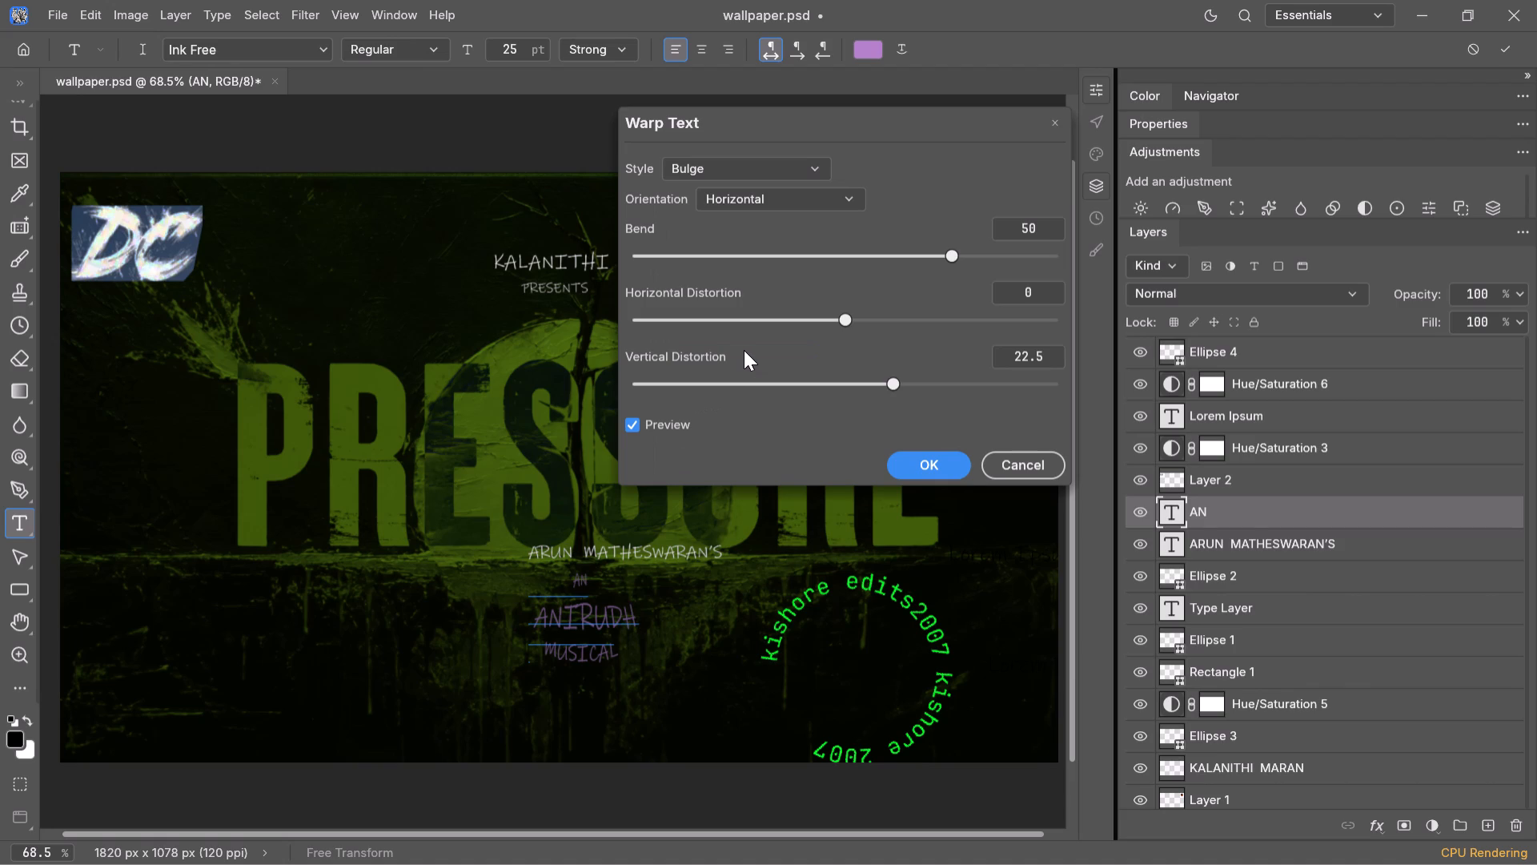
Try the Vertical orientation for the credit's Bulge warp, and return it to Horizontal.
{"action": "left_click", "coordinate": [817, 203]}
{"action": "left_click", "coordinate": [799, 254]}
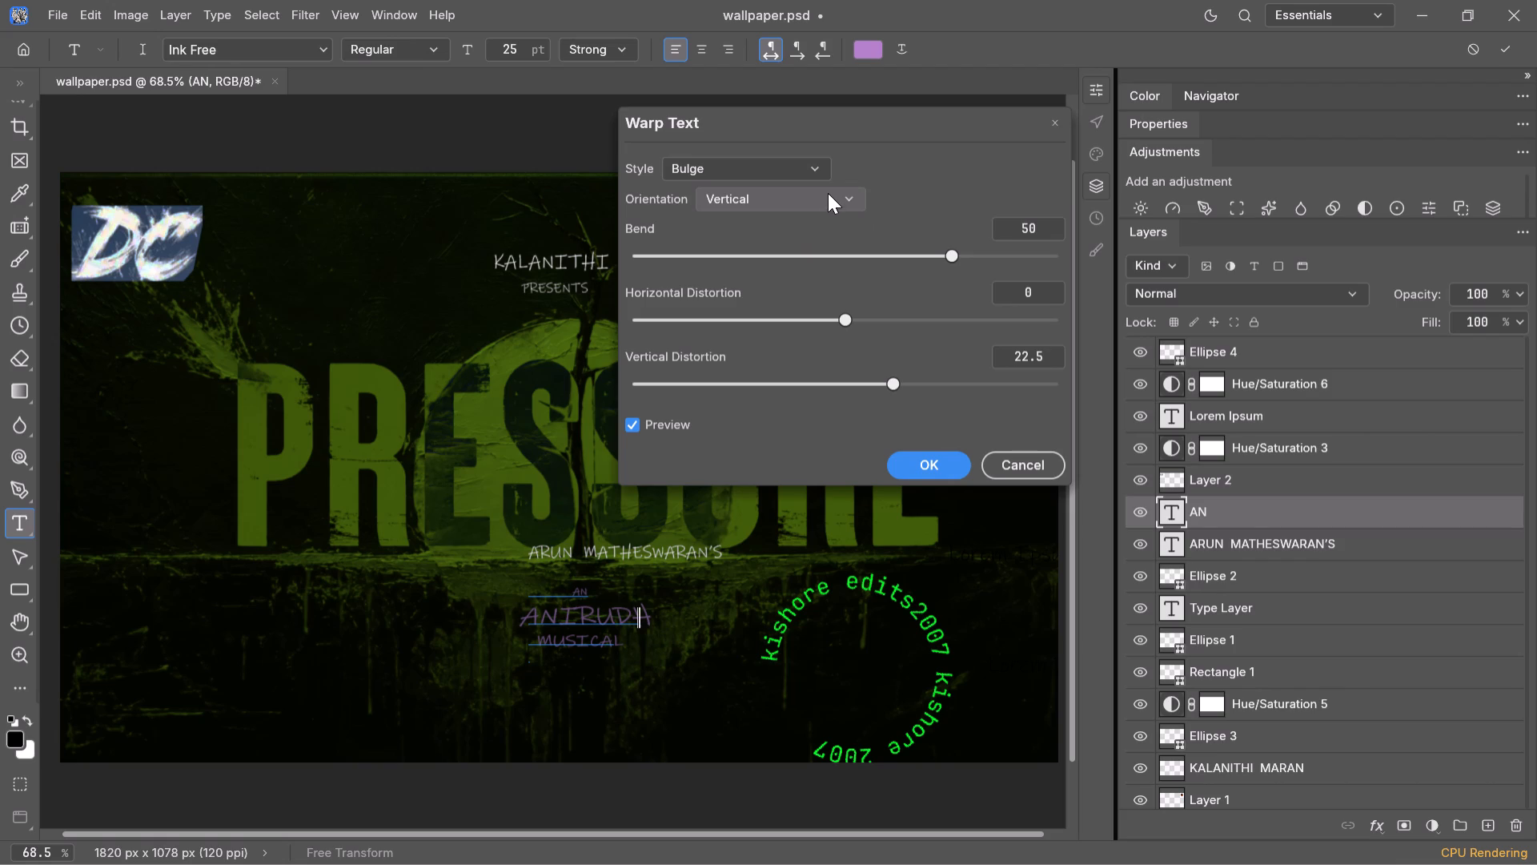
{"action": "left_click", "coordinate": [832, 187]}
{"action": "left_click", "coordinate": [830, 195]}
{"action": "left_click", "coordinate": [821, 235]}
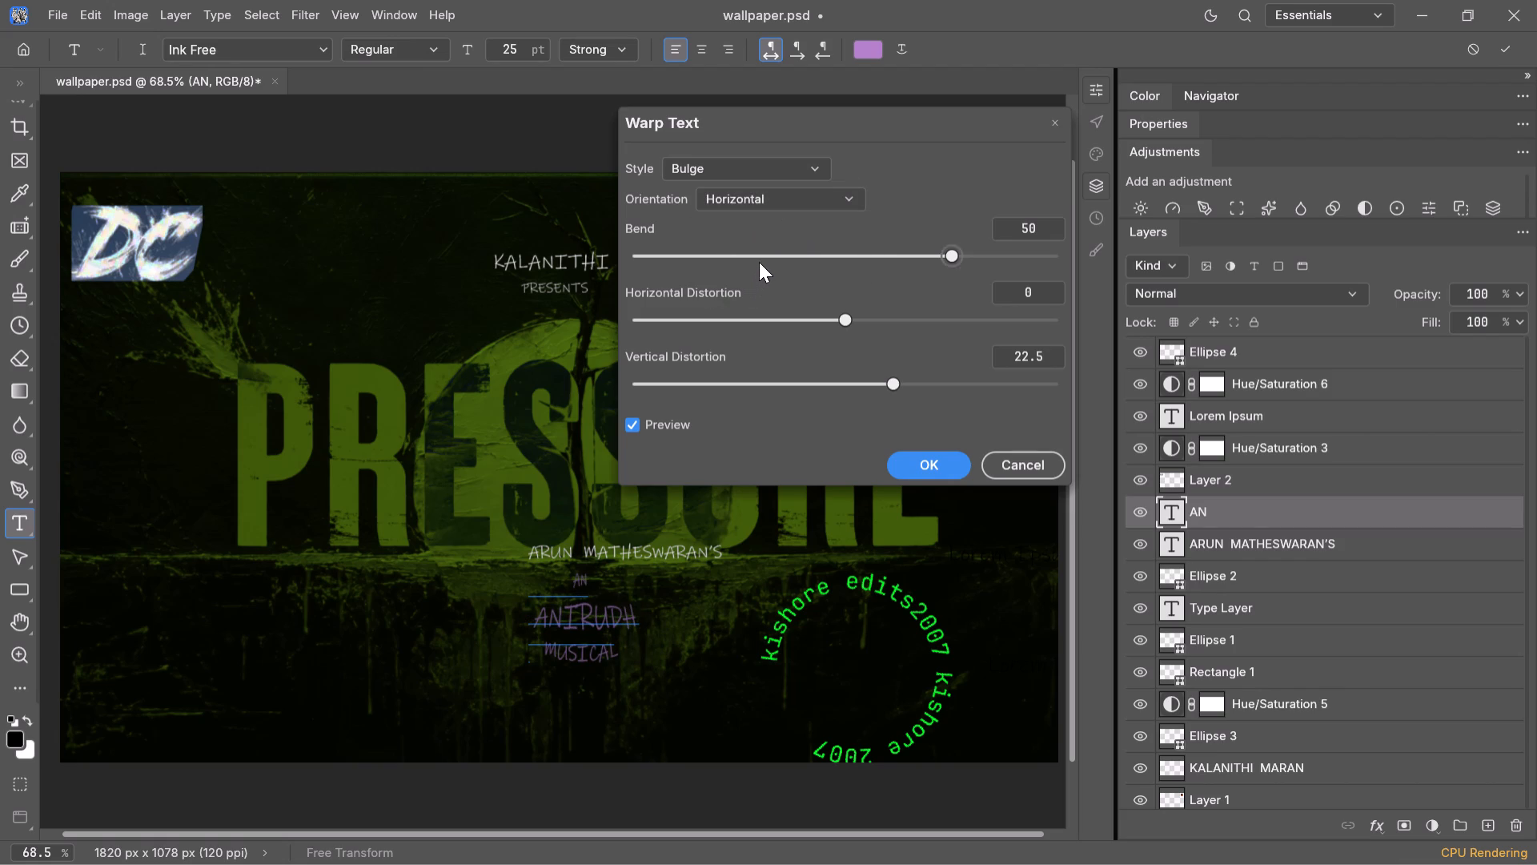
Apply the Bulge warp to the credit with bend 87.9, horizontal distortion -6 and vertical distortion -79.3.
{"action": "left_click", "coordinate": [815, 255]}
{"action": "left_click", "coordinate": [718, 255]}
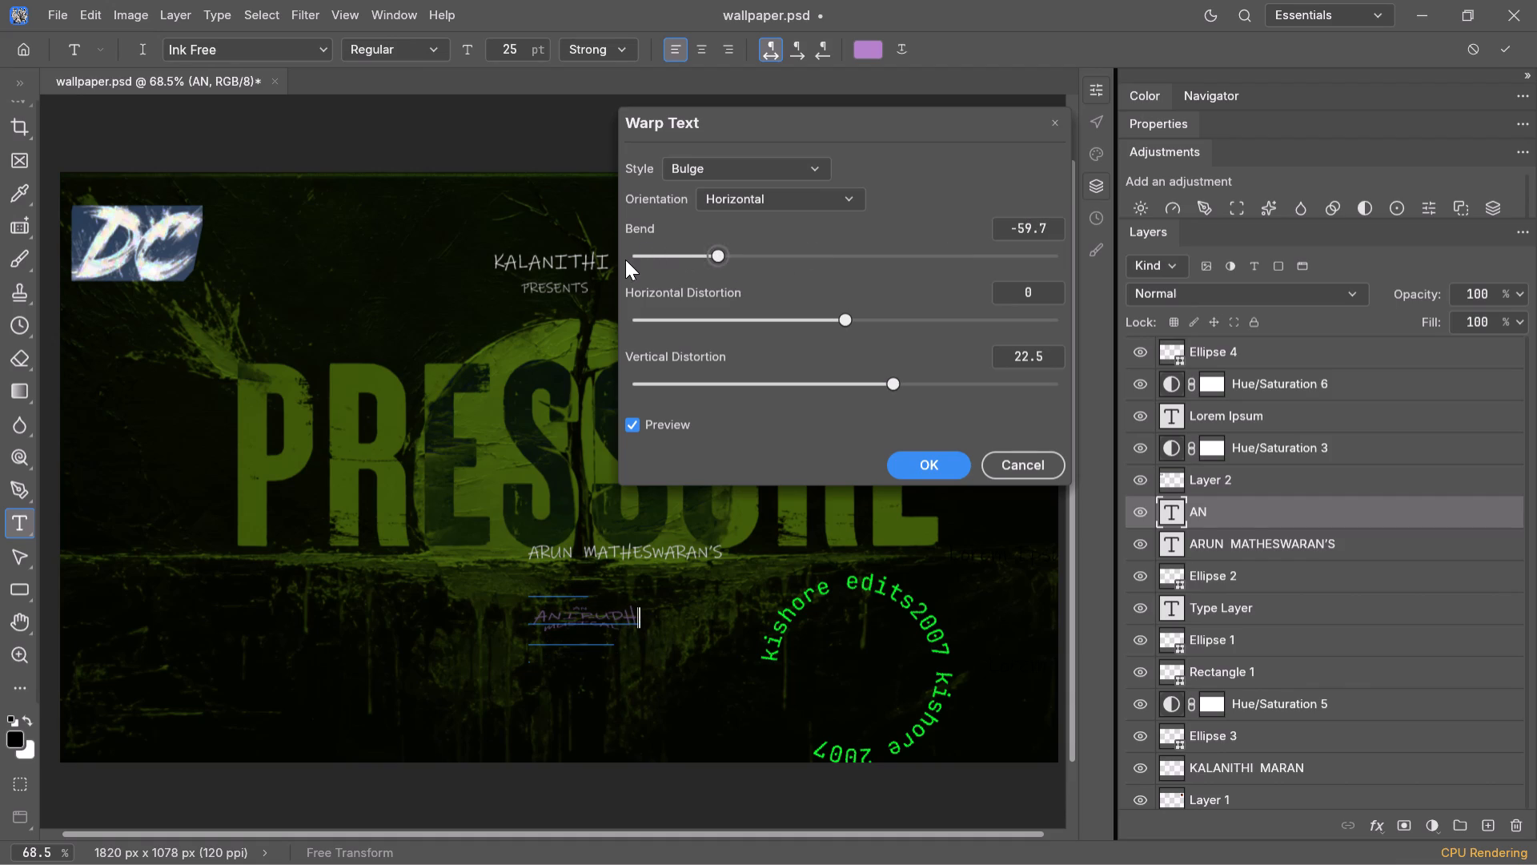
{"action": "left_click", "coordinate": [632, 255]}
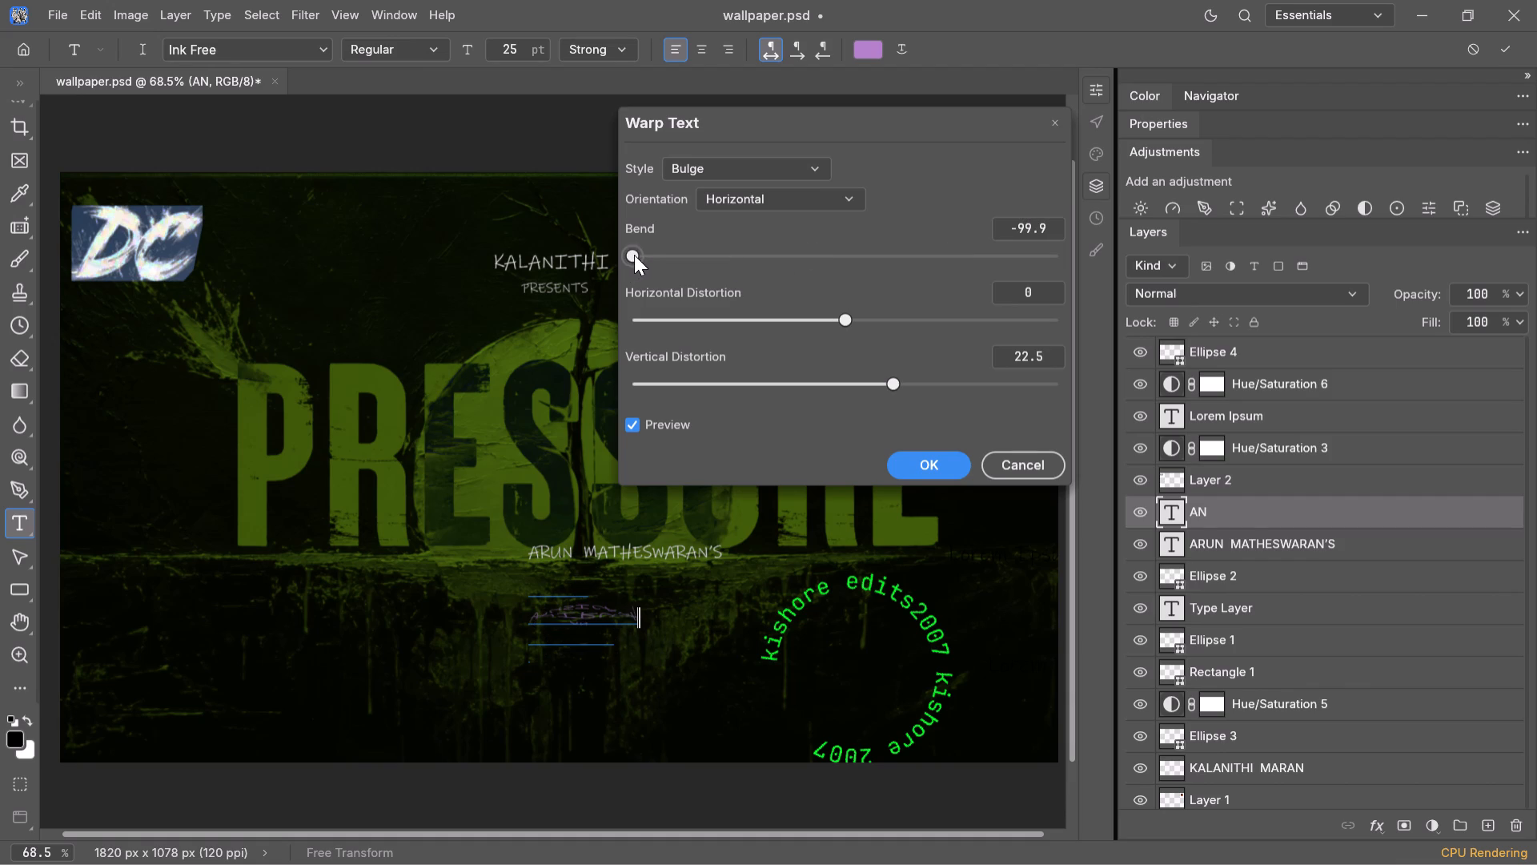
{"action": "left_click", "coordinate": [1032, 255]}
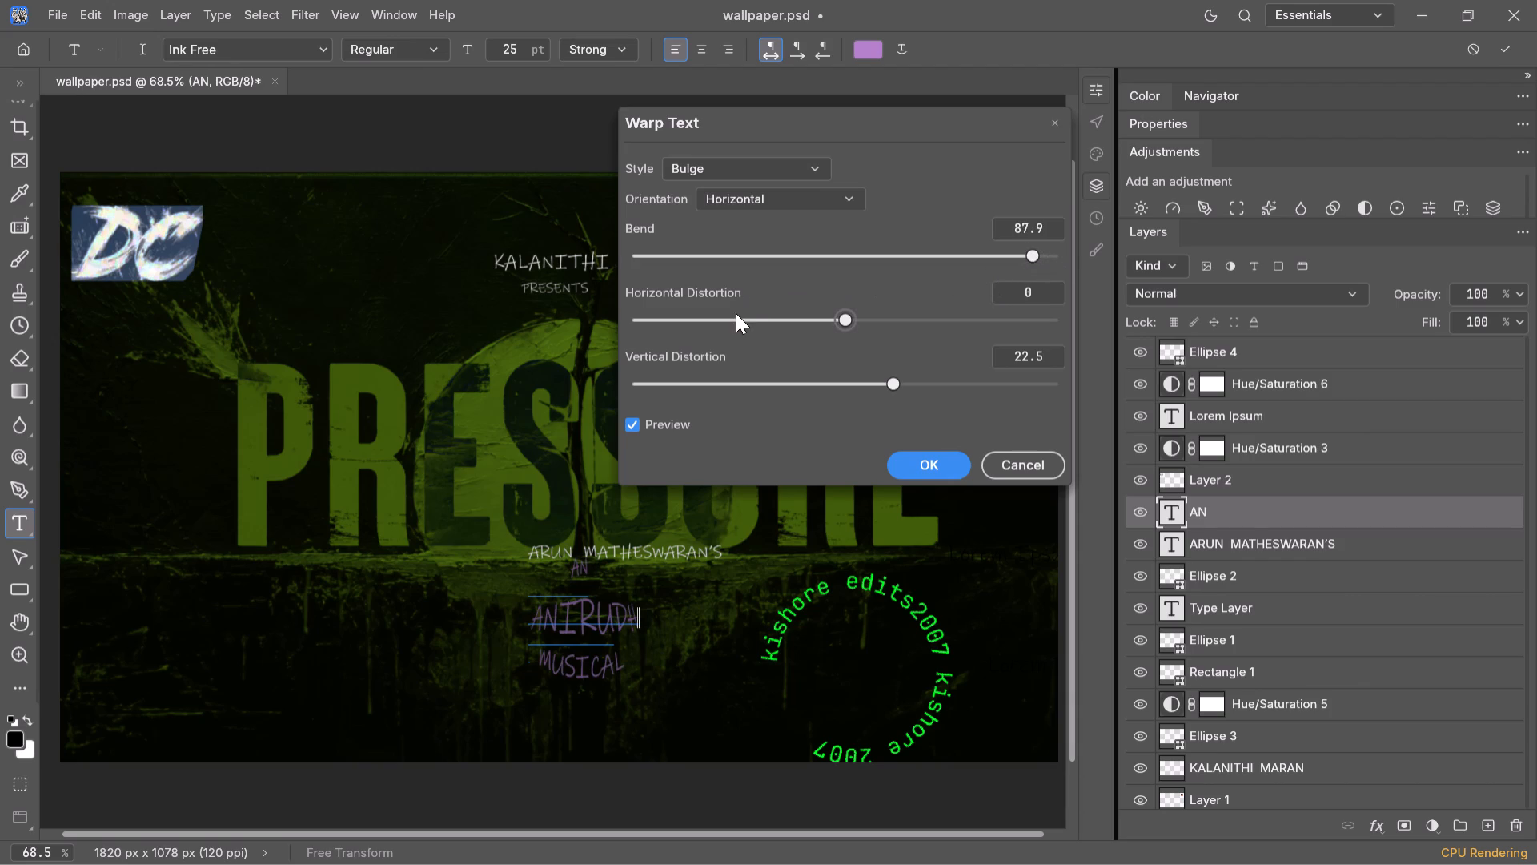
{"action": "left_click", "coordinate": [716, 321]}
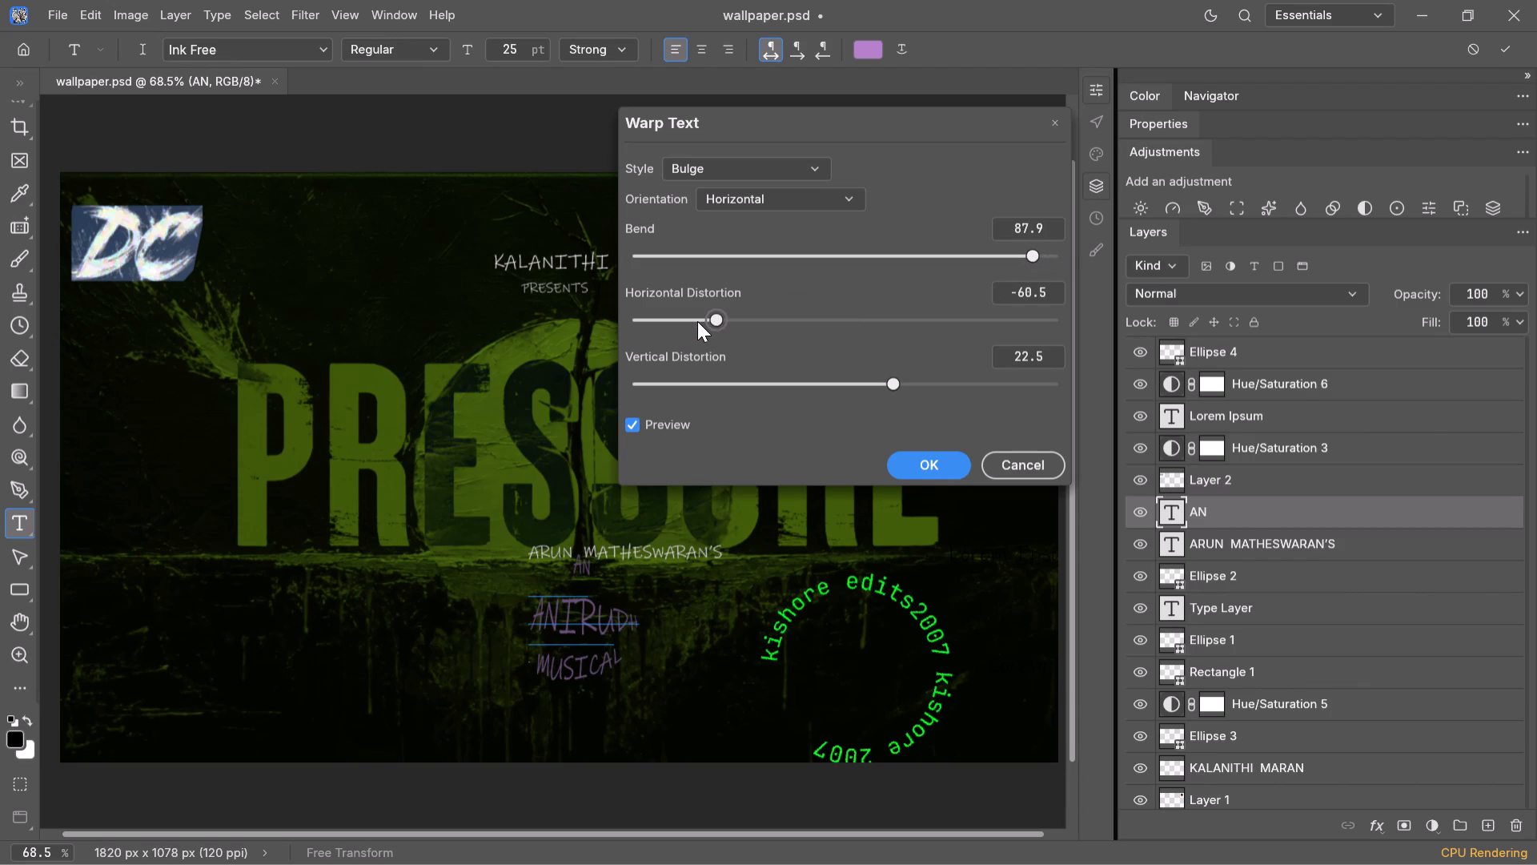
{"action": "left_click", "coordinate": [676, 322]}
{"action": "left_click", "coordinate": [644, 320]}
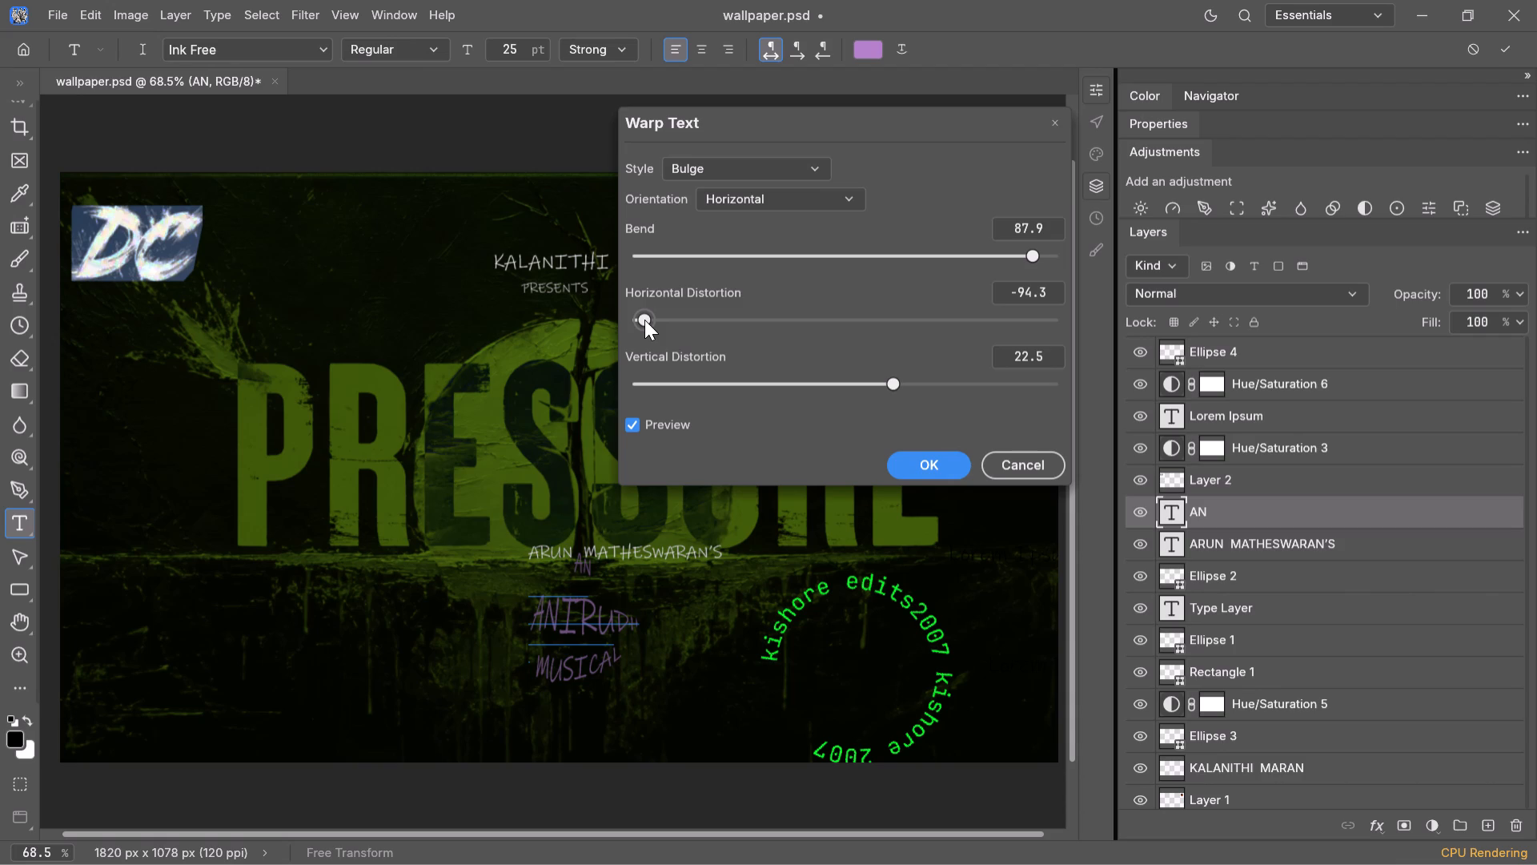
{"action": "left_click", "coordinate": [961, 323]}
{"action": "left_click", "coordinate": [833, 312]}
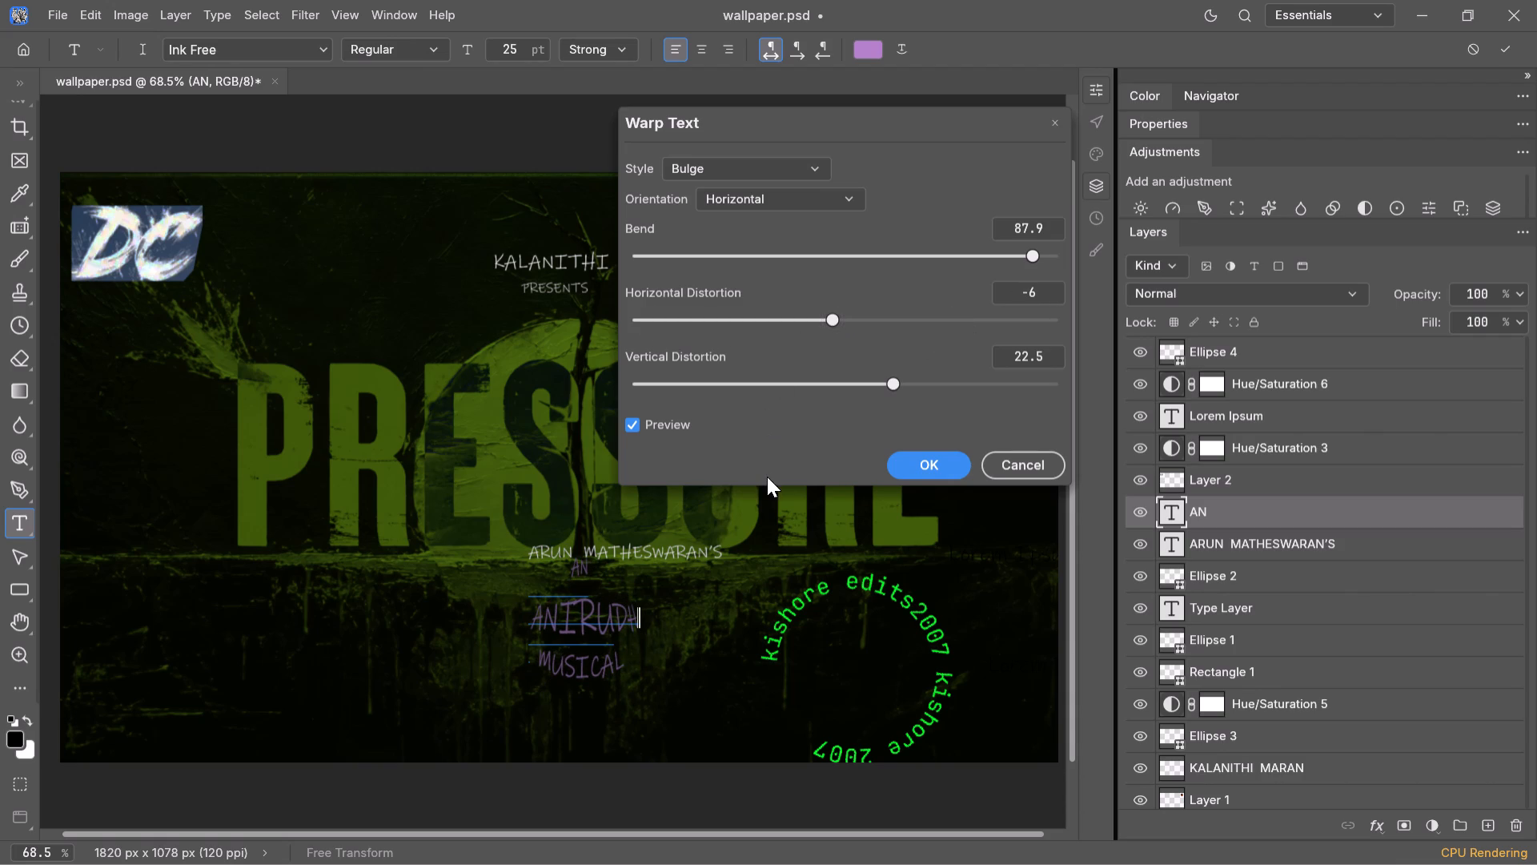
{"action": "left_click", "coordinate": [953, 380]}
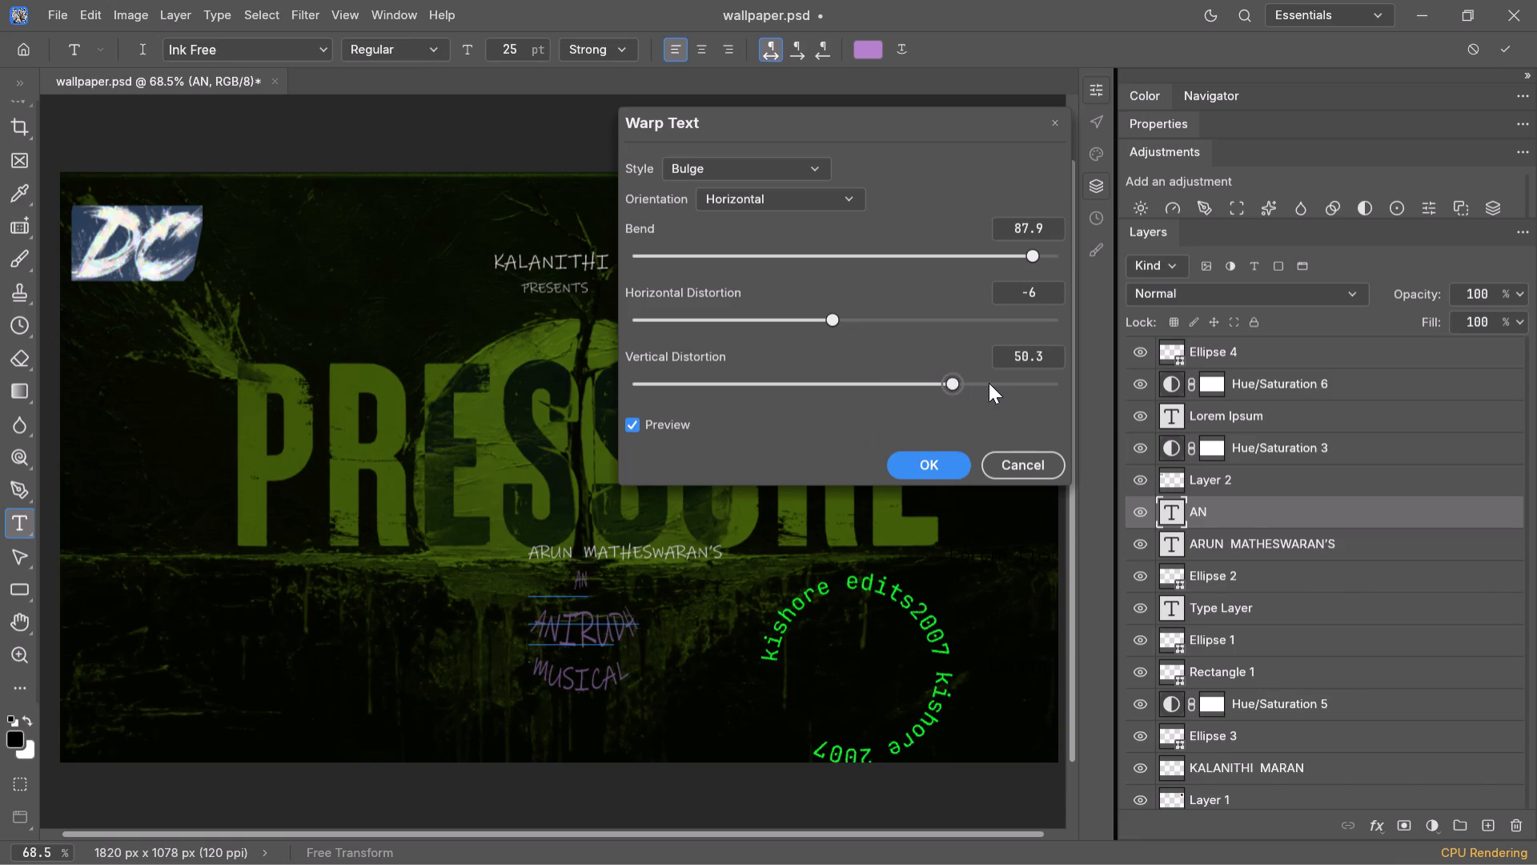
{"action": "left_click", "coordinate": [991, 383]}
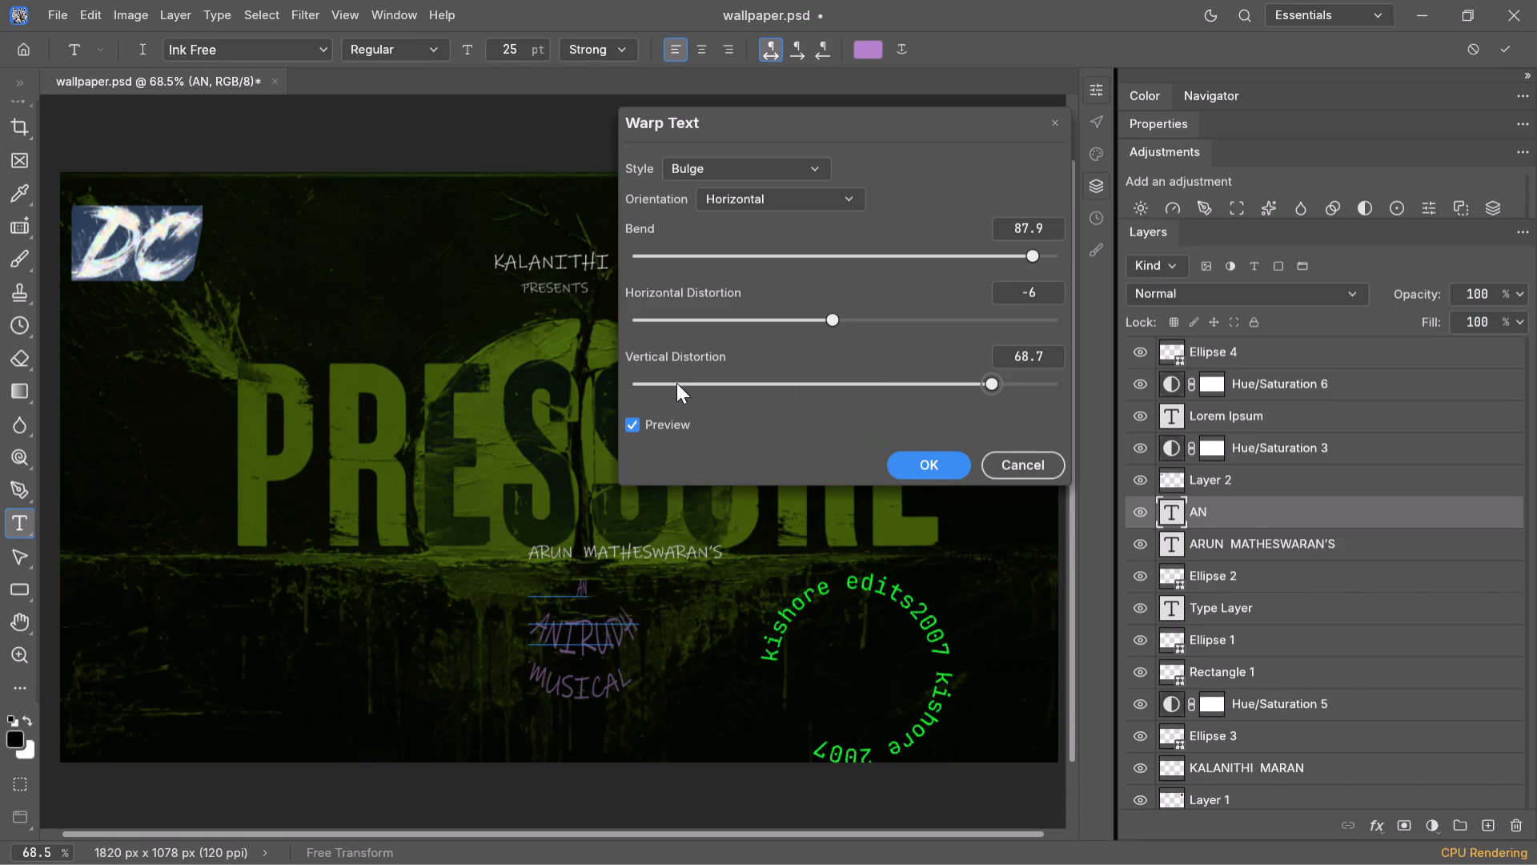
{"action": "left_click", "coordinate": [676, 383]}
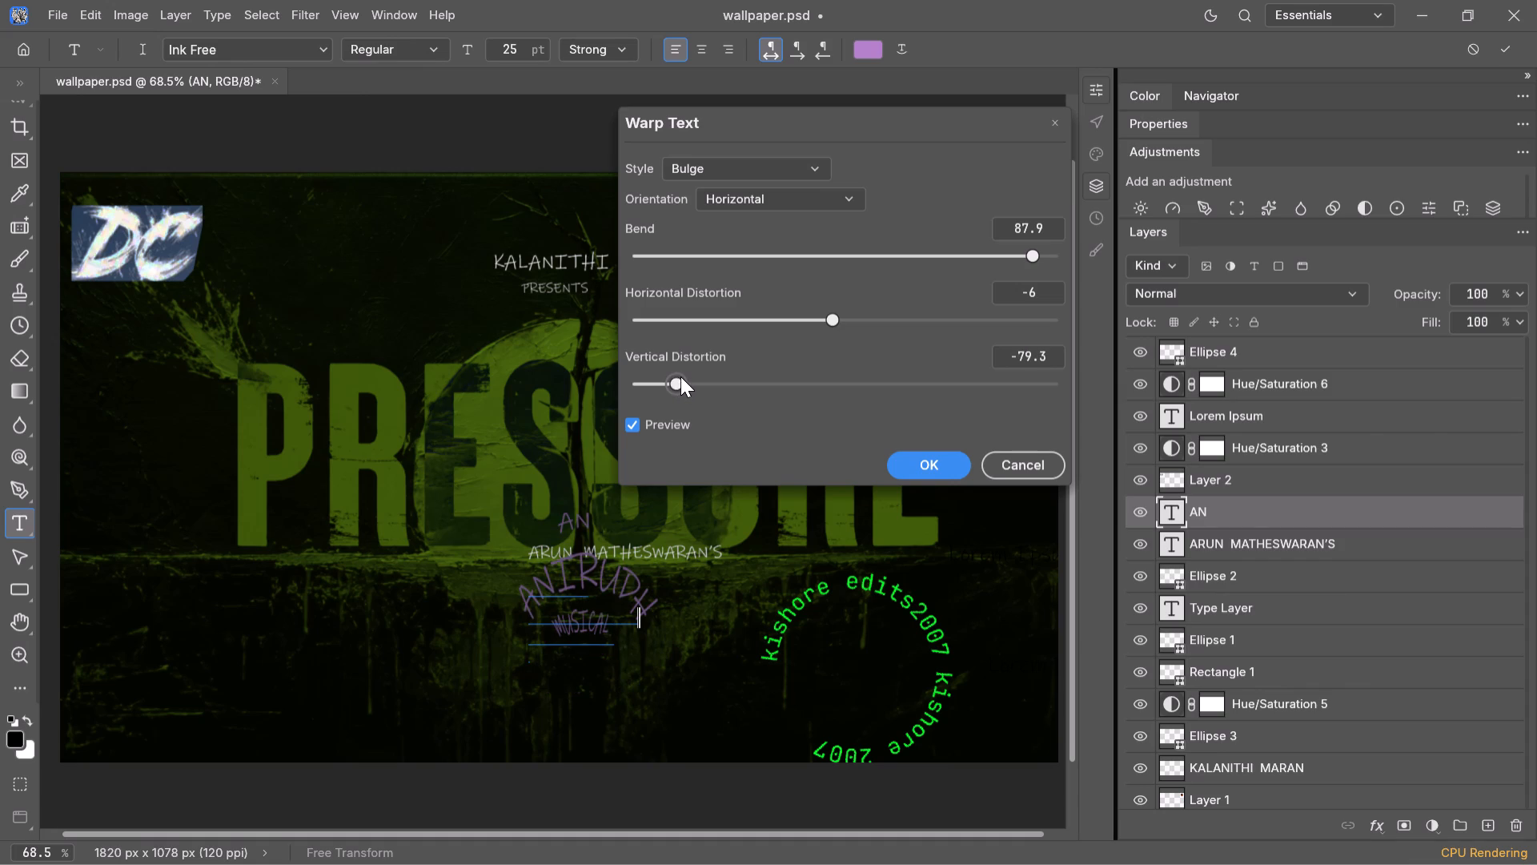
{"action": "left_click", "coordinate": [937, 457]}
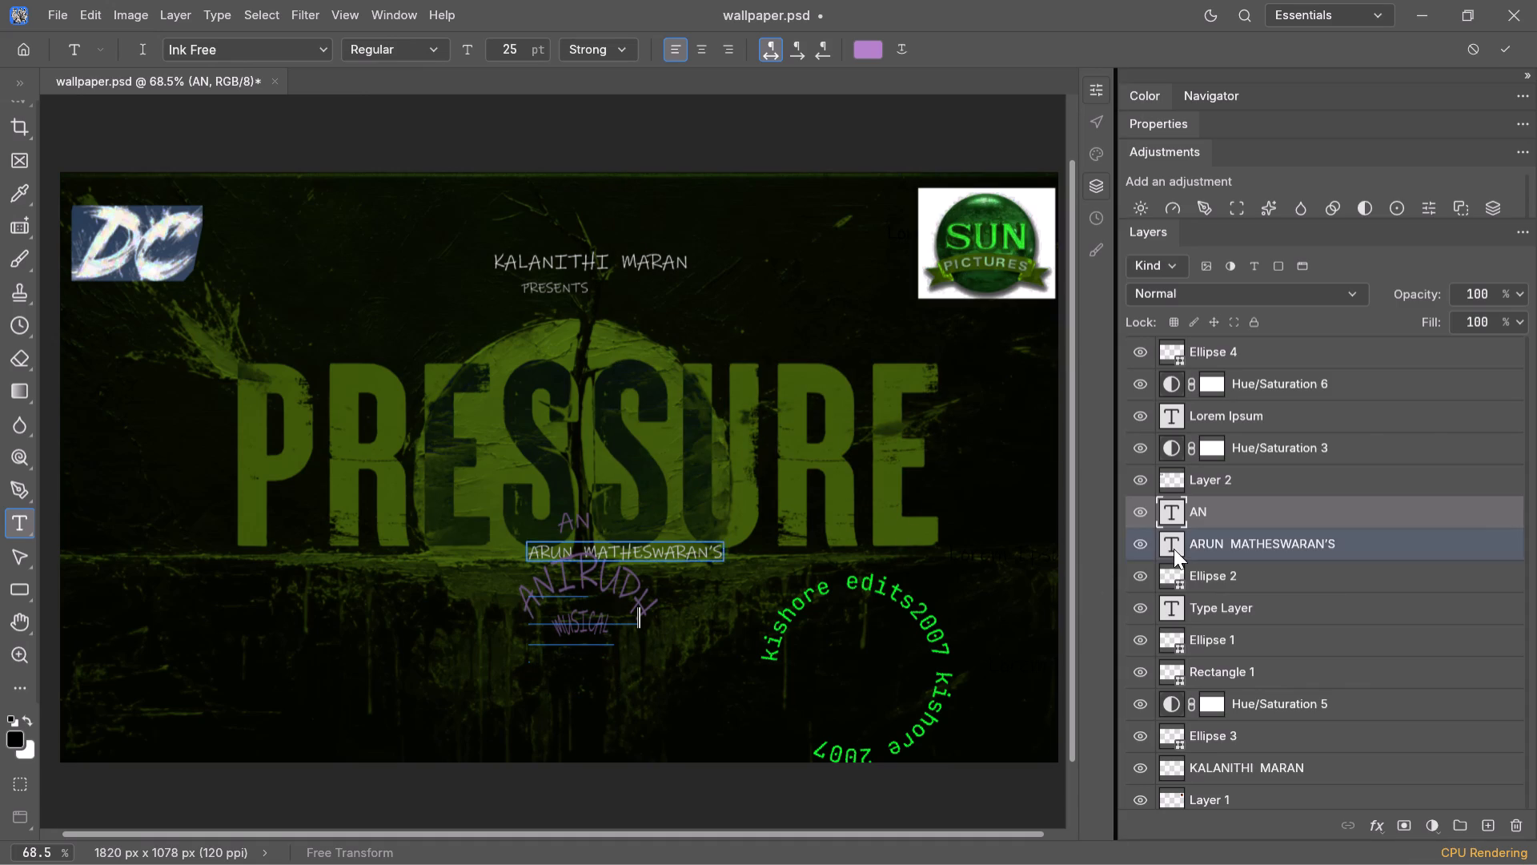
Move the warped AN ANIRUDH MUSICAL credit down so it sits clear below the ARUN MATHESWARAN'S line.
{"action": "double_click", "coordinate": [1239, 513]}
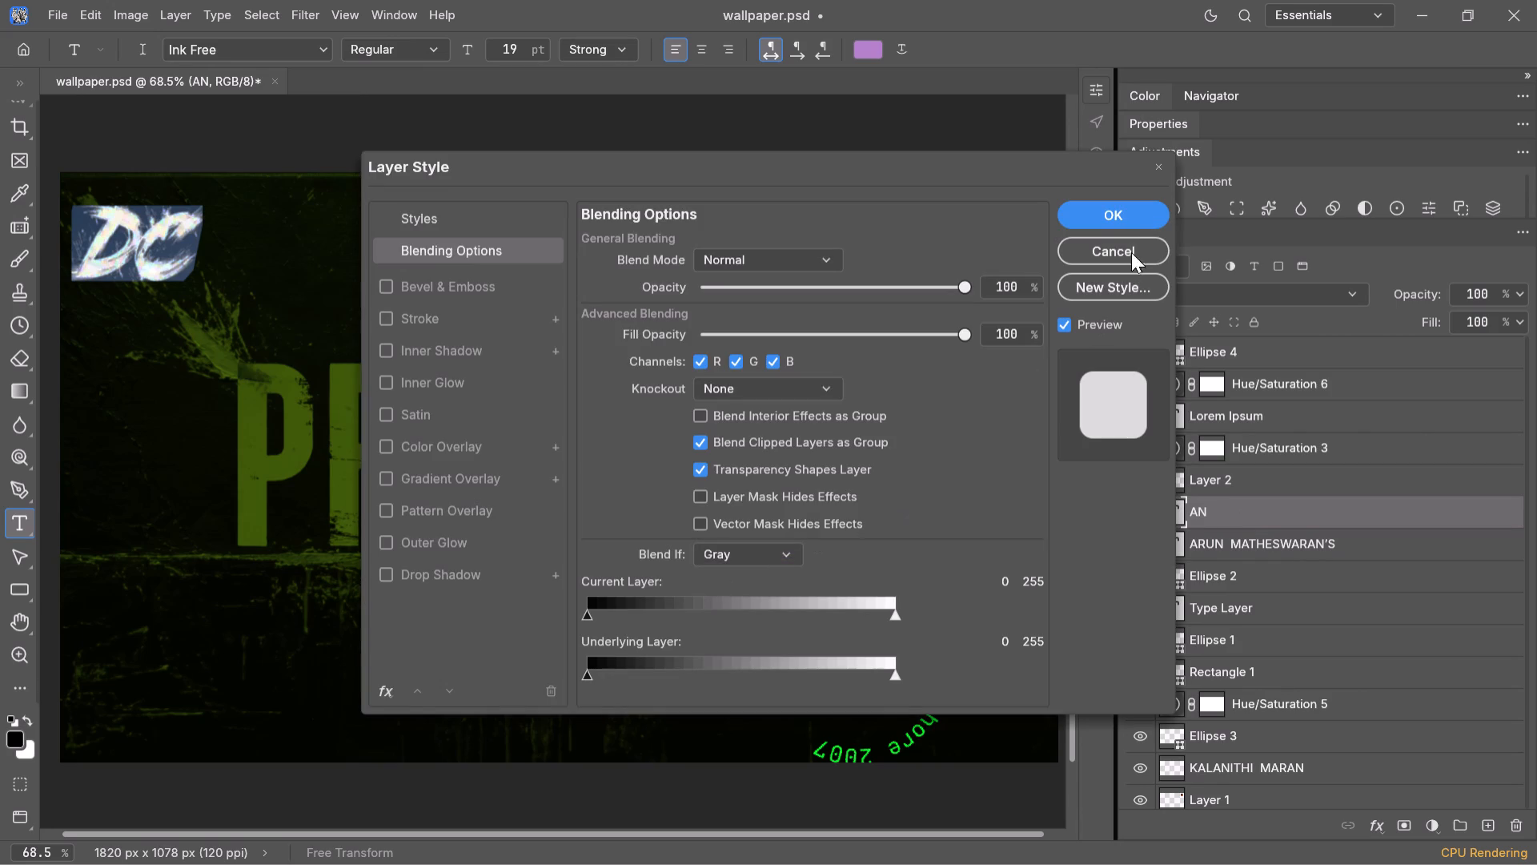
{"action": "left_click", "coordinate": [1140, 213]}
{"action": "left_click", "coordinate": [580, 575]}
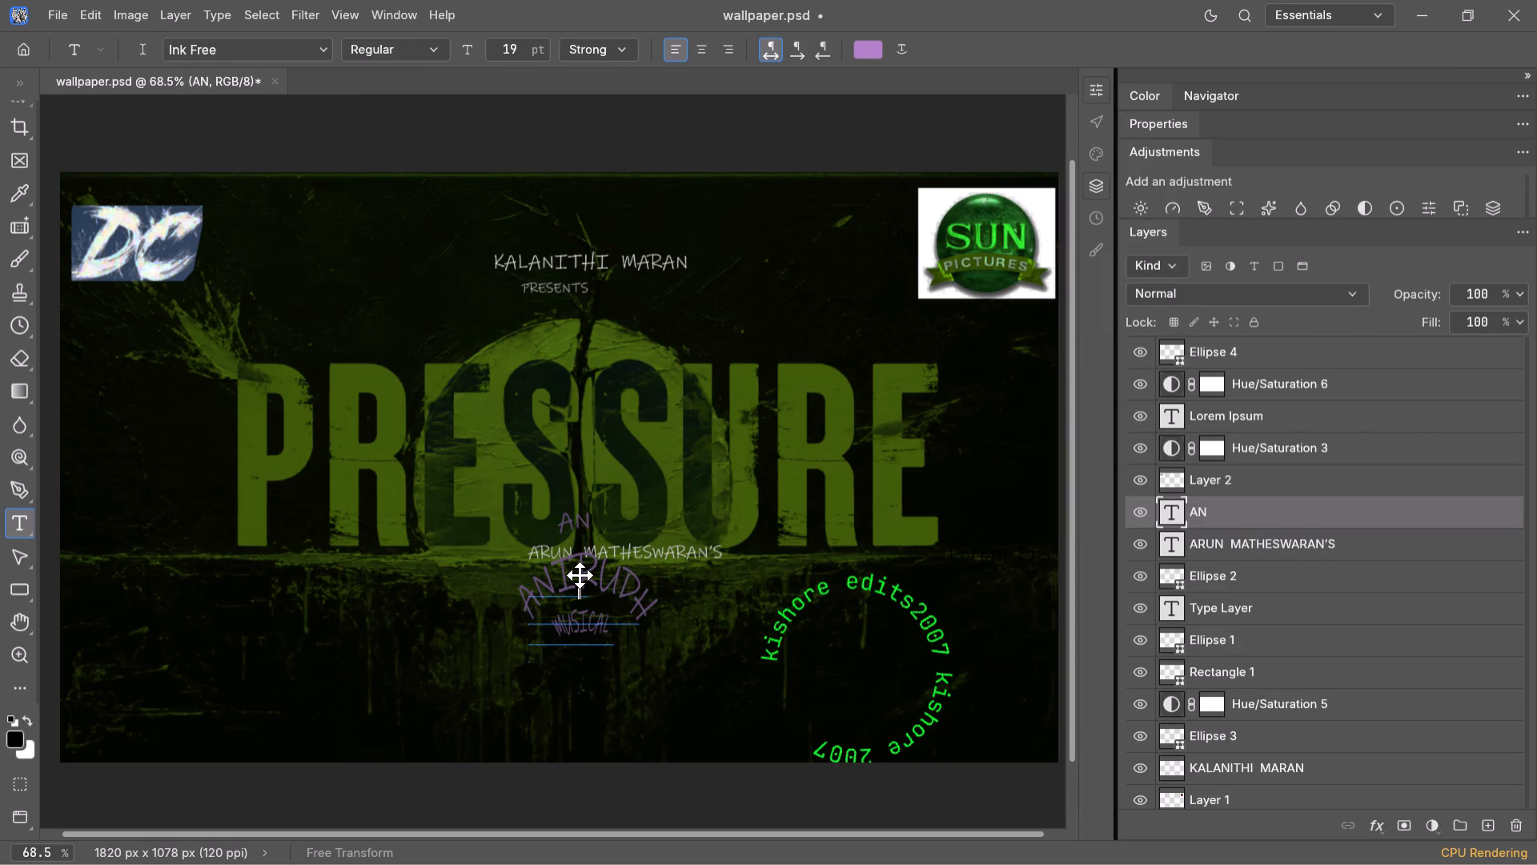
{"action": "left_click_drag", "start_coordinate": [580, 575], "coordinate": [592, 634]}
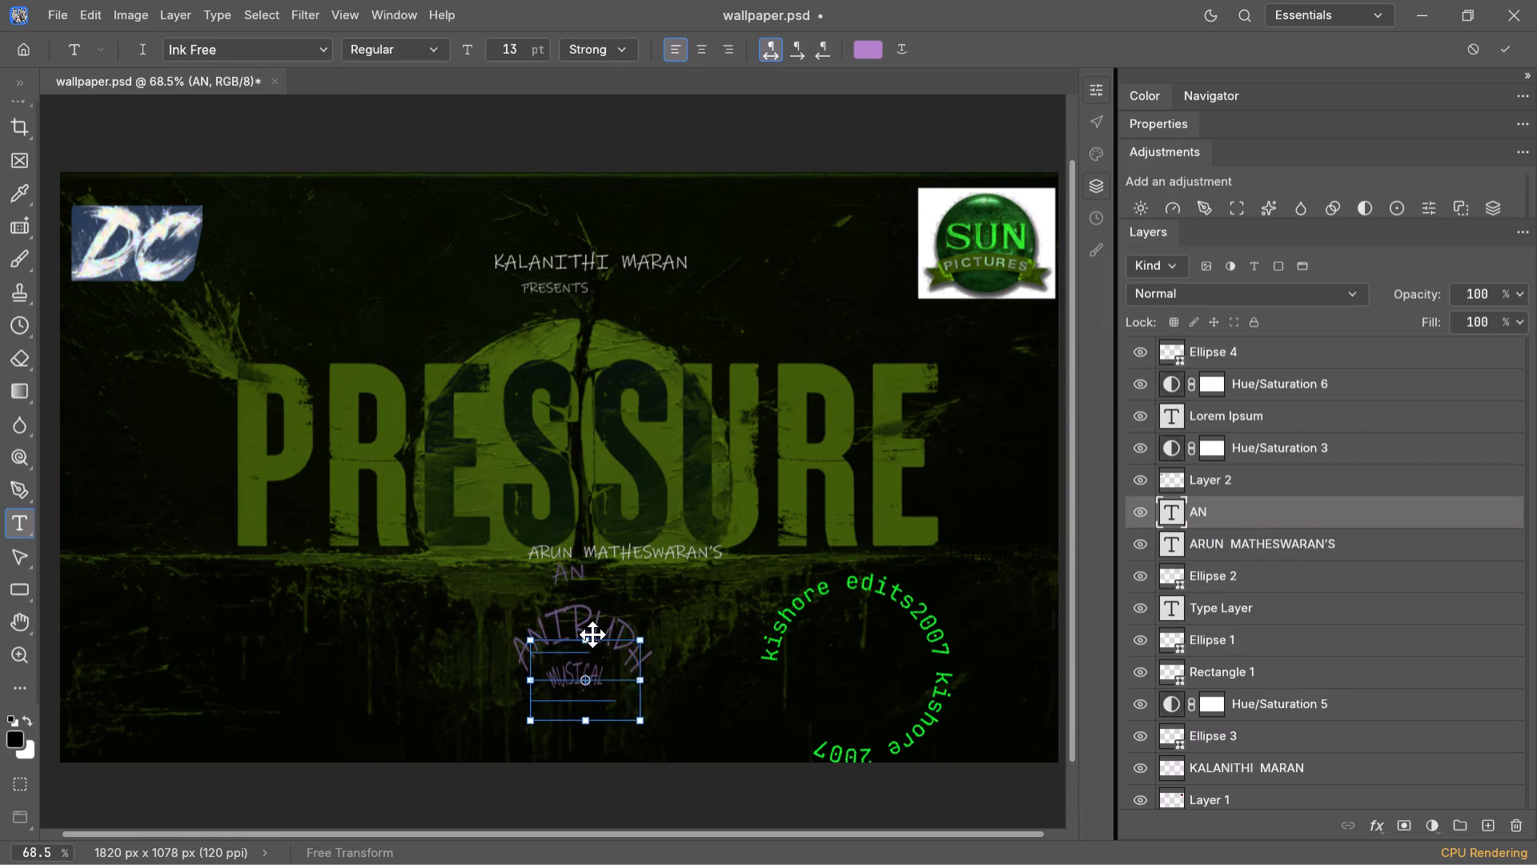
{"action": "left_click_drag", "start_coordinate": [592, 634], "coordinate": [598, 636]}
{"action": "left_click", "coordinate": [598, 636]}
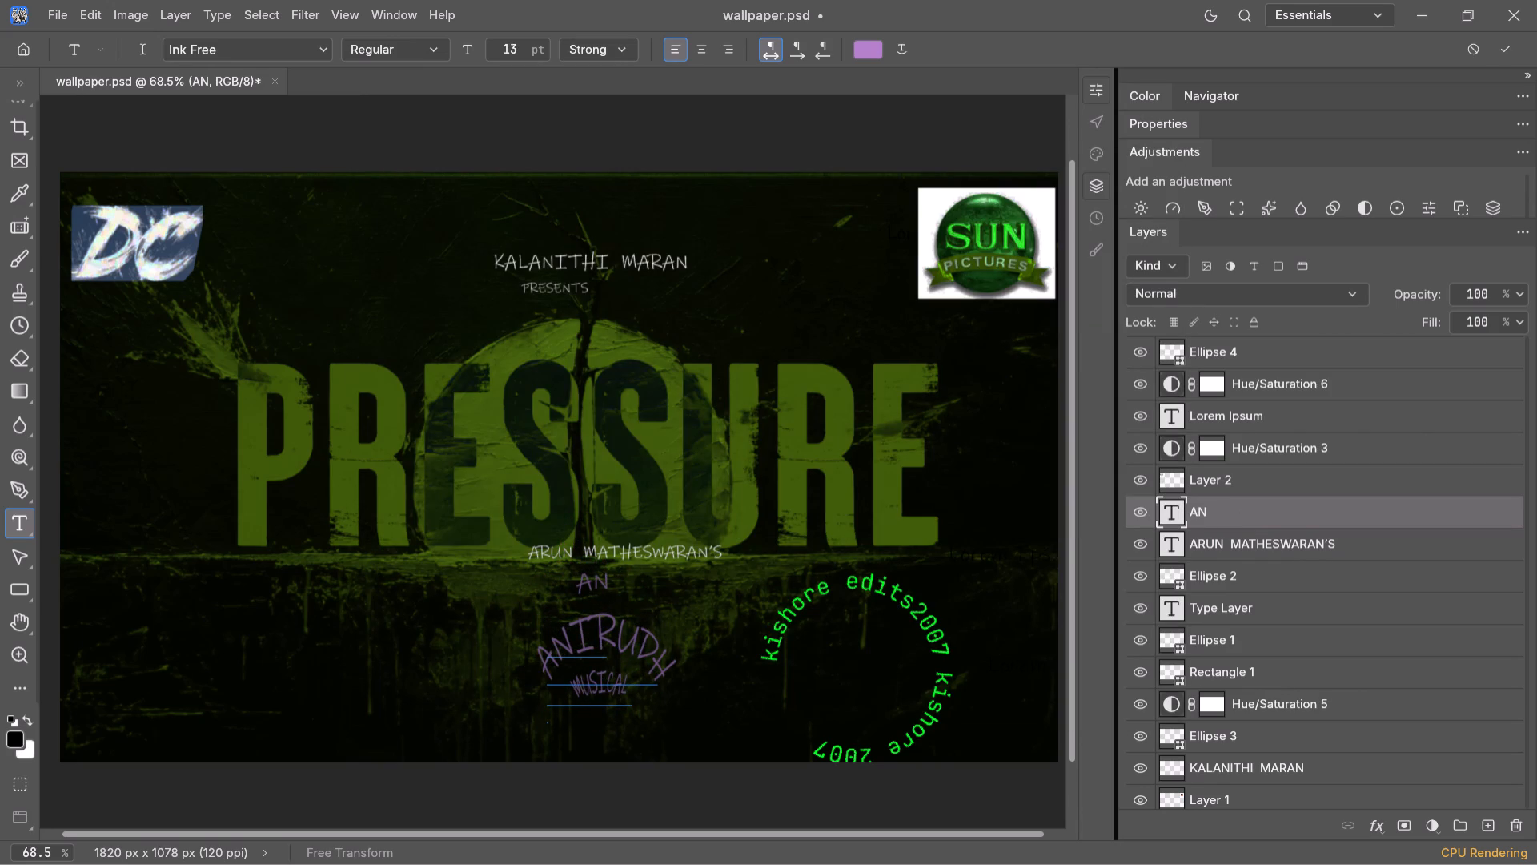
{"action": "double_click", "coordinate": [723, 635]}
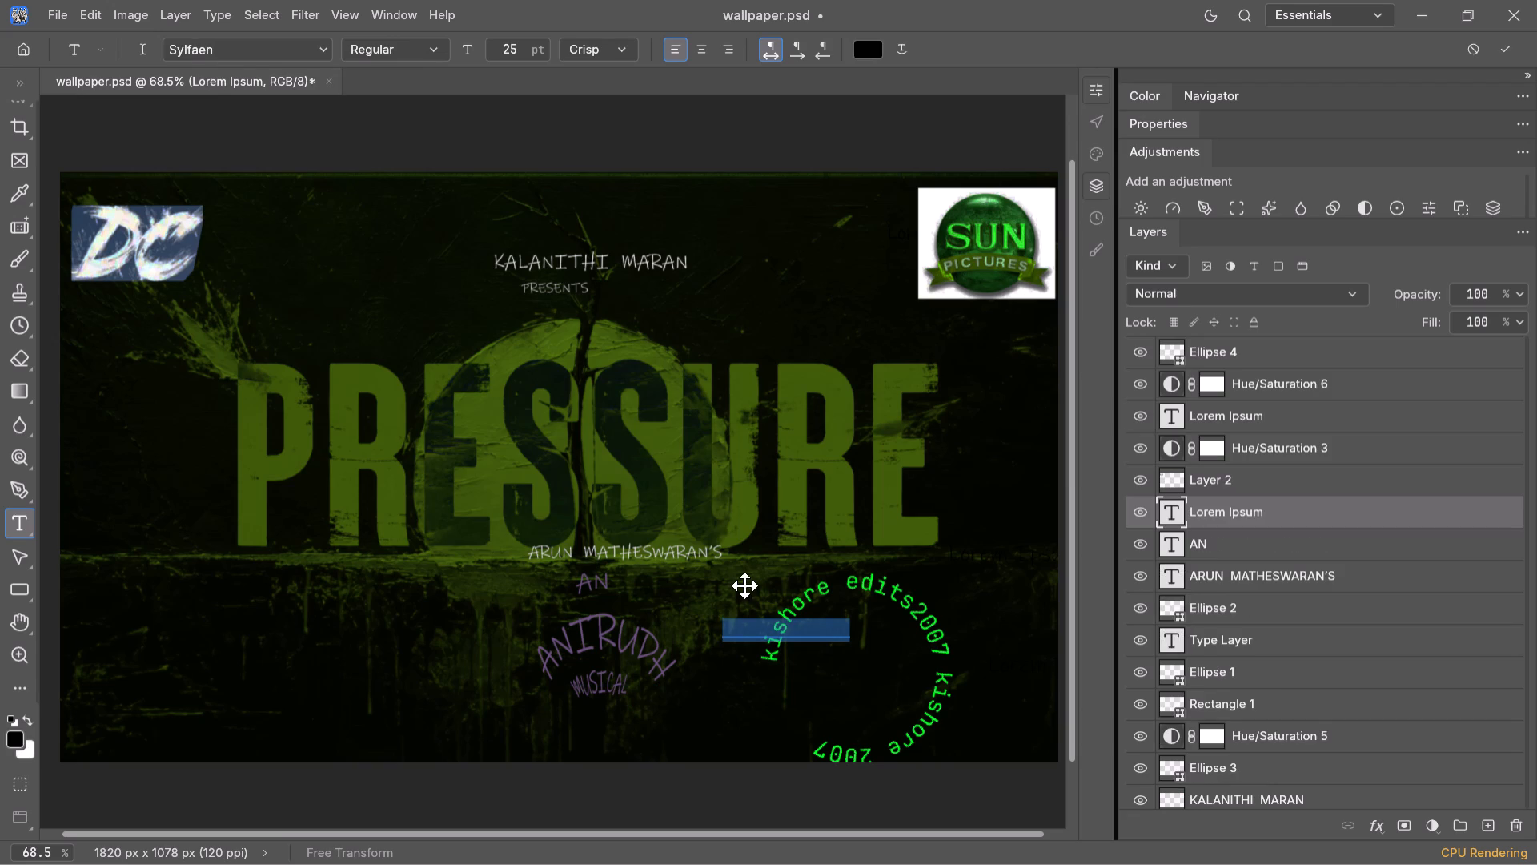
{"action": "key", "text": "ctrl+z"}
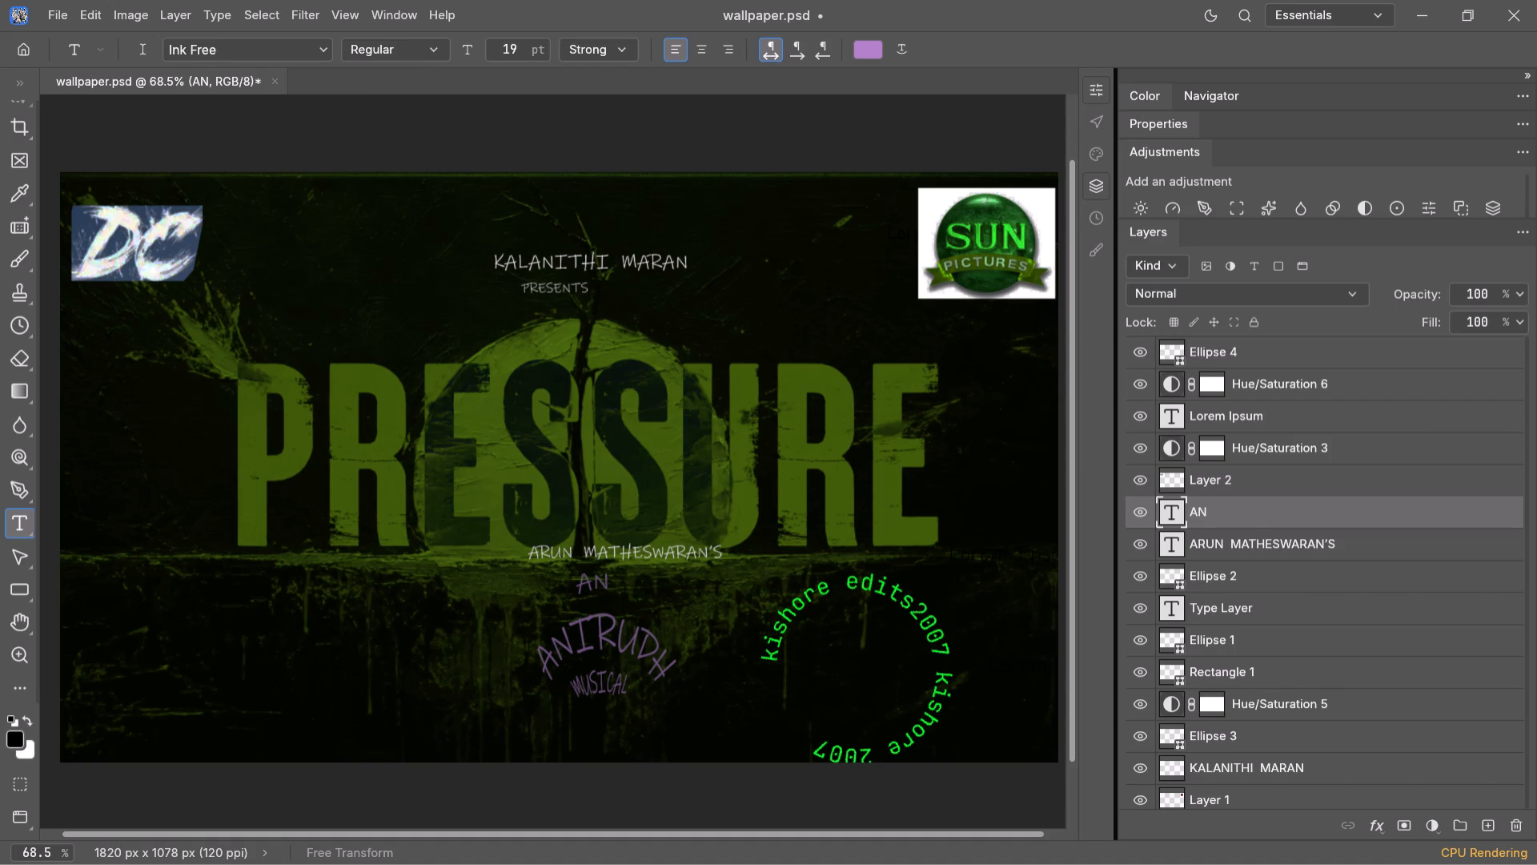
Set the workspace area surrounding the canvas to Black.
{"action": "right_click", "coordinate": [935, 136]}
{"action": "right_click", "coordinate": [935, 136]}
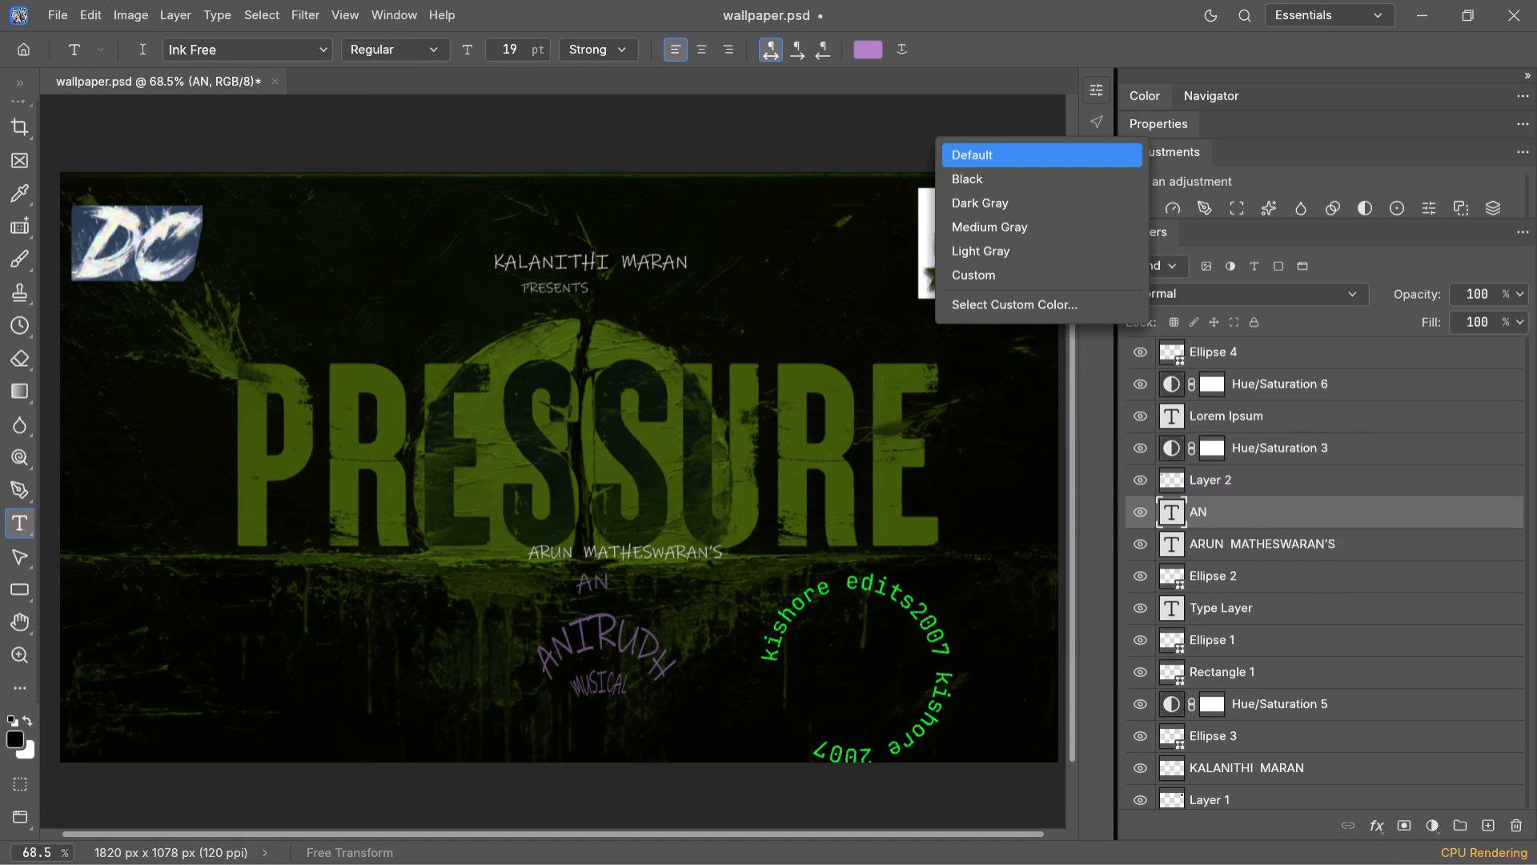
{"action": "left_click", "coordinate": [977, 178]}
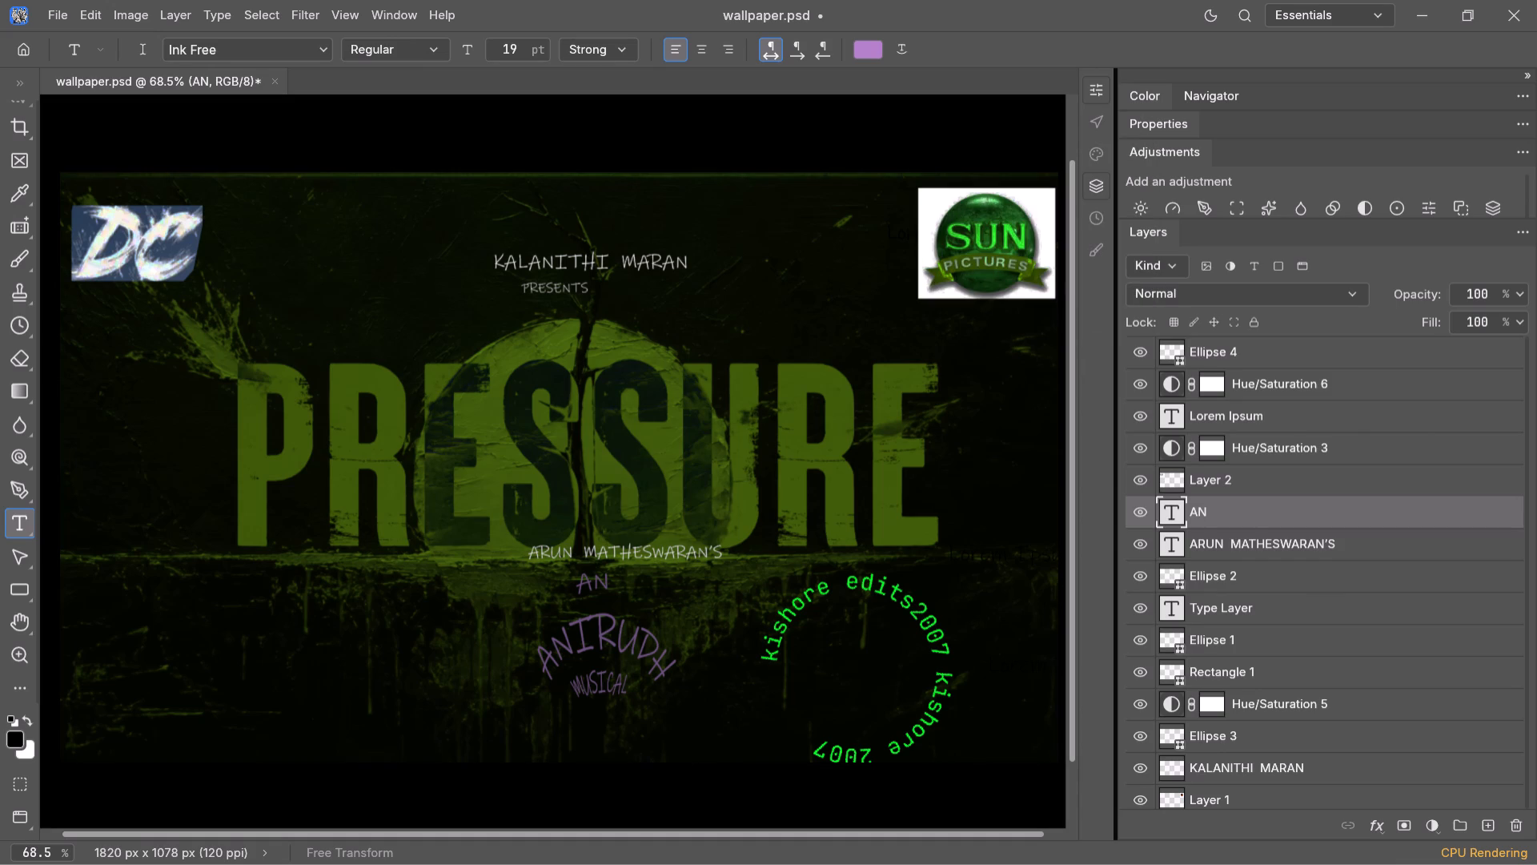
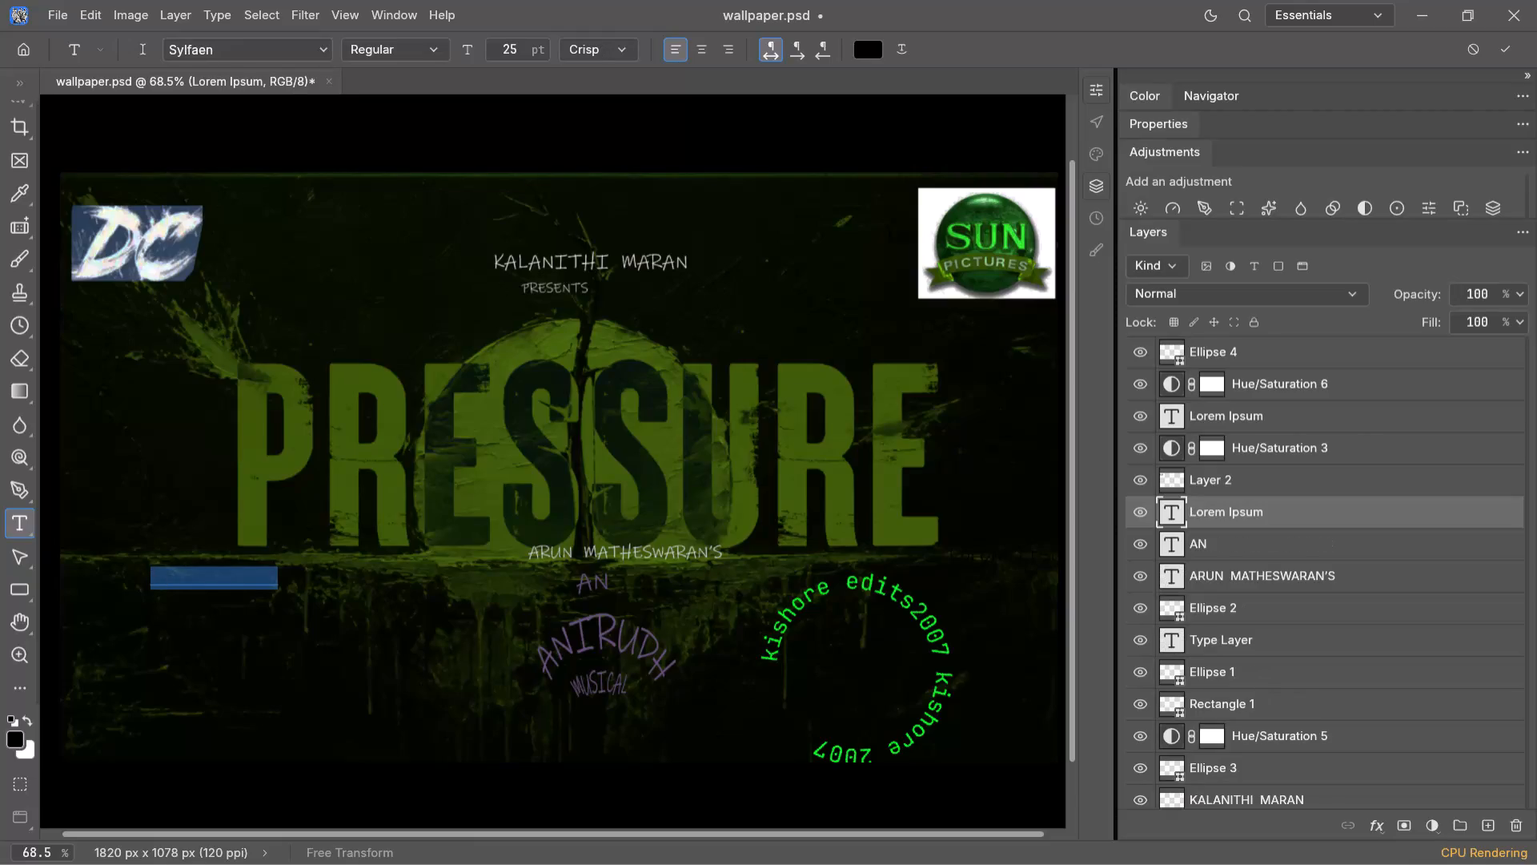
Export the selected Lorem Ipsum text layer by itself as a PNG at 100% scale with transparency.
{"action": "right_click", "coordinate": [1267, 500]}
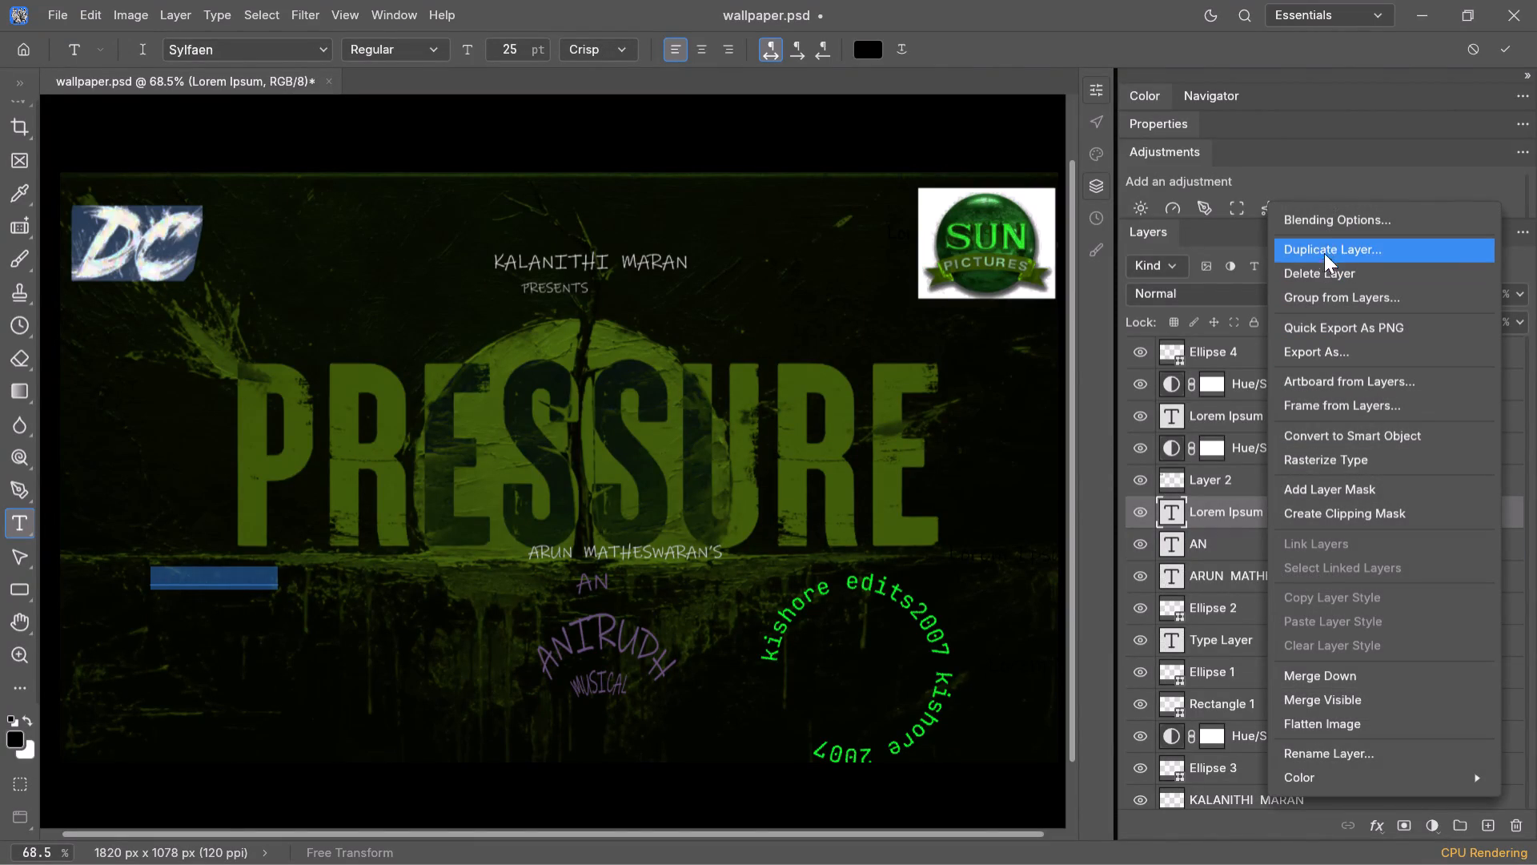
{"action": "left_click", "coordinate": [1340, 352]}
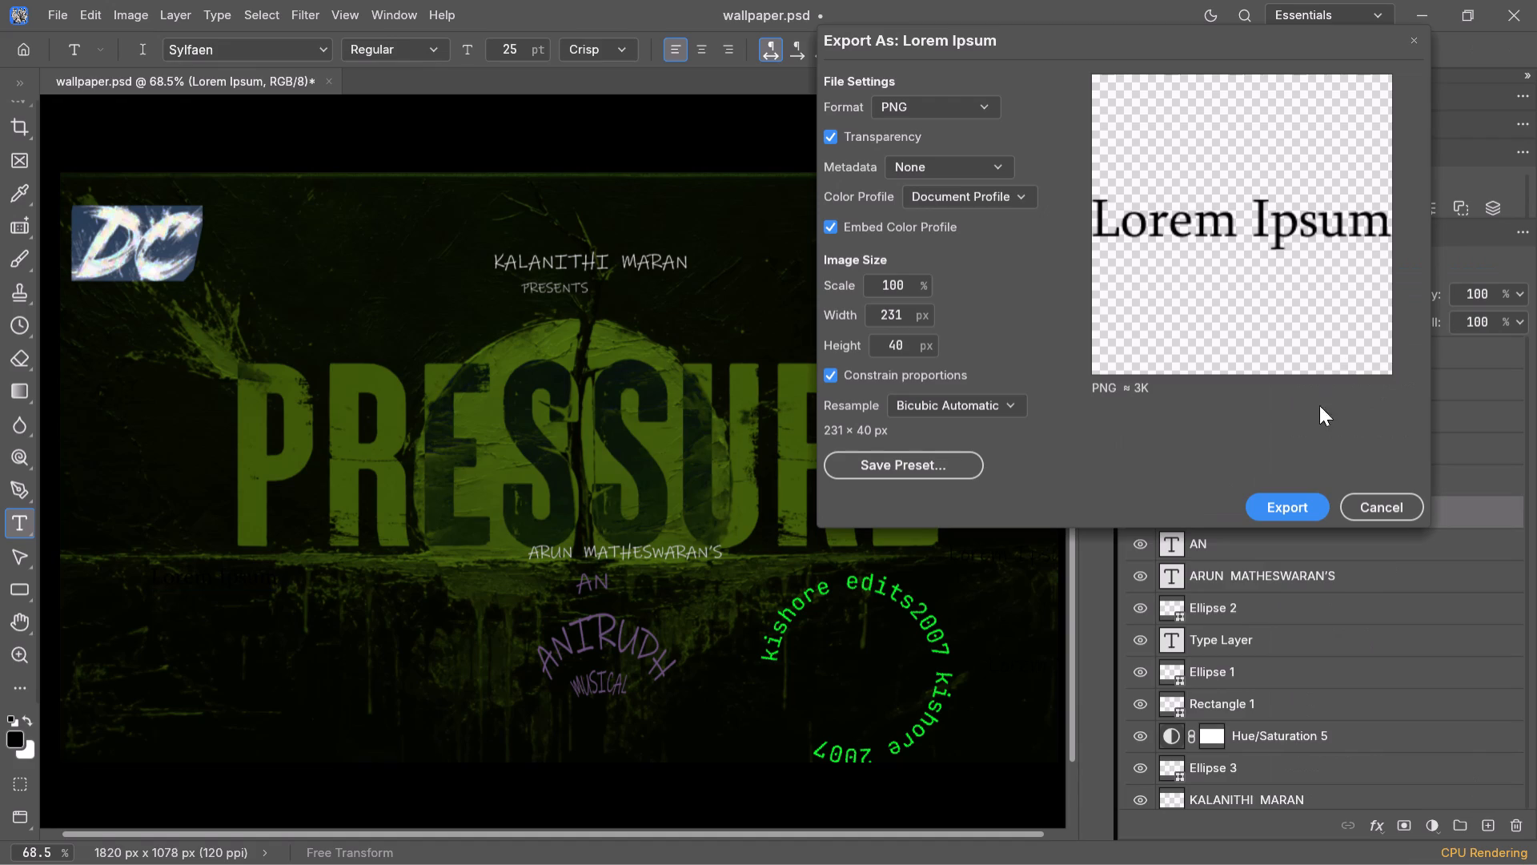
{"action": "left_click", "coordinate": [1306, 497]}
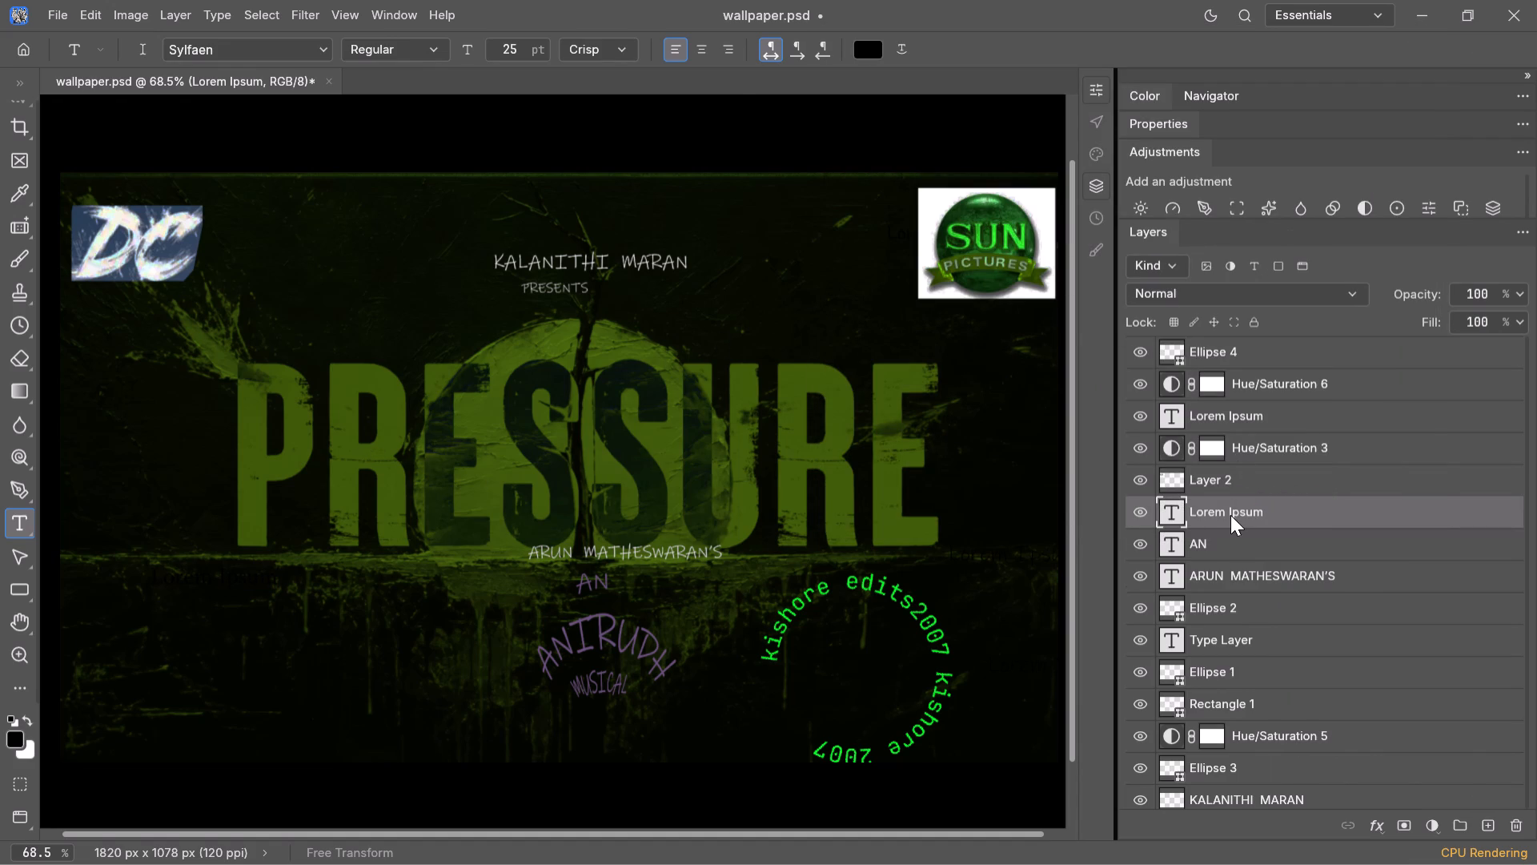
Delete the Lorem Ipsum text layer that sits directly above the AN layer.
{"action": "right_click", "coordinate": [1230, 512]}
{"action": "right_click", "coordinate": [1230, 512]}
{"action": "left_click", "coordinate": [665, 443]}
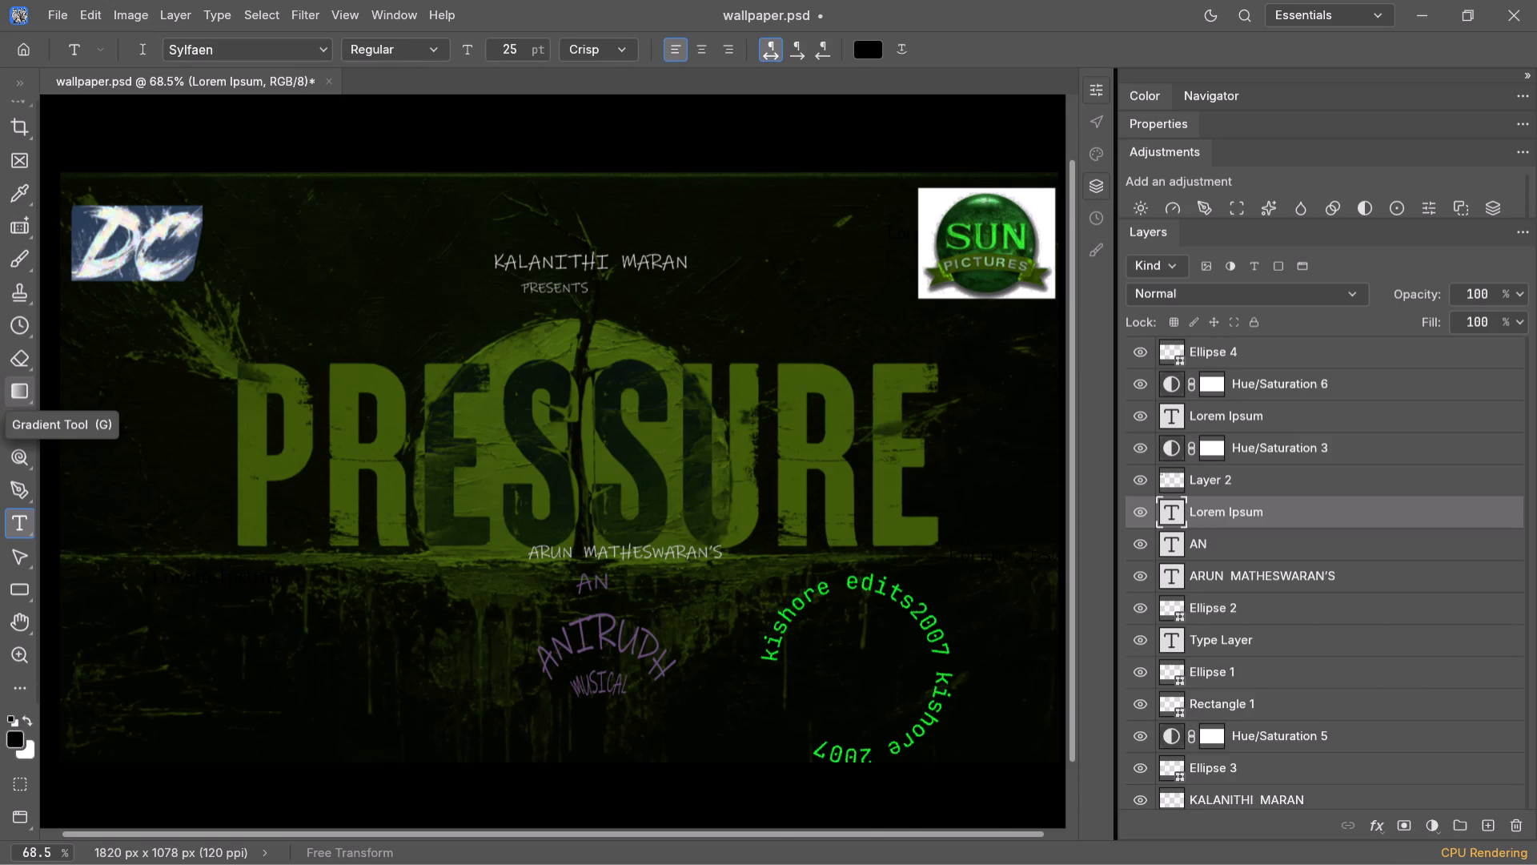
{"action": "right_click", "coordinate": [1344, 503]}
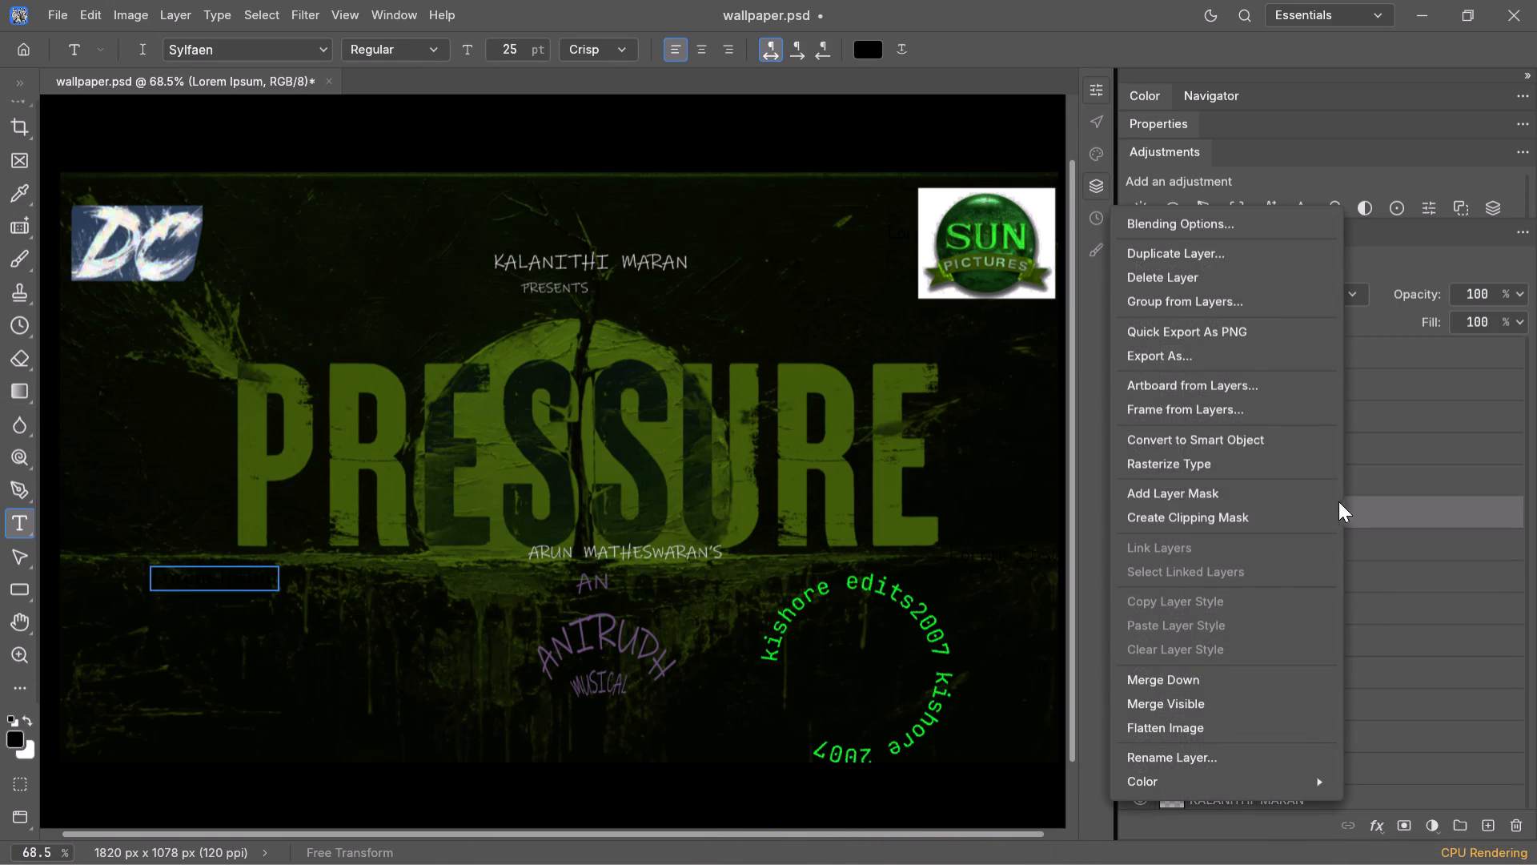
{"action": "left_click", "coordinate": [1220, 279]}
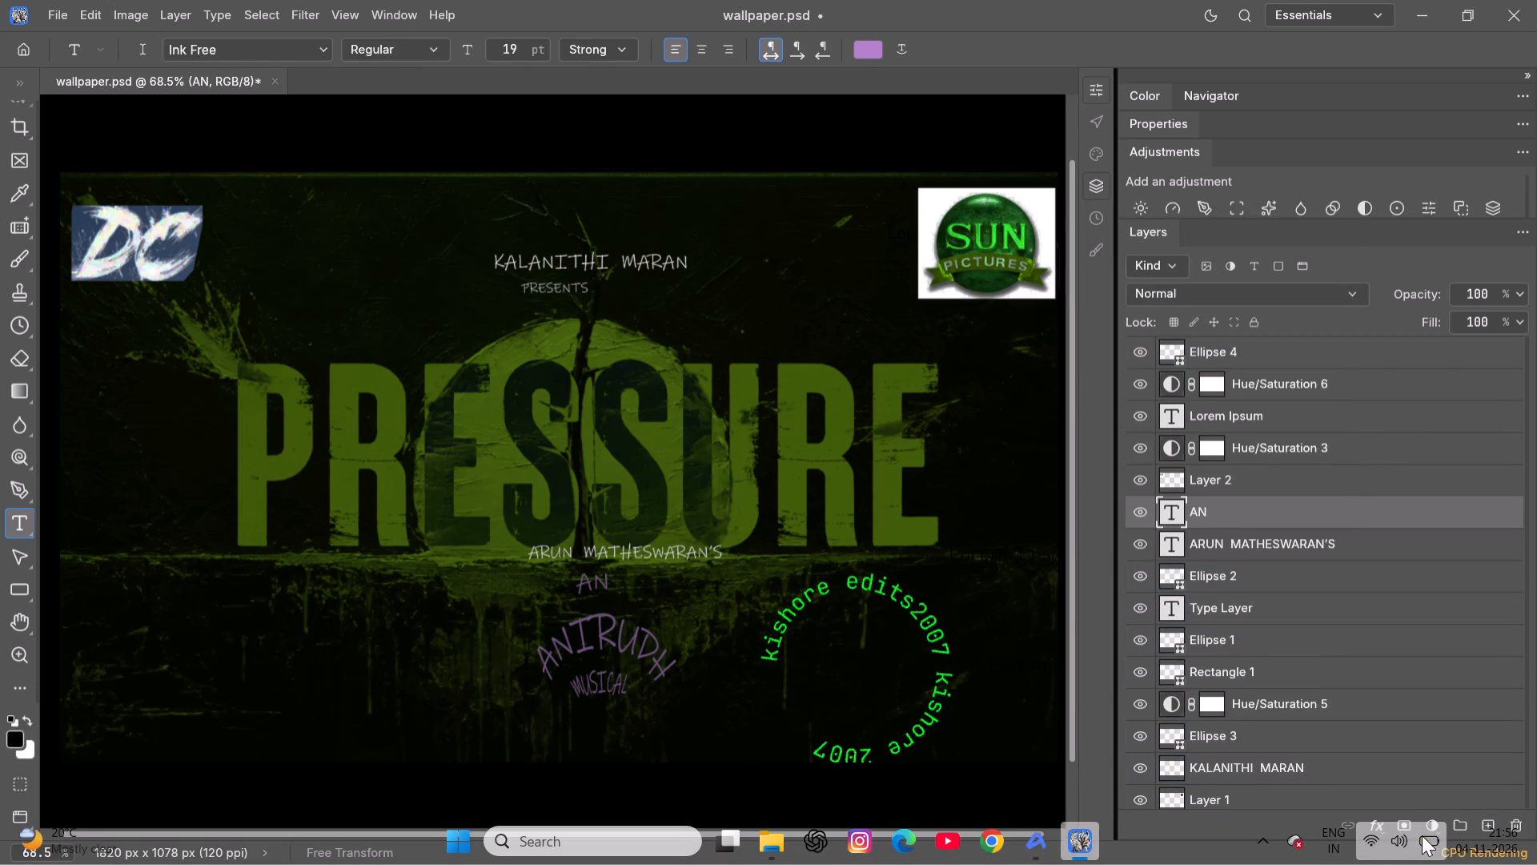
Add a Drop Shadow with a 90° angle to the kishorre edits 2007 ring text layer.
{"action": "left_click", "coordinate": [1235, 549]}
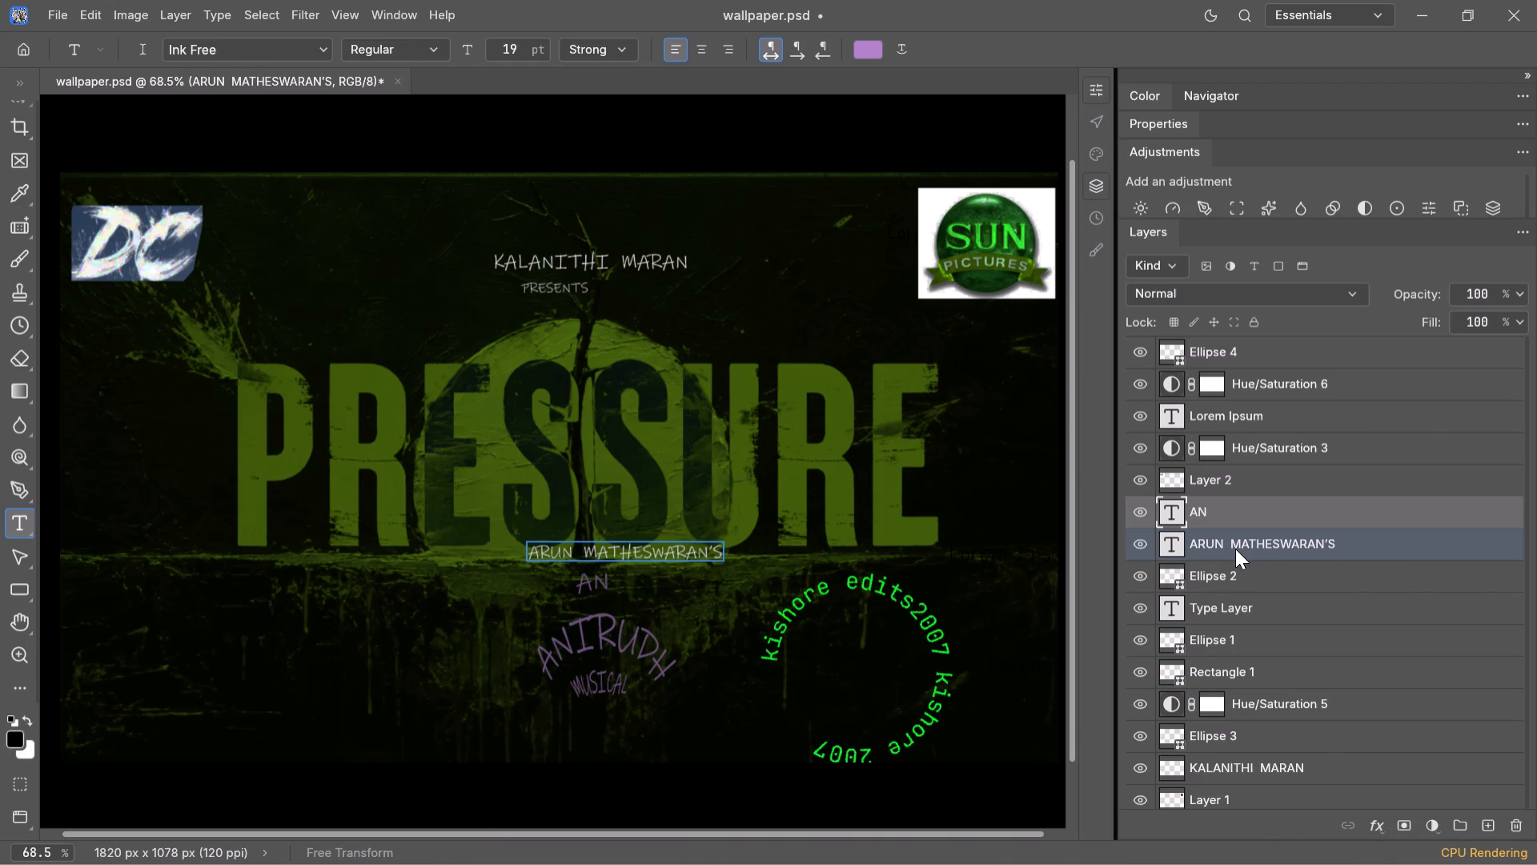
{"action": "scroll", "coordinate": [1236, 576], "scroll_direction": "up", "scroll_amount": 1}
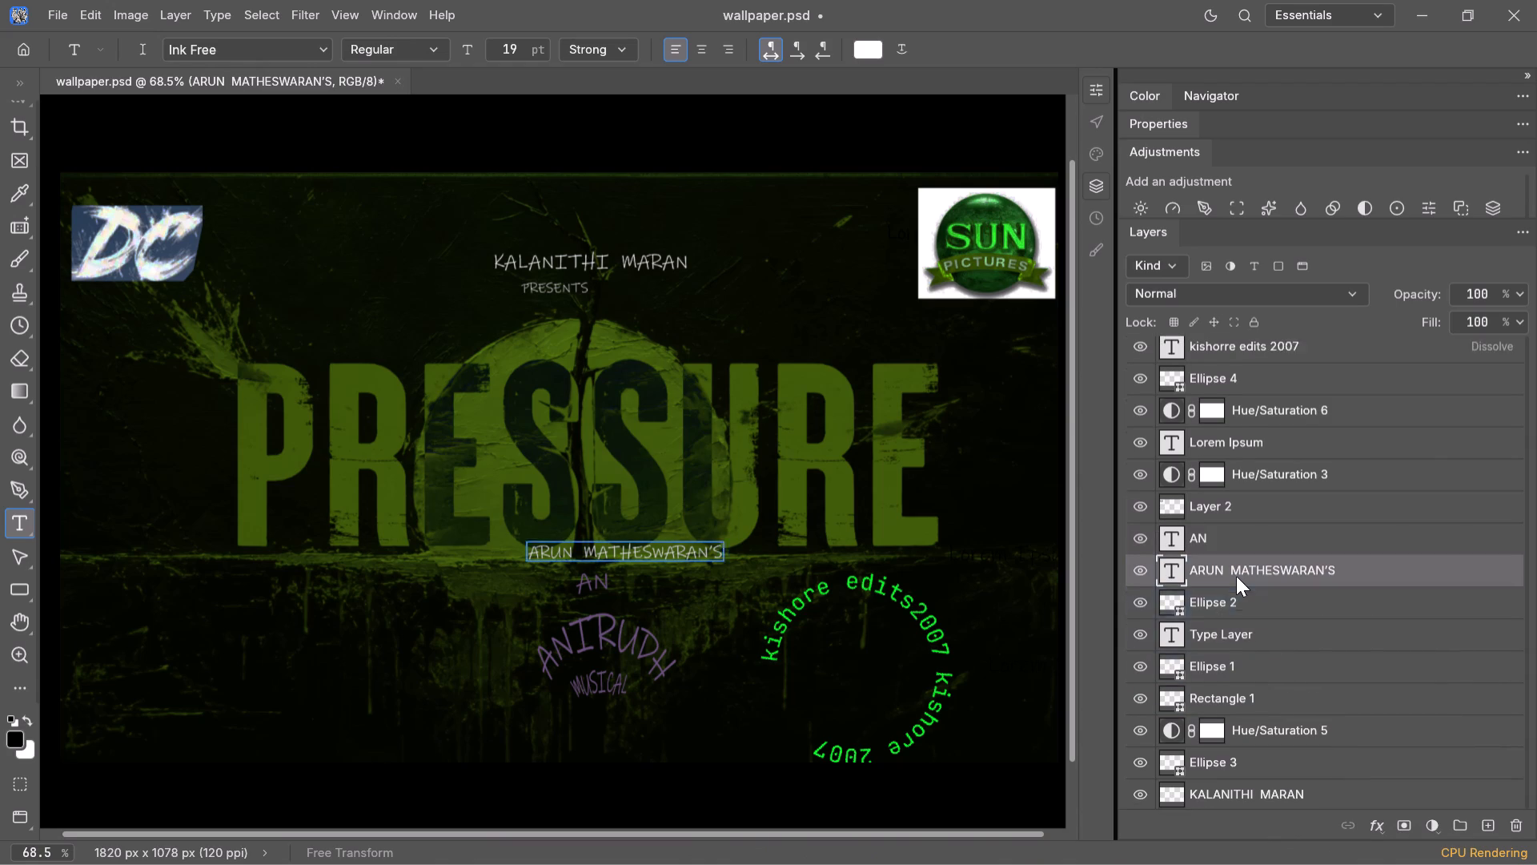
{"action": "scroll", "coordinate": [1236, 576], "scroll_direction": "up", "scroll_amount": 2}
{"action": "left_click", "coordinate": [1290, 447]}
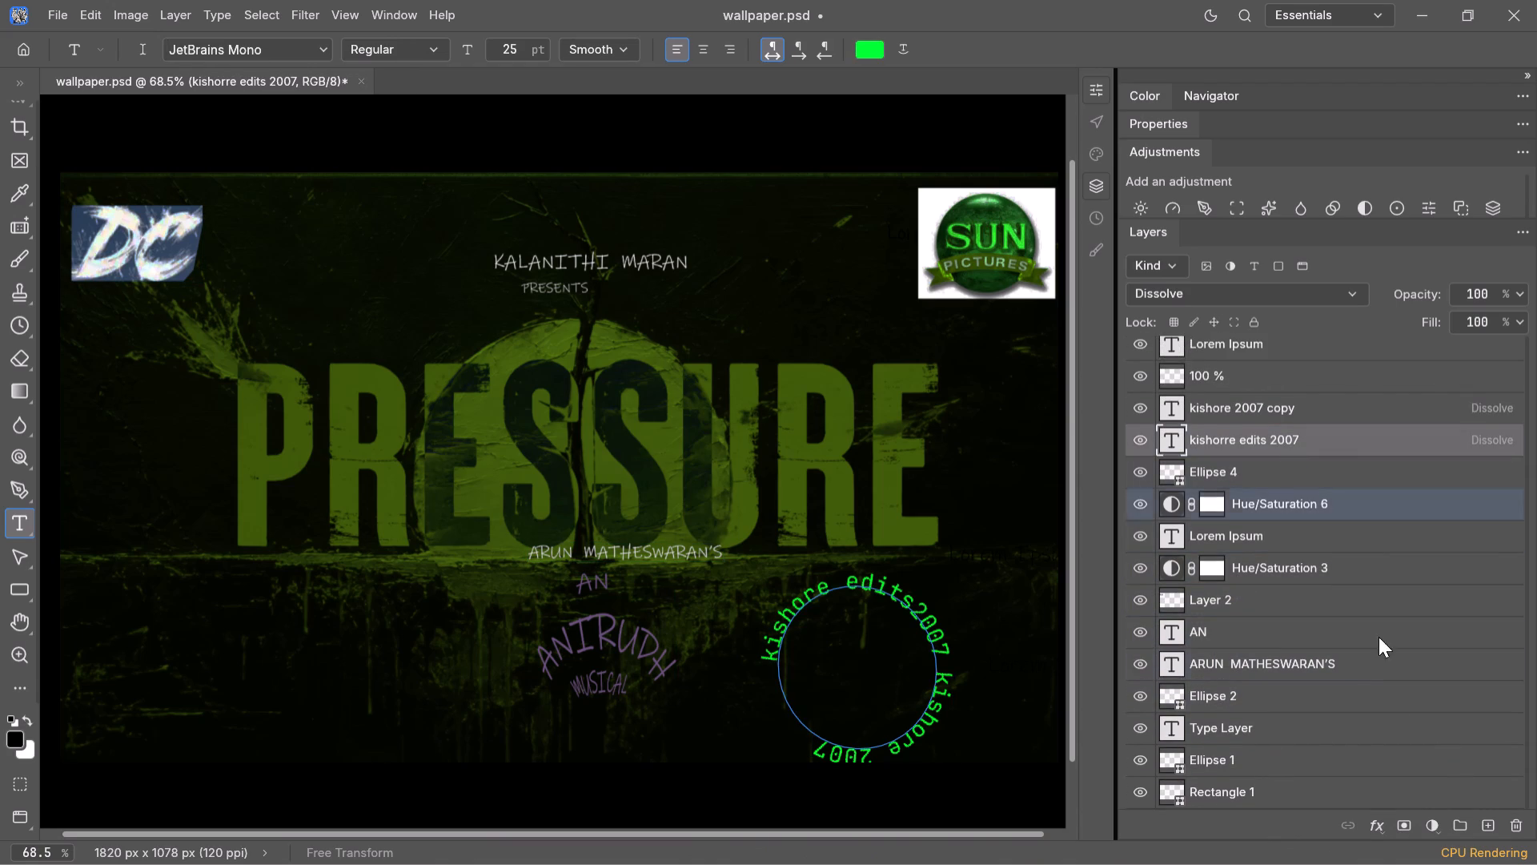
{"action": "left_click", "coordinate": [1382, 819]}
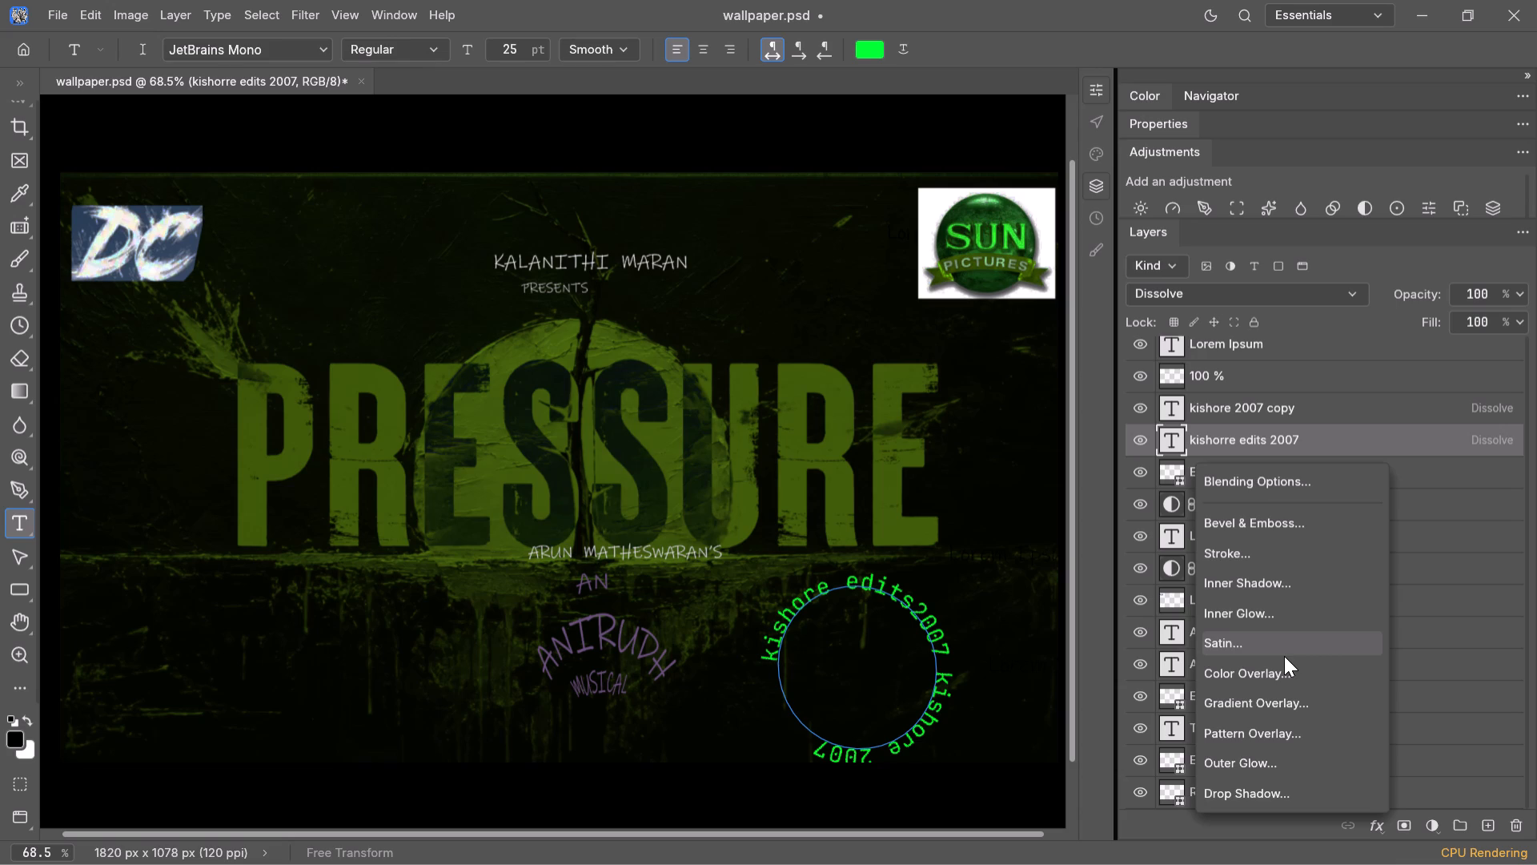
{"action": "left_click", "coordinate": [1314, 794]}
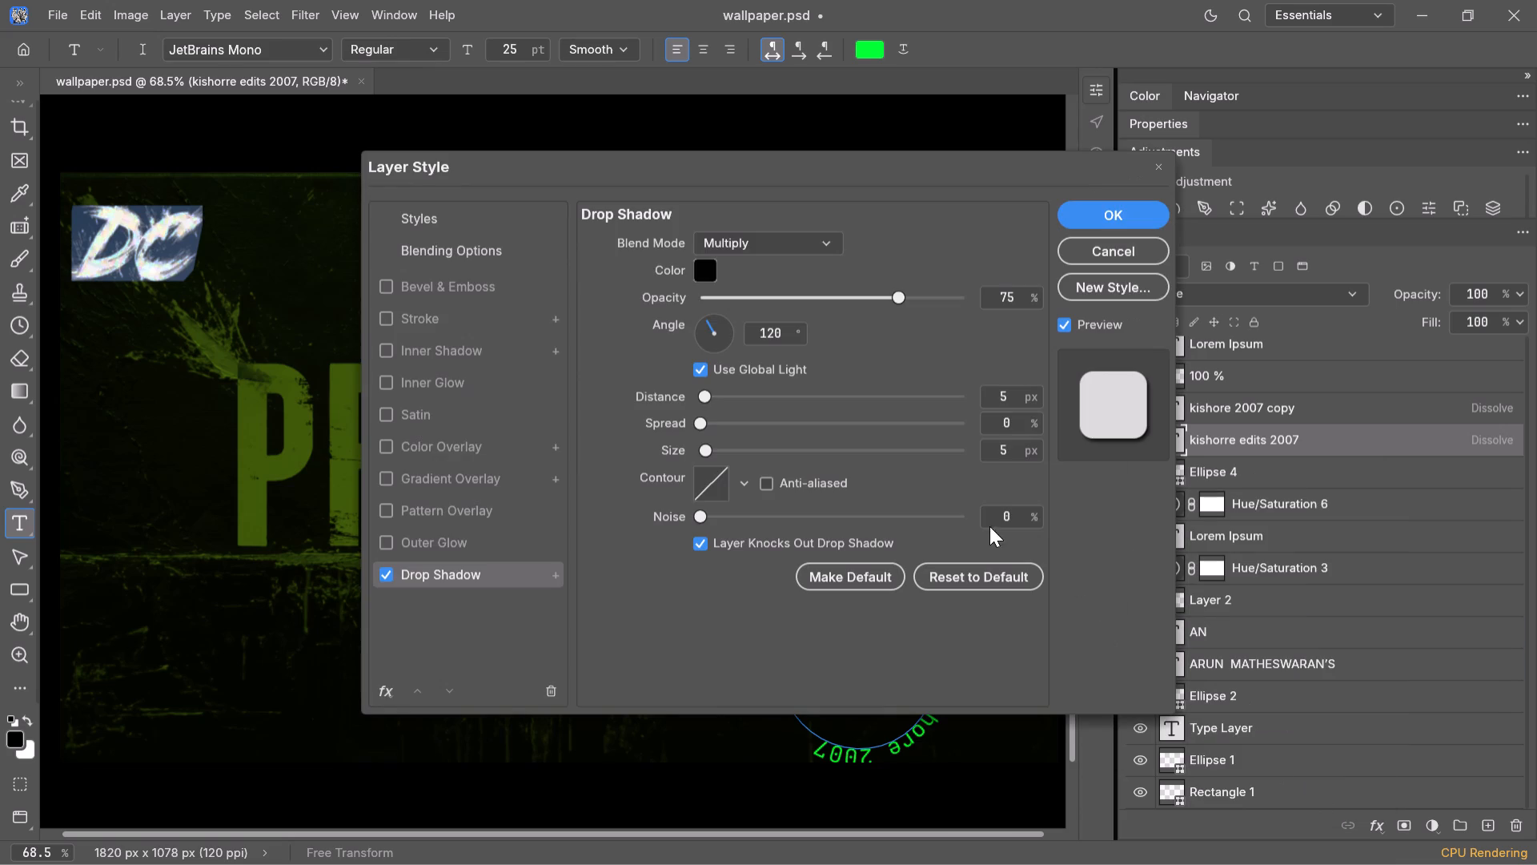
{"action": "left_click_drag", "start_coordinate": [734, 156], "coordinate": [609, 126]}
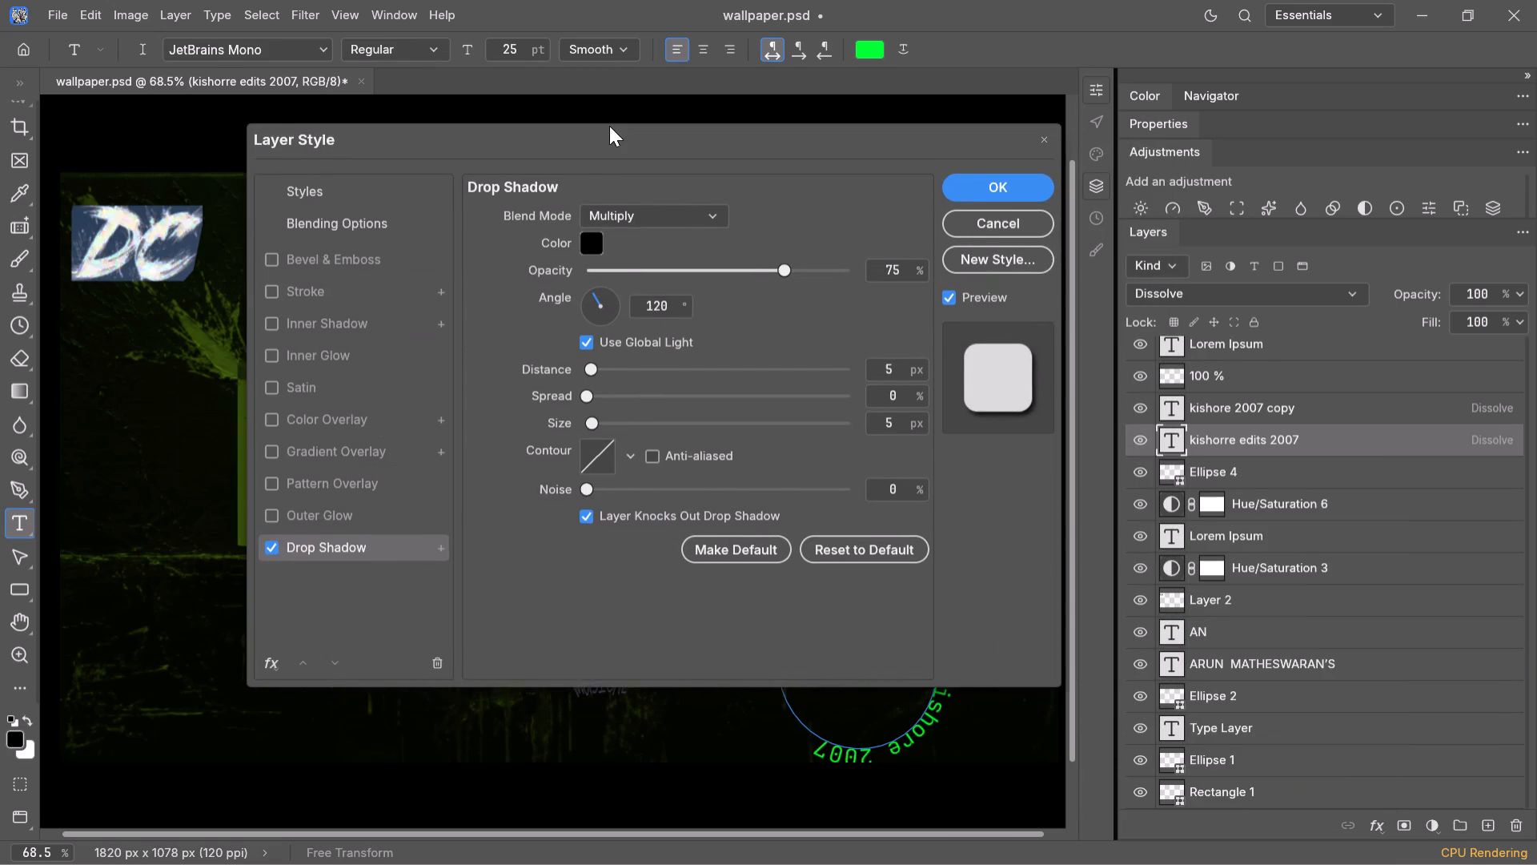
{"action": "left_click_drag", "start_coordinate": [609, 126], "coordinate": [946, 0]}
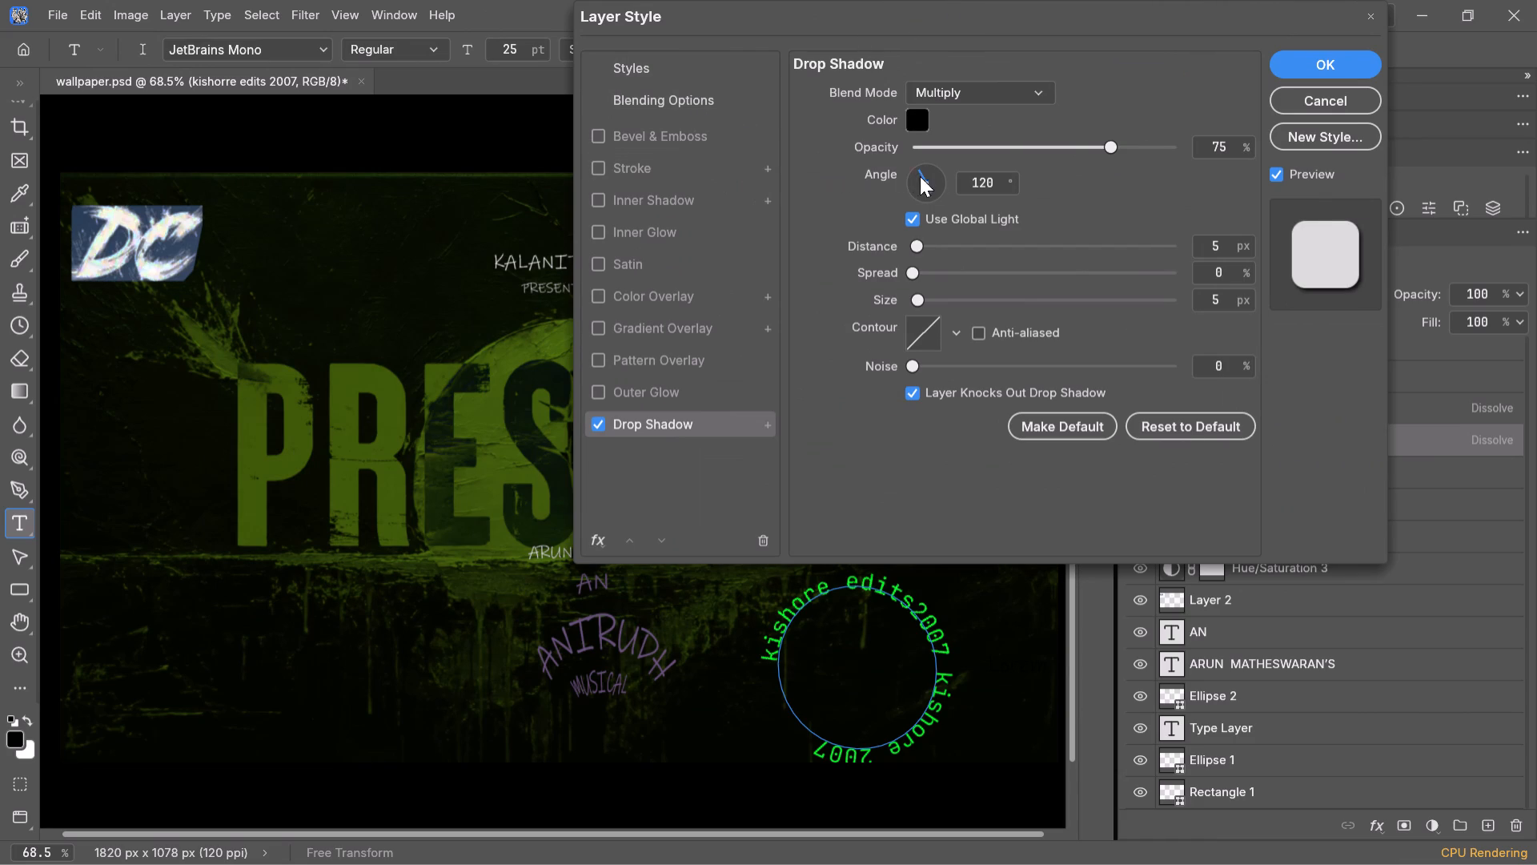
{"action": "left_click", "coordinate": [988, 185]}
{"action": "type", "text": "90"}
{"action": "key", "text": "Return"}
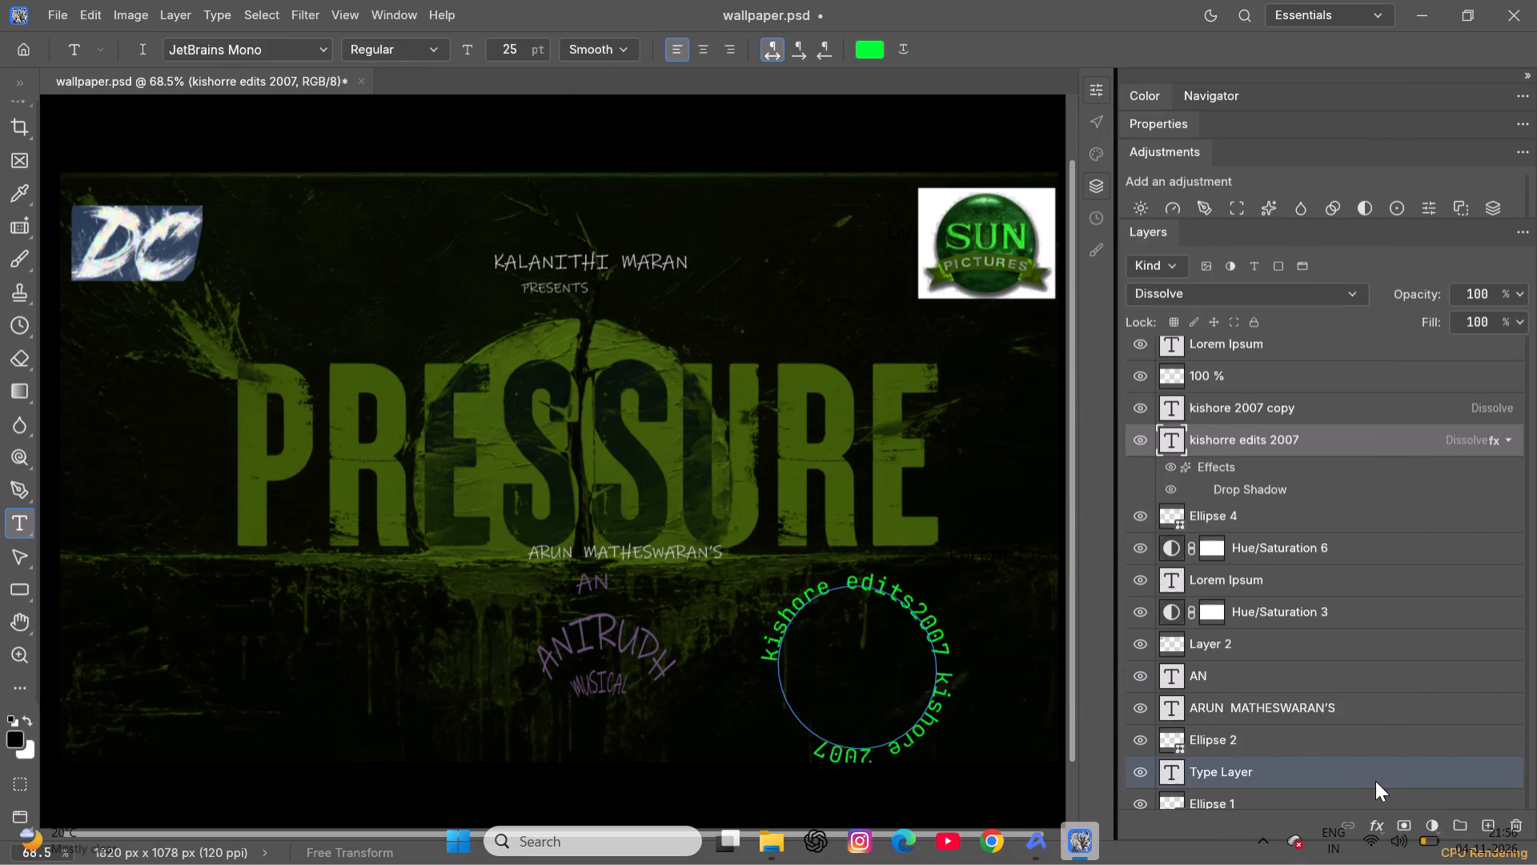
Reopen the ring text's layer style, set the drop shadow angle to 151°, and compare with the preview off and on.
{"action": "left_click", "coordinate": [1370, 824]}
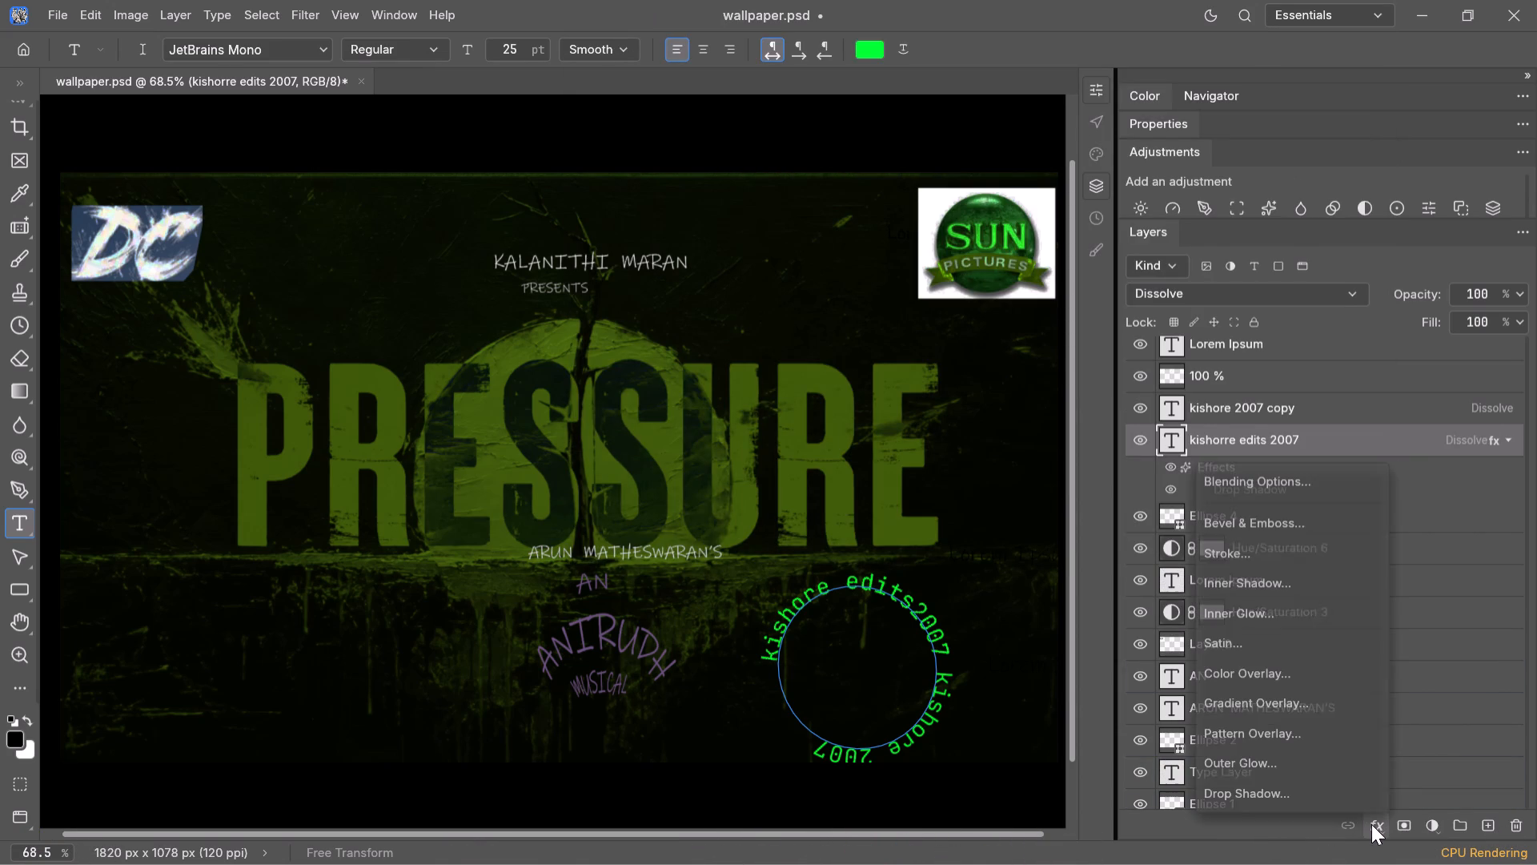
{"action": "left_click", "coordinate": [1293, 475]}
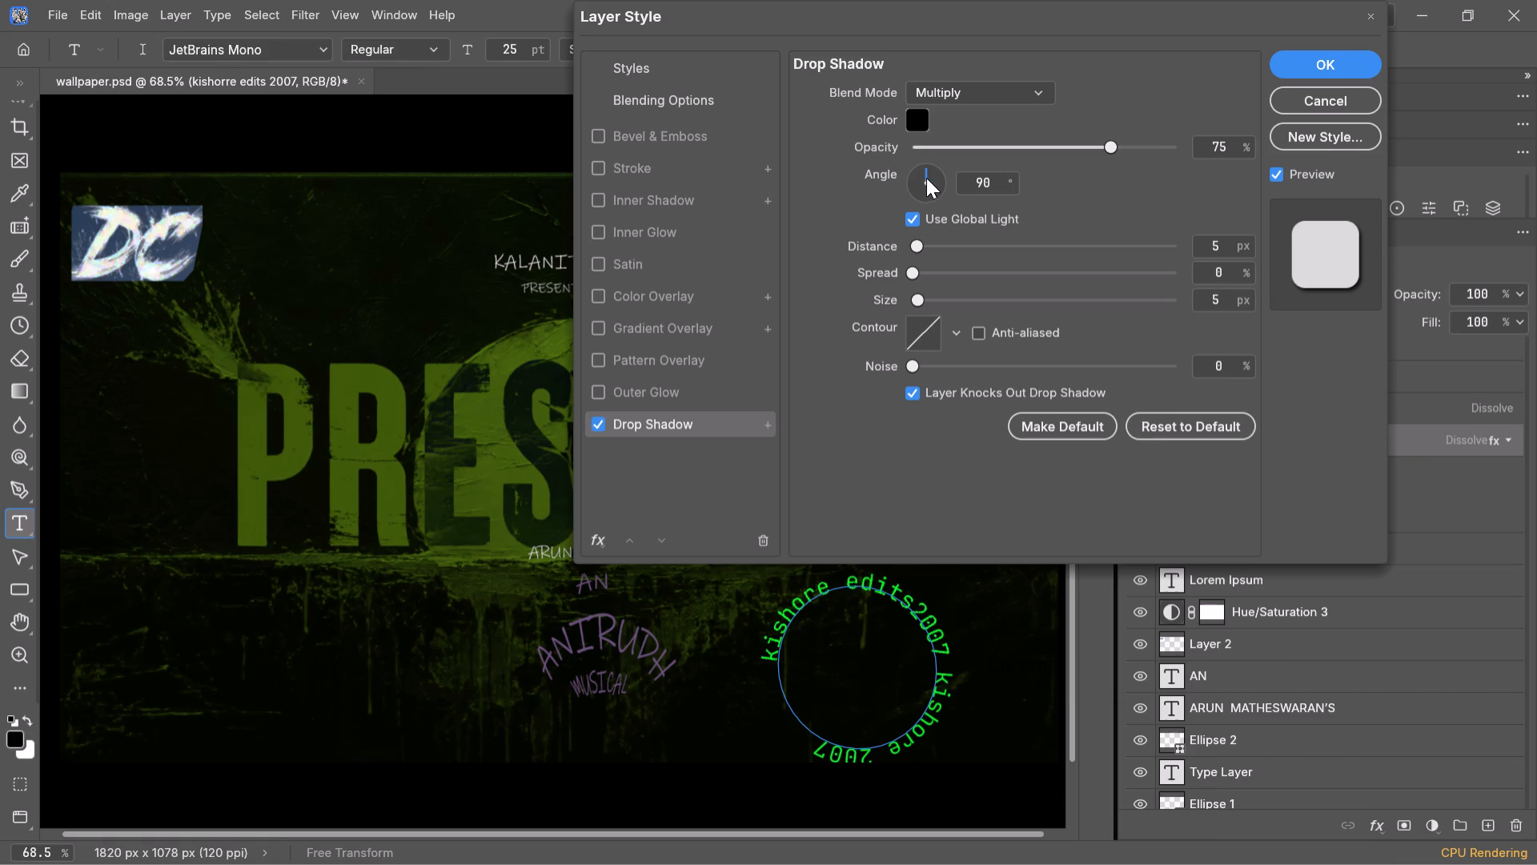
{"action": "left_click_drag", "start_coordinate": [926, 172], "coordinate": [934, 175]}
{"action": "left_click_drag", "start_coordinate": [934, 175], "coordinate": [944, 220]}
{"action": "left_click_drag", "start_coordinate": [944, 220], "coordinate": [868, 190]}
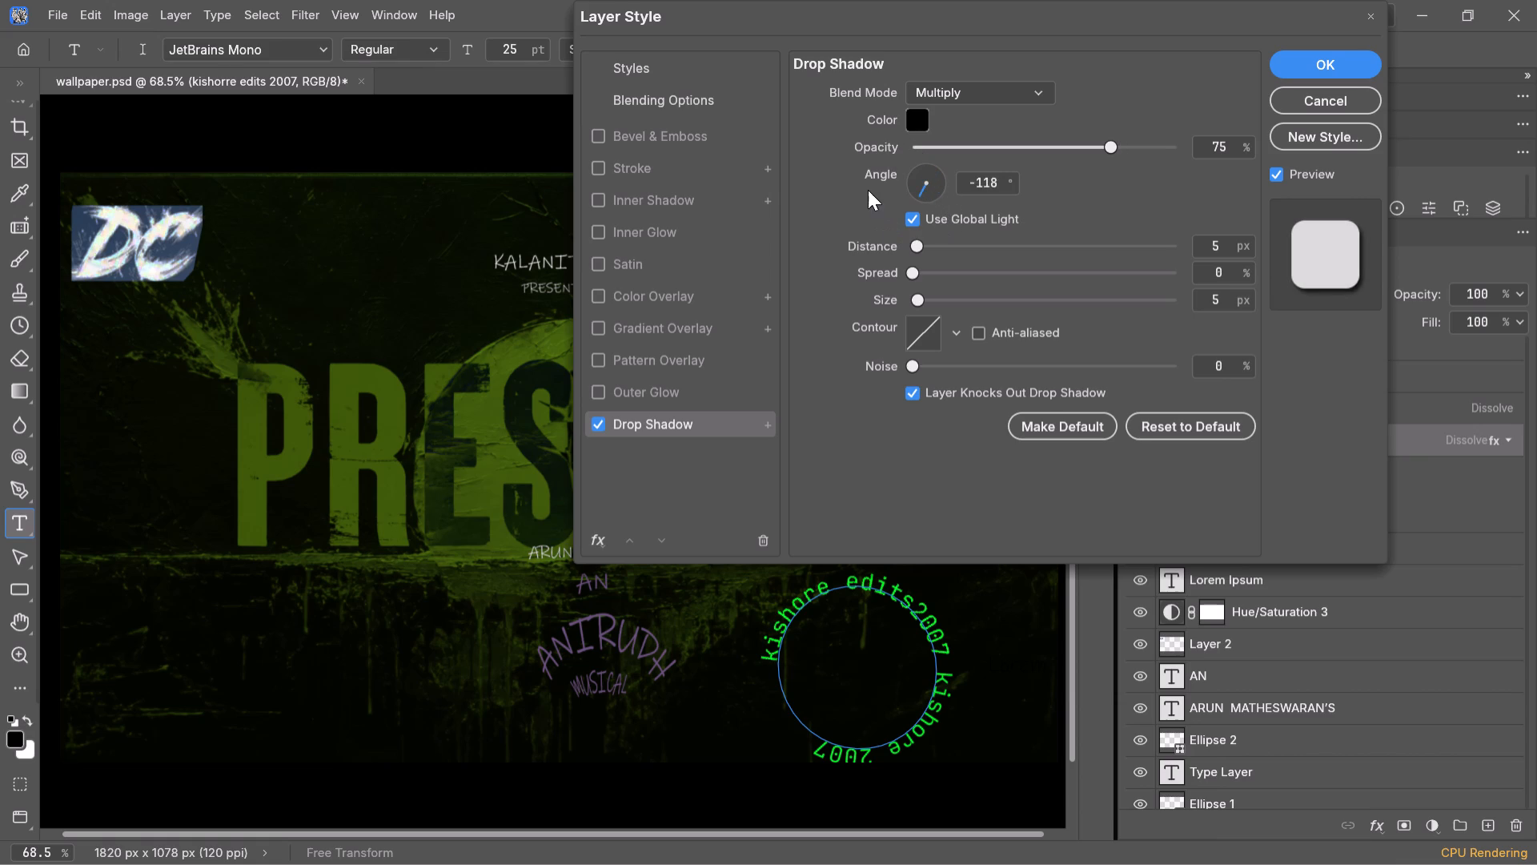
{"action": "left_click_drag", "start_coordinate": [868, 190], "coordinate": [882, 90]}
{"action": "left_click_drag", "start_coordinate": [882, 90], "coordinate": [938, 74]}
{"action": "left_click_drag", "start_coordinate": [938, 74], "coordinate": [973, 139]}
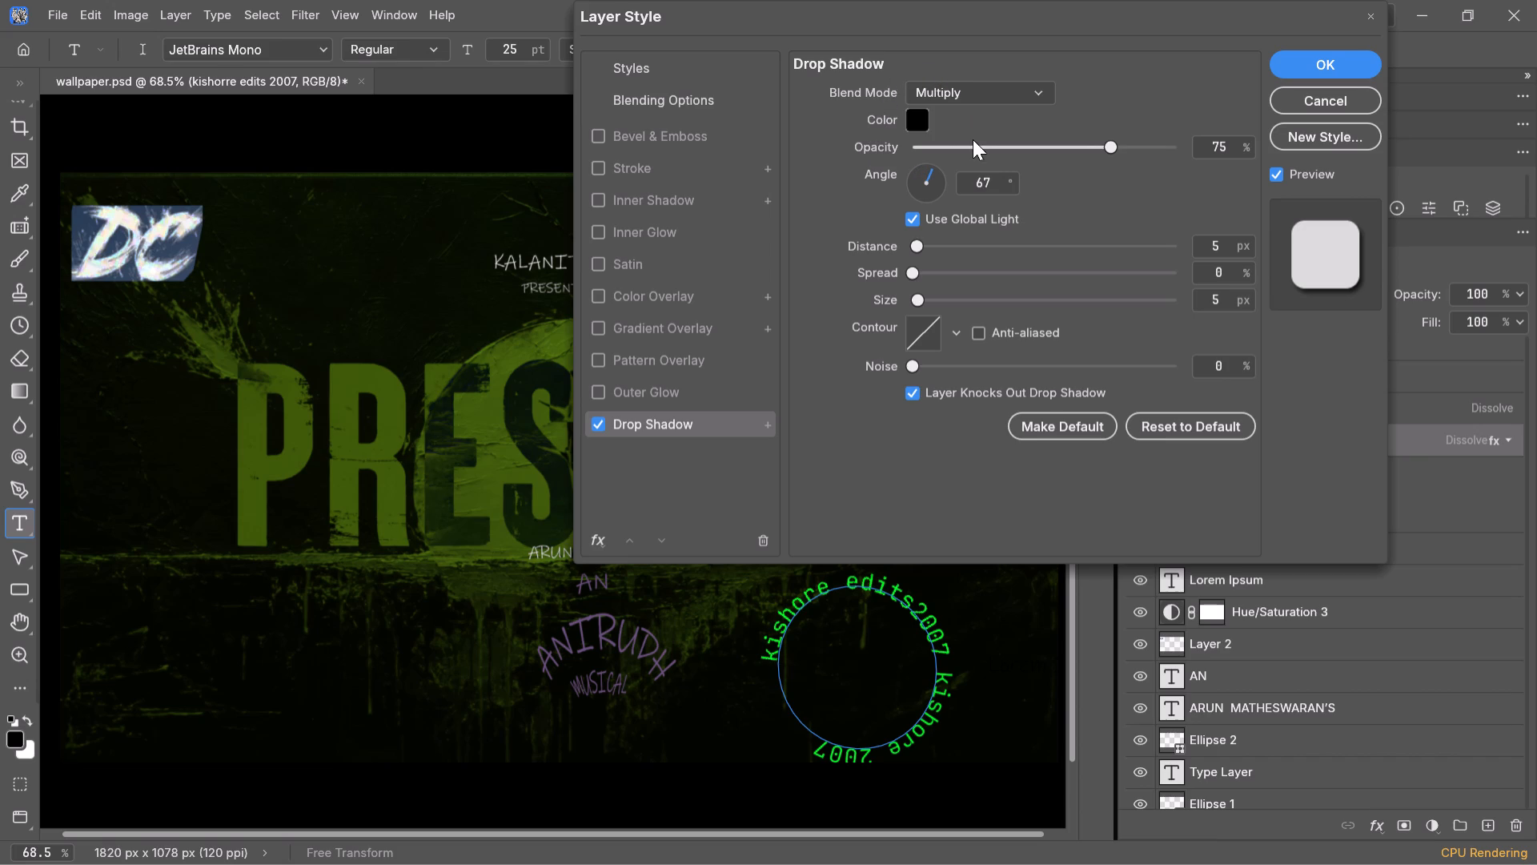
{"action": "left_click_drag", "start_coordinate": [973, 139], "coordinate": [931, 258]}
{"action": "left_click_drag", "start_coordinate": [931, 258], "coordinate": [855, 143]}
{"action": "left_click", "coordinate": [1278, 168]}
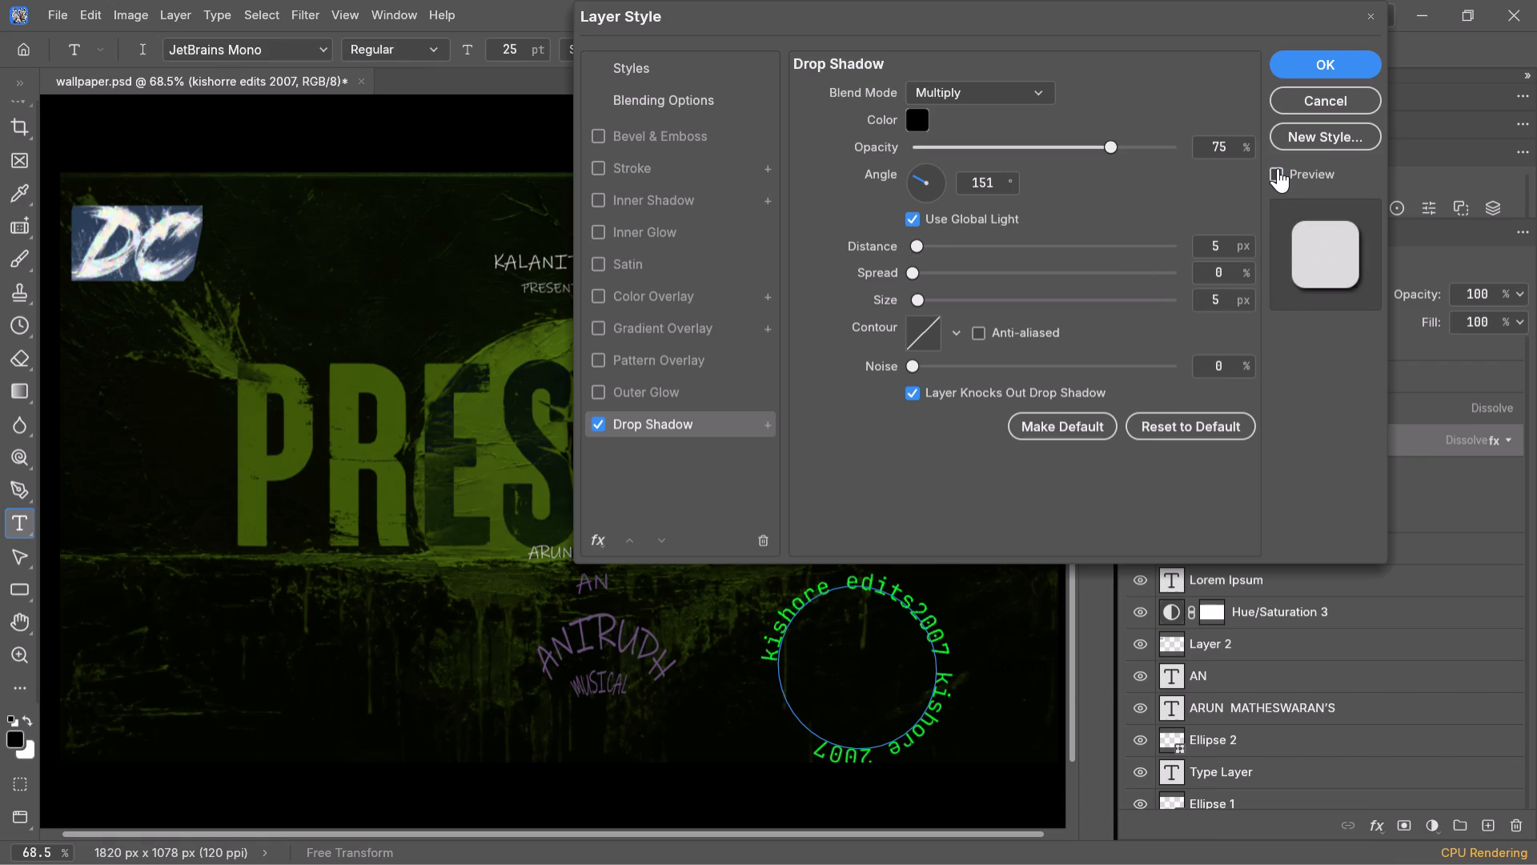
{"action": "left_click", "coordinate": [1278, 168]}
Increase the ring text's drop shadow distance to 191 px.
{"action": "left_click", "coordinate": [927, 240]}
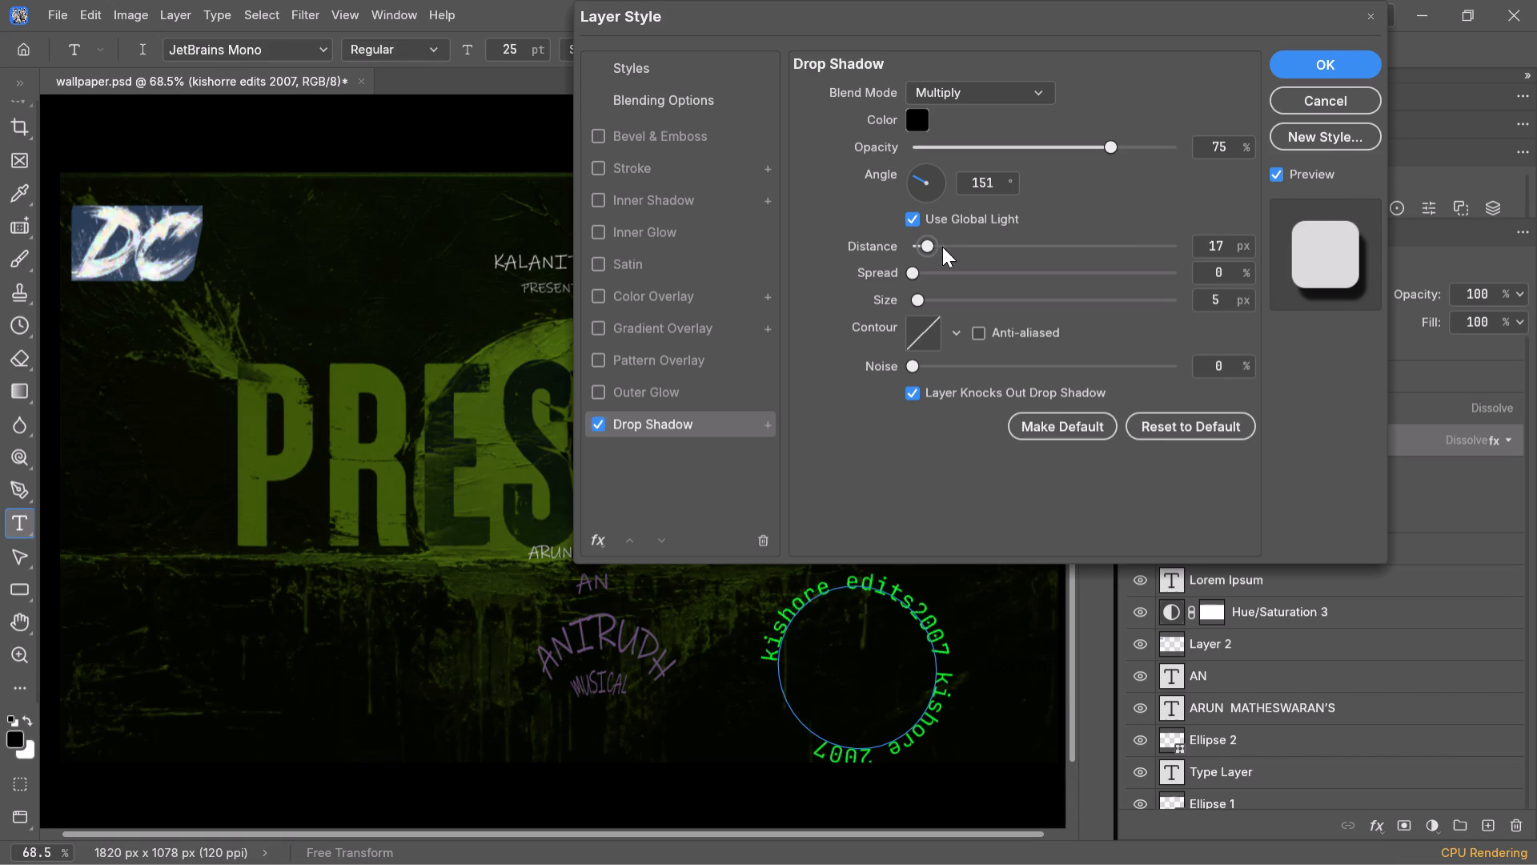
{"action": "left_click", "coordinate": [969, 246]}
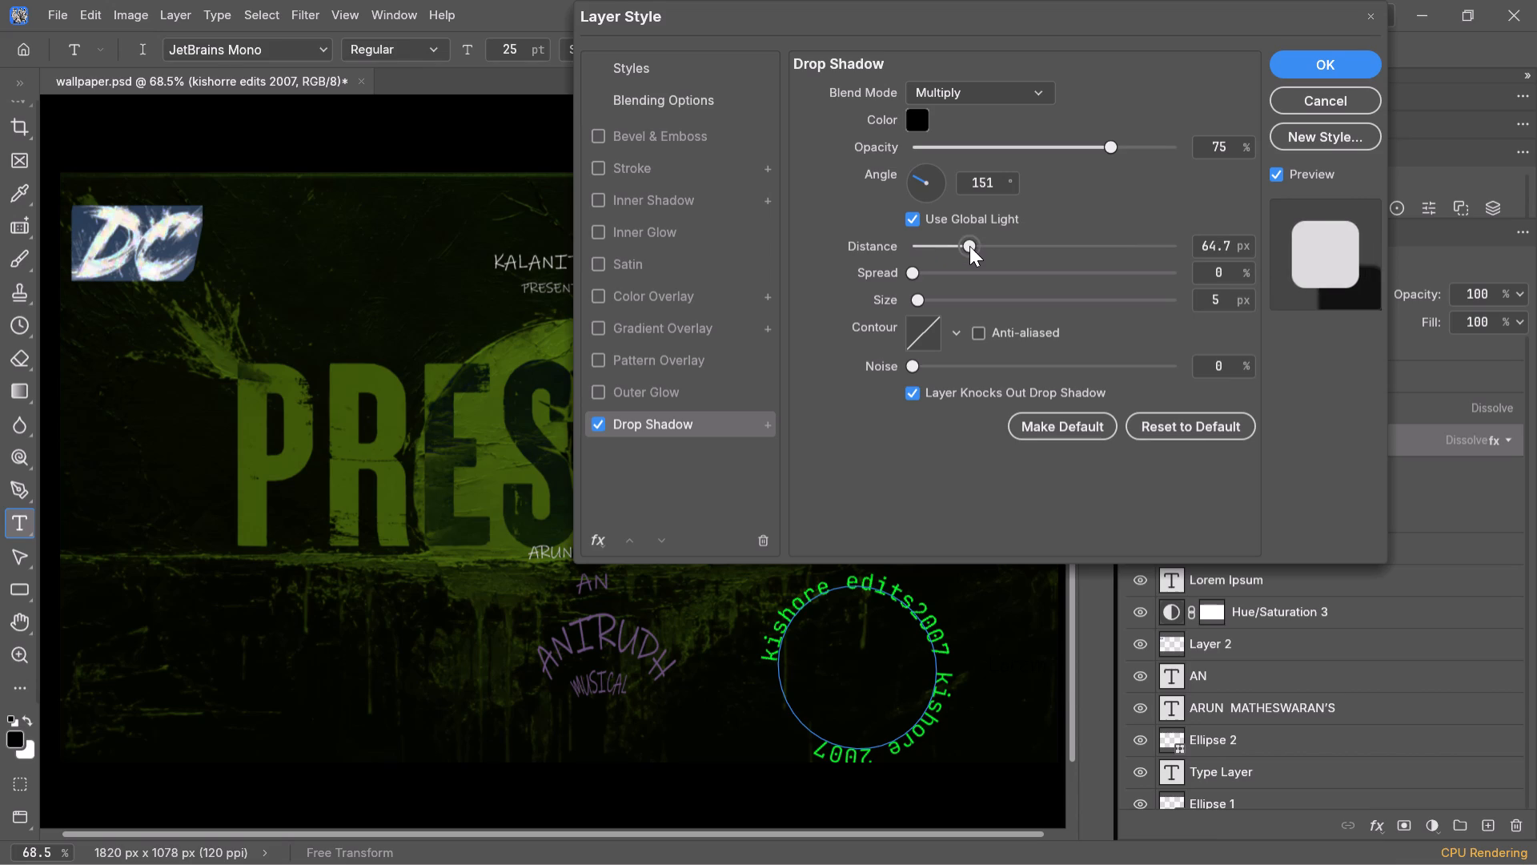
{"action": "left_click", "coordinate": [1011, 246]}
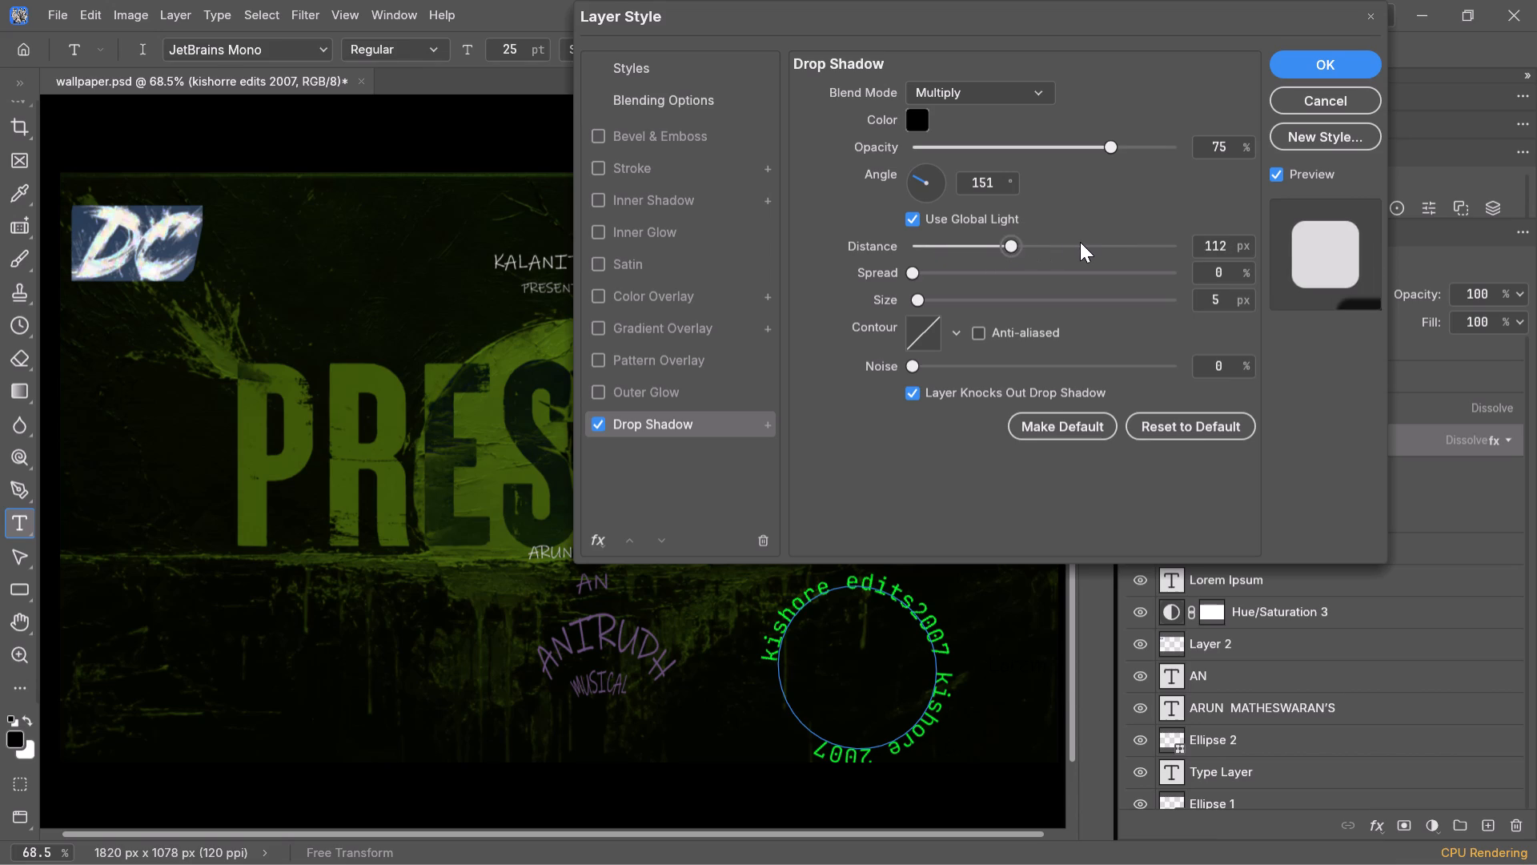
{"action": "left_click", "coordinate": [1081, 242]}
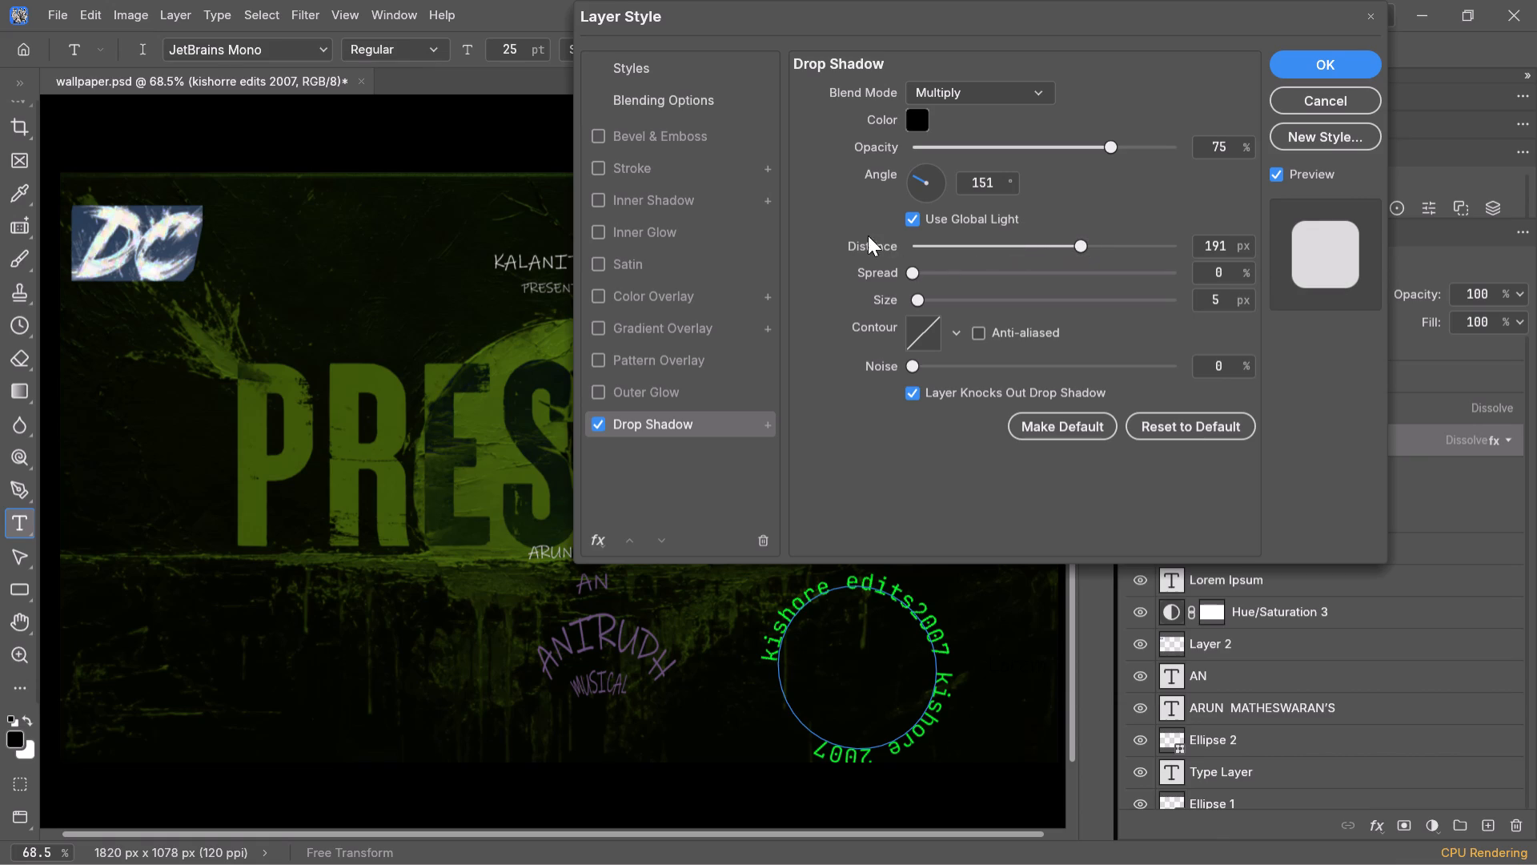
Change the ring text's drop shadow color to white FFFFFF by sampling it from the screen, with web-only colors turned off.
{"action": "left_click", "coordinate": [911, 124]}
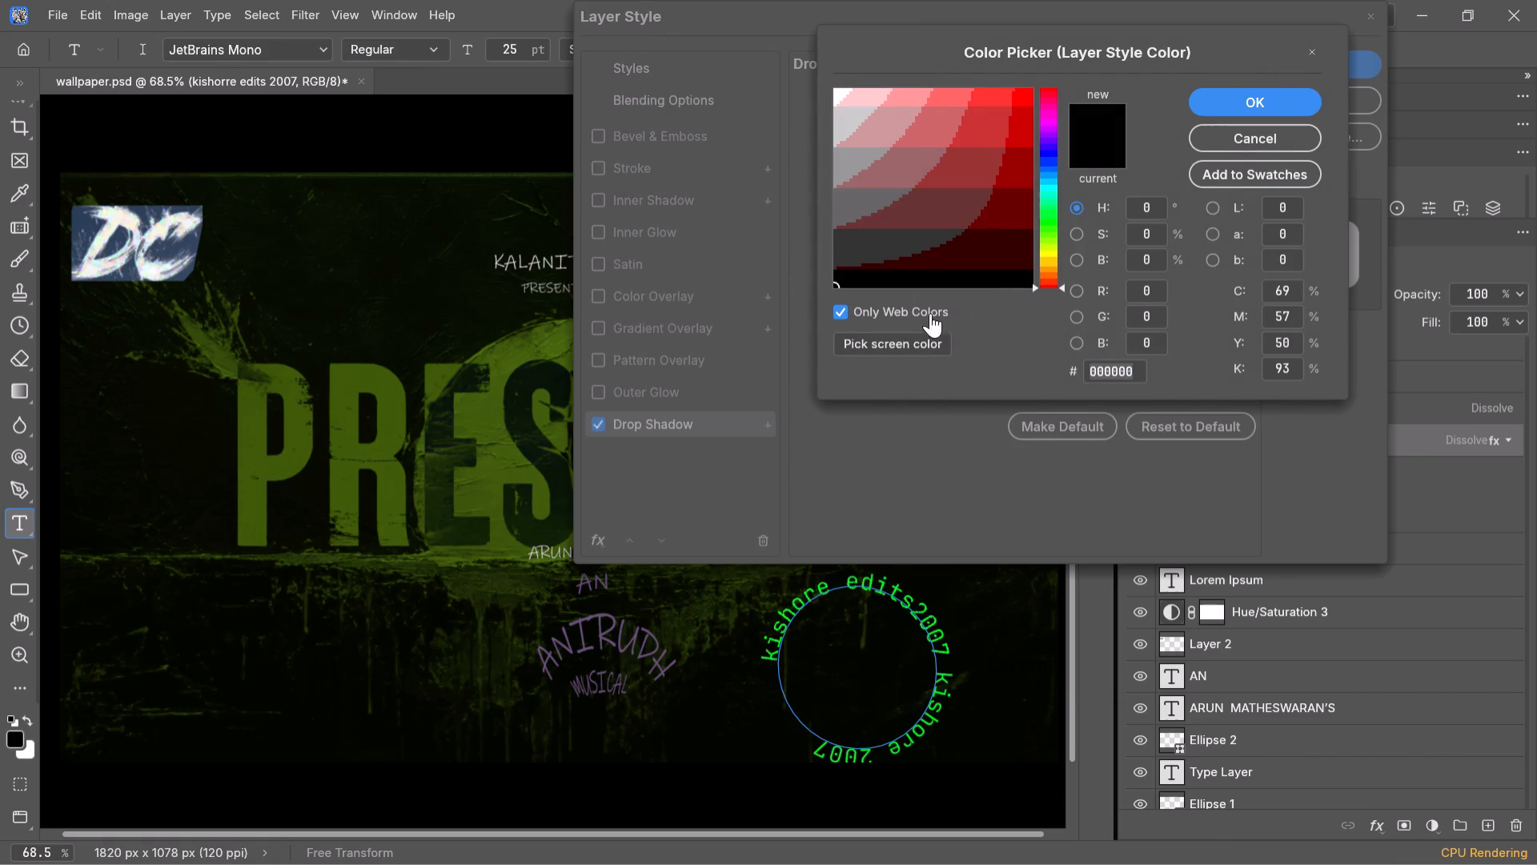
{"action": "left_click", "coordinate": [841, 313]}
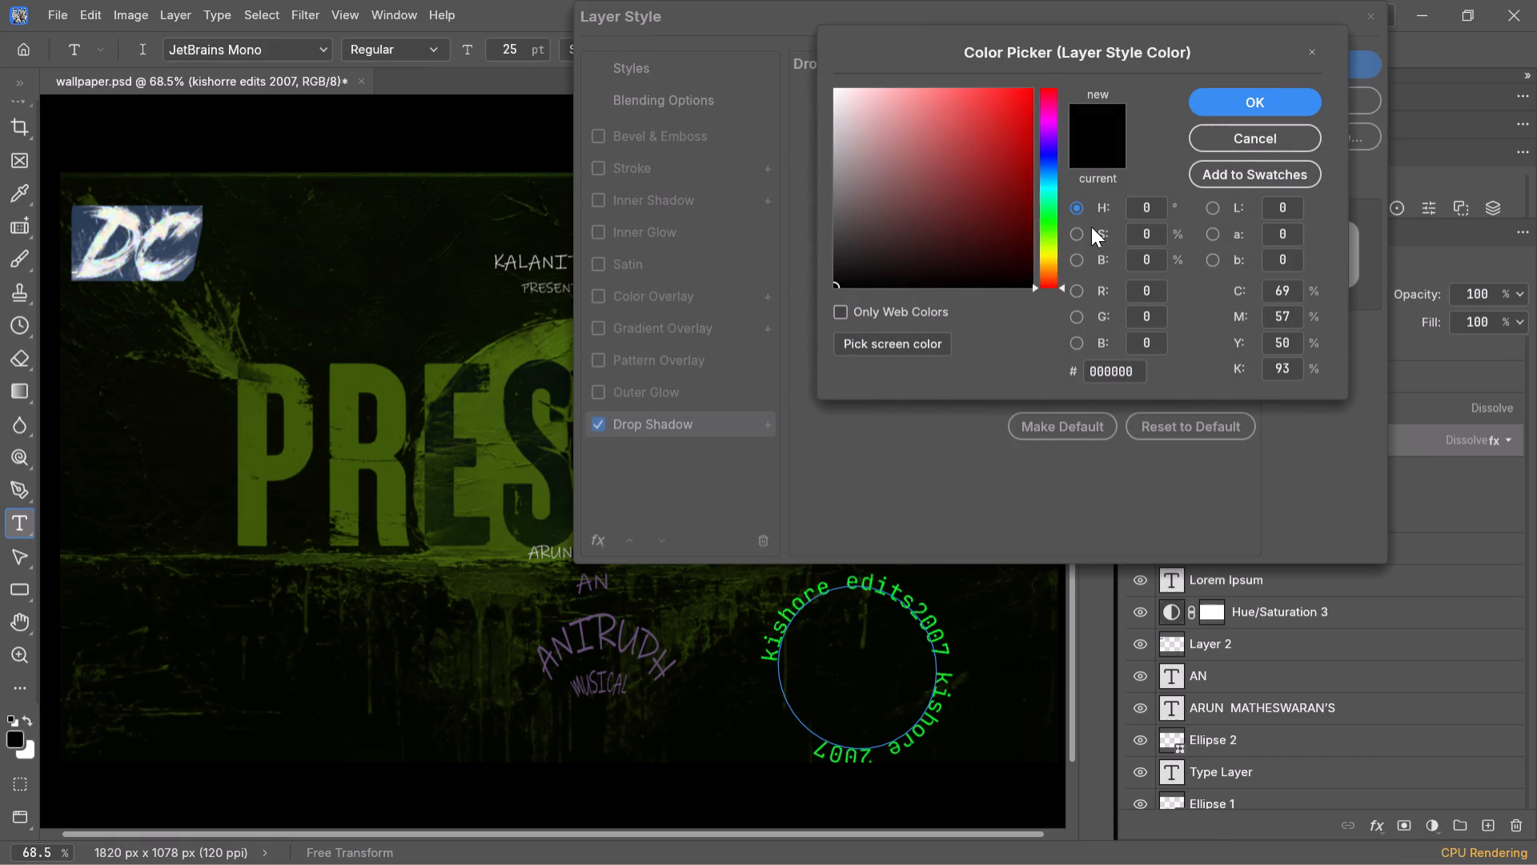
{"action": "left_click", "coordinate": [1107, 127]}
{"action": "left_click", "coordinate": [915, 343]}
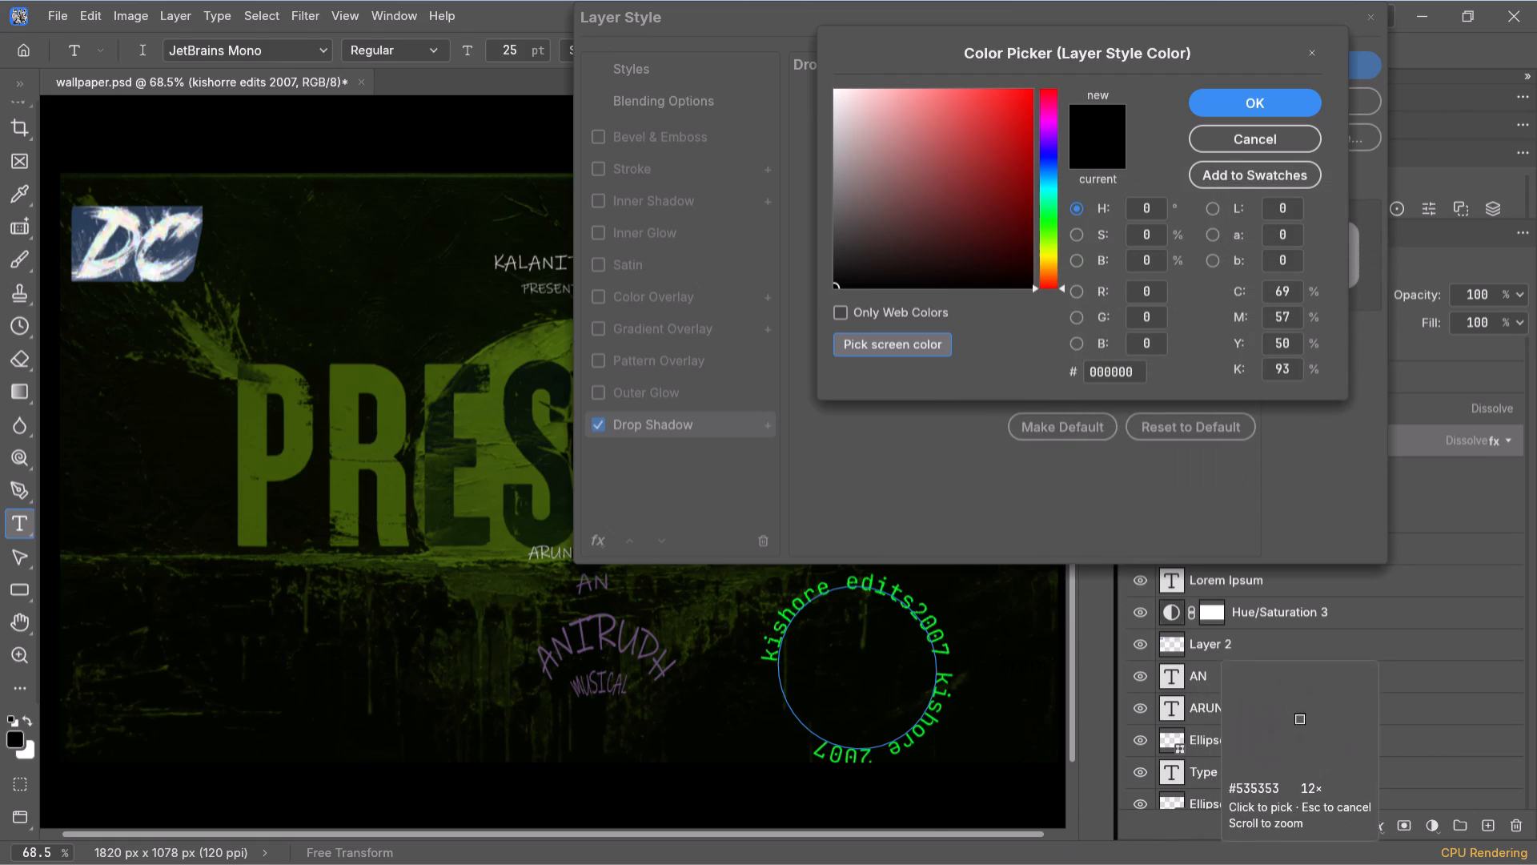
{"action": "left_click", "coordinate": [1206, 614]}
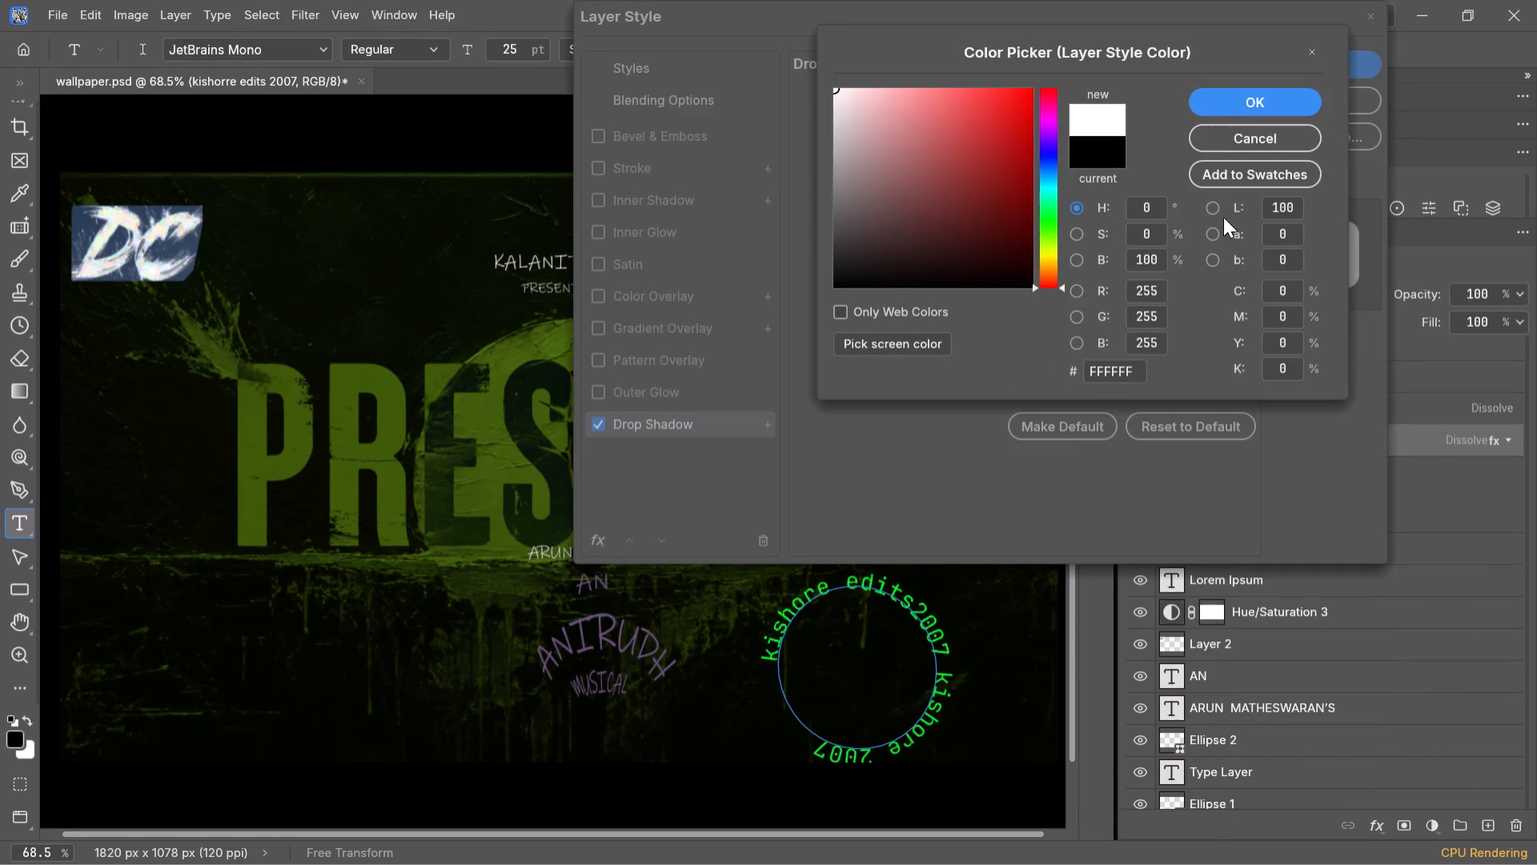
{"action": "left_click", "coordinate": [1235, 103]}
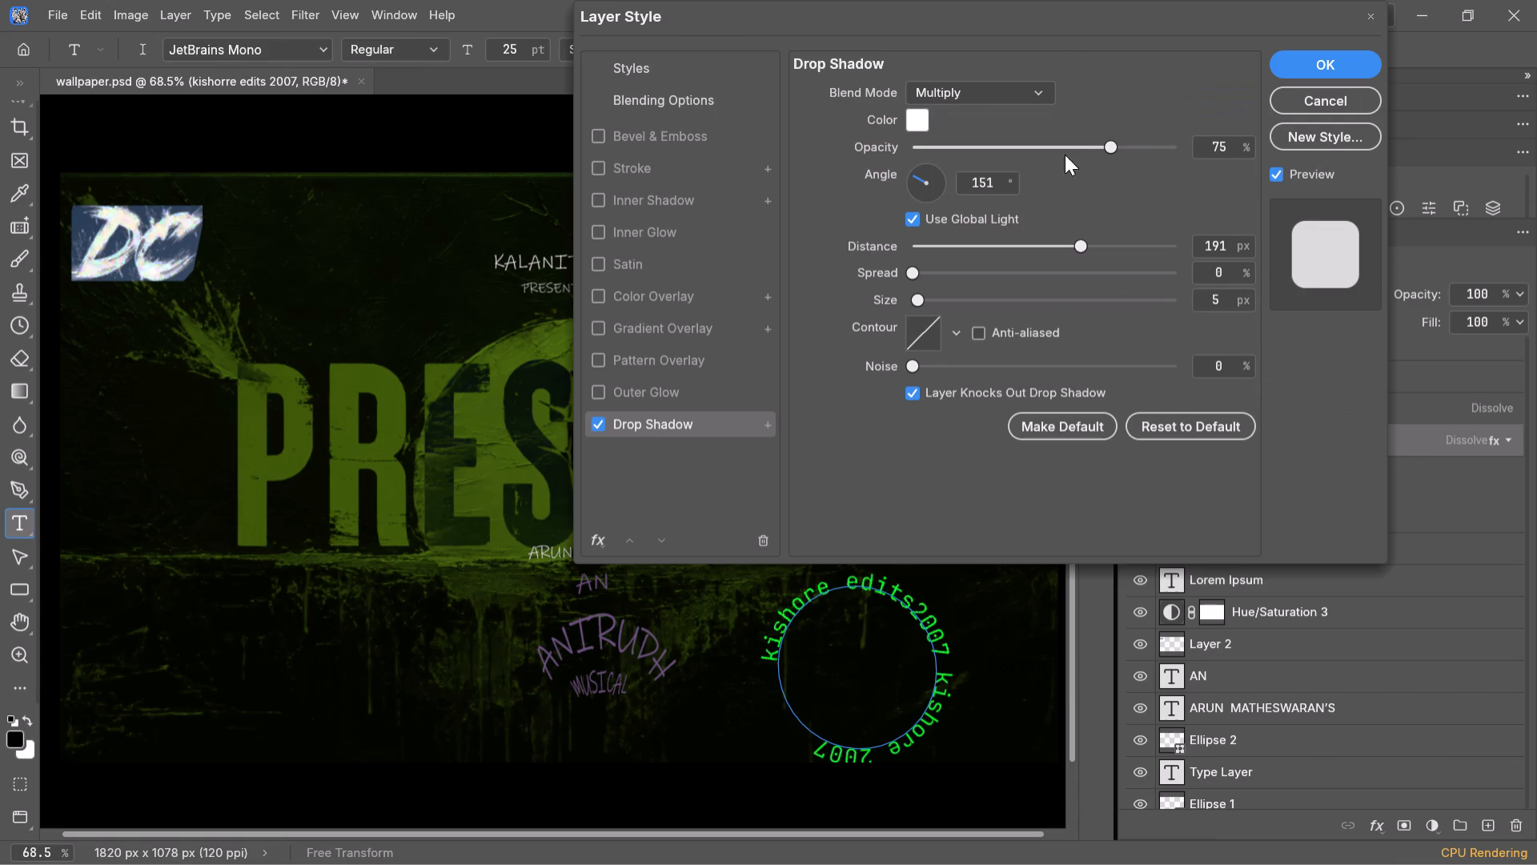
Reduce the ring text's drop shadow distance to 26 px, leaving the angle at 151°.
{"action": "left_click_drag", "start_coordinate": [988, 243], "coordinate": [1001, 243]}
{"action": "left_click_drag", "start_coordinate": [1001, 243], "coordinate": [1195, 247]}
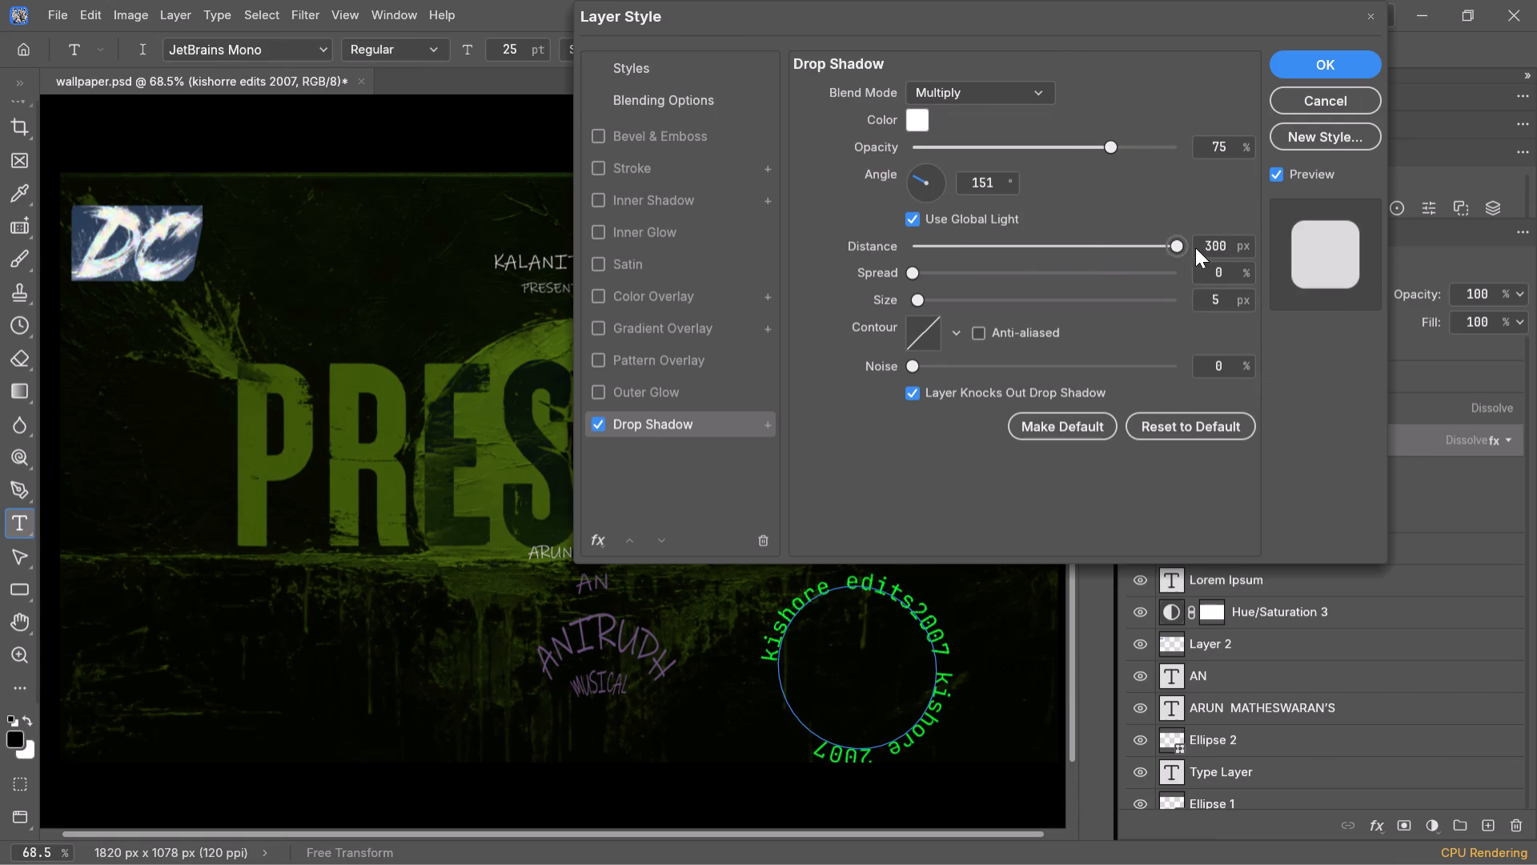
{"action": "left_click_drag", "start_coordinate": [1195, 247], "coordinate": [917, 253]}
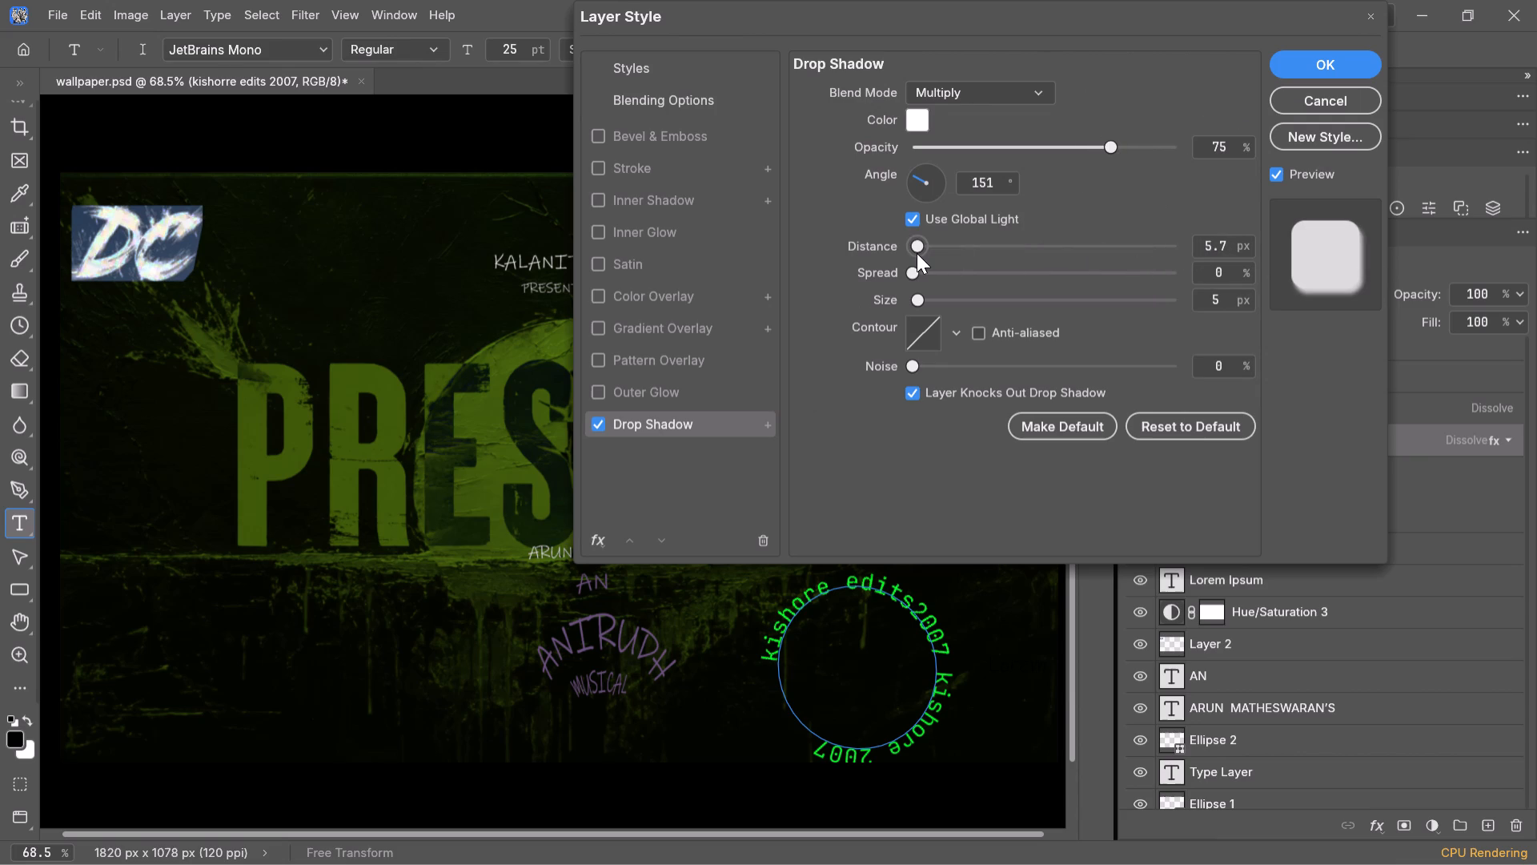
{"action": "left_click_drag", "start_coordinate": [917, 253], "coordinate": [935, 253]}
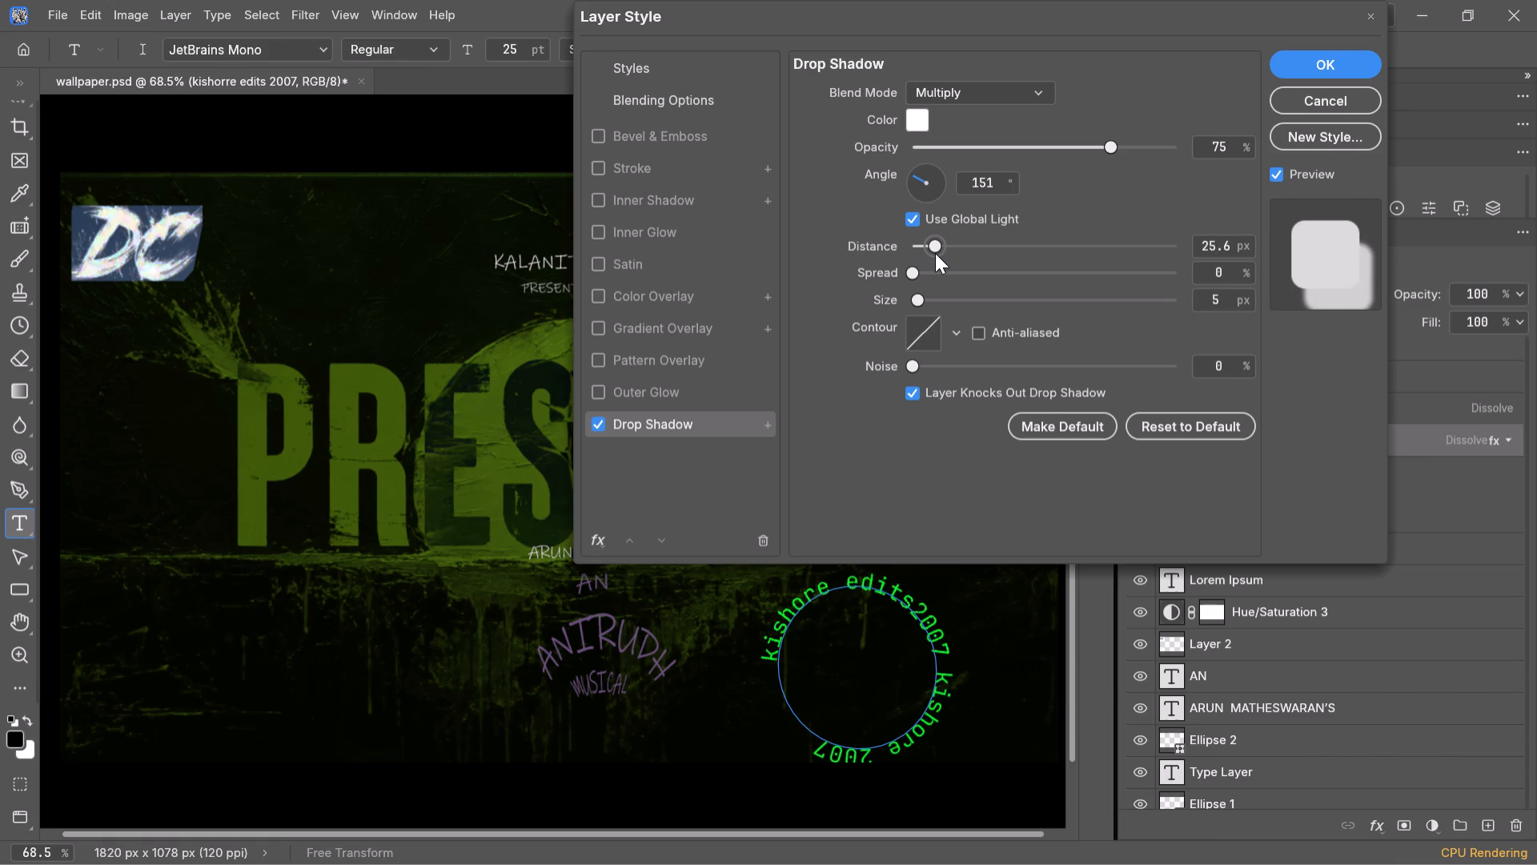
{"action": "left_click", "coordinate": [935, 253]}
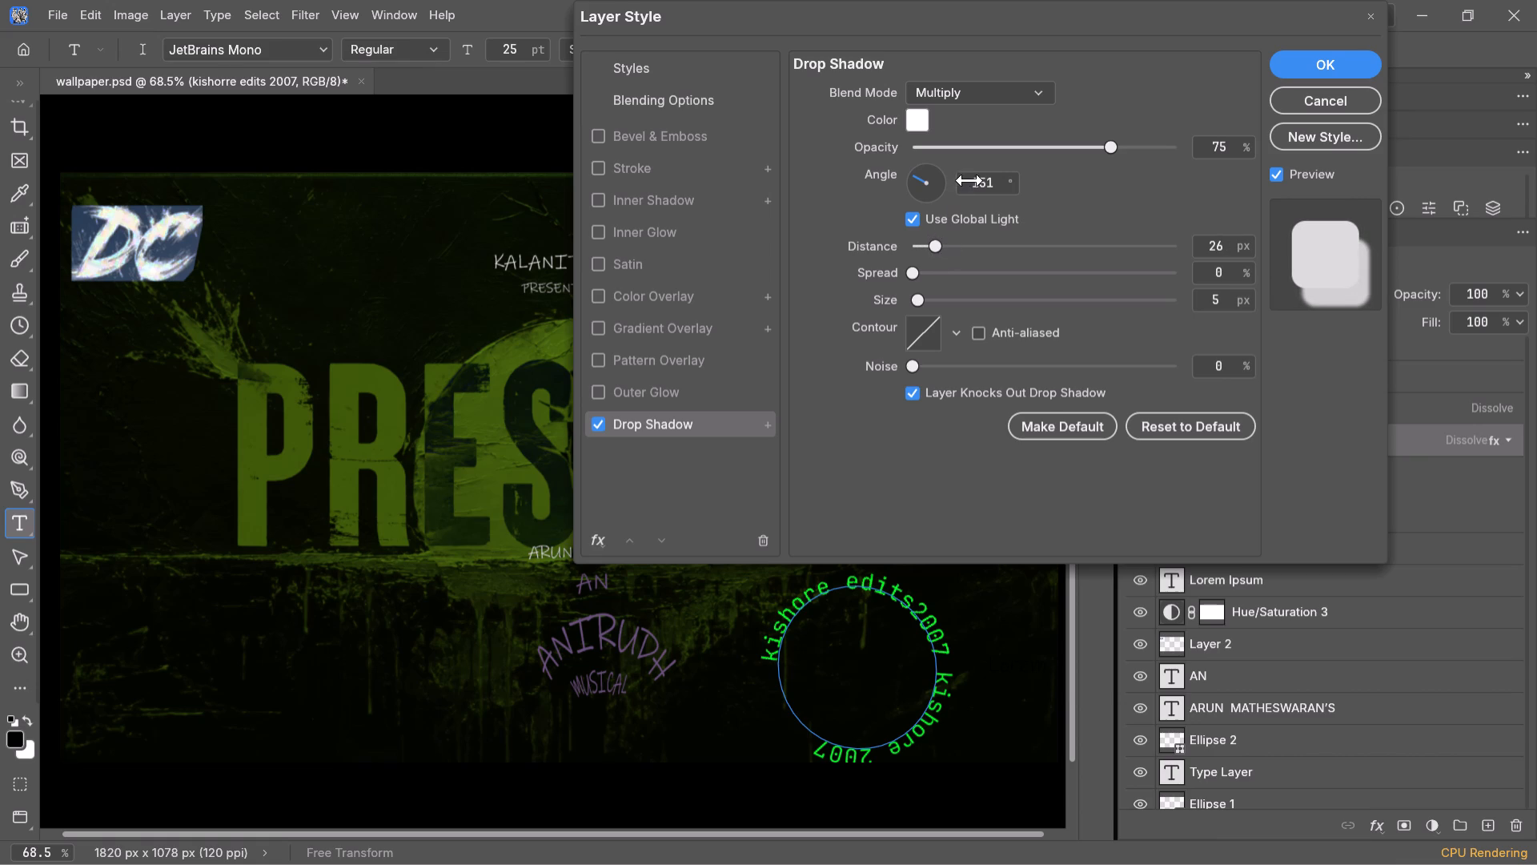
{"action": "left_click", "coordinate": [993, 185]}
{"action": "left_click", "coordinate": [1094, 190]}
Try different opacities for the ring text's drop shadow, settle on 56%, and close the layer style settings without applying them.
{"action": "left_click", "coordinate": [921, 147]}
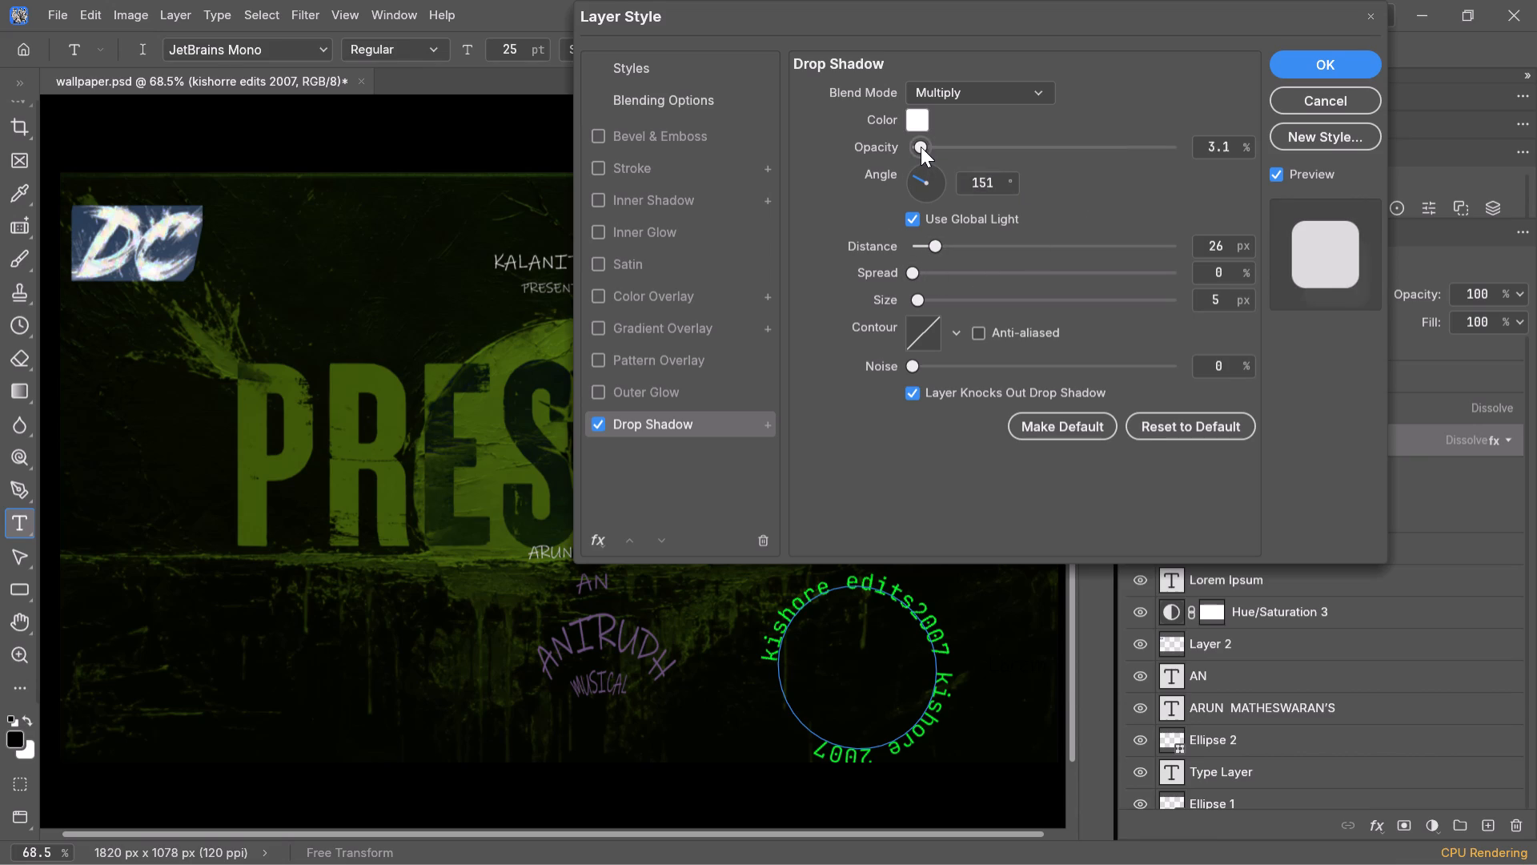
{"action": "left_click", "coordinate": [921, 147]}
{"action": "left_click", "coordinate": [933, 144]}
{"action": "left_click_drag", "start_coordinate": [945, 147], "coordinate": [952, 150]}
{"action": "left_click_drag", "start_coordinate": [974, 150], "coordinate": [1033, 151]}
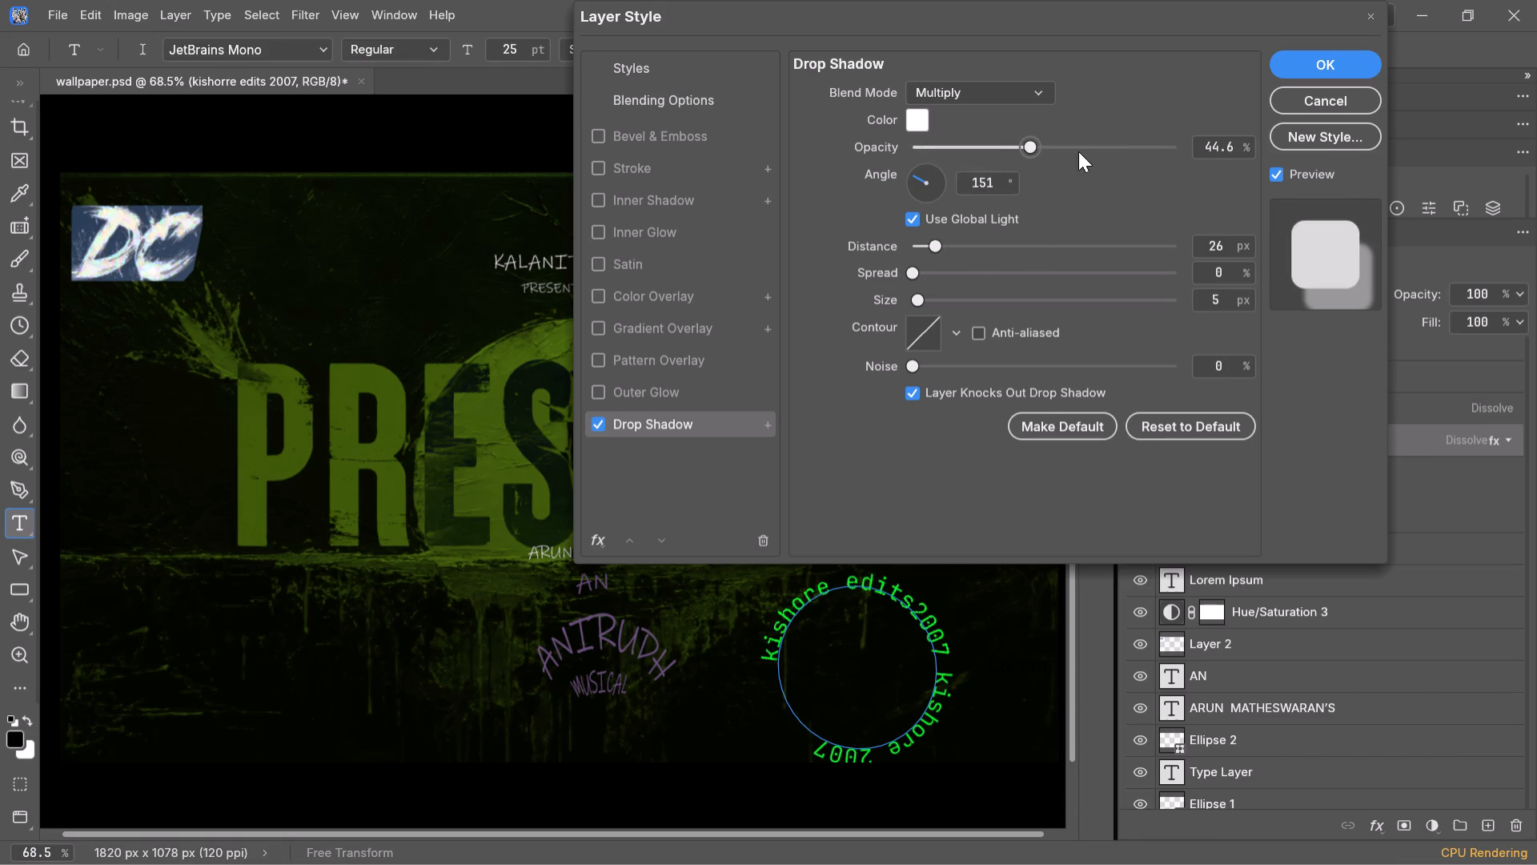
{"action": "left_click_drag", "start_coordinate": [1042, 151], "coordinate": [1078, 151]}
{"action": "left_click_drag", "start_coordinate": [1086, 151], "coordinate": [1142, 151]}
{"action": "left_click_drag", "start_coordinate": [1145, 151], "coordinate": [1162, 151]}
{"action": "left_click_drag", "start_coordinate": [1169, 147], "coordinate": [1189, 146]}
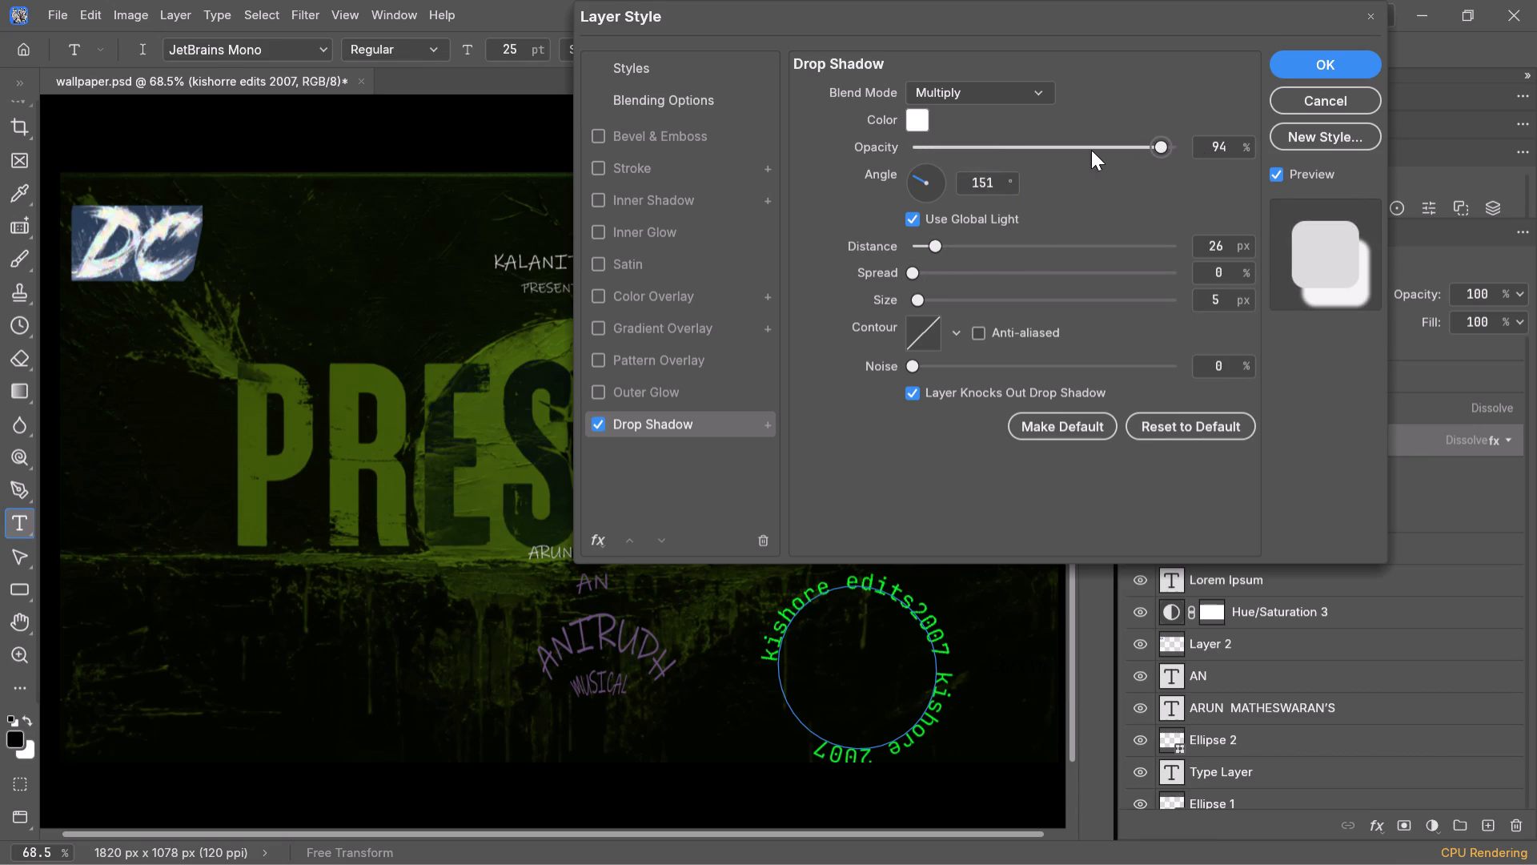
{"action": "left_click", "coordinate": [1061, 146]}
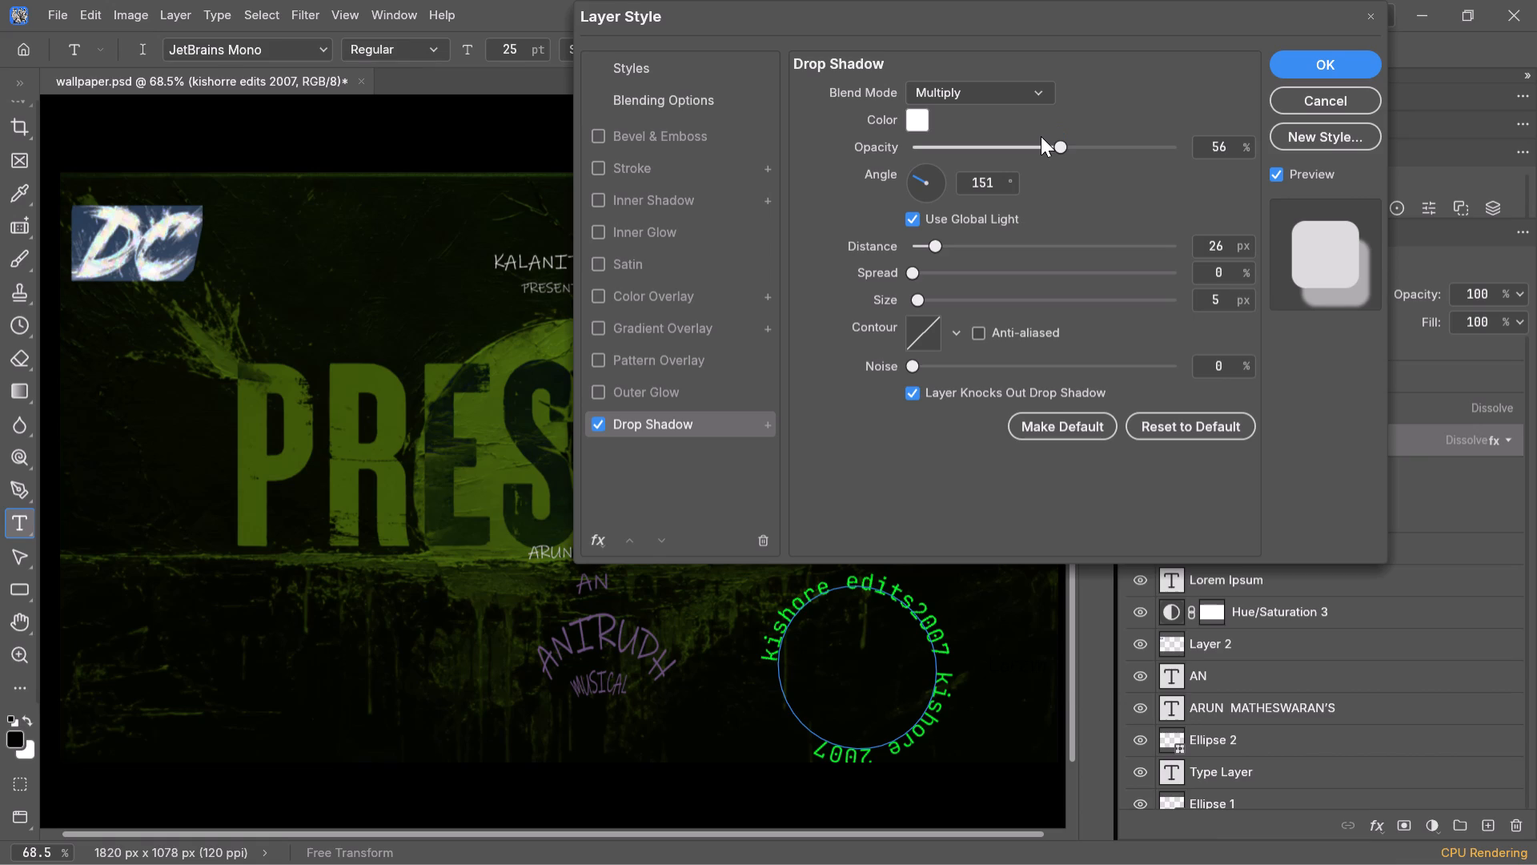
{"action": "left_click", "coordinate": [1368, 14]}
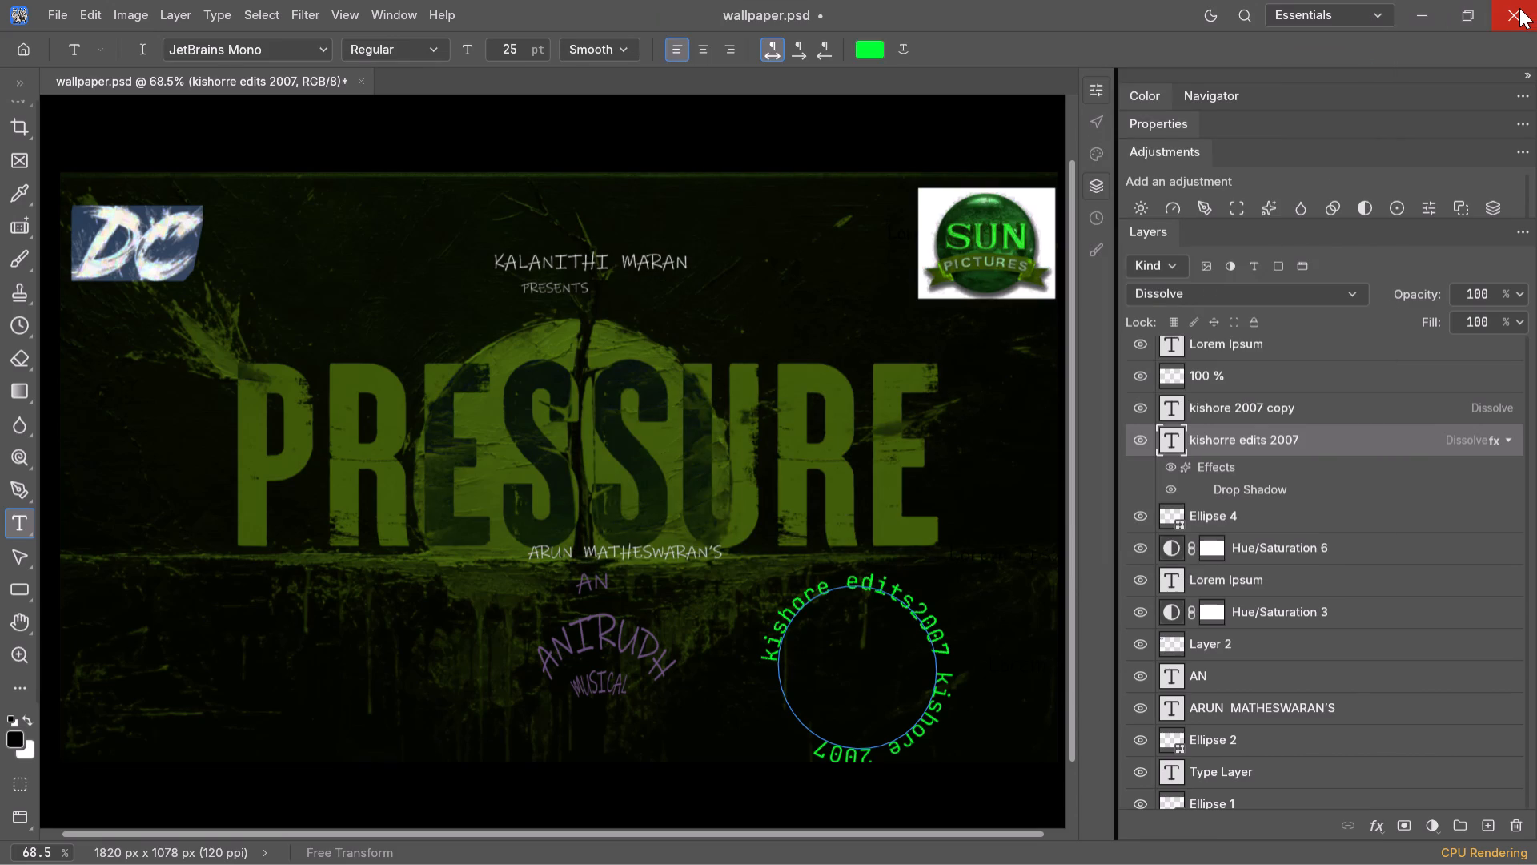
Quit without saving the changes to wallpaper.psd, relaunch PhotoCraft, and reopen the recent wallpaper.psd from the crafts folder.
{"action": "left_click", "coordinate": [1519, 8]}
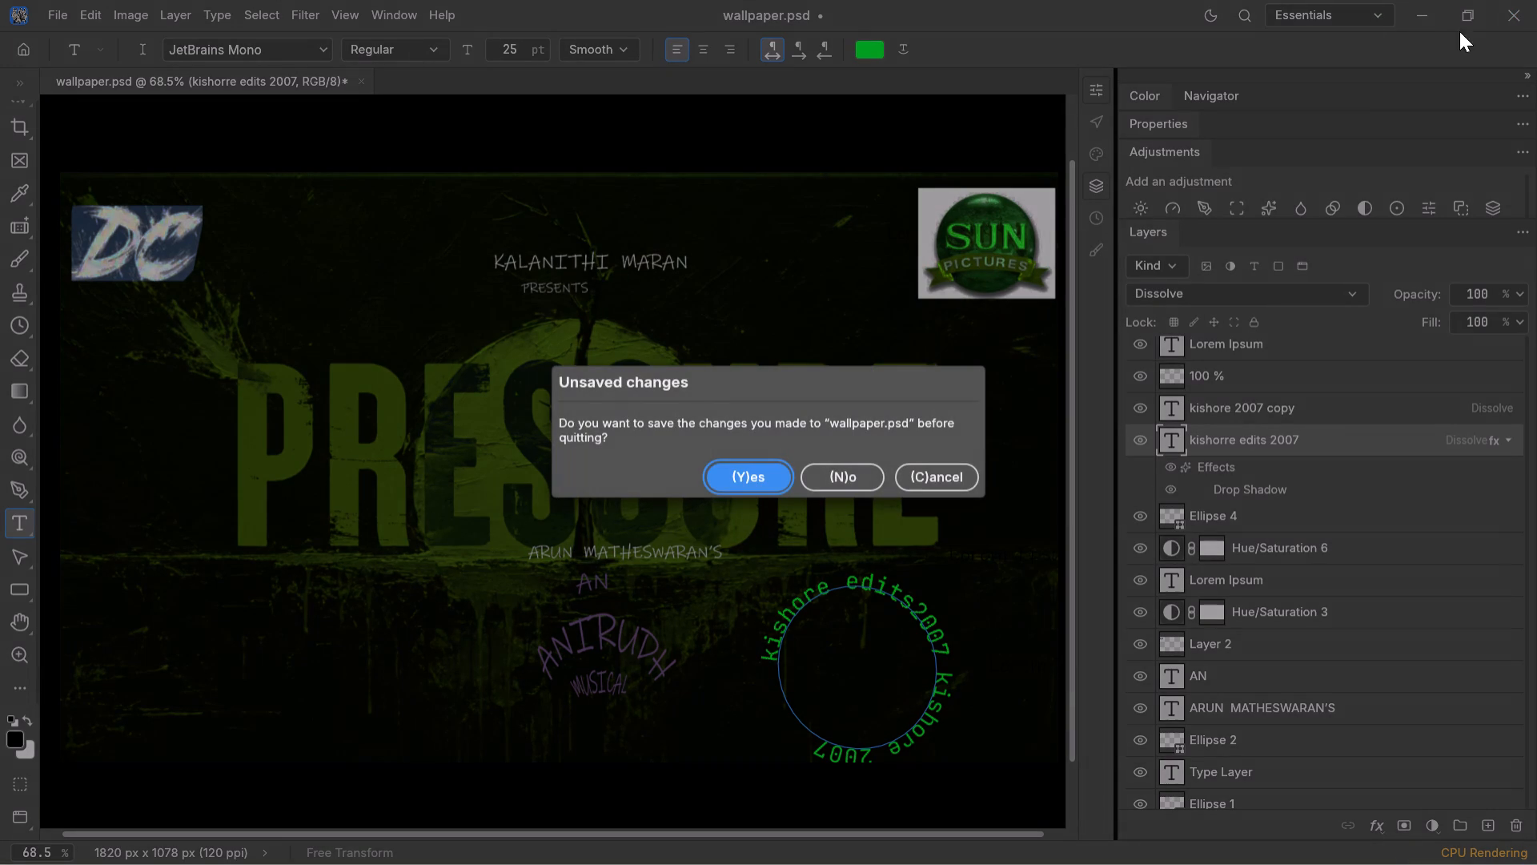
{"action": "left_click", "coordinate": [839, 473]}
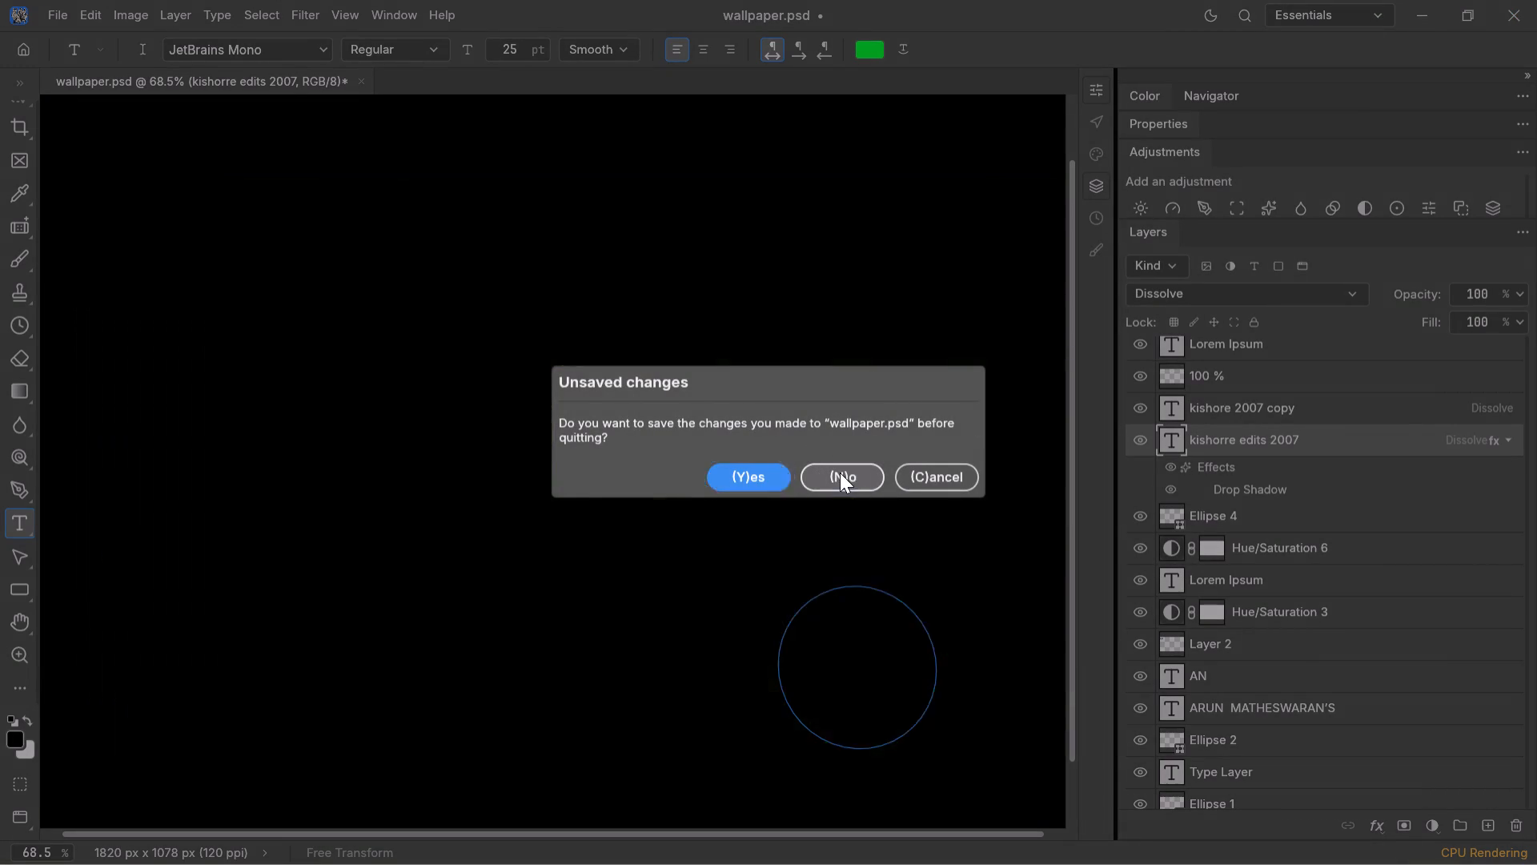
{"action": "left_click", "coordinate": [1194, 131]}
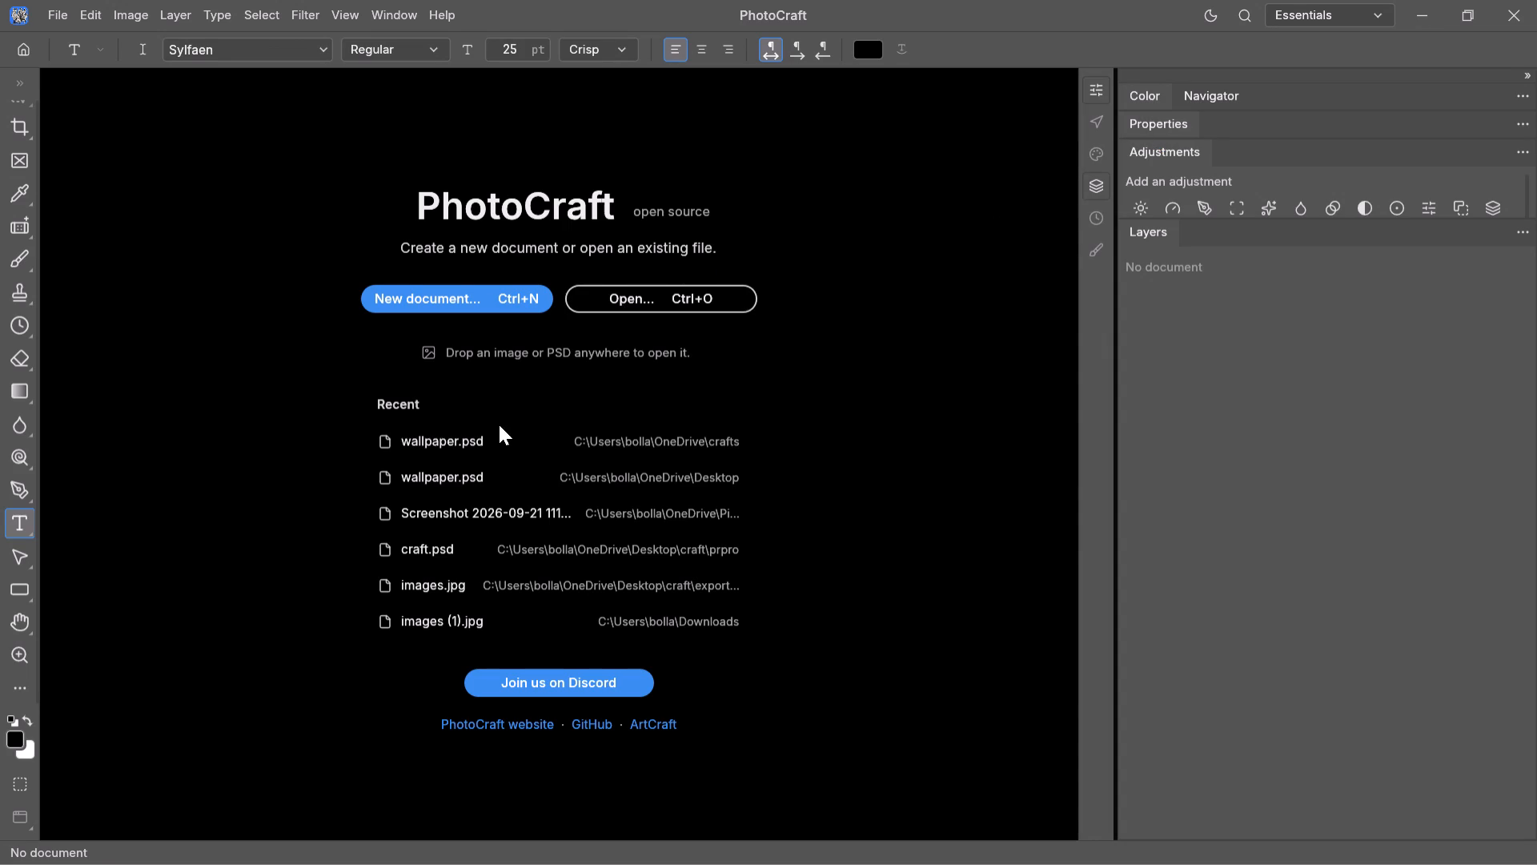
{"action": "left_click", "coordinate": [490, 432]}
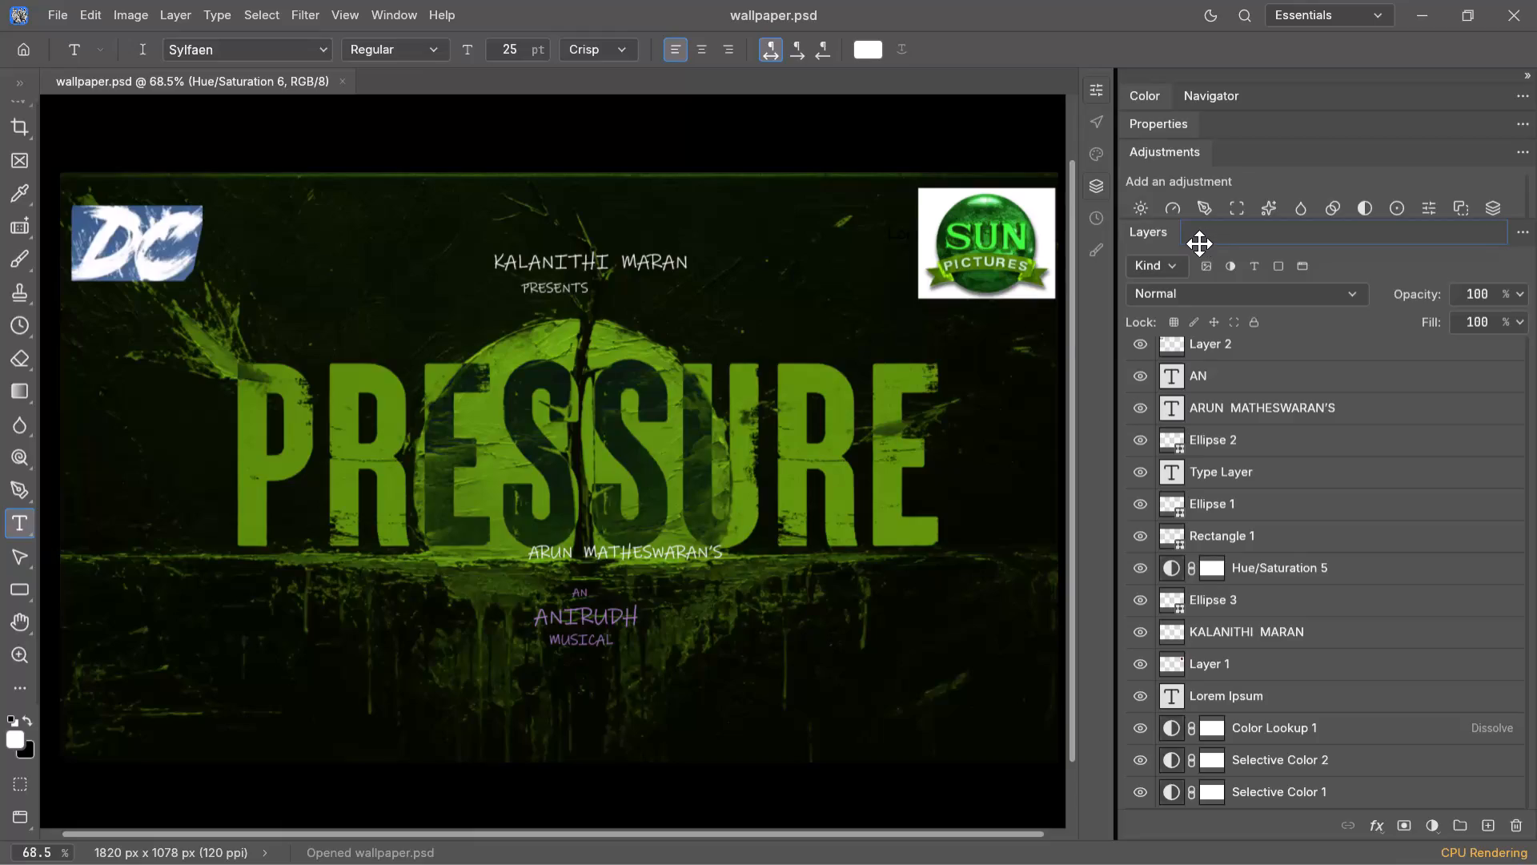
Draw a wide rectangle with no fill and no stroke over the lower-left corner of the wallpaper with the Rectangle tool.
{"action": "left_click_drag", "start_coordinate": [0, 585], "coordinate": [0, 603]}
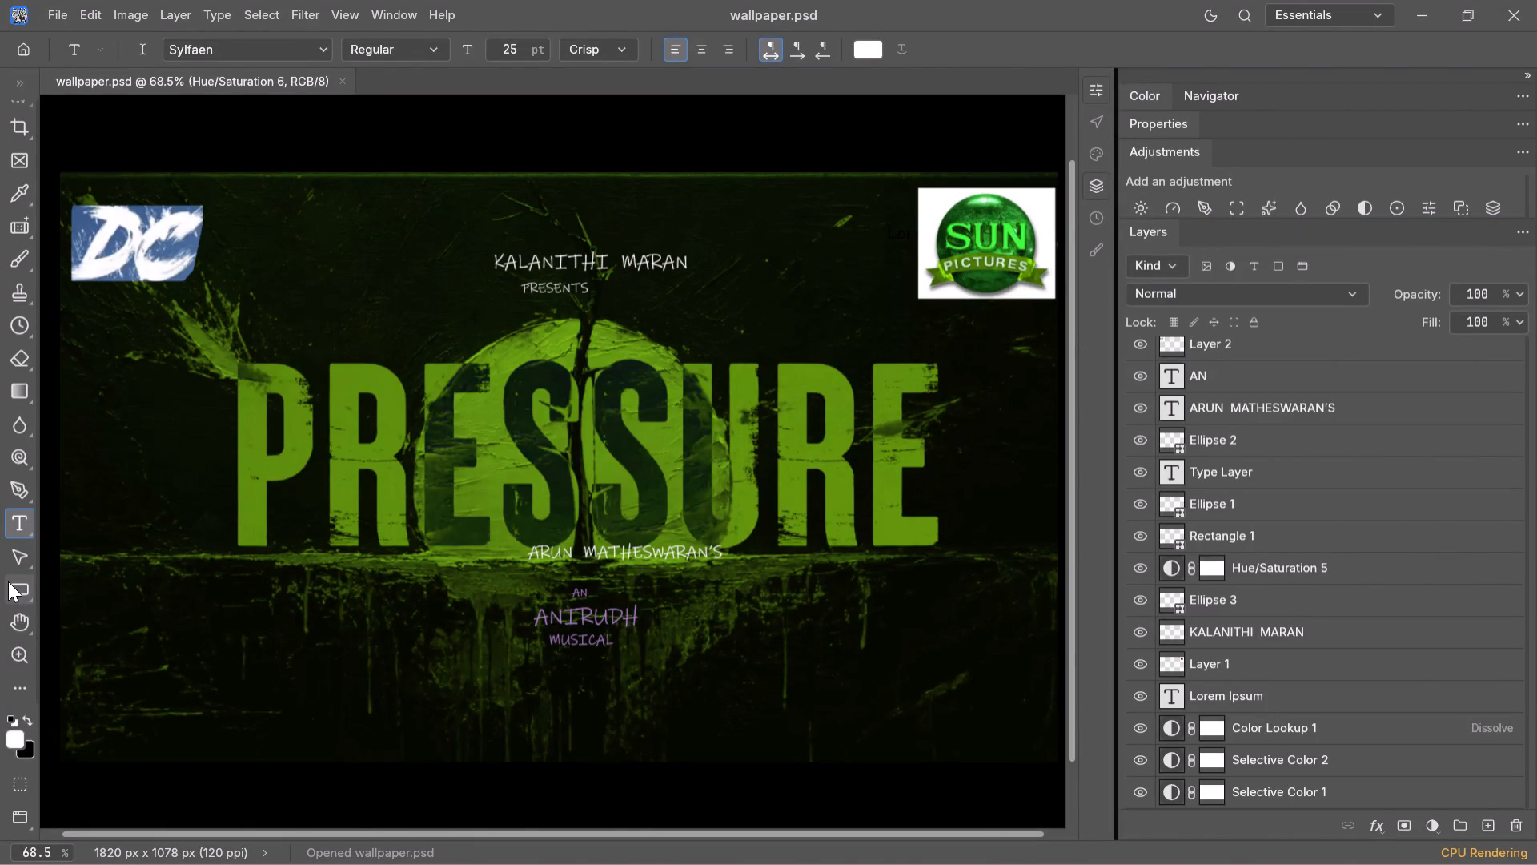
{"action": "left_click", "coordinate": [8, 581]}
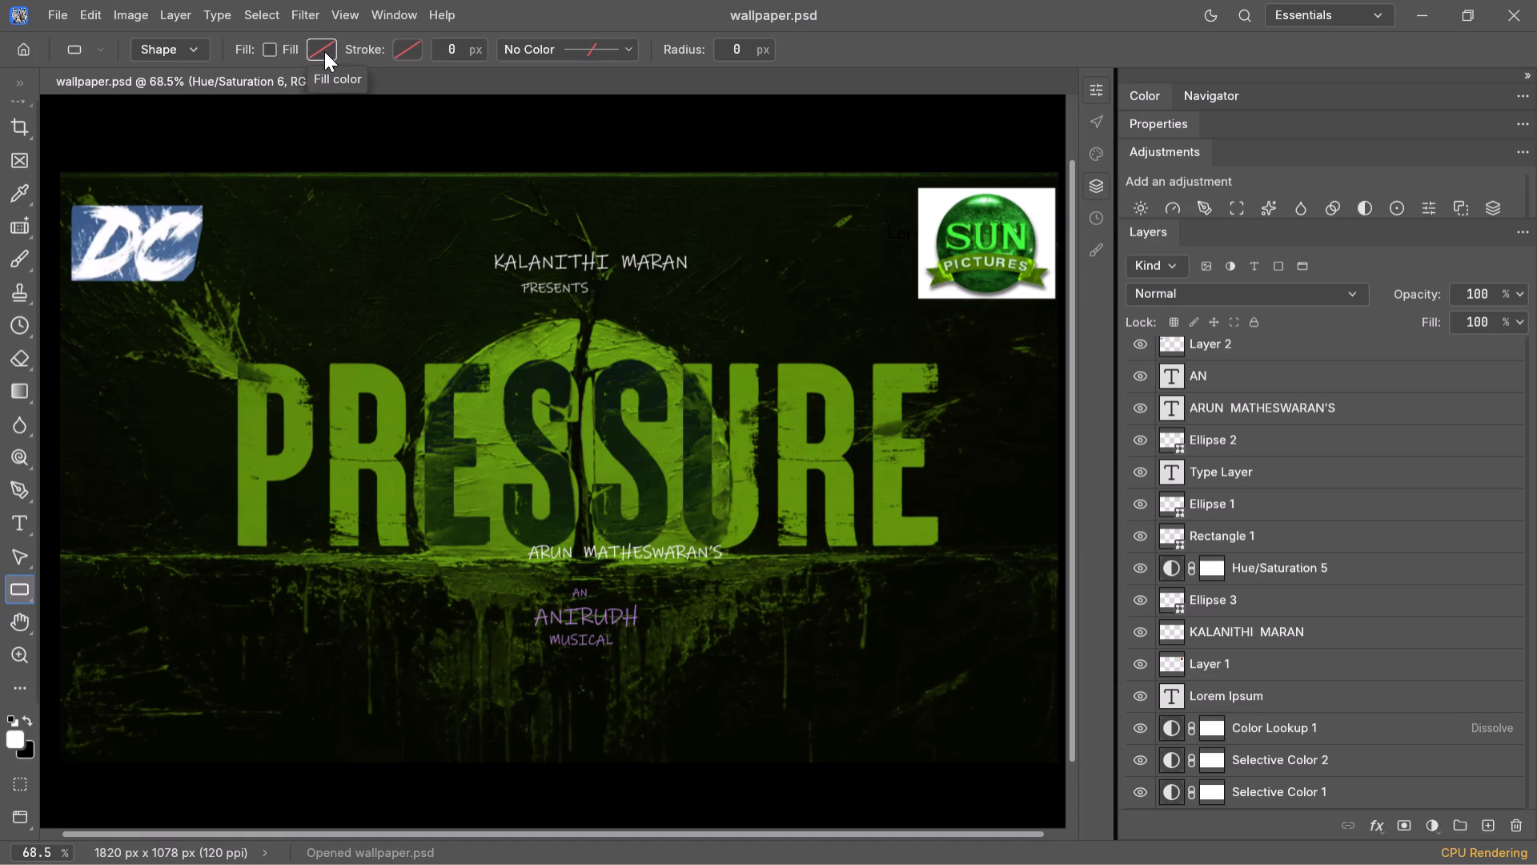
{"action": "left_click", "coordinate": [409, 52]}
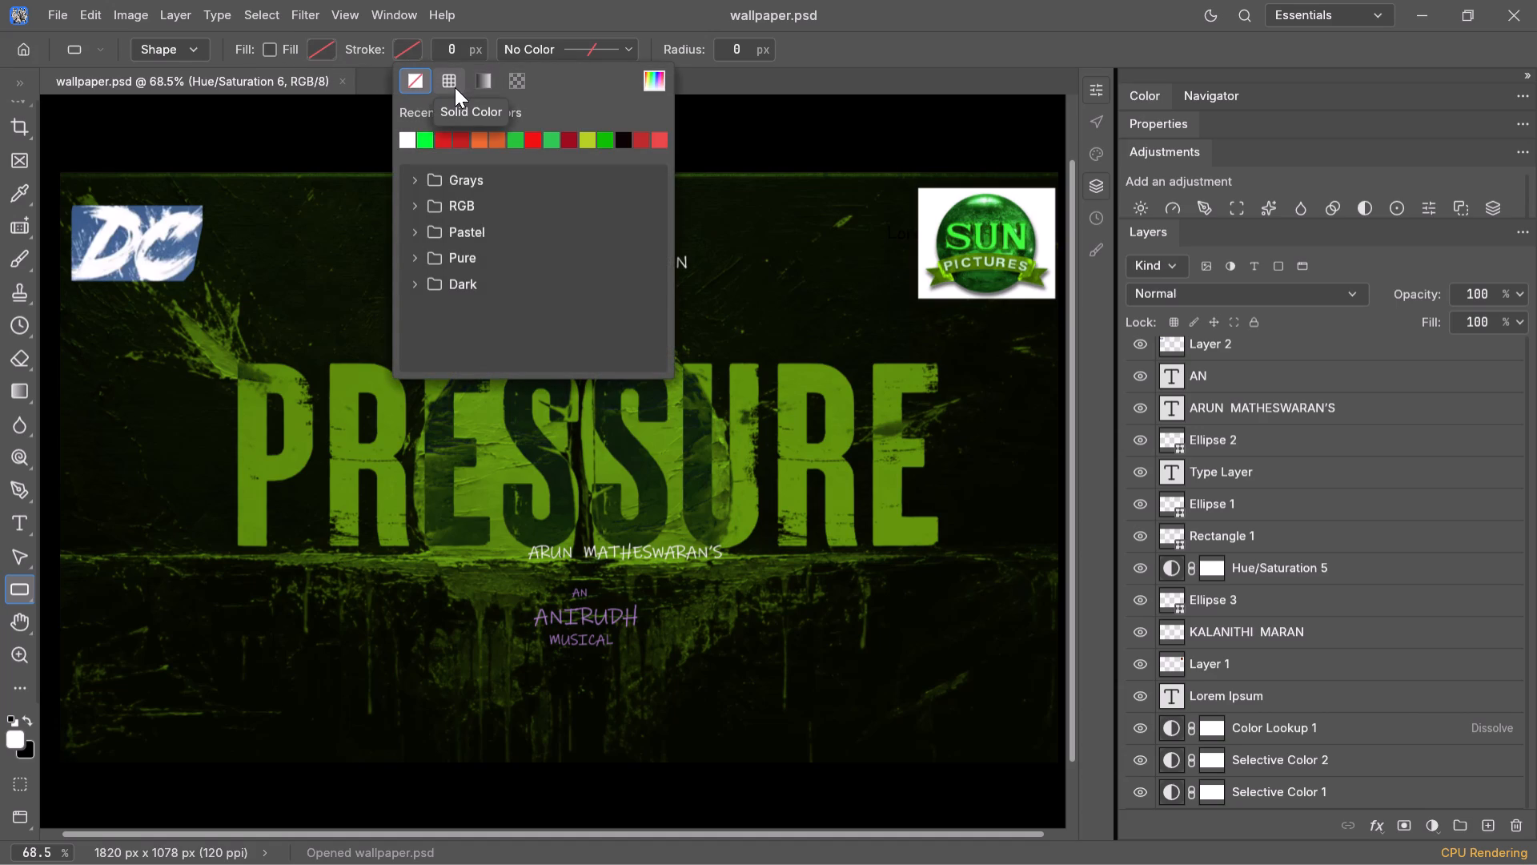
{"action": "left_click", "coordinate": [410, 75]}
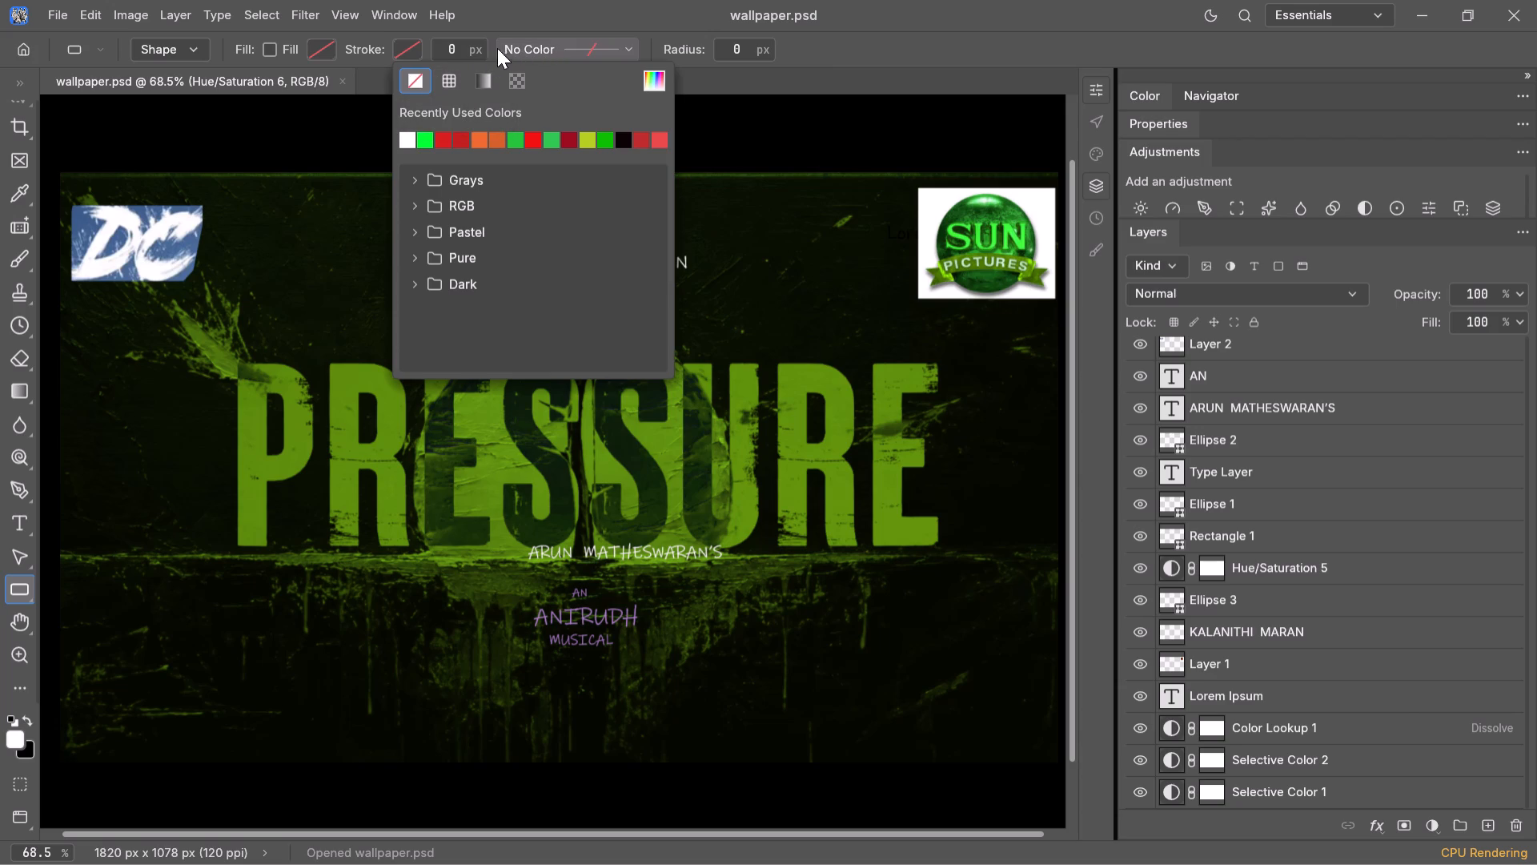
{"action": "left_click", "coordinate": [317, 48]}
{"action": "left_click", "coordinate": [322, 74]}
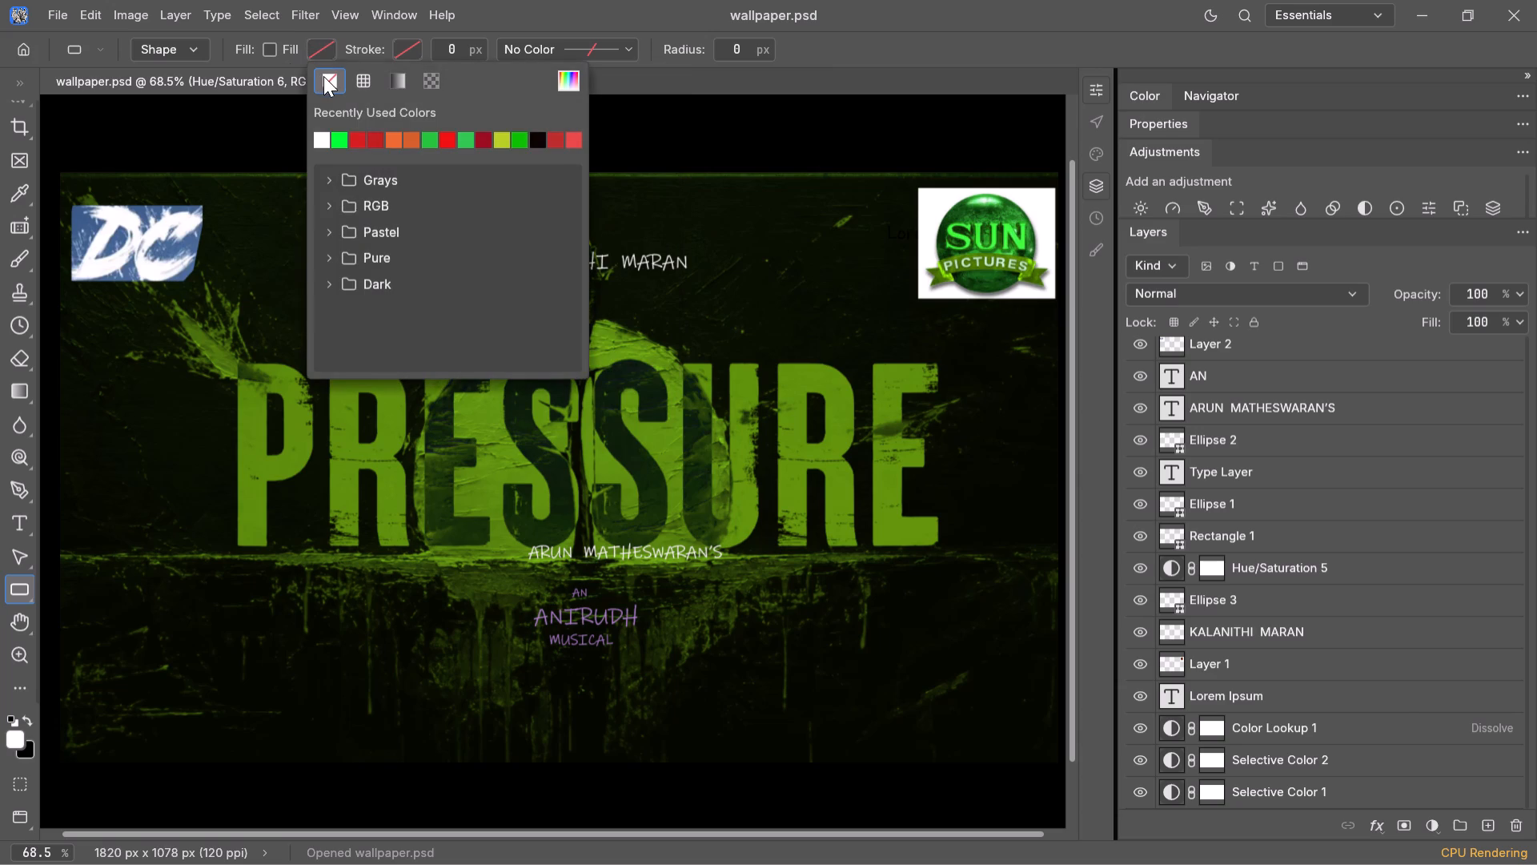
{"action": "left_click", "coordinate": [865, 42]}
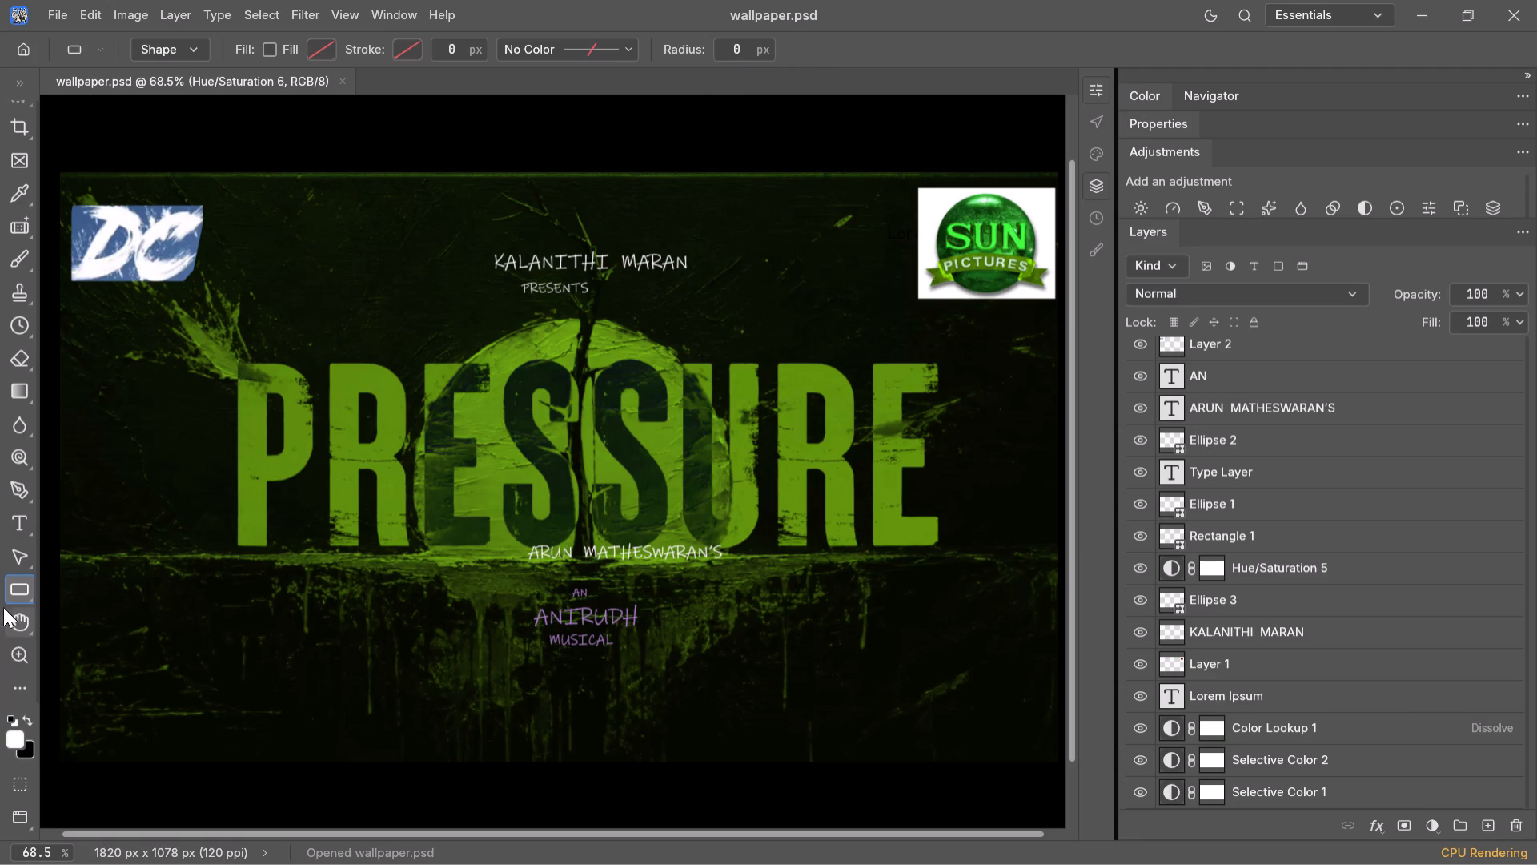
{"action": "left_click", "coordinate": [19, 568]}
{"action": "left_click", "coordinate": [11, 586]}
{"action": "left_click", "coordinate": [20, 592]}
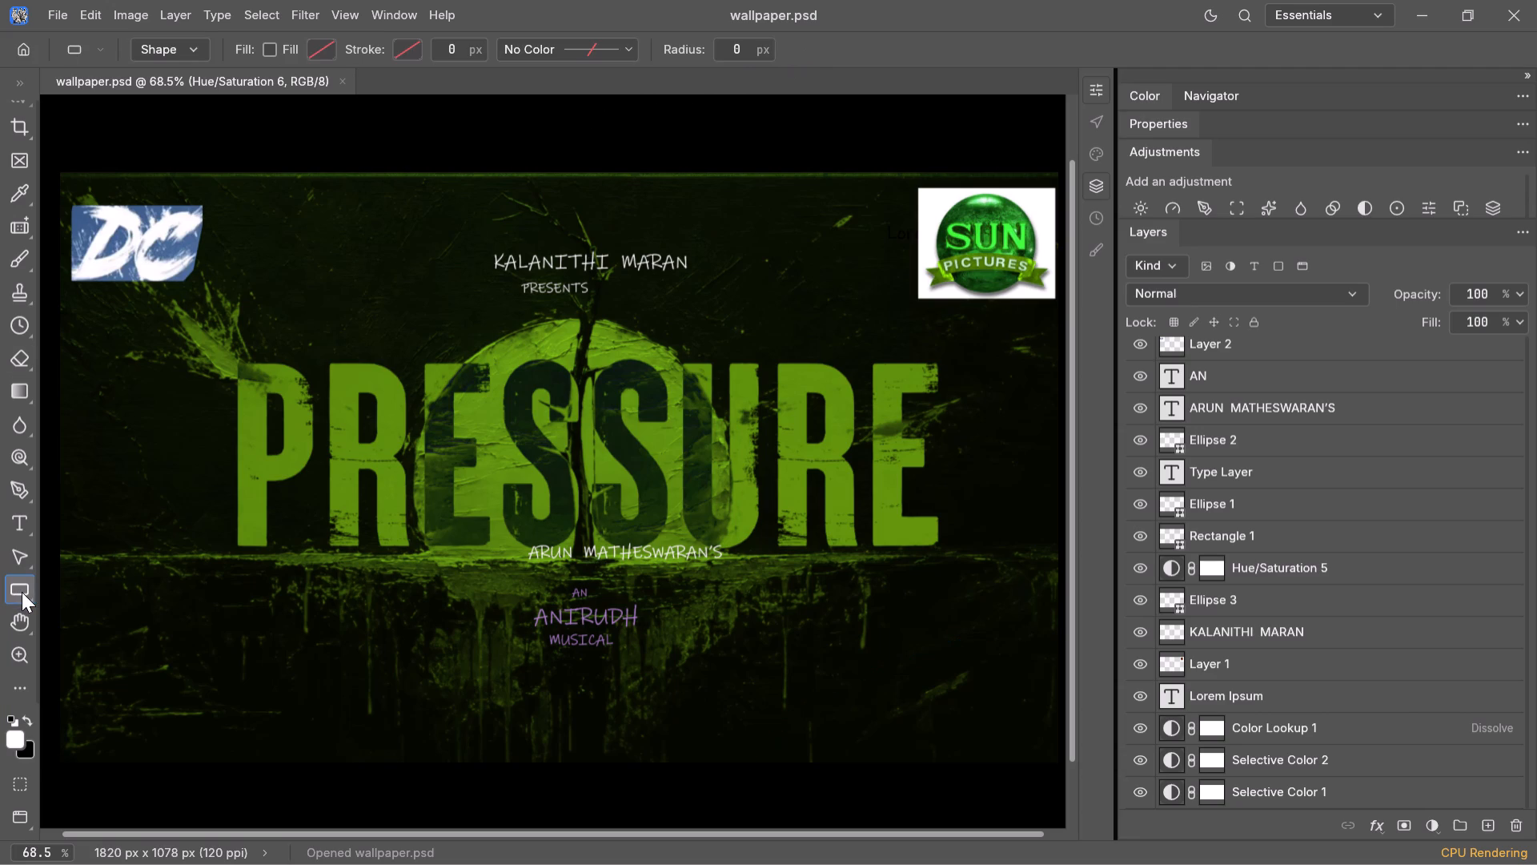
{"action": "left_click", "coordinate": [22, 592]}
{"action": "left_click", "coordinate": [99, 605]}
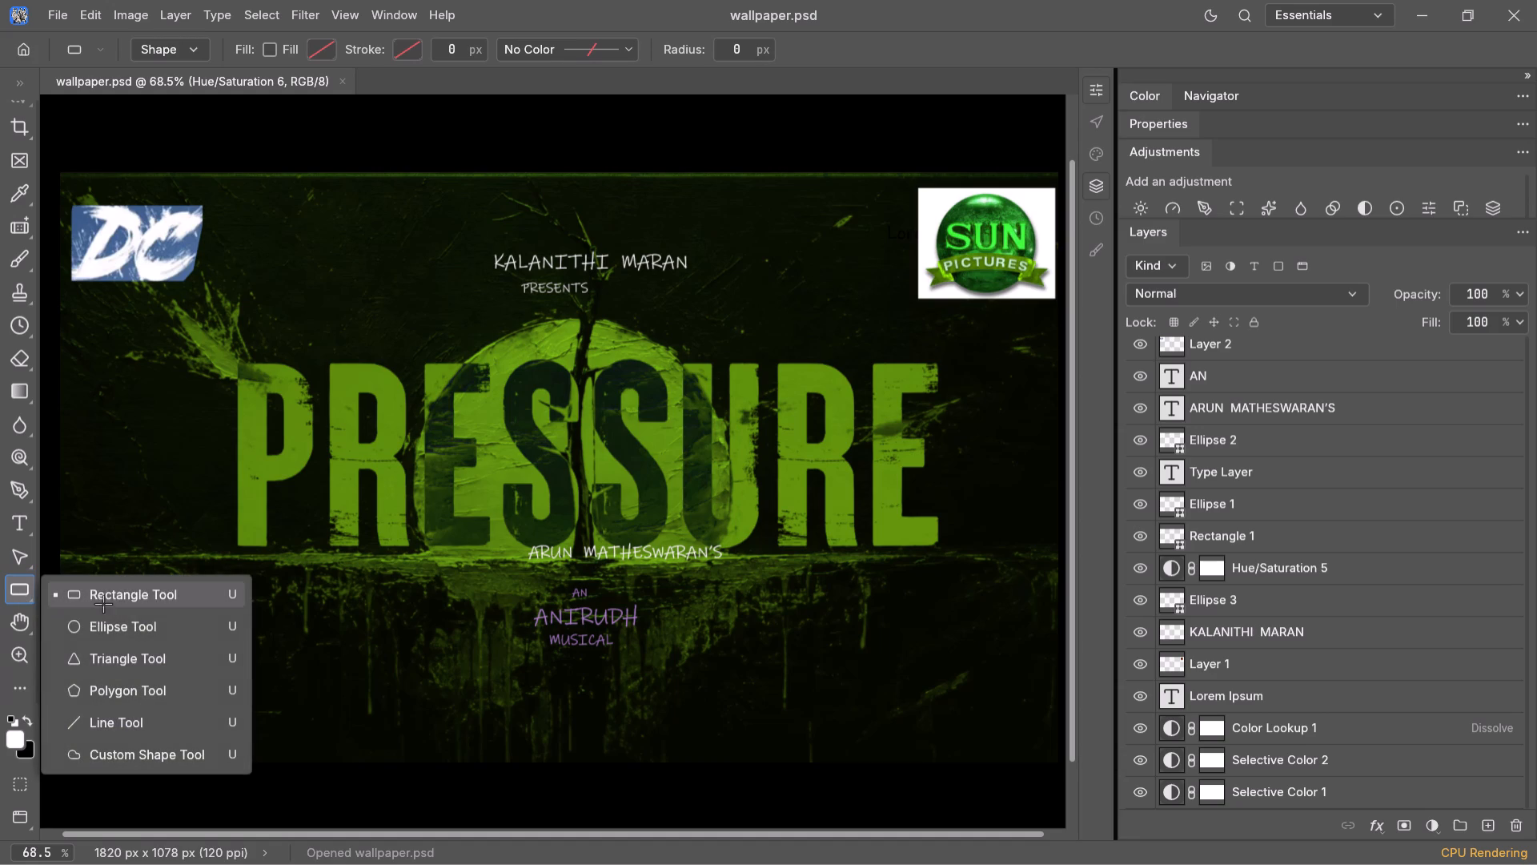
{"action": "left_click_drag", "start_coordinate": [43, 610], "coordinate": [302, 772]}
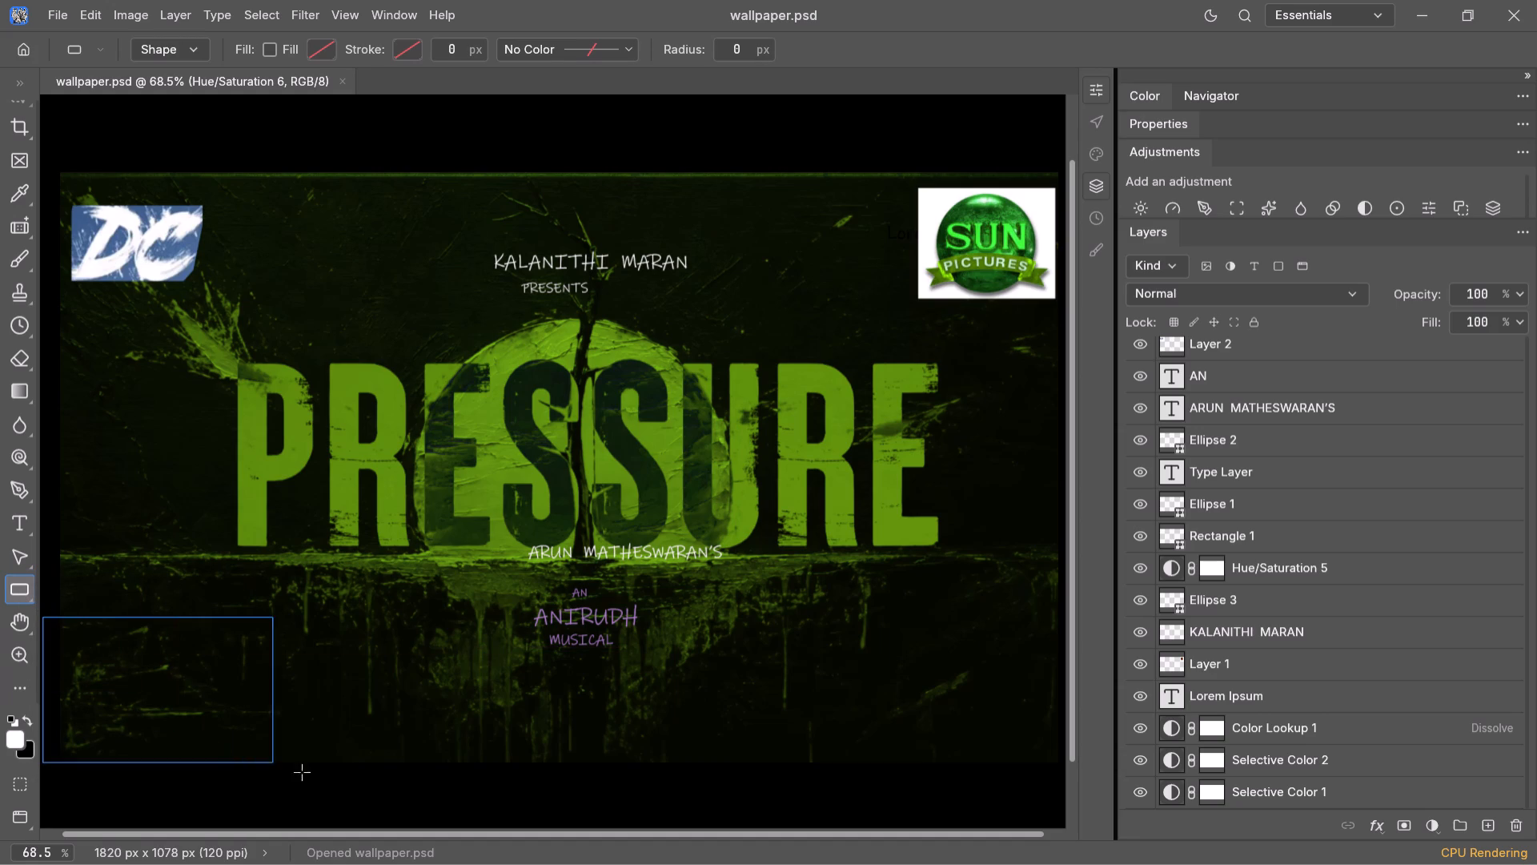
{"action": "left_click_drag", "start_coordinate": [302, 772], "coordinate": [509, 823]}
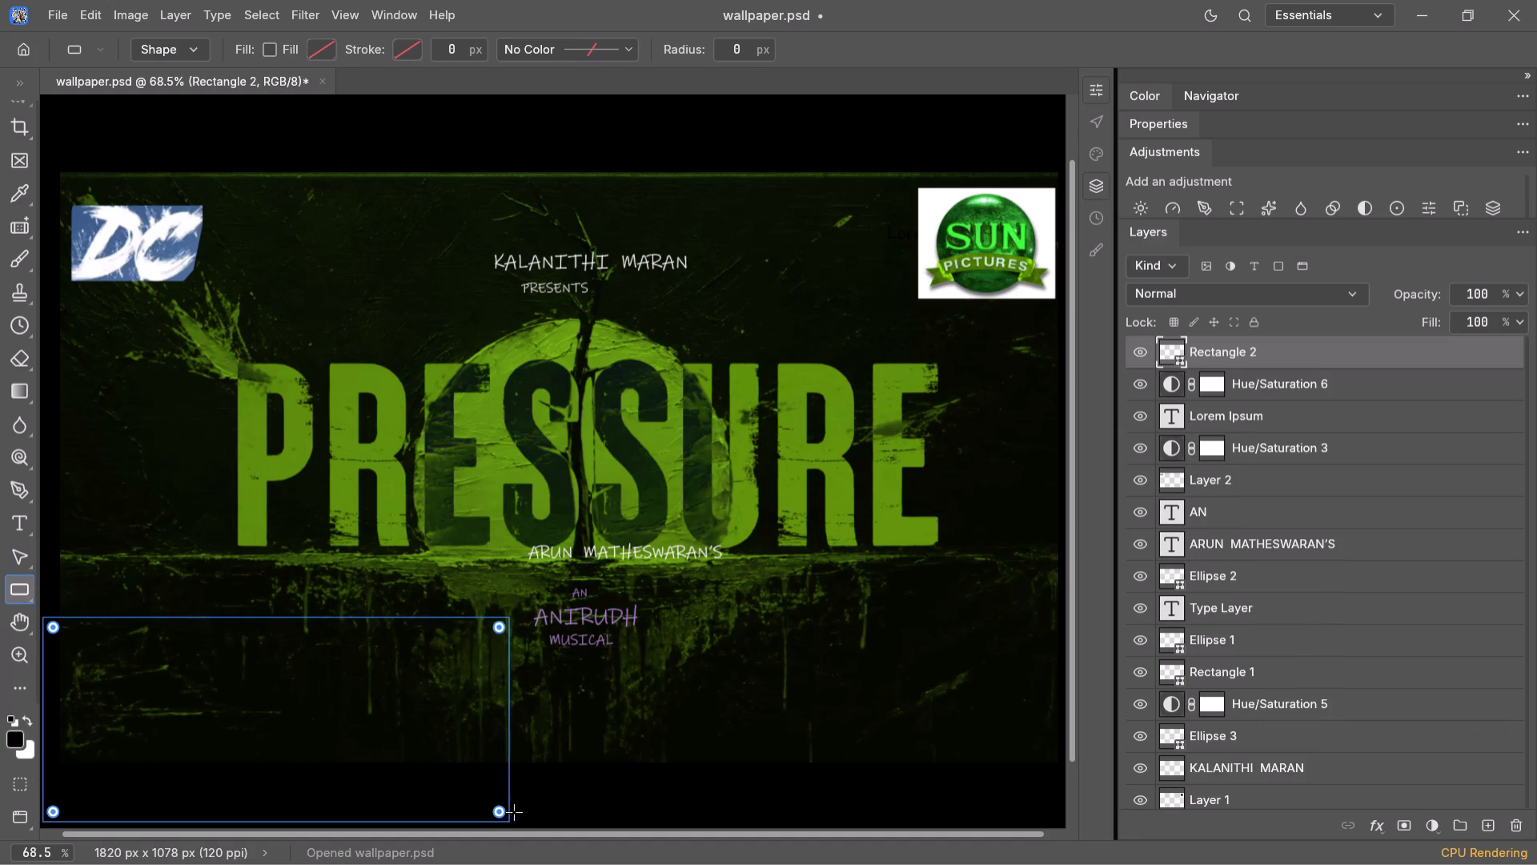
Create a 100 × 100 px rectangle with 0 px corner radii below and left of the ANIRUDH MUSICAL credit.
{"action": "right_click", "coordinate": [462, 666]}
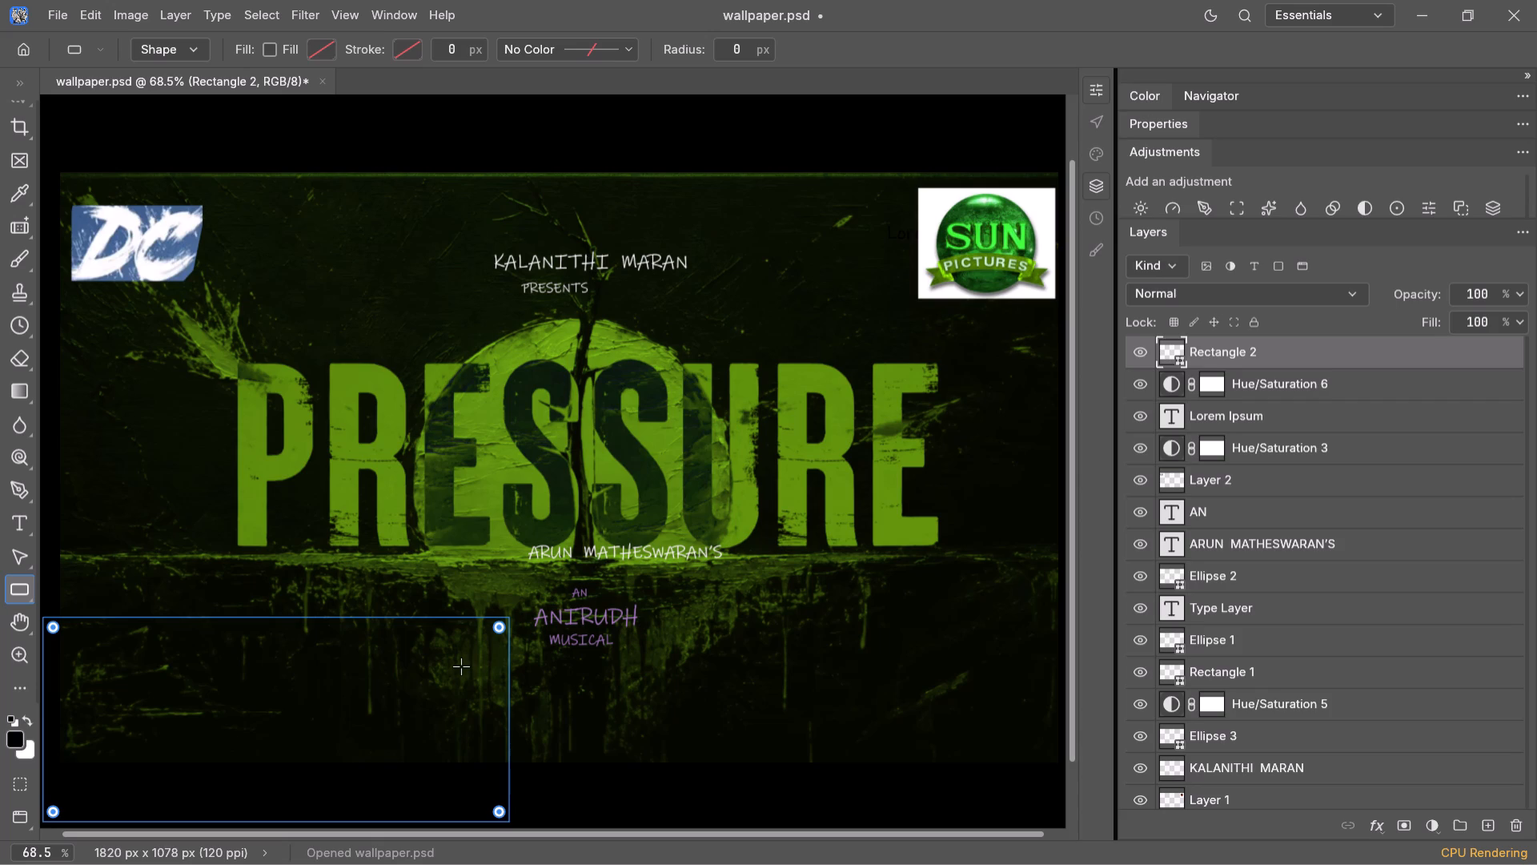
{"action": "left_click", "coordinate": [461, 666]}
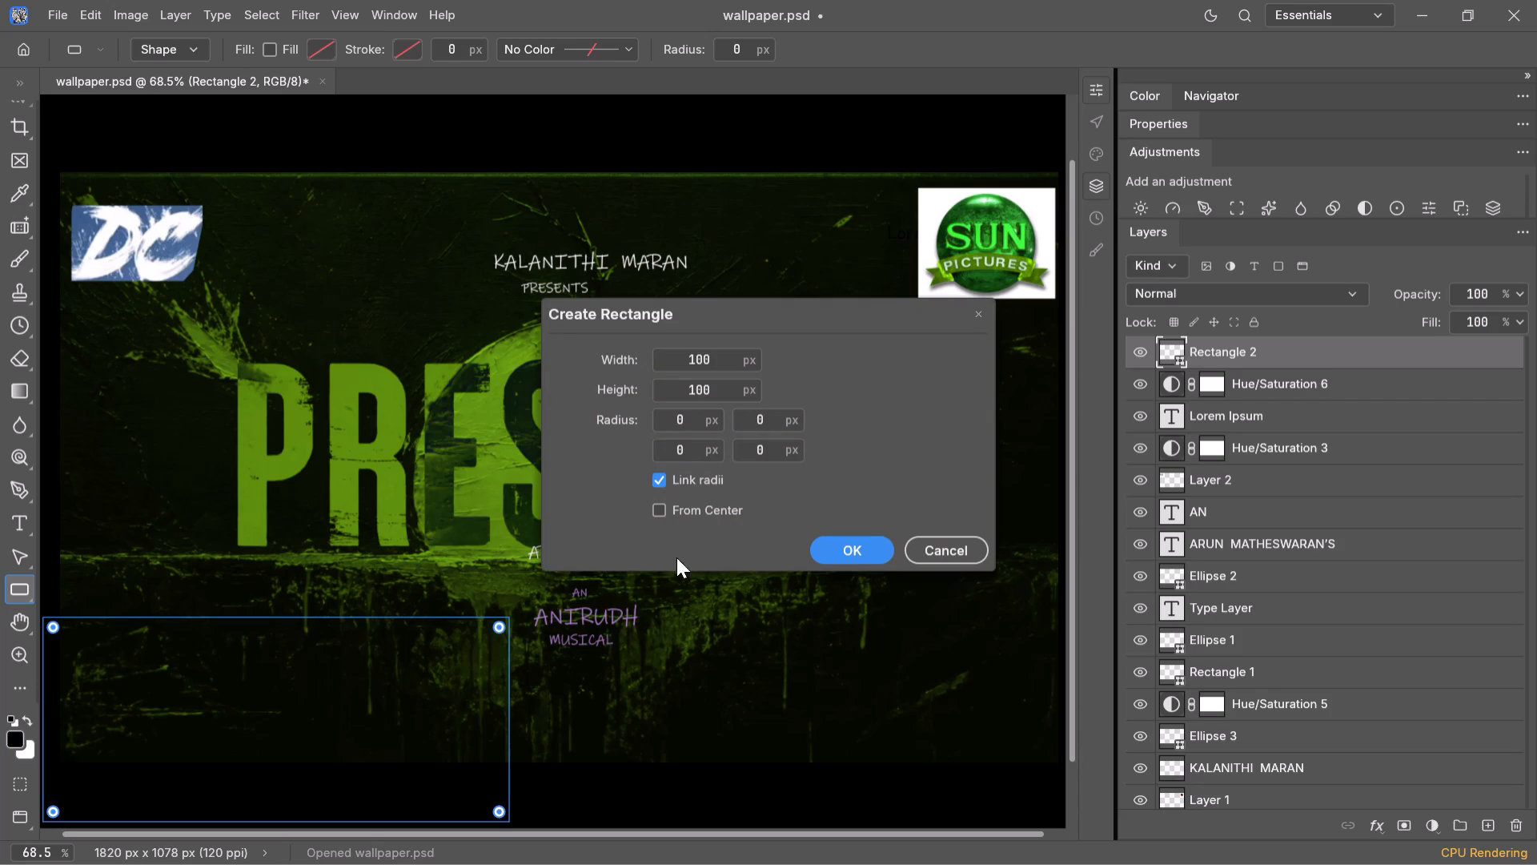
{"action": "left_click", "coordinate": [834, 549]}
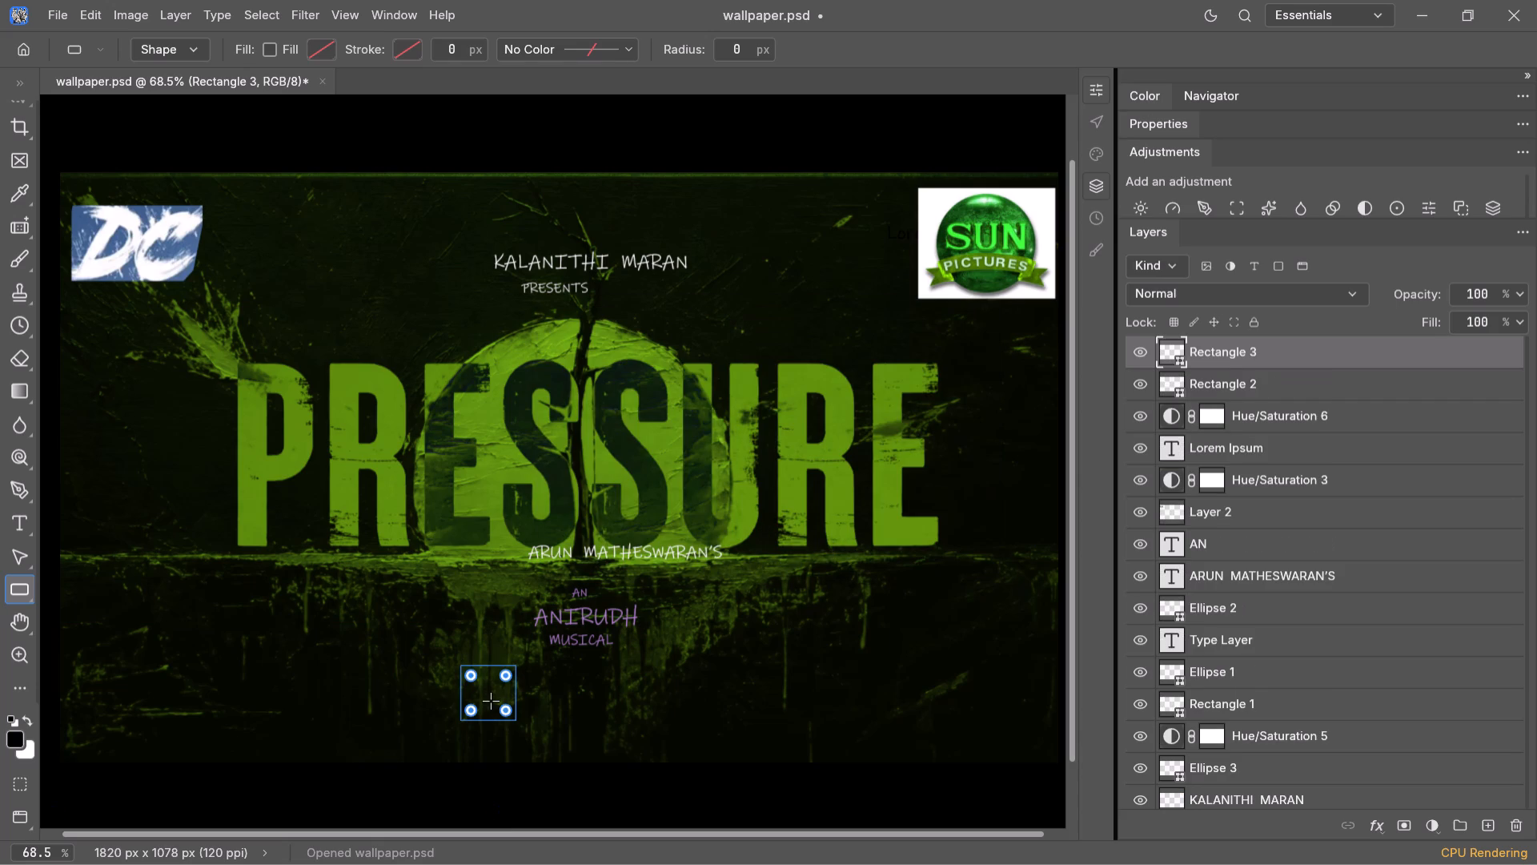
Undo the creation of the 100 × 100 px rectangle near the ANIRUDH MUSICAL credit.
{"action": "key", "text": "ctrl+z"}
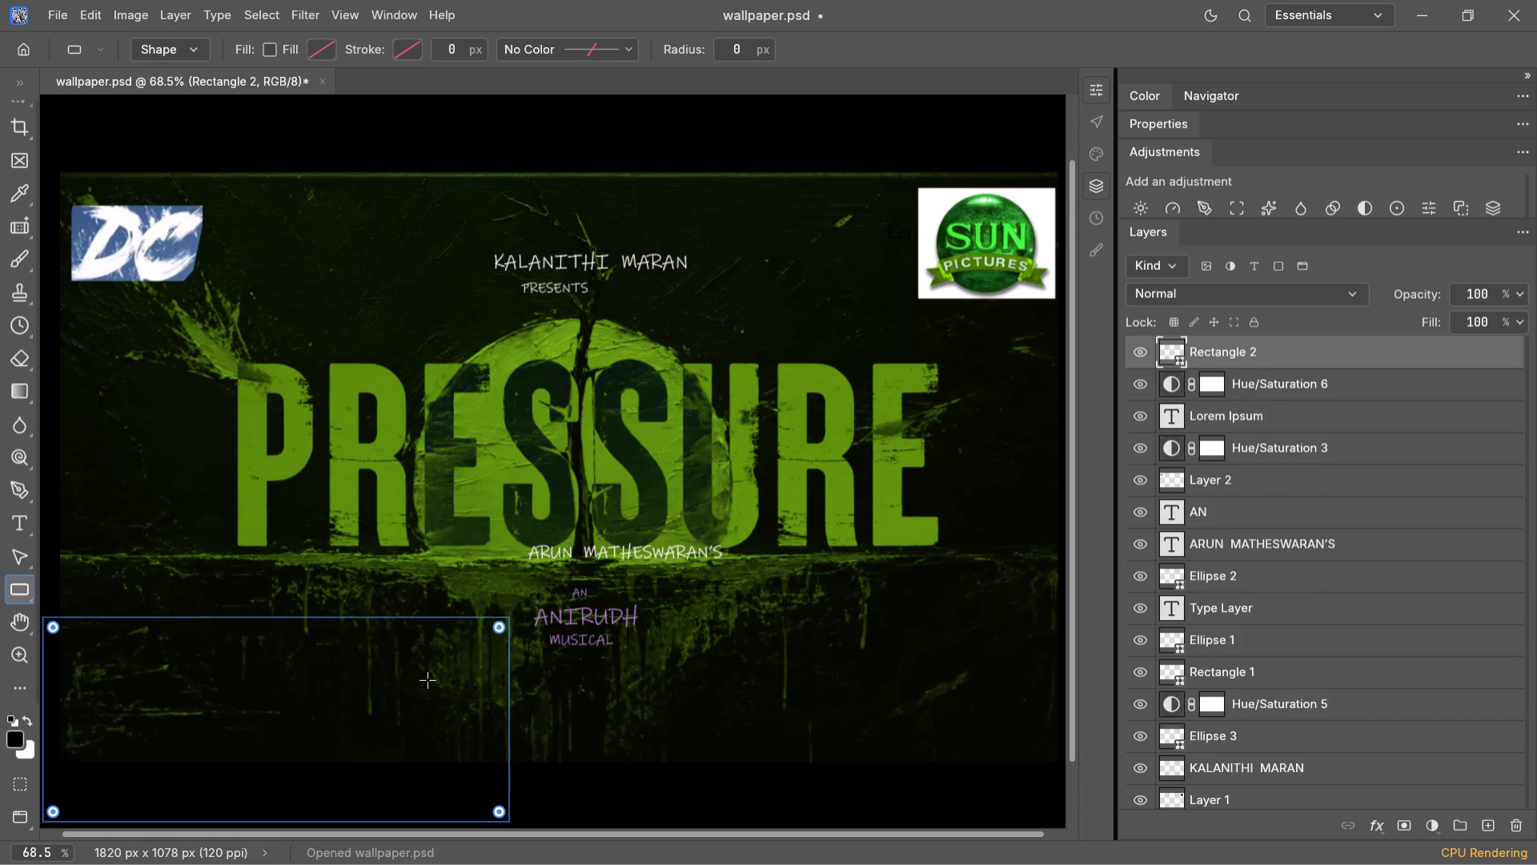
Round the corners of the wide lower-left rectangle to a radius of about 40.9 px using its corner handle.
{"action": "left_click", "coordinate": [54, 624]}
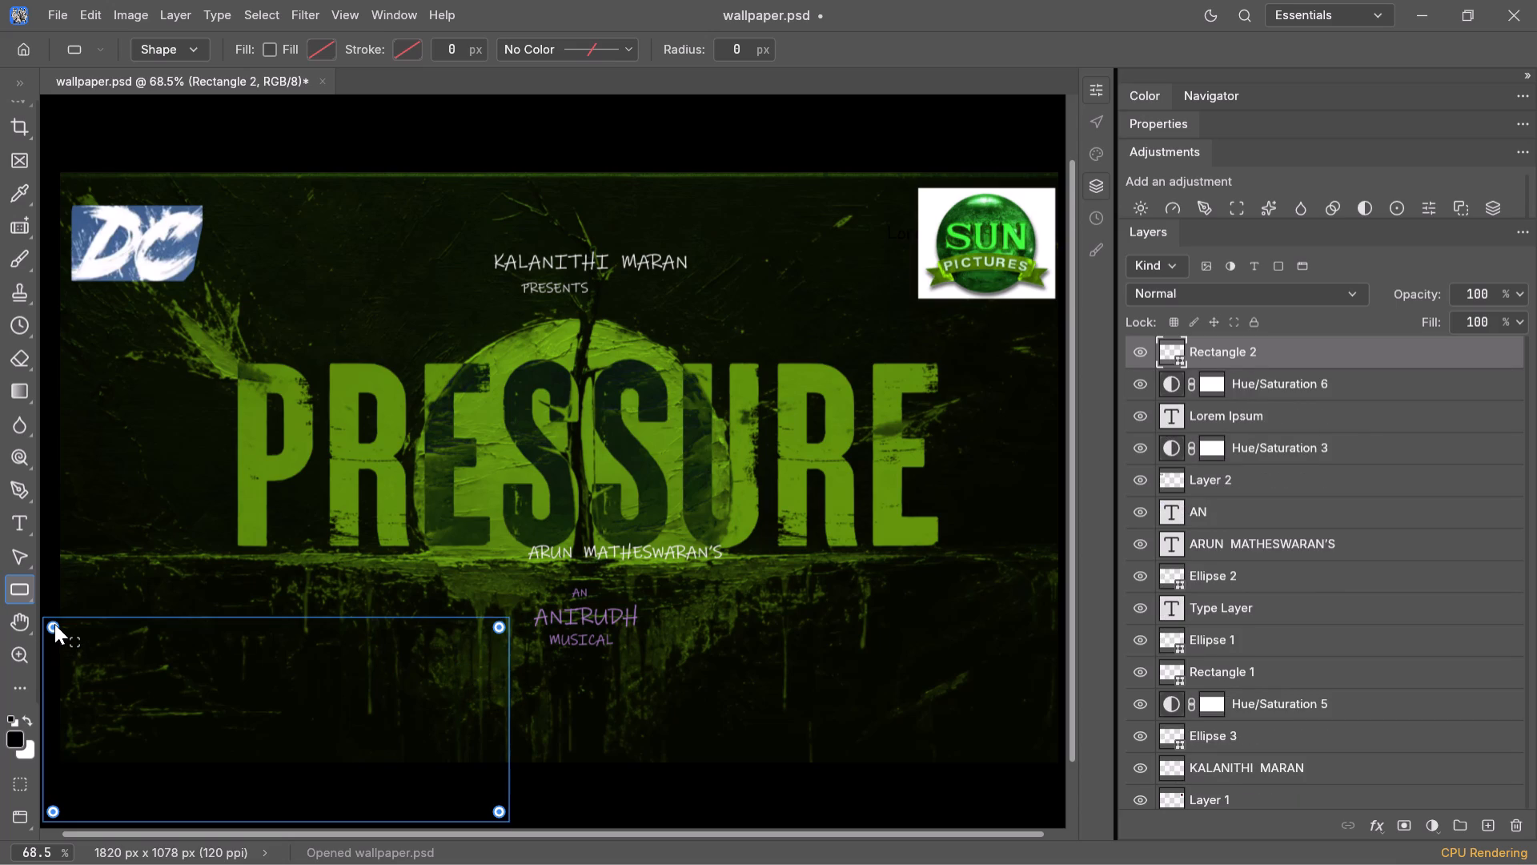
{"action": "left_click", "coordinate": [54, 623]}
{"action": "triple_click", "coordinate": [499, 626]}
{"action": "double_click", "coordinate": [500, 625]}
{"action": "left_click_drag", "start_coordinate": [503, 625], "coordinate": [491, 654]}
Create a 100 × 100 px rectangle with 0 px radii, drawn from center, below and left of the MUSICAL credit.
{"action": "left_click", "coordinate": [474, 721]}
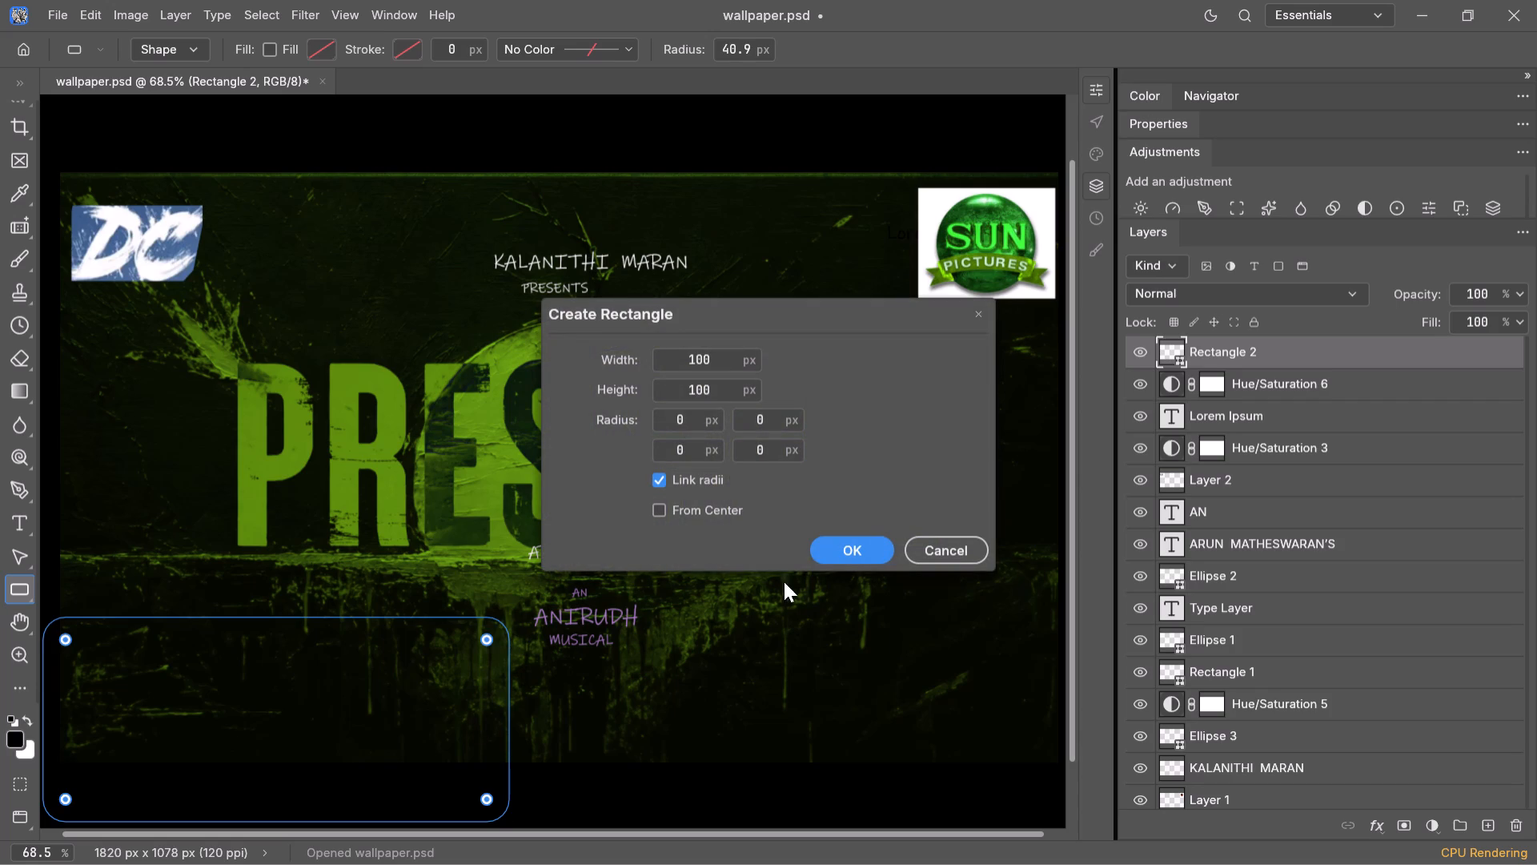
{"action": "left_click", "coordinate": [662, 509]}
{"action": "left_click", "coordinate": [822, 544]}
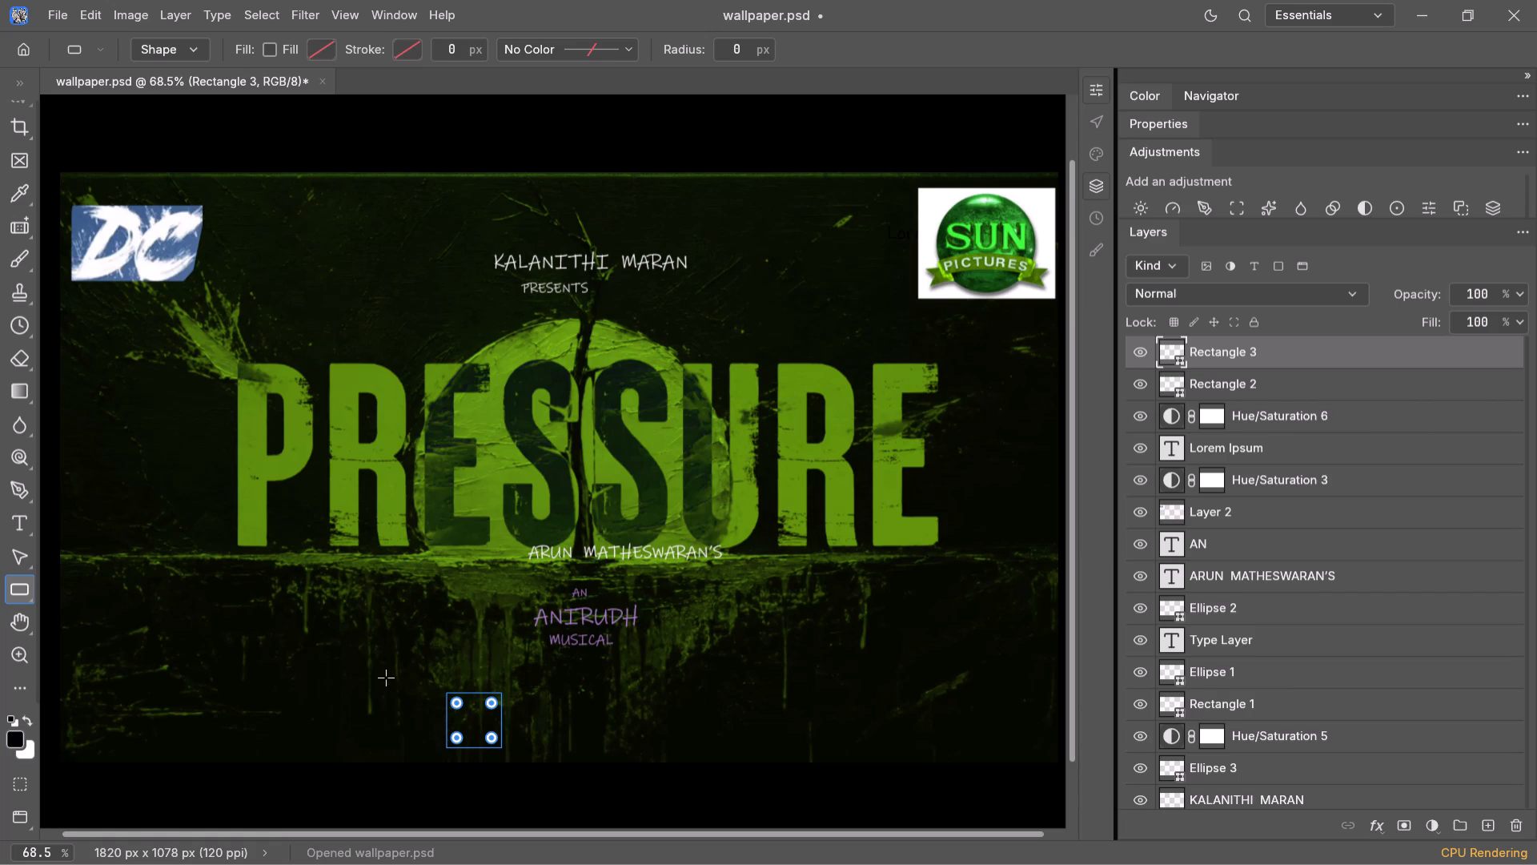
Quit PhotoCraft, saving the changes to wallpaper.psd.
{"action": "key", "text": "z"}
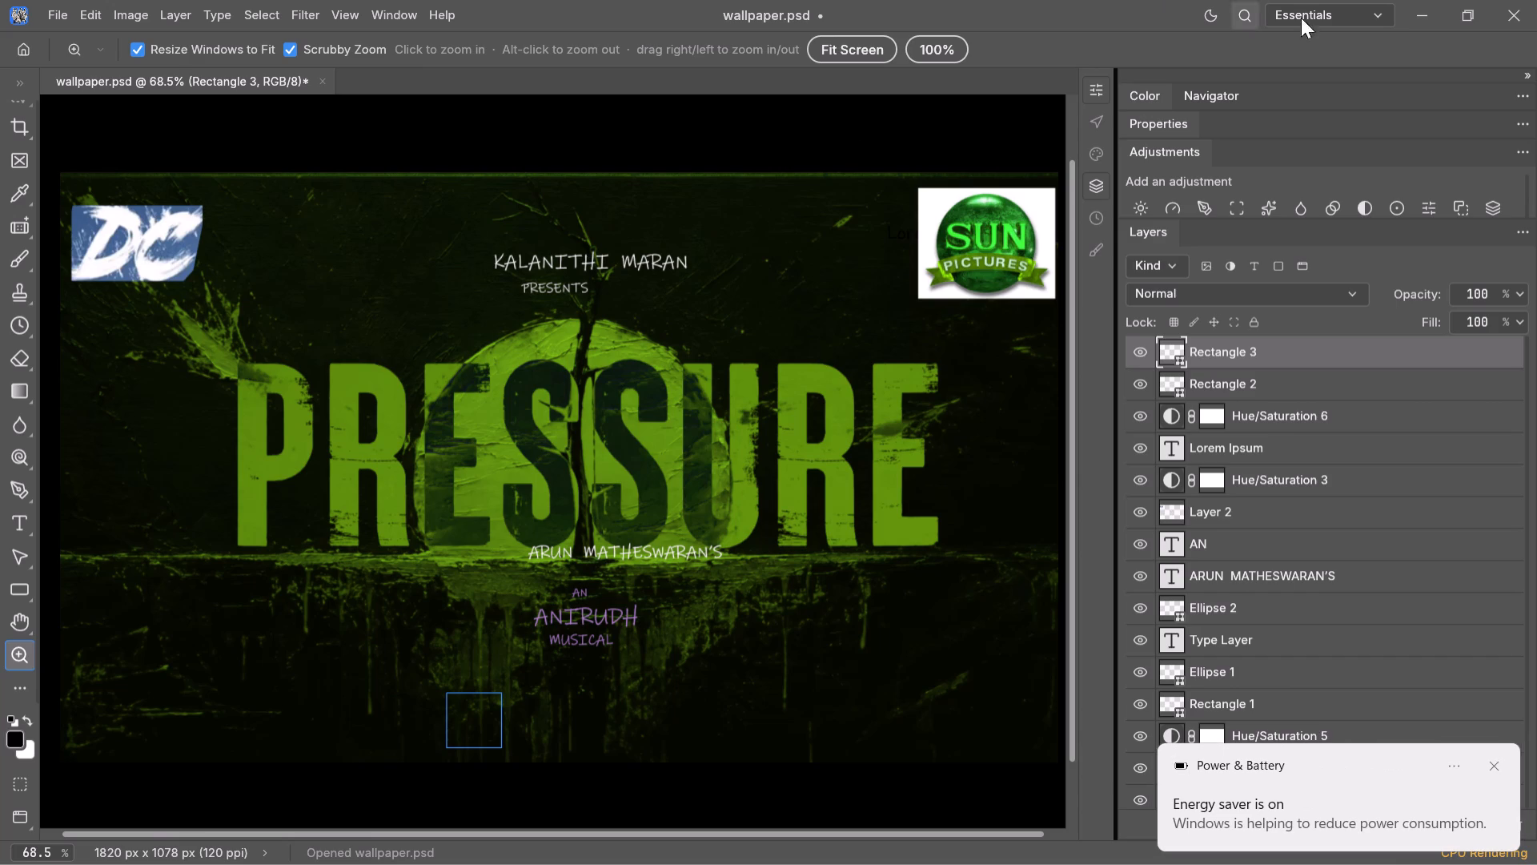
{"action": "left_click", "coordinate": [1507, 5]}
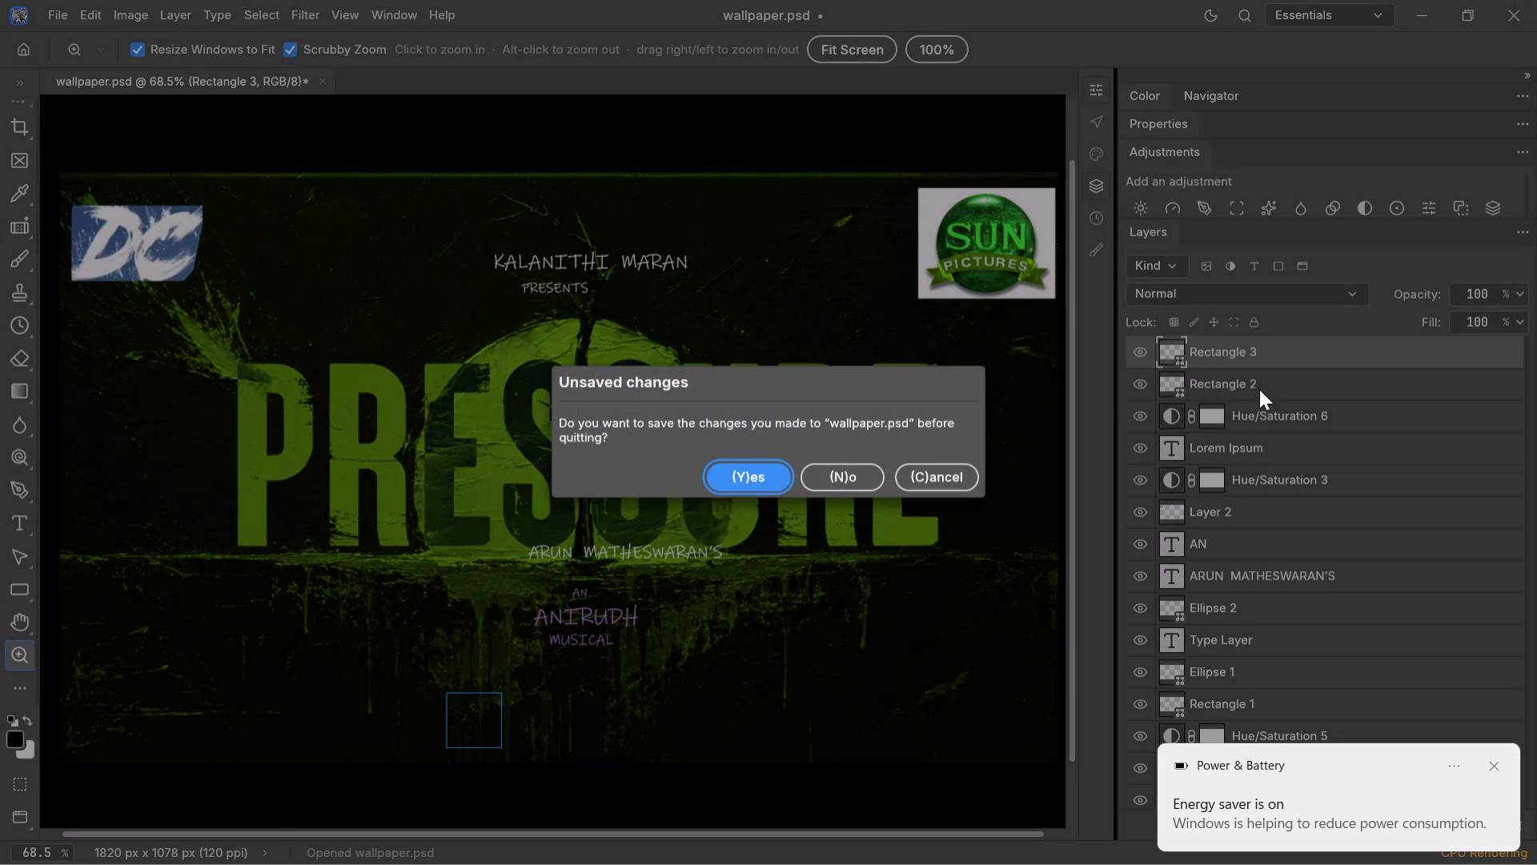
{"action": "left_click", "coordinate": [745, 478]}
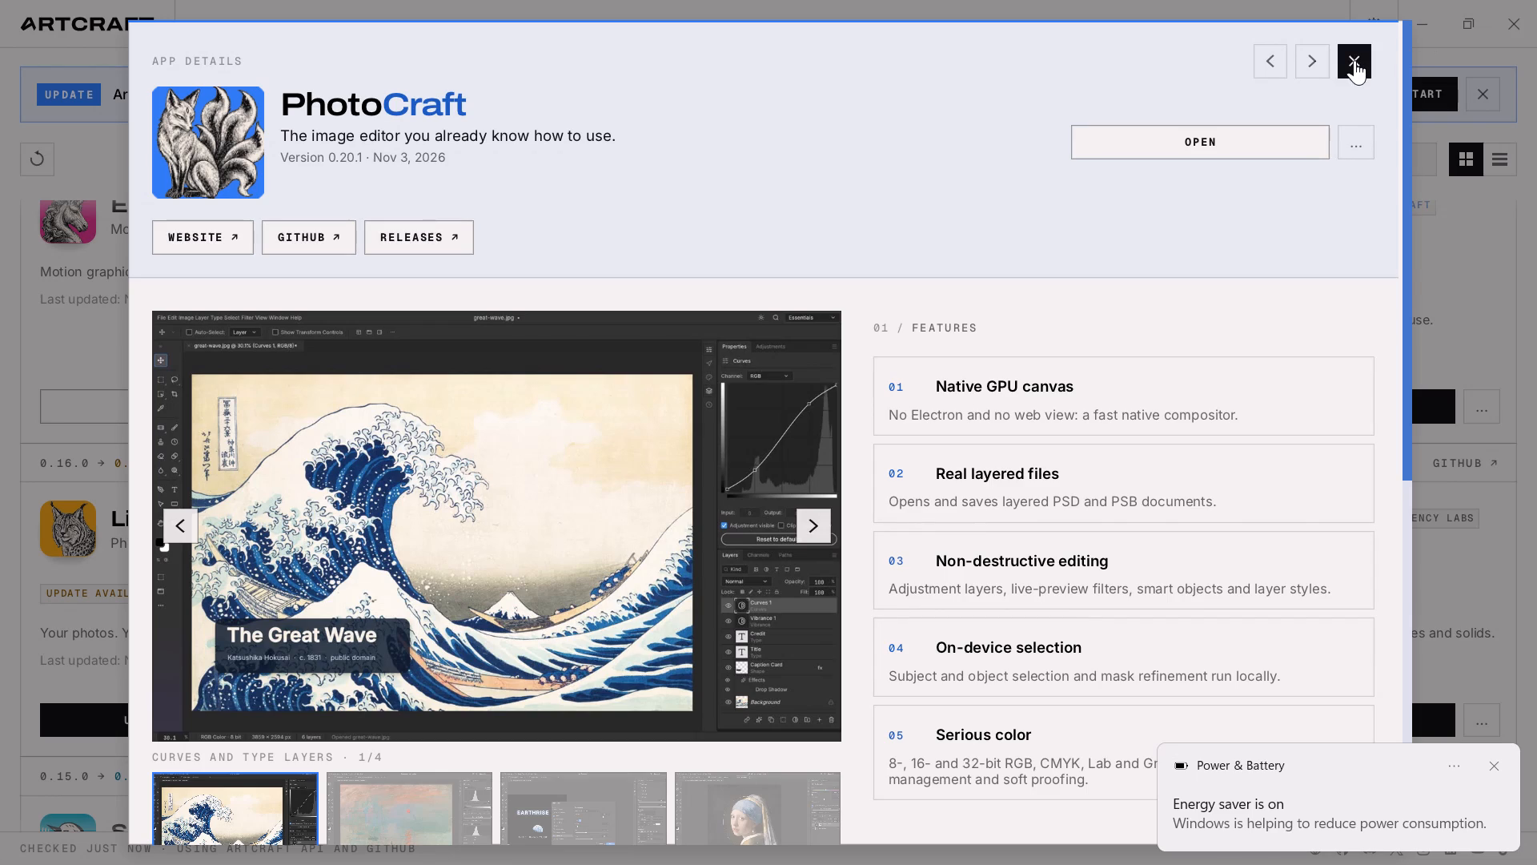
Close the PhotoCraft app details and exit the ArtCraft launcher.
{"action": "left_click", "coordinate": [1354, 60]}
{"action": "left_click", "coordinate": [1503, 10]}
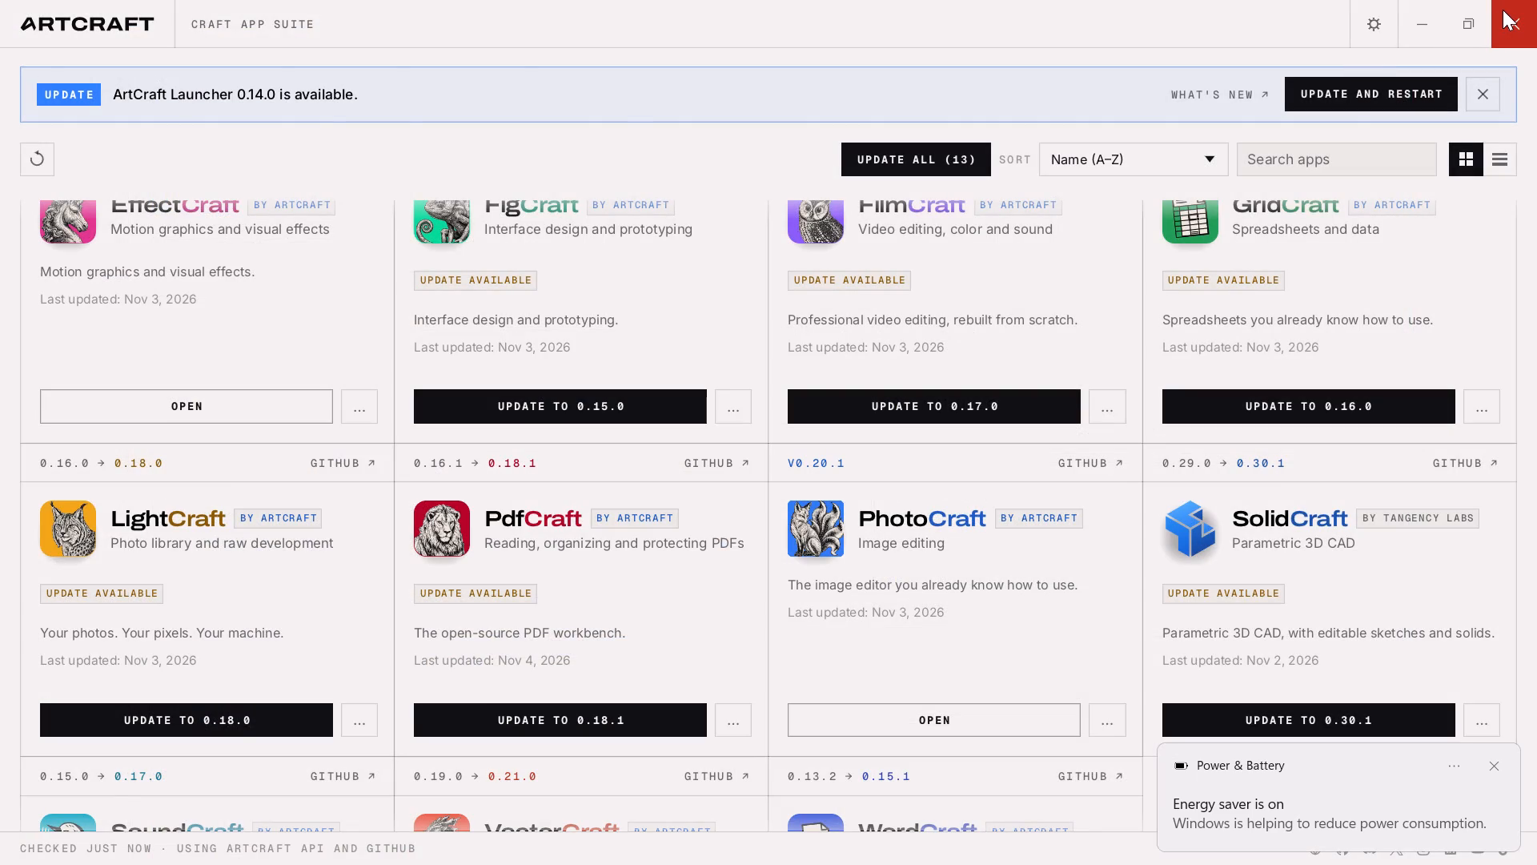
{"action": "left_click", "coordinate": [1479, 16]}
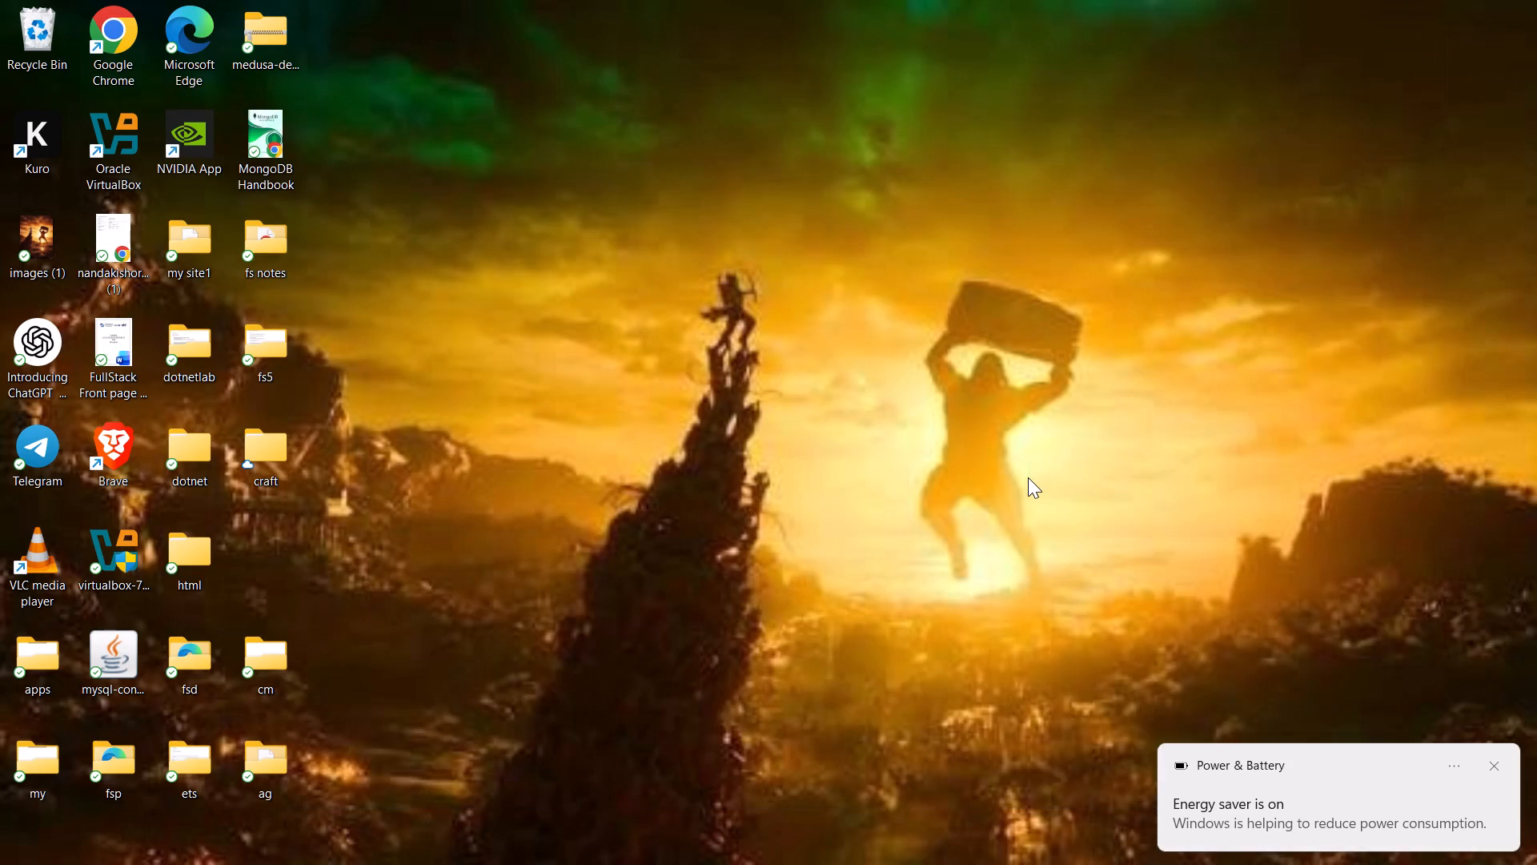
Launch Kuro from the desktop.
{"action": "double_click", "coordinate": [38, 143]}
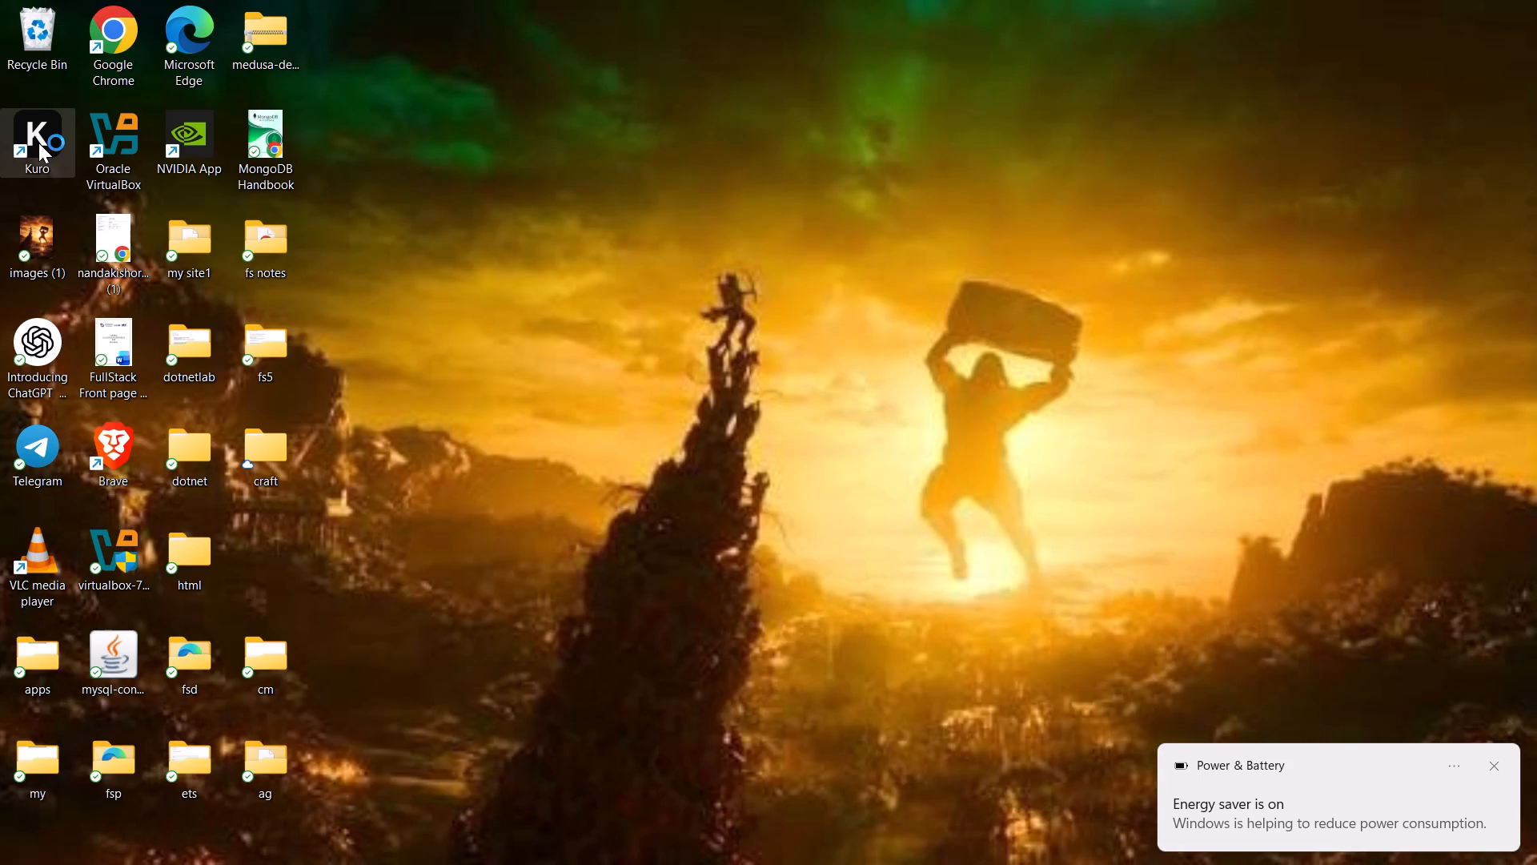